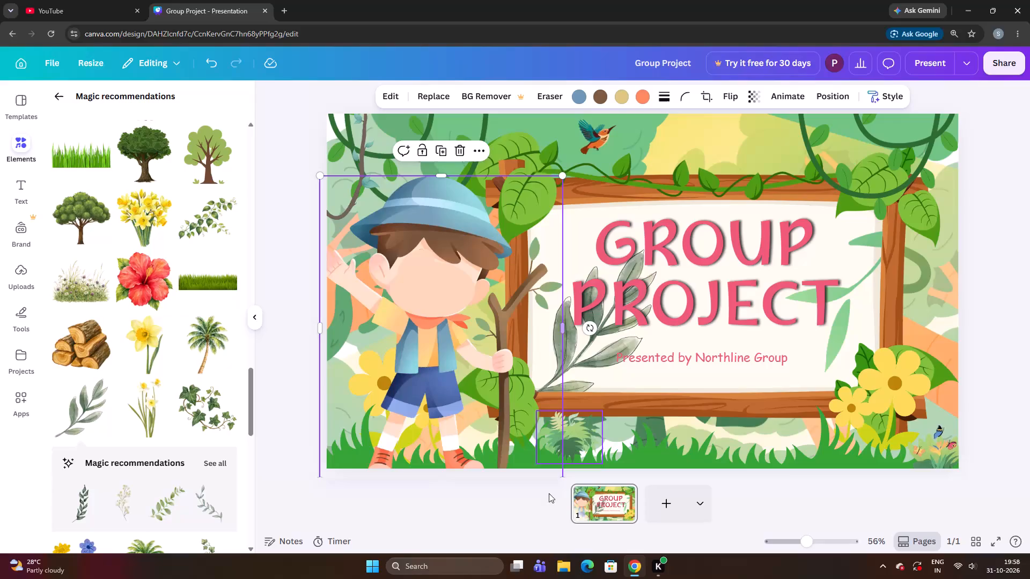
Select the grey-green leaf branch on the wooden board and nudge its position very slightly downward.
left_click(513, 516)
left_click(580, 379)
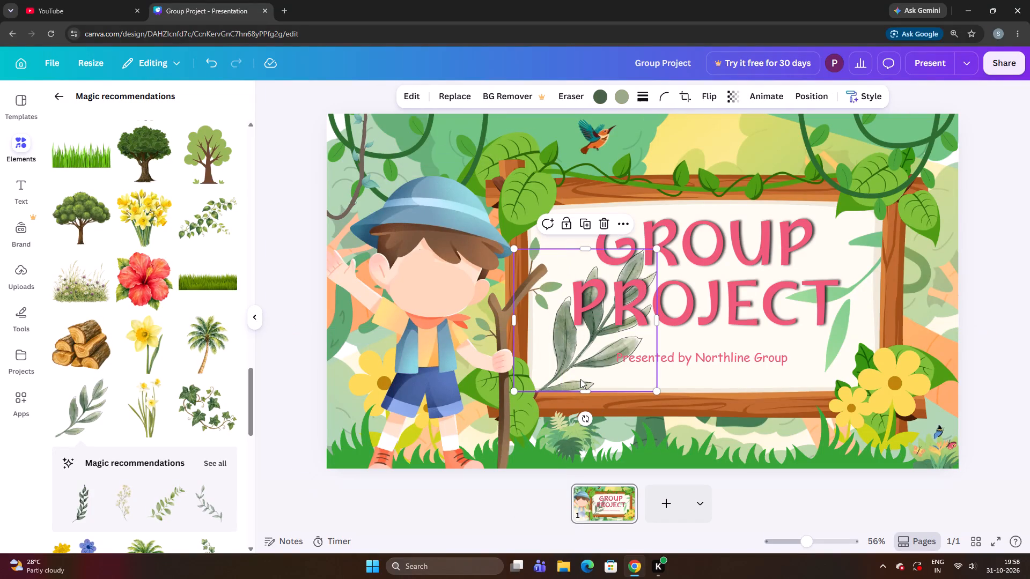
key("Right")
key("Right")
key("Right")
key("Down")
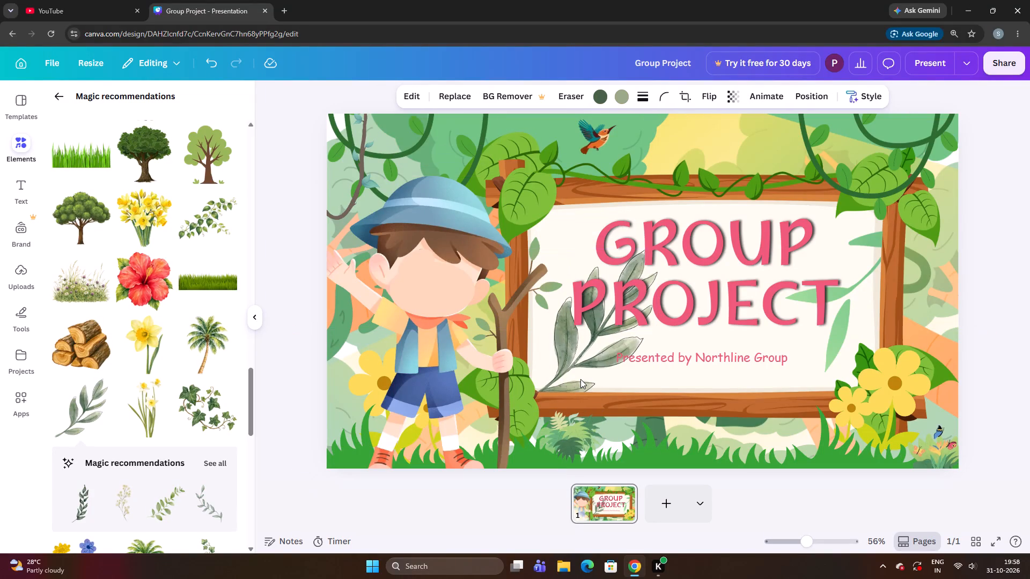
key("Down")
key("Left")
key("Left")
key("Up")
key("Left")
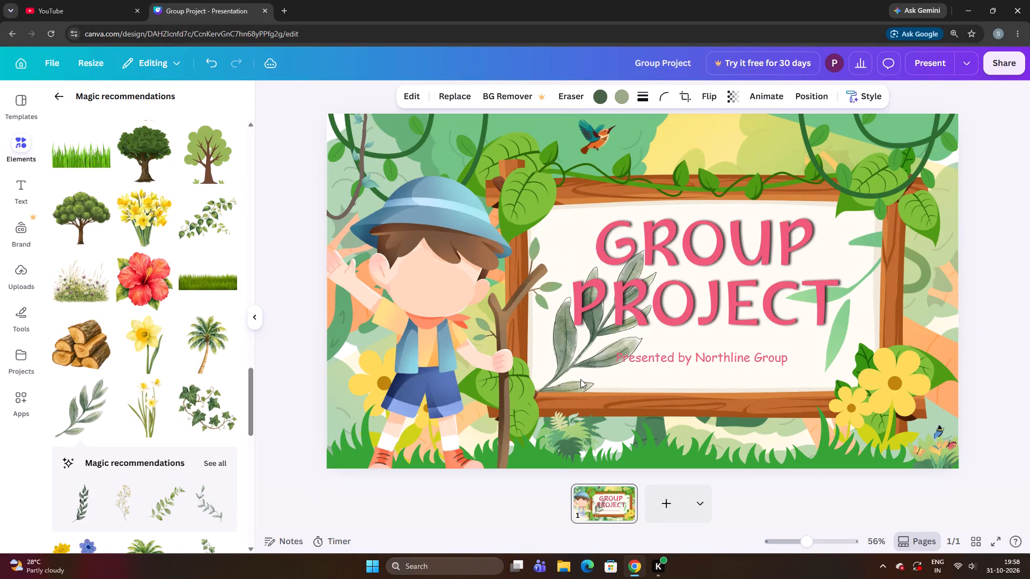
Shift the GROUP PROJECT title slightly and scale it down to font size 101.
left_click_drag(684, 328, 674, 318)
left_click(674, 318)
left_click_drag(679, 317, 690, 315)
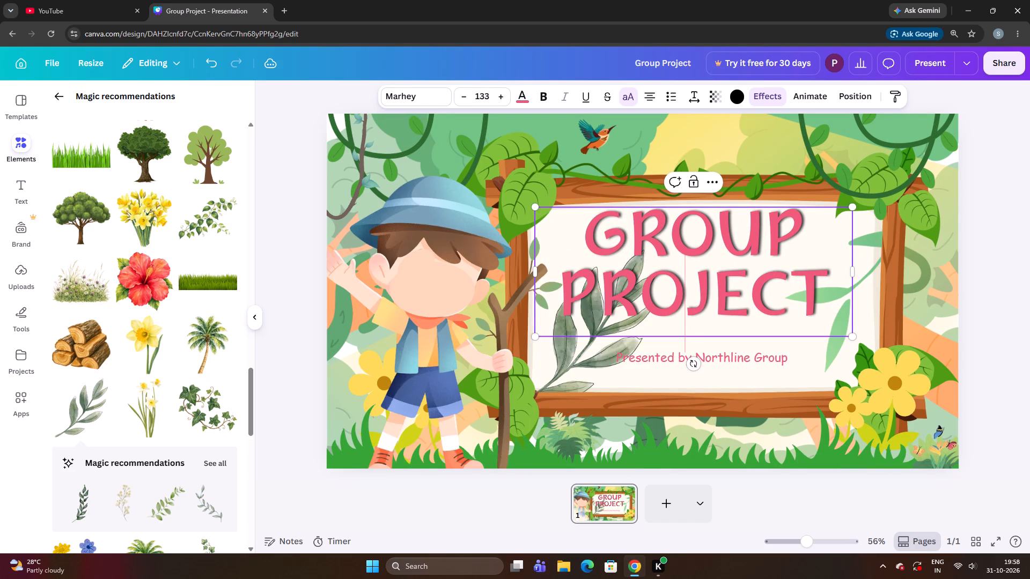
left_click(820, 370)
left_click(779, 310)
left_click(753, 318)
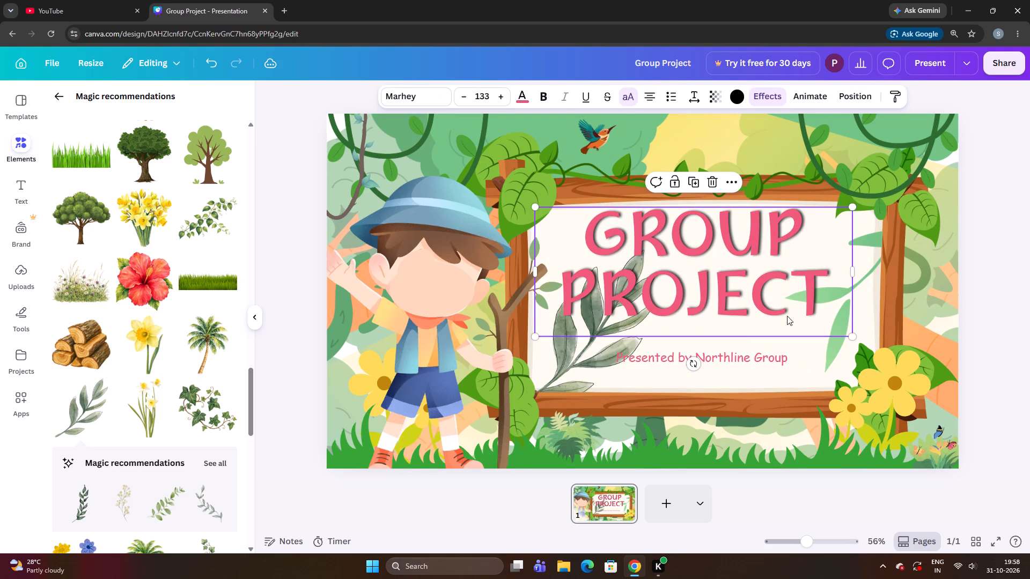
left_click_drag(856, 338, 771, 322)
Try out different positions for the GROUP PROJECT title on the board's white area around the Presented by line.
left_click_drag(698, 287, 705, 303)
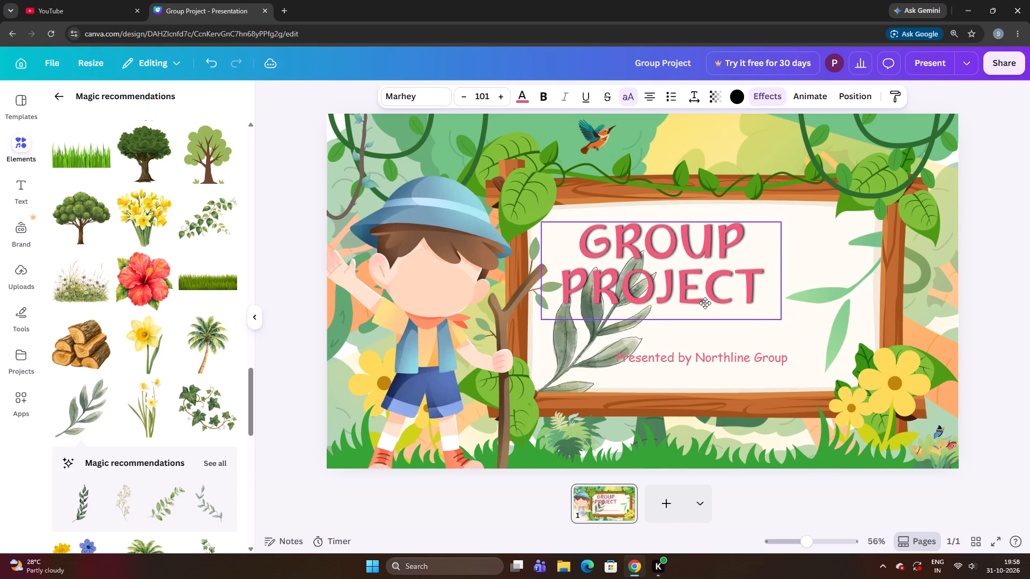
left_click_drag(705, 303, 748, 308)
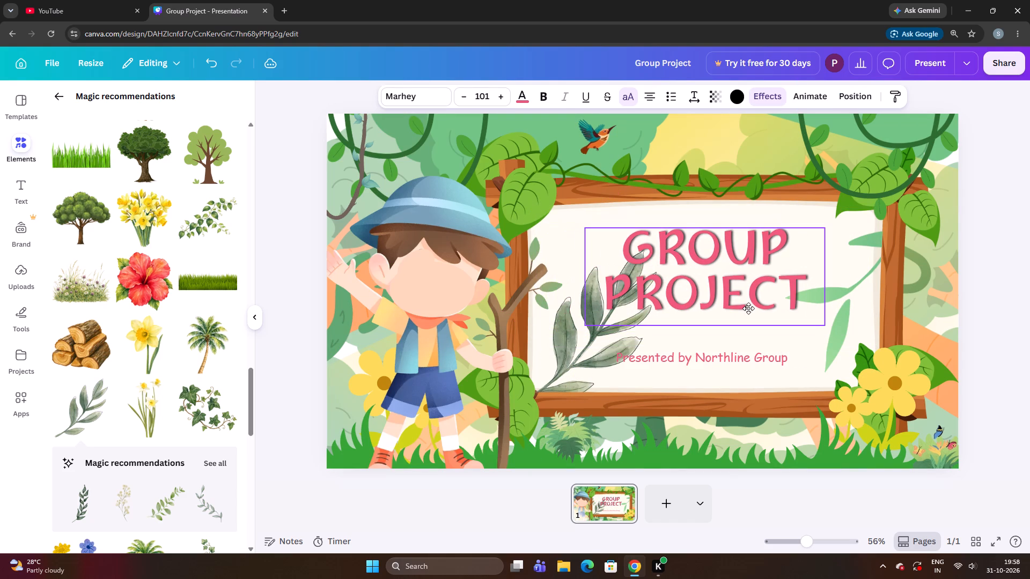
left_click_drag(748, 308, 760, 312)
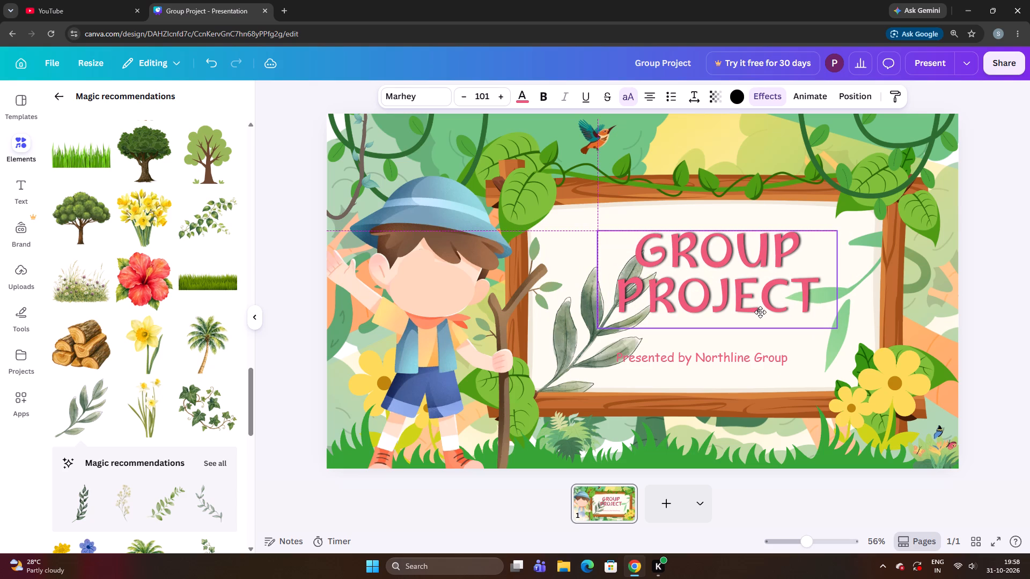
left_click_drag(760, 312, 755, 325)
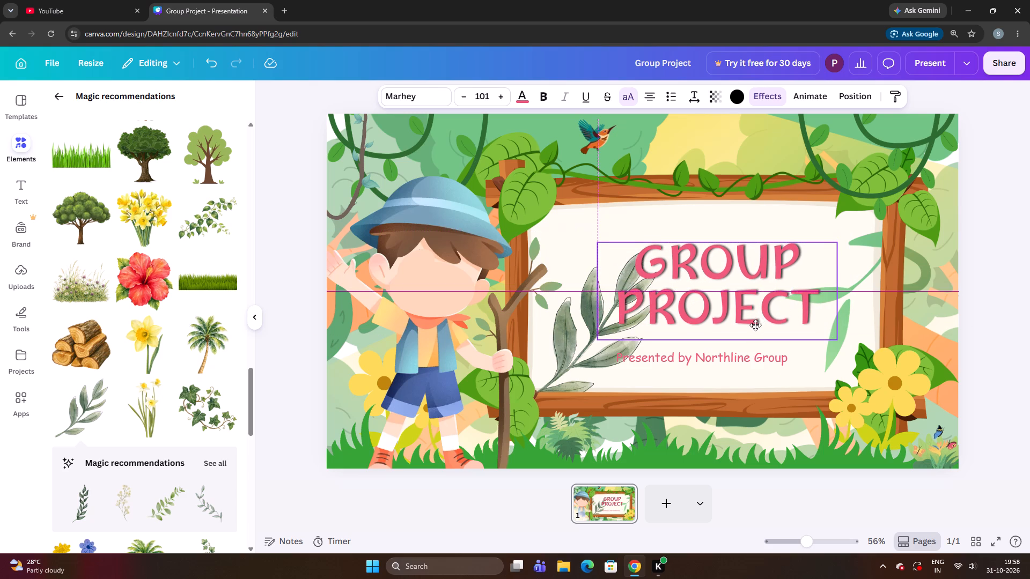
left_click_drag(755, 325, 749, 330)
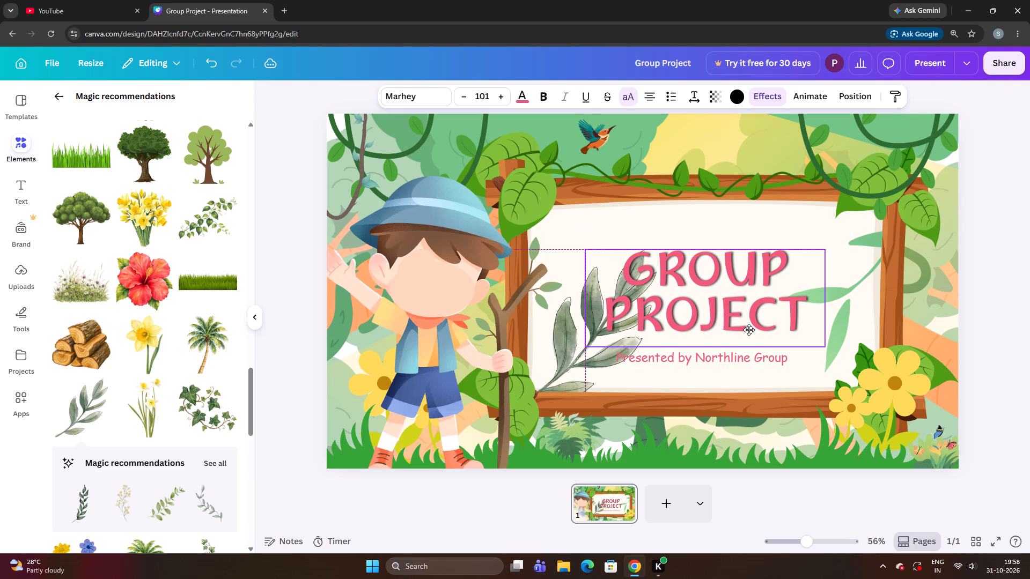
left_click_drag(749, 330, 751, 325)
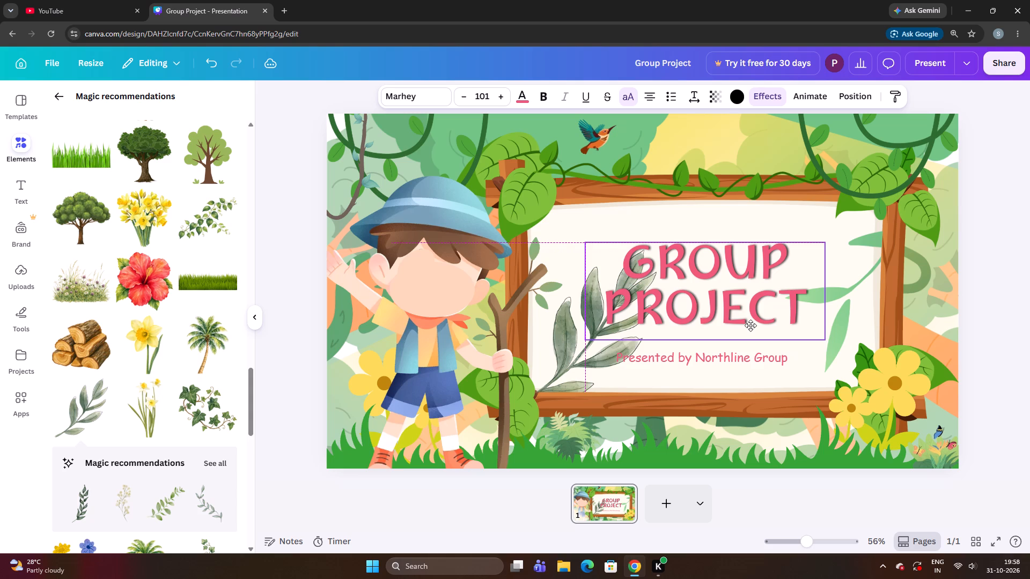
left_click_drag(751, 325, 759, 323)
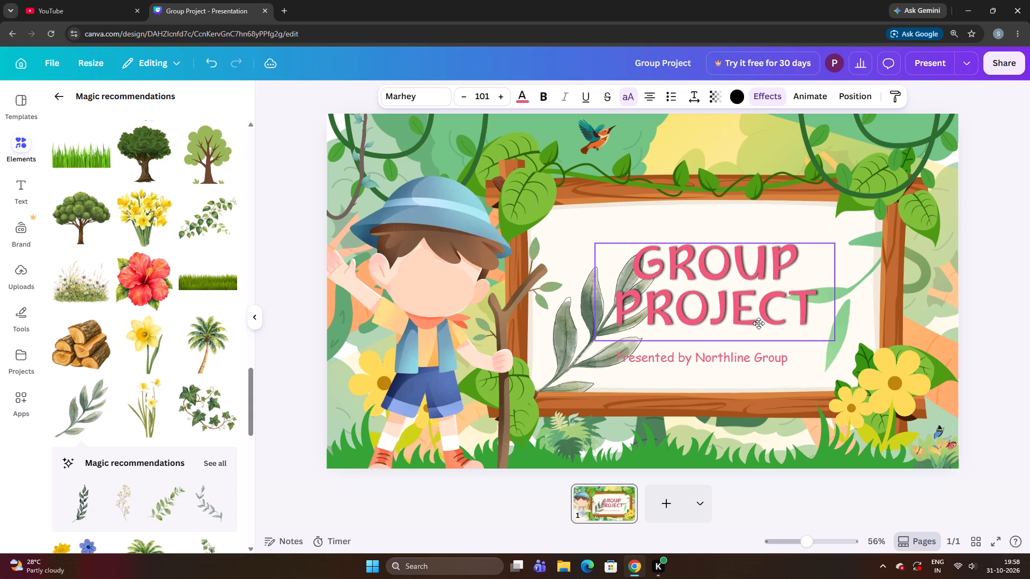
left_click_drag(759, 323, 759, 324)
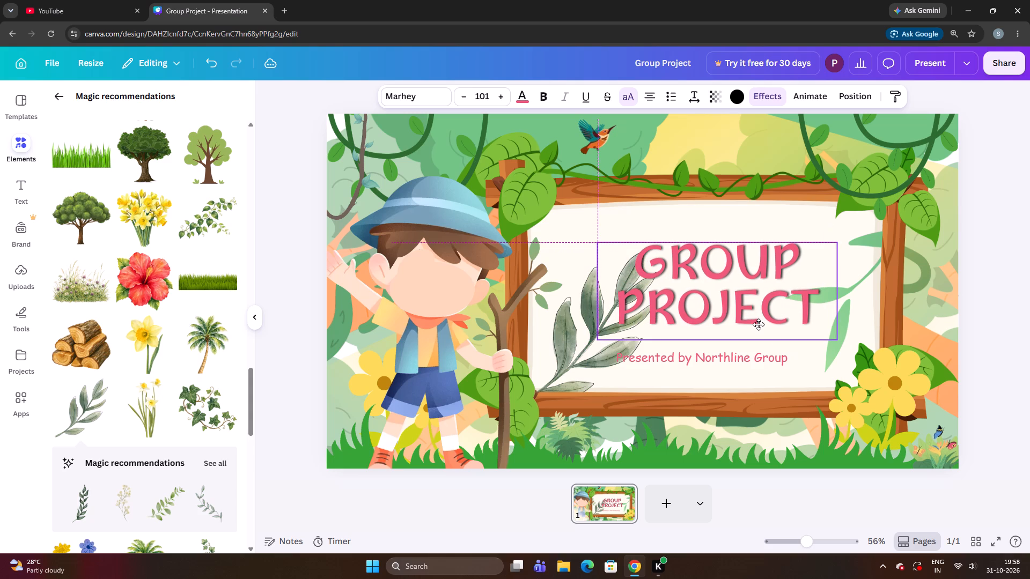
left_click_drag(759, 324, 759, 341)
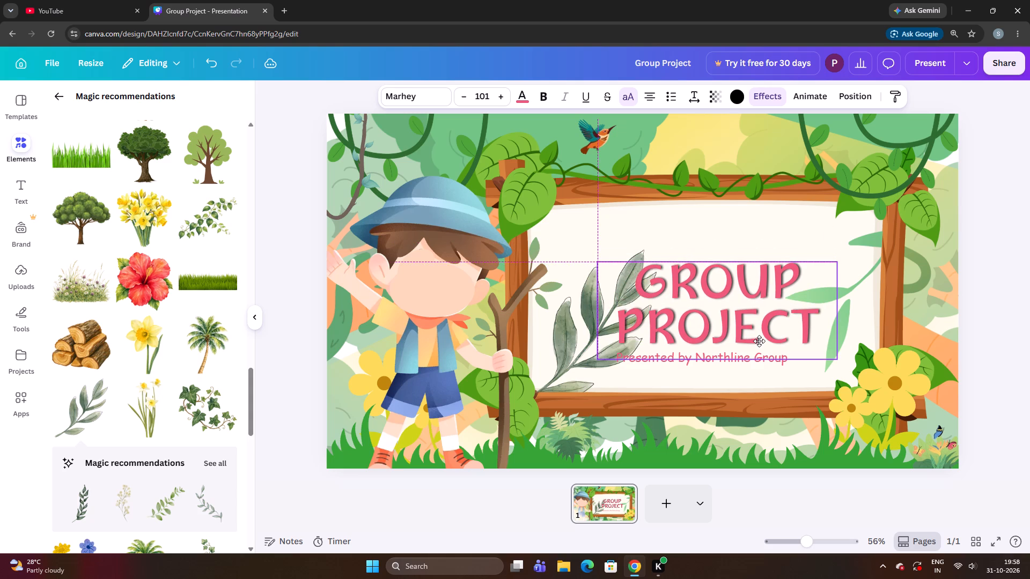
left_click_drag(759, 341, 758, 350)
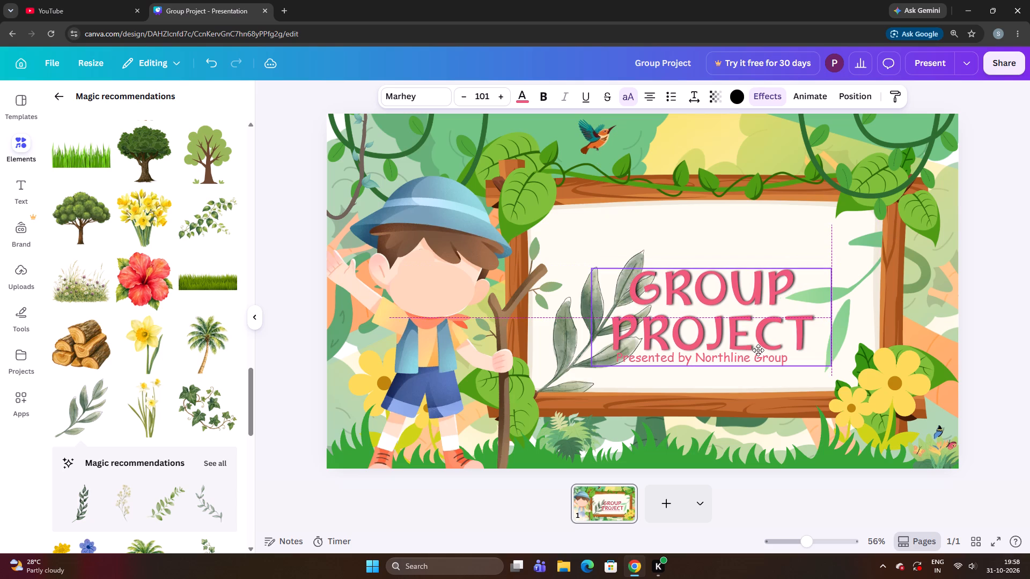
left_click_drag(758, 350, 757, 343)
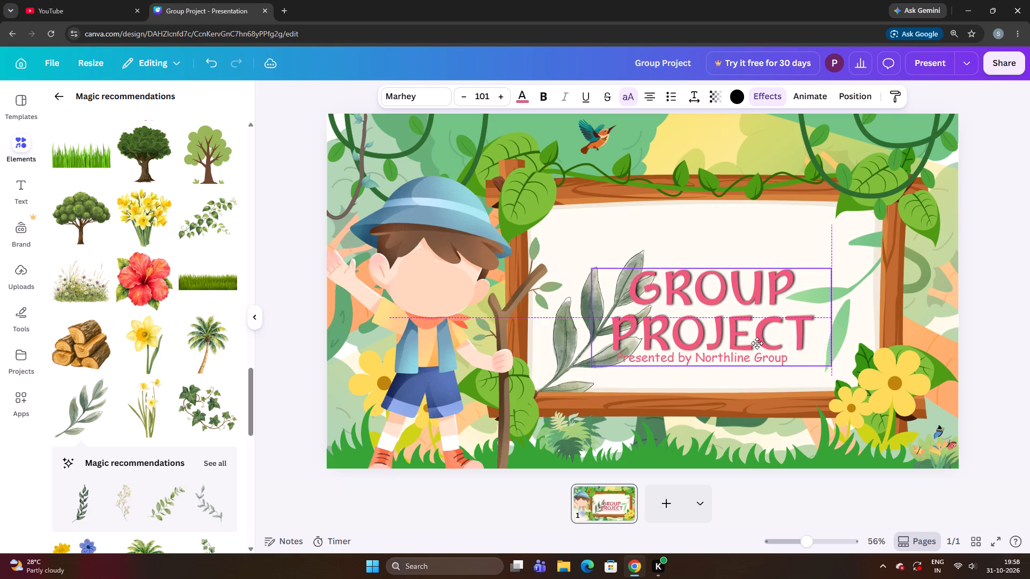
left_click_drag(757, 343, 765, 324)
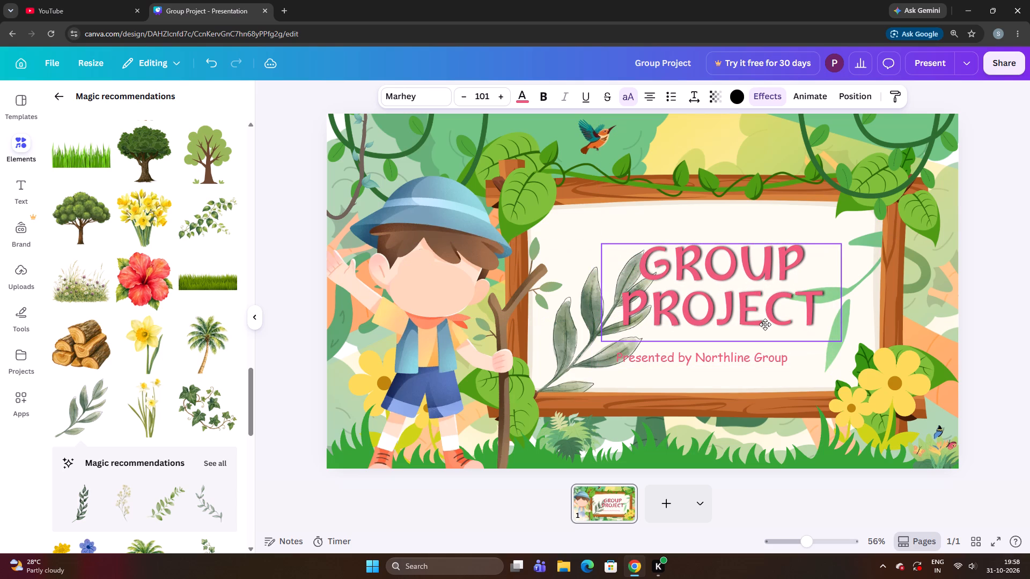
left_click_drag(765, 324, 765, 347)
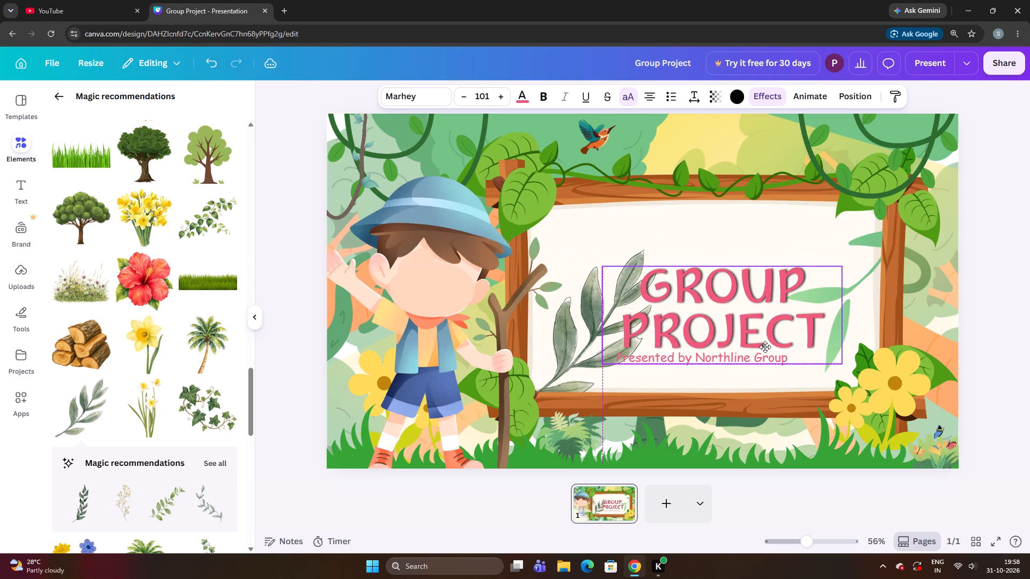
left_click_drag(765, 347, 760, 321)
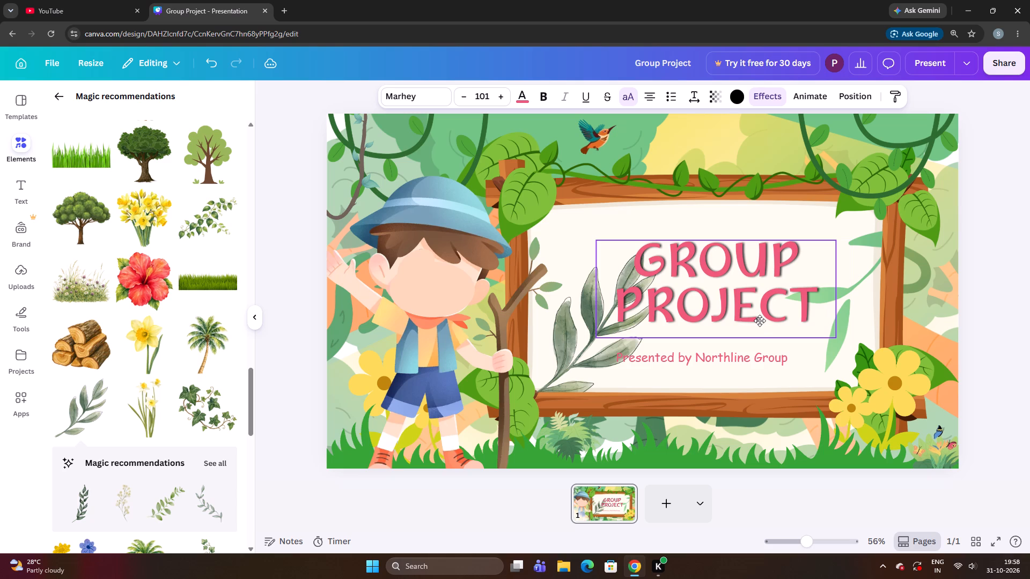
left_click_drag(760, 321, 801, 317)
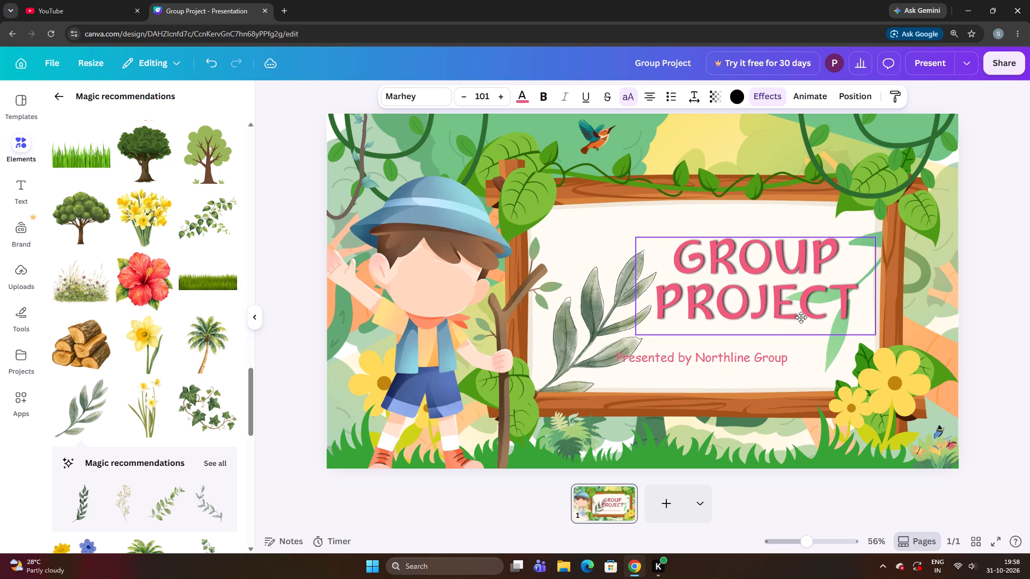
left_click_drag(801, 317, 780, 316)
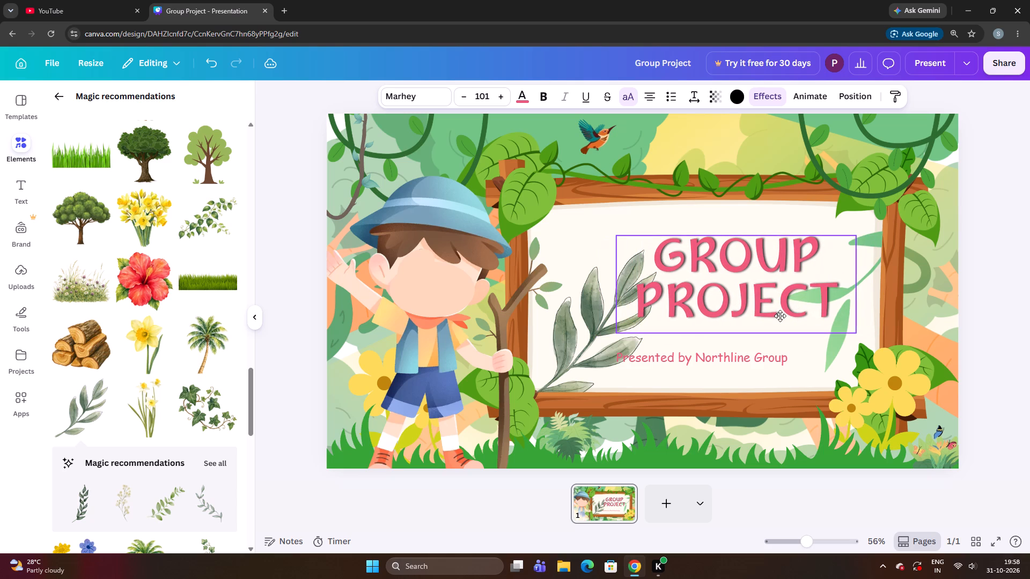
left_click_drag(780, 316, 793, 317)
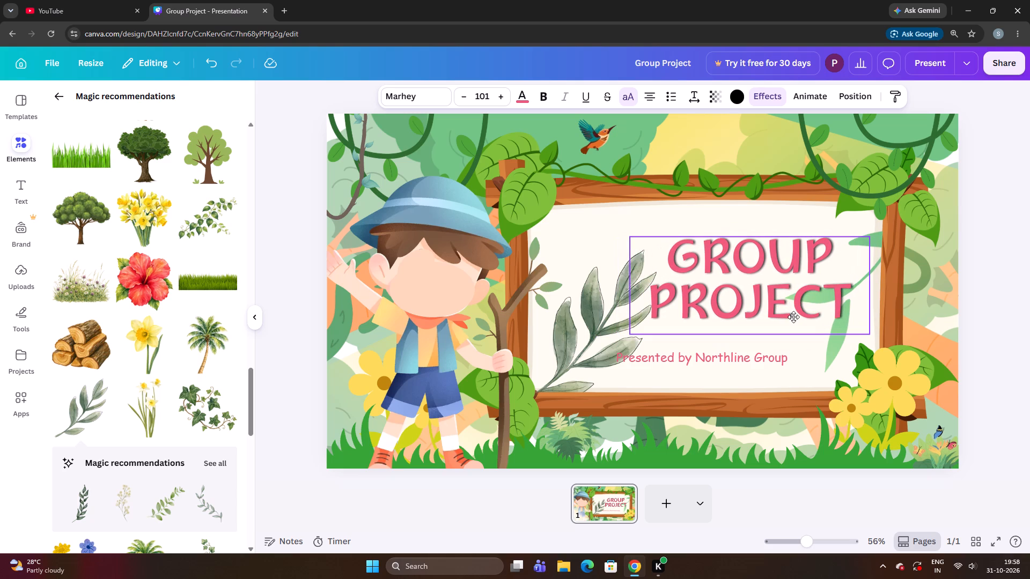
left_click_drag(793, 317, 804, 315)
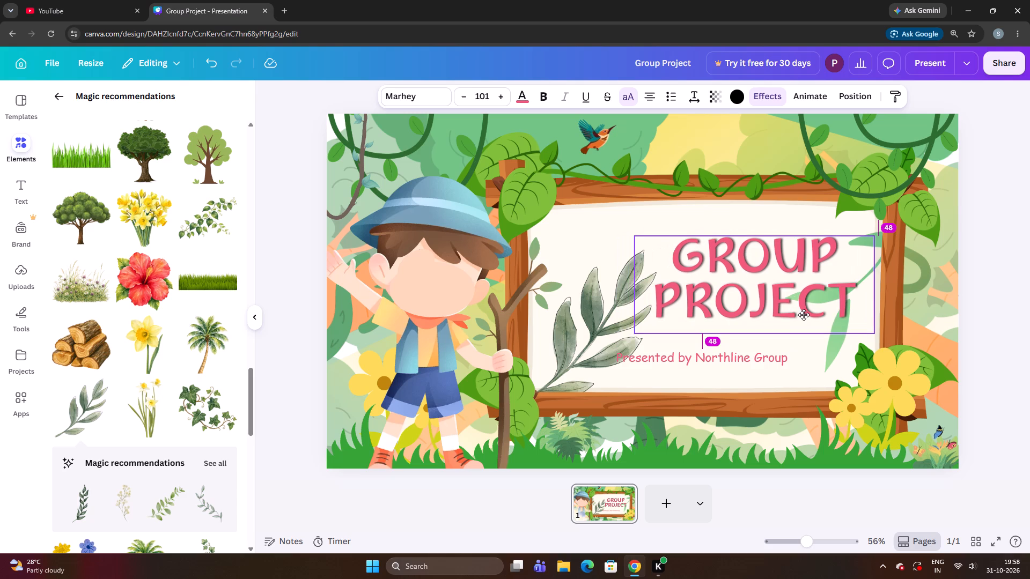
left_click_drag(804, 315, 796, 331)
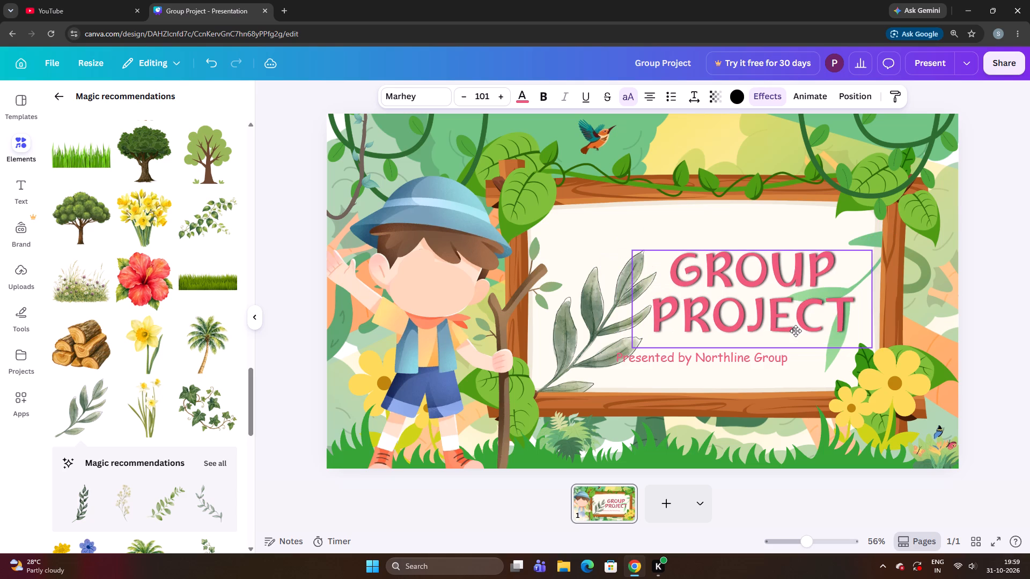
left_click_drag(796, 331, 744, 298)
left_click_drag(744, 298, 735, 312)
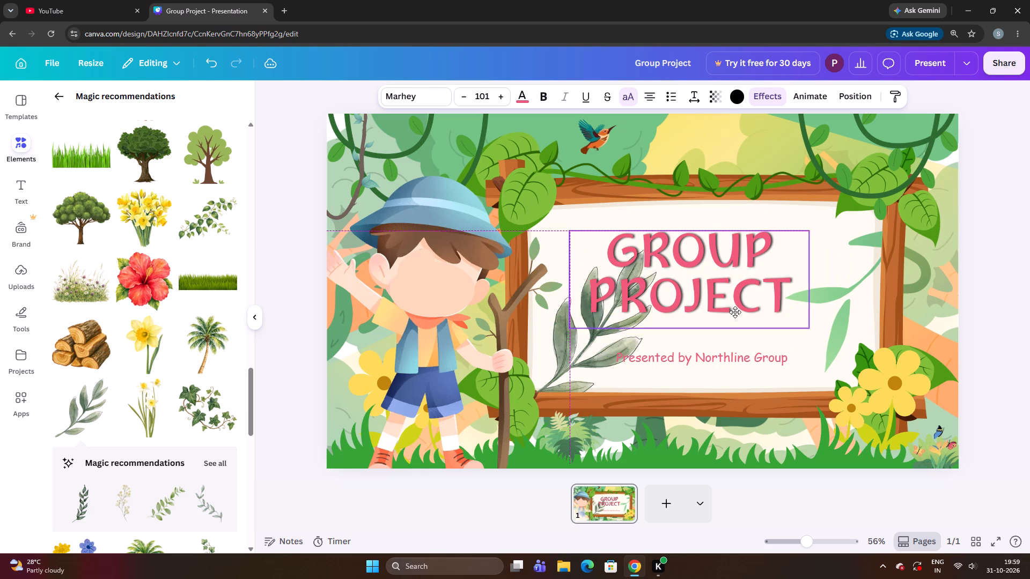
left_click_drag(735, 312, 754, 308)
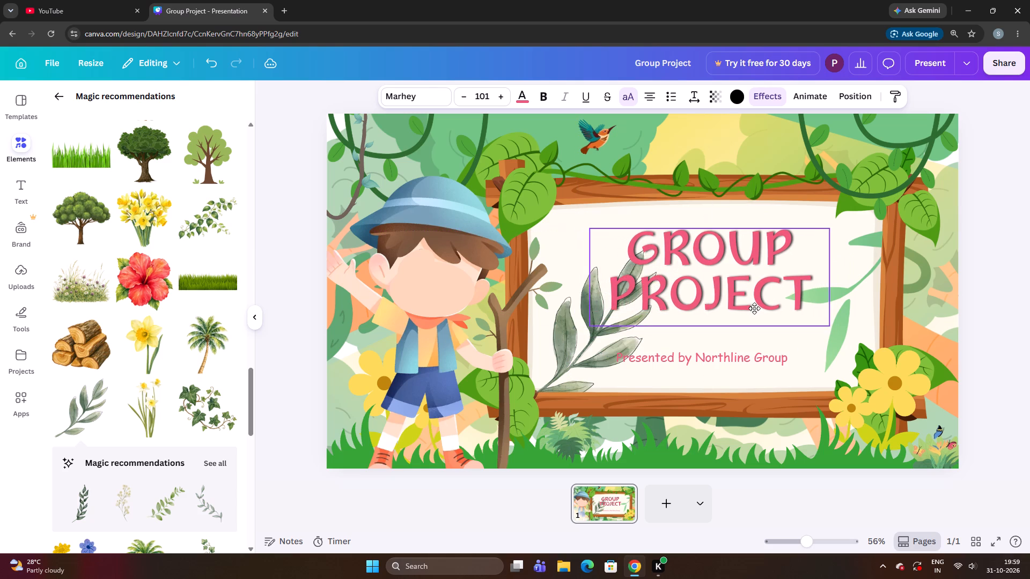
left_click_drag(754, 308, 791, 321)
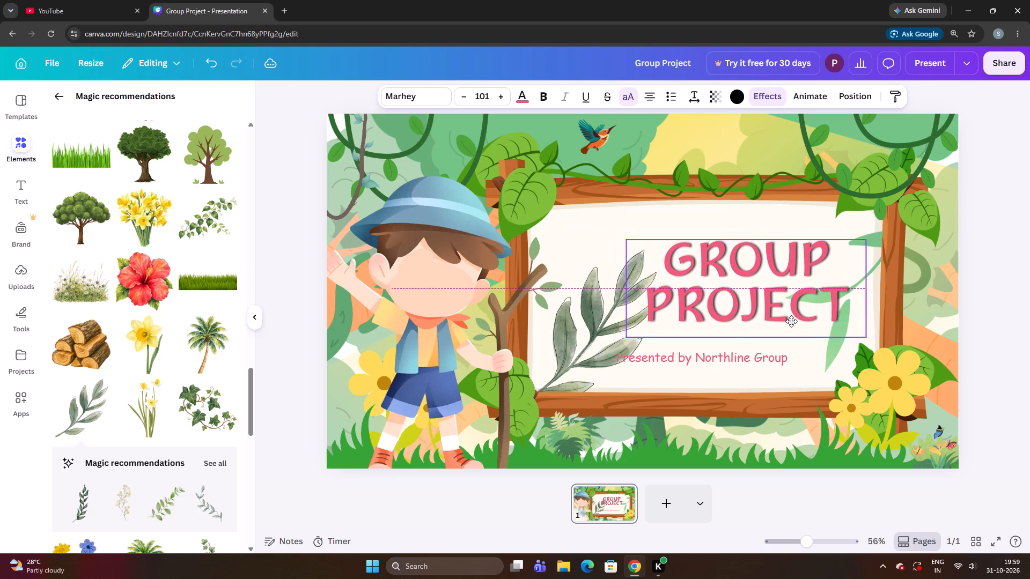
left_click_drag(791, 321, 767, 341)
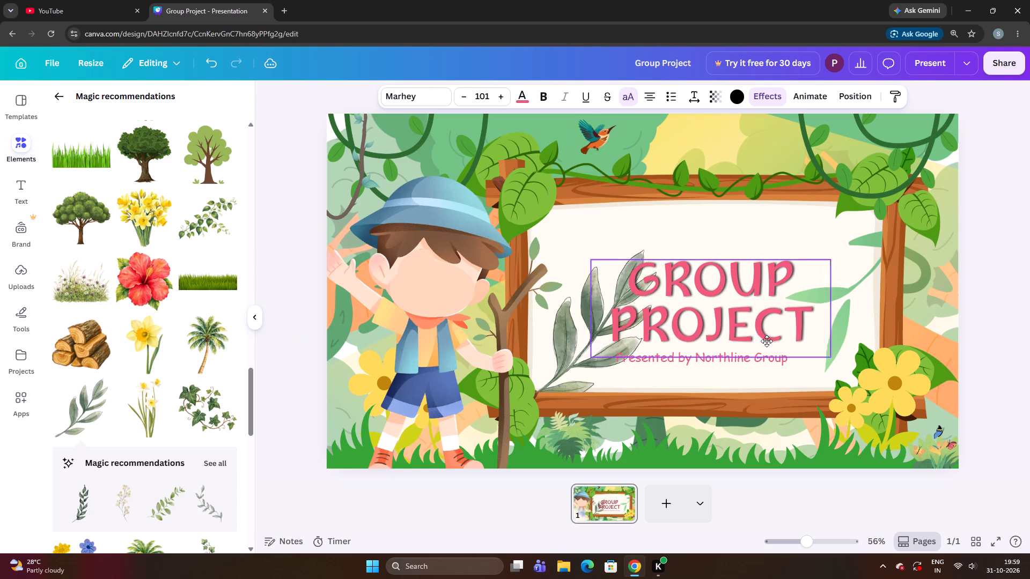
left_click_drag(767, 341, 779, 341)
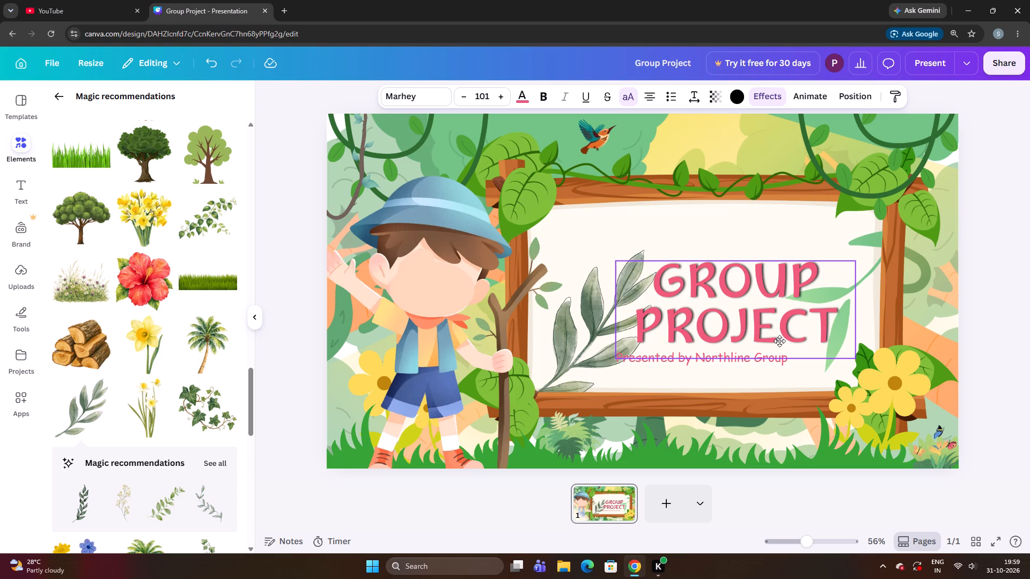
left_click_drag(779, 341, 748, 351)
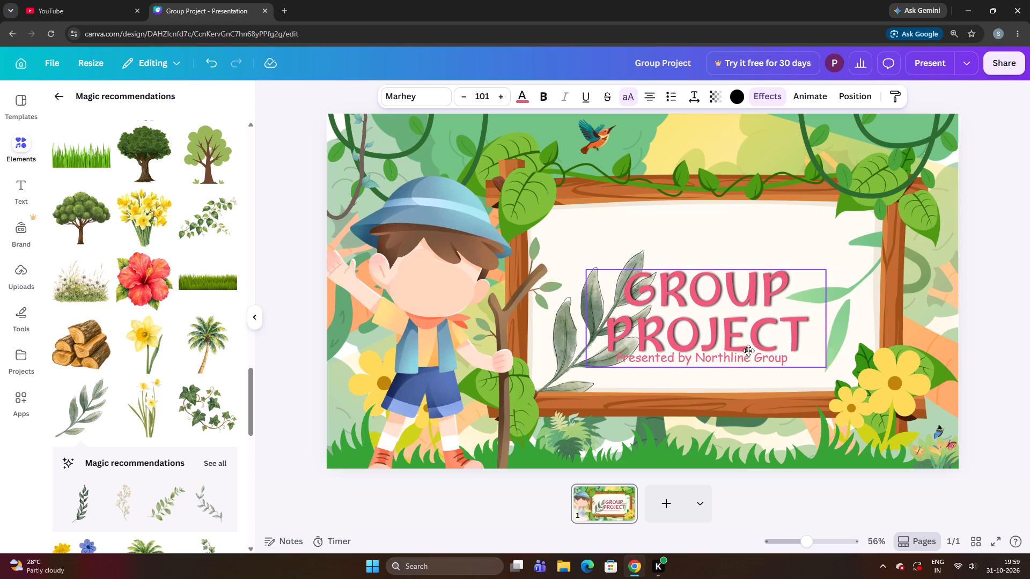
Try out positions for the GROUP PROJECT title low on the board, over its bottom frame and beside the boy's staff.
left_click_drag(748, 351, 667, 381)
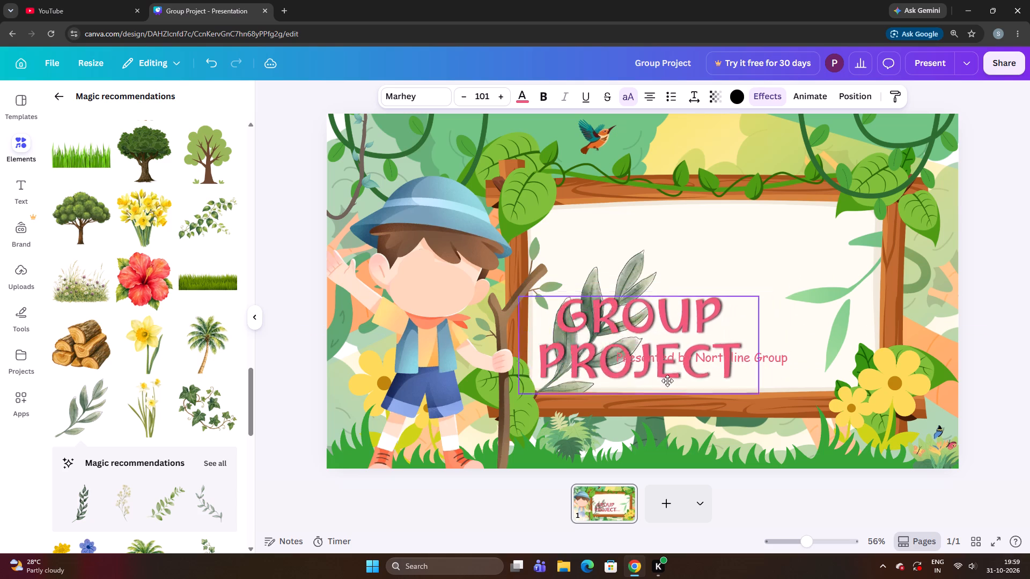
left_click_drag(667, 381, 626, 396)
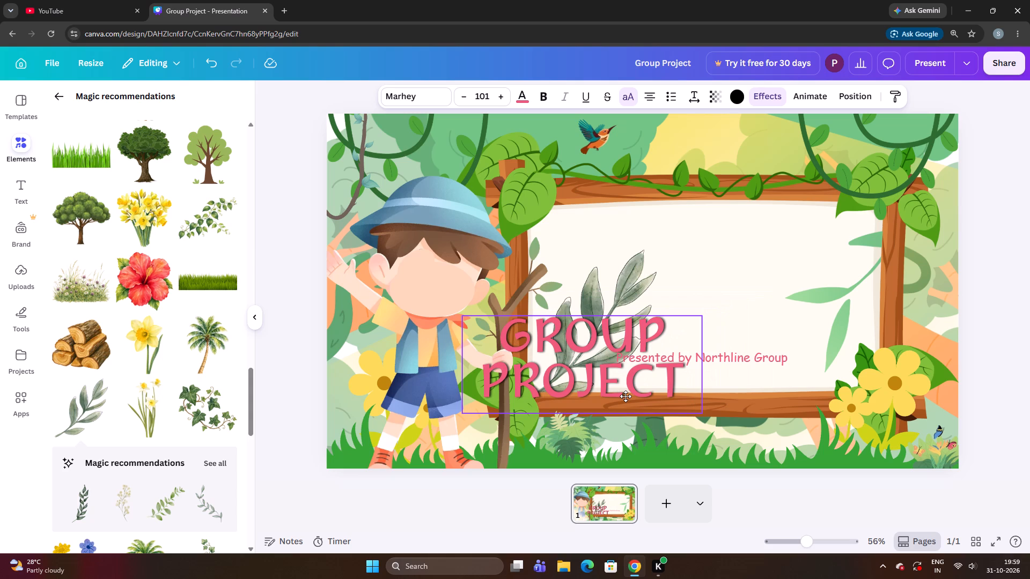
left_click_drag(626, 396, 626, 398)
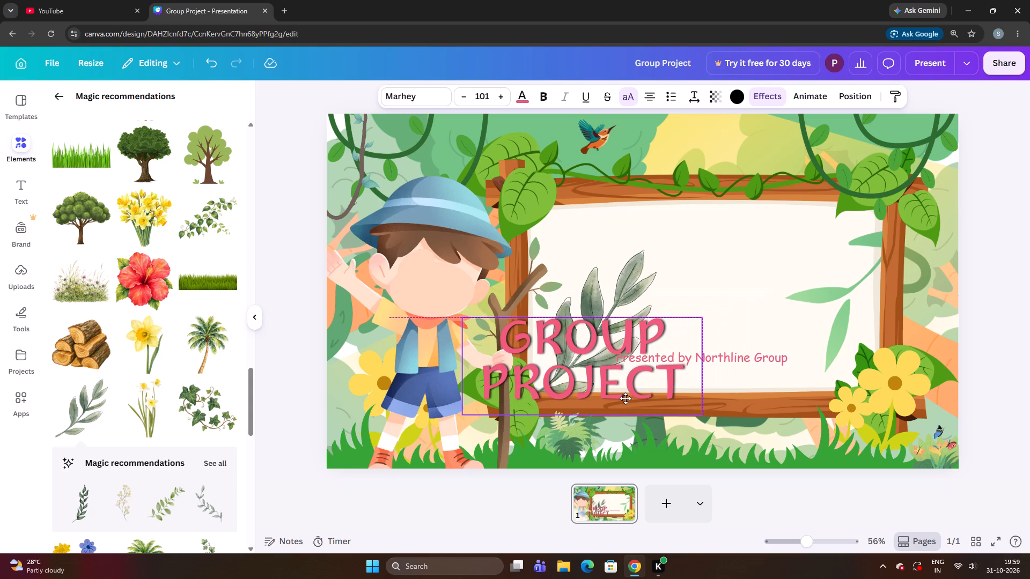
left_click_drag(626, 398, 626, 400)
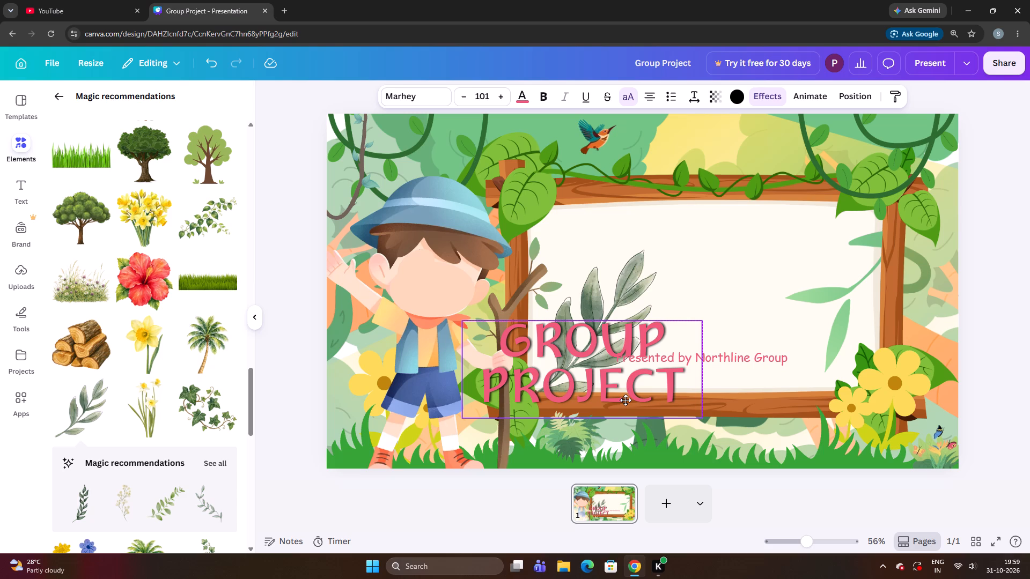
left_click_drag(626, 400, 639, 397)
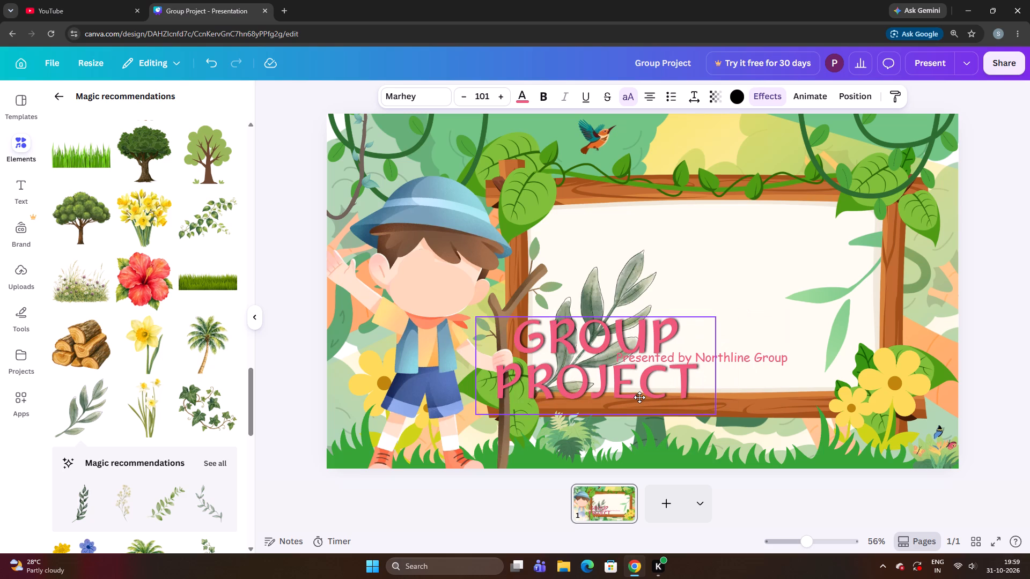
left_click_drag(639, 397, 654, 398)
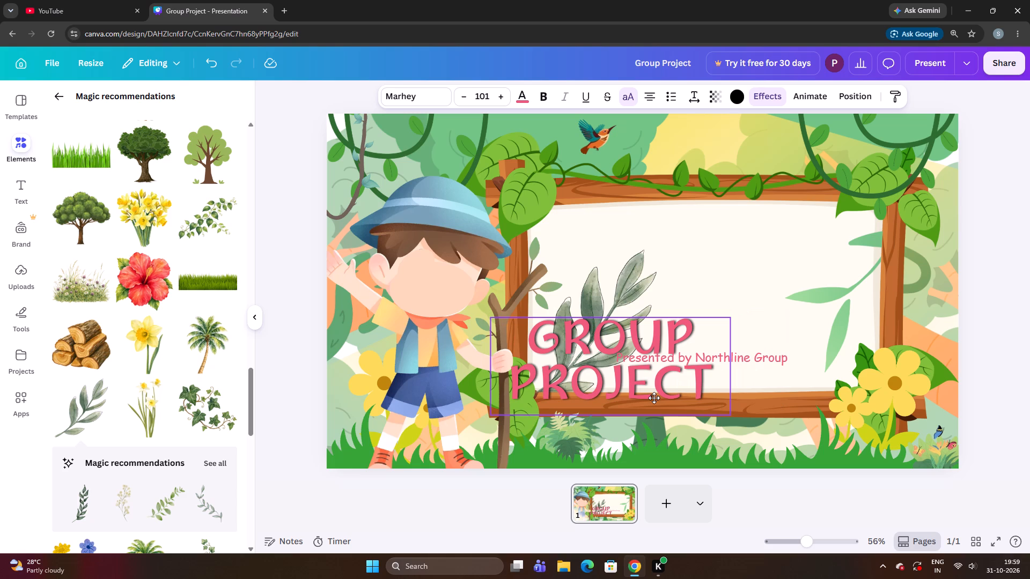
Move the GROUP PROJECT title back up into the board's white area, just above the Presented by line.
left_click_drag(654, 398, 717, 330)
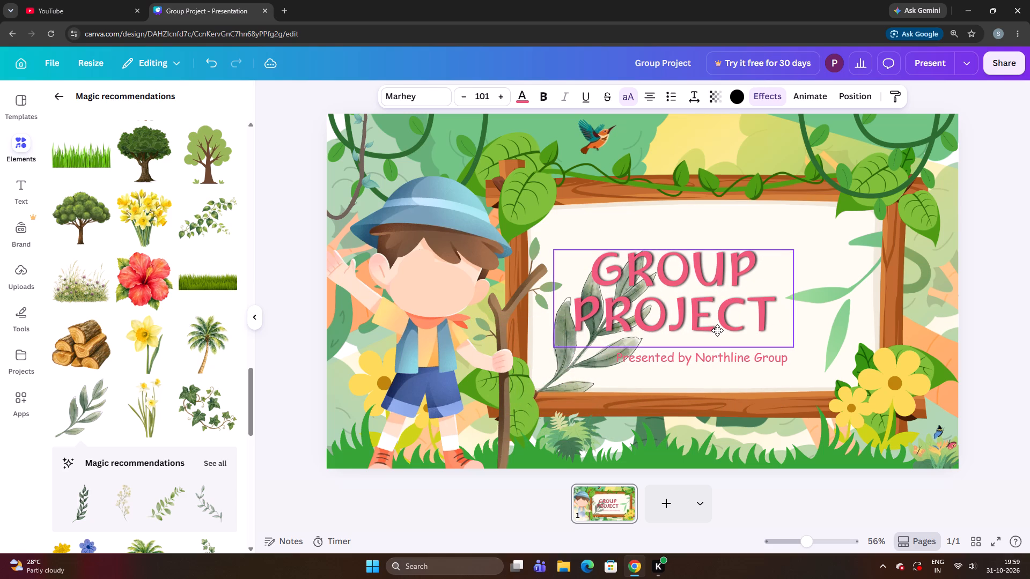
left_click_drag(717, 330, 719, 328)
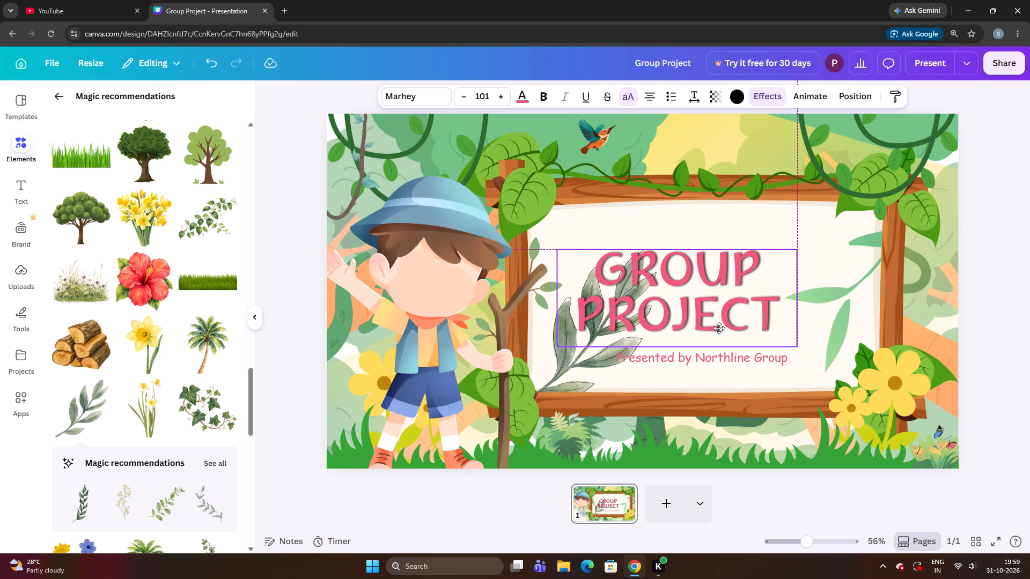
left_click_drag(719, 328, 751, 332)
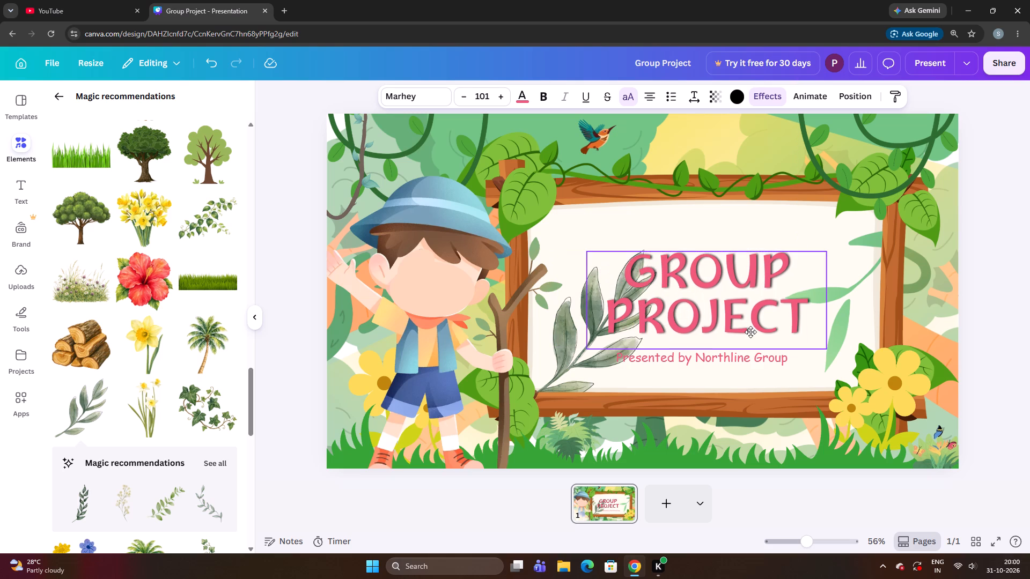
left_click_drag(751, 332, 750, 315)
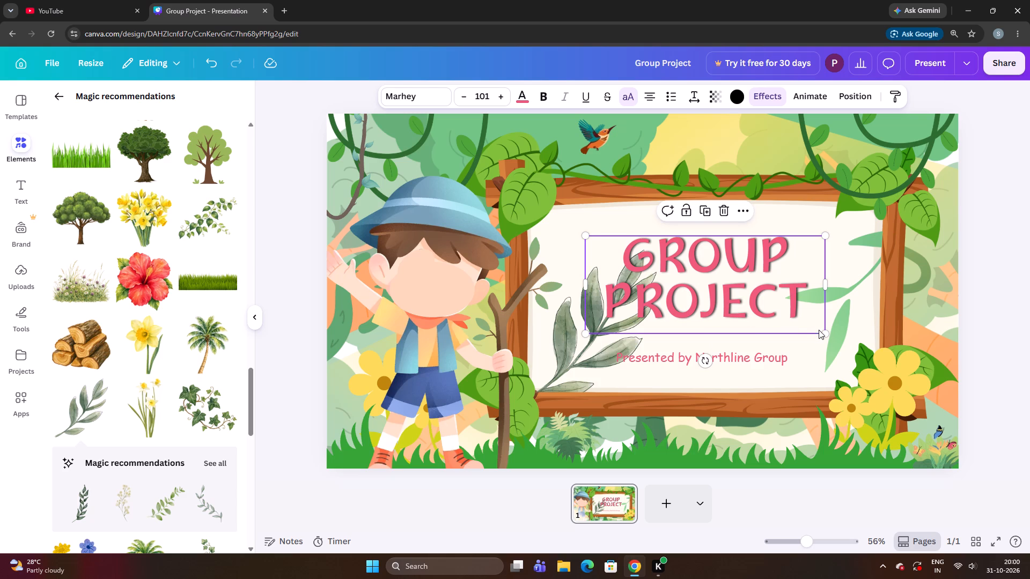
Scale the GROUP PROJECT title up to font size 113, shifting it within the board's white area to fit.
left_click(822, 330)
left_click_drag(786, 307, 743, 288)
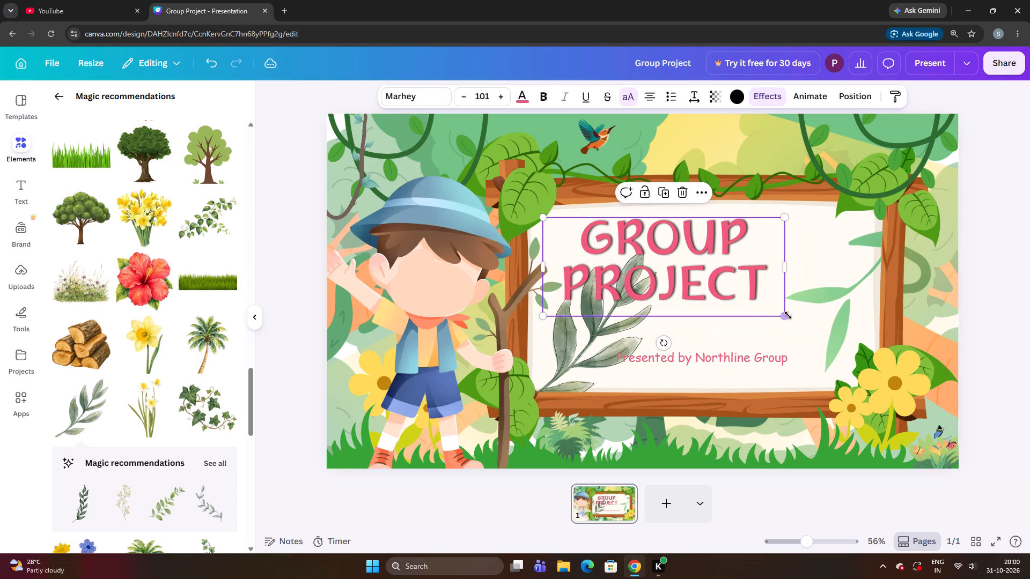
left_click_drag(783, 317, 800, 326)
left_click_drag(667, 296, 701, 299)
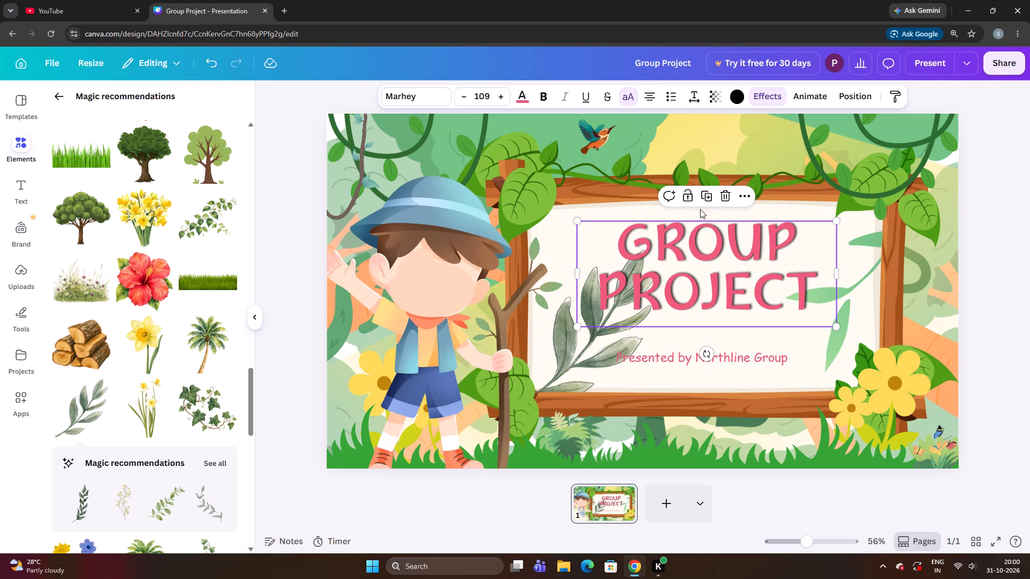
left_click_drag(672, 258, 664, 265)
left_click(664, 265)
left_click_drag(830, 335, 841, 340)
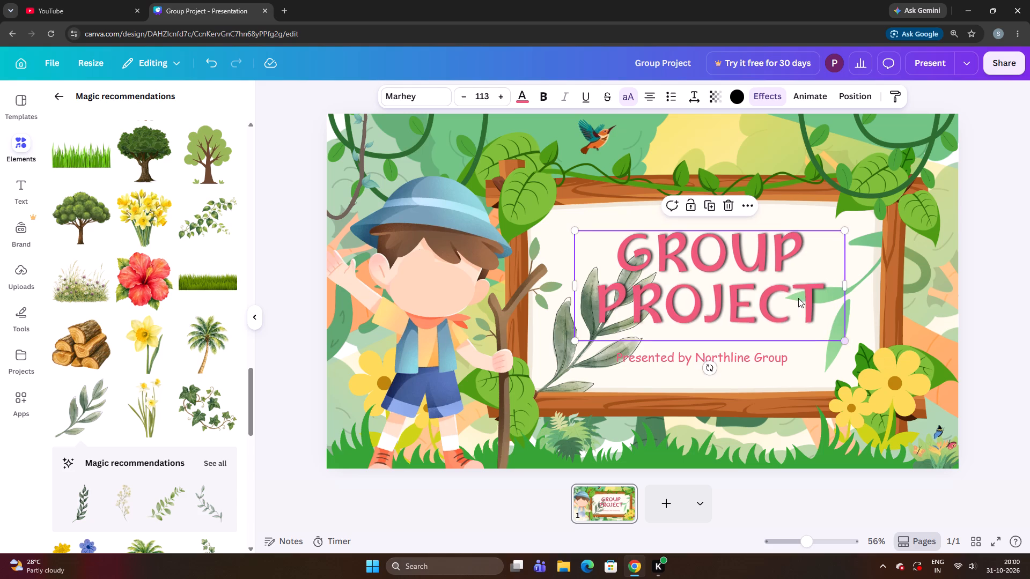
Reposition the enlarged title toward the upper left of the board's white area.
left_click_drag(779, 285, 767, 284)
left_click_drag(767, 284, 783, 286)
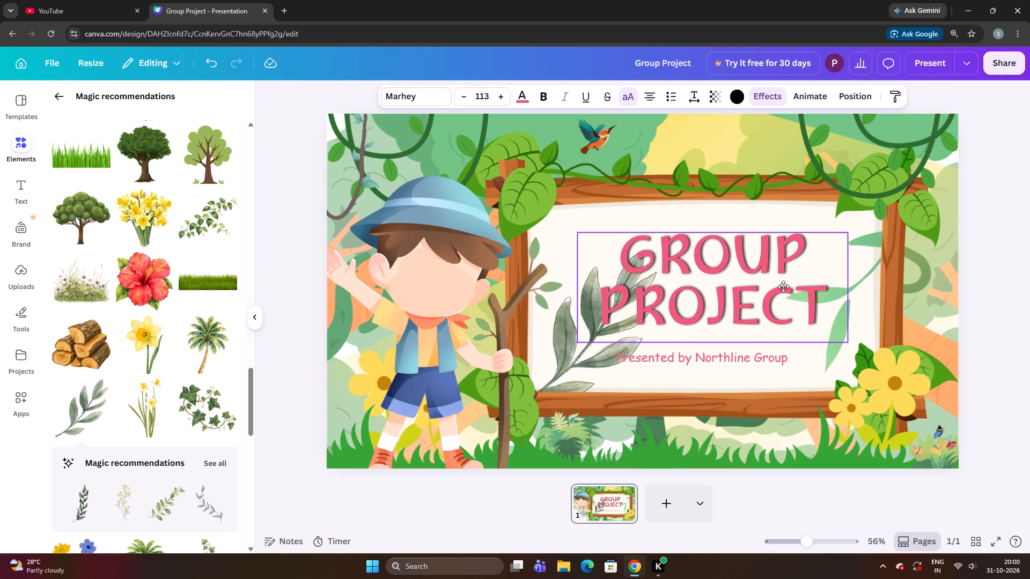
left_click_drag(783, 286, 776, 289)
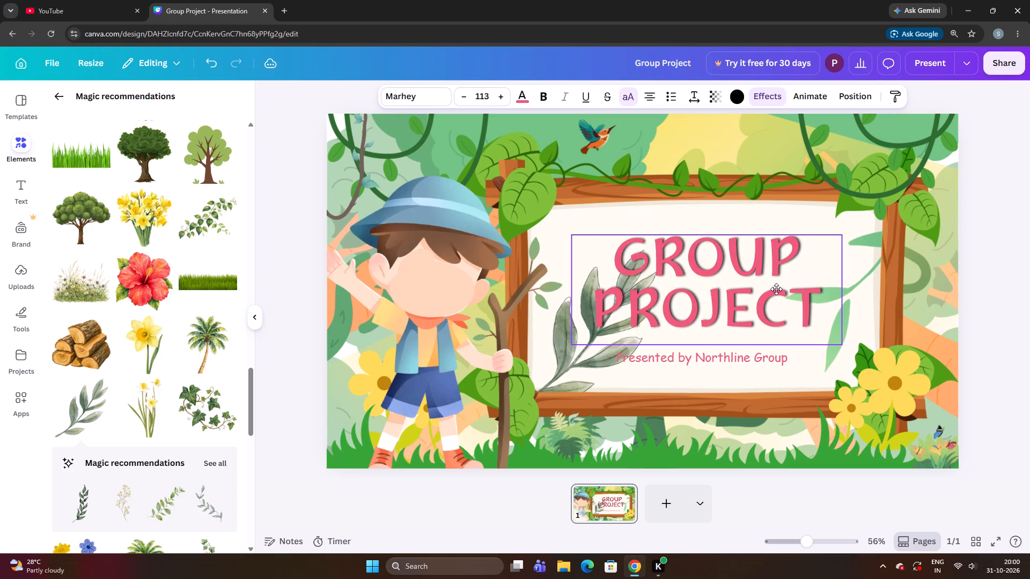
left_click_drag(776, 289, 747, 274)
Recolour the GROUP PROJECT title to the medium green already used in the design's grass.
left_click(518, 95)
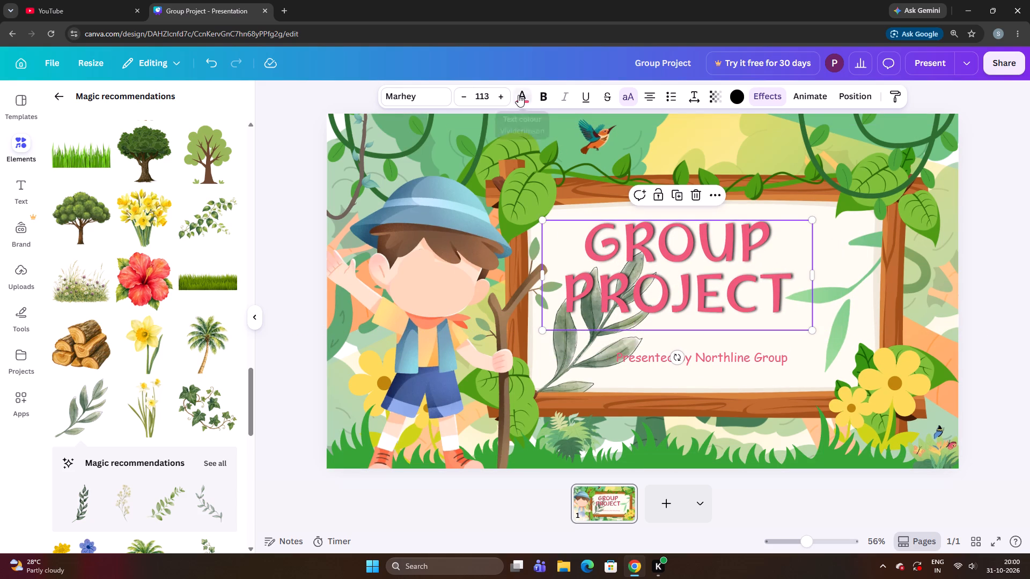
left_click(176, 268)
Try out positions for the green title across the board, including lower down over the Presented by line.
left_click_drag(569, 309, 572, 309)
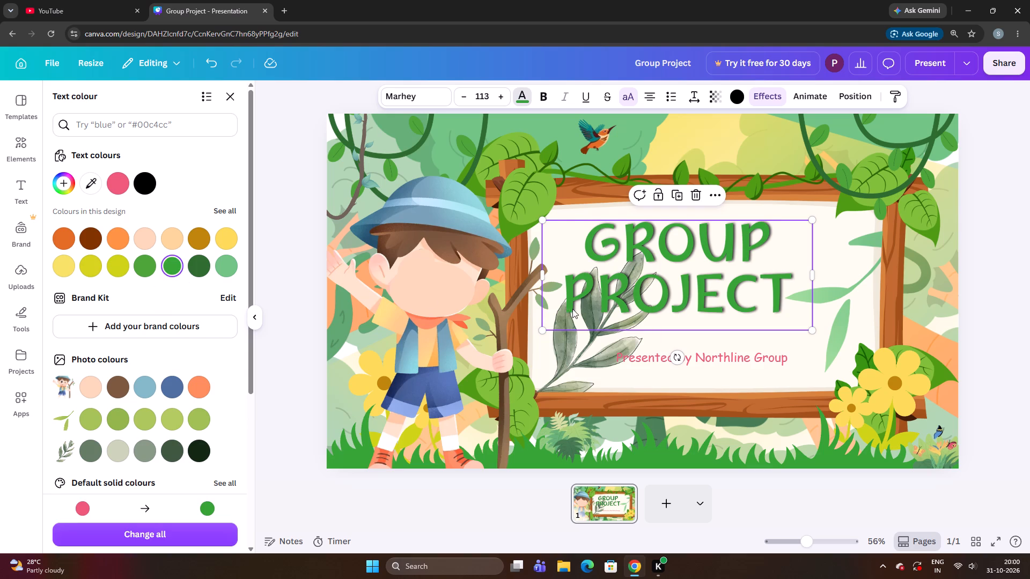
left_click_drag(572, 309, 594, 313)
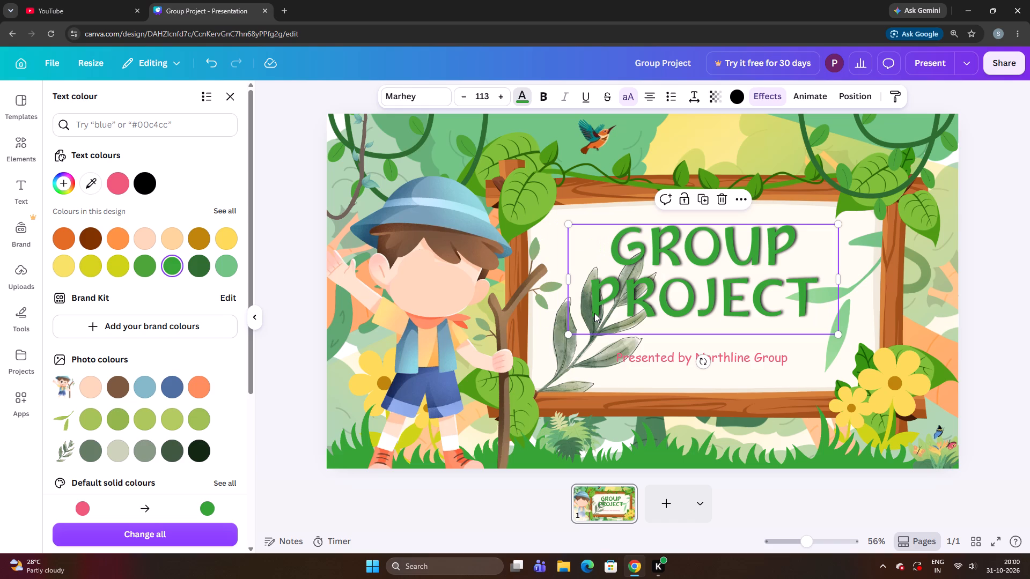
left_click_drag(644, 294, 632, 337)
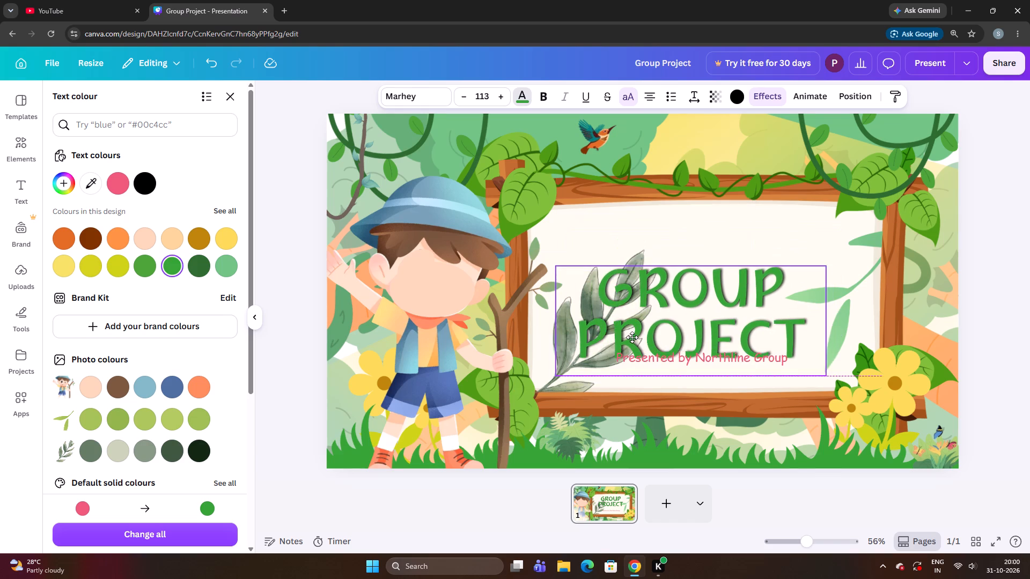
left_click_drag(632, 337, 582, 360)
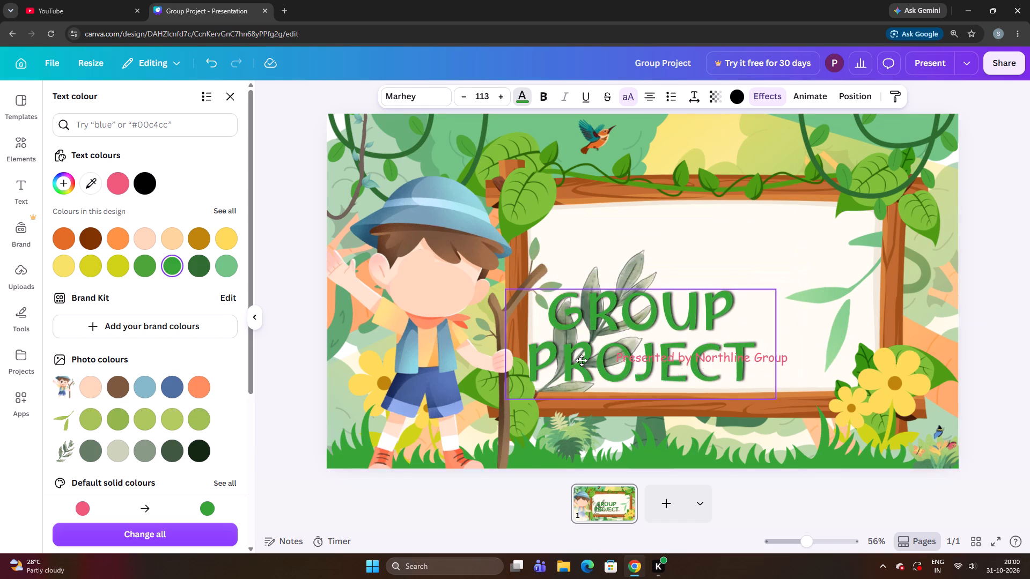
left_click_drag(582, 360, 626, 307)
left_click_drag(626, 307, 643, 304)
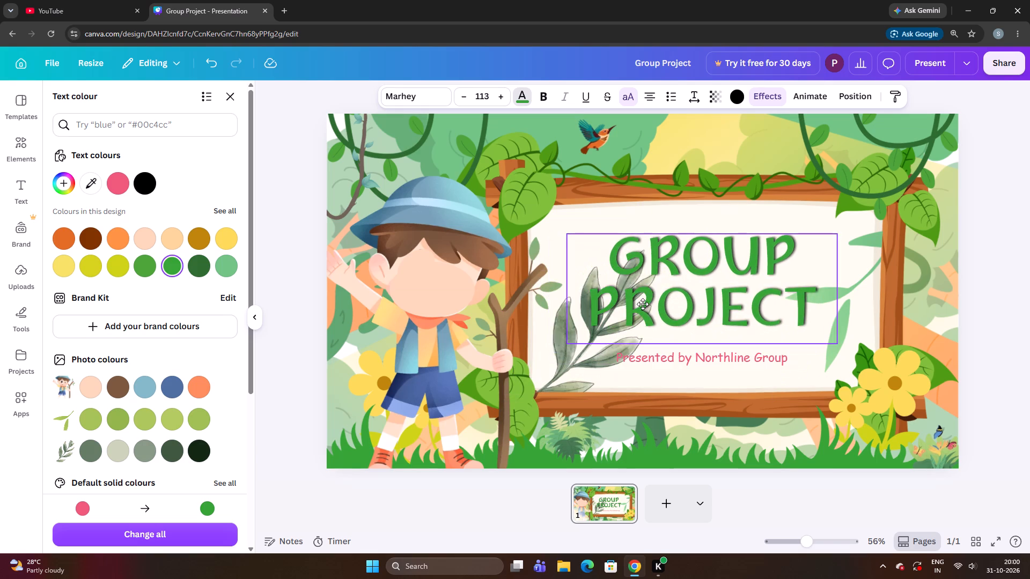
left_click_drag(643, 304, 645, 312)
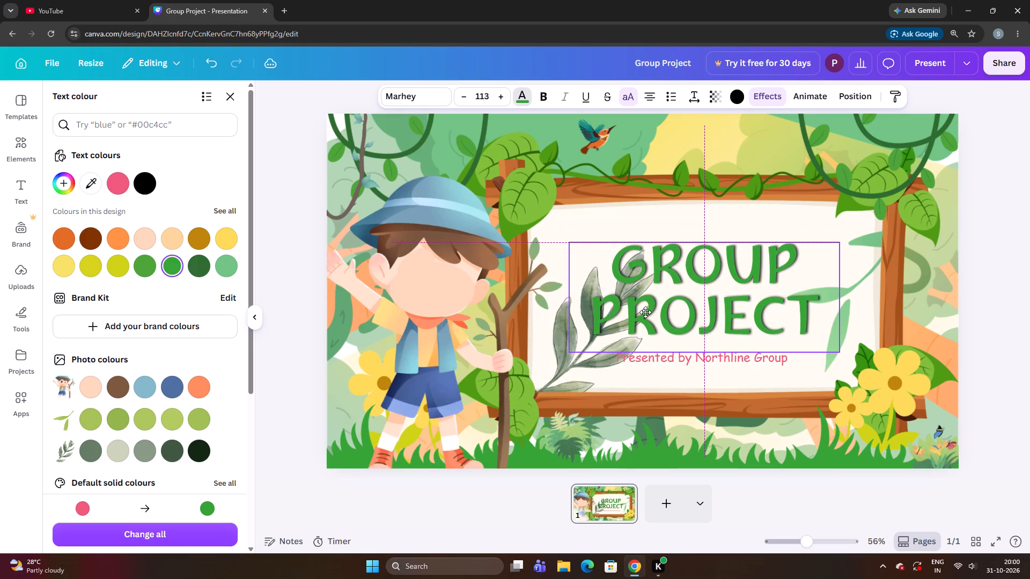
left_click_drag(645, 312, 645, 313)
Place the green title in the upper part of the board's white area, leaving a clear gap above the Presented by line.
left_click_drag(645, 313, 652, 297)
left_click_drag(766, 303, 749, 302)
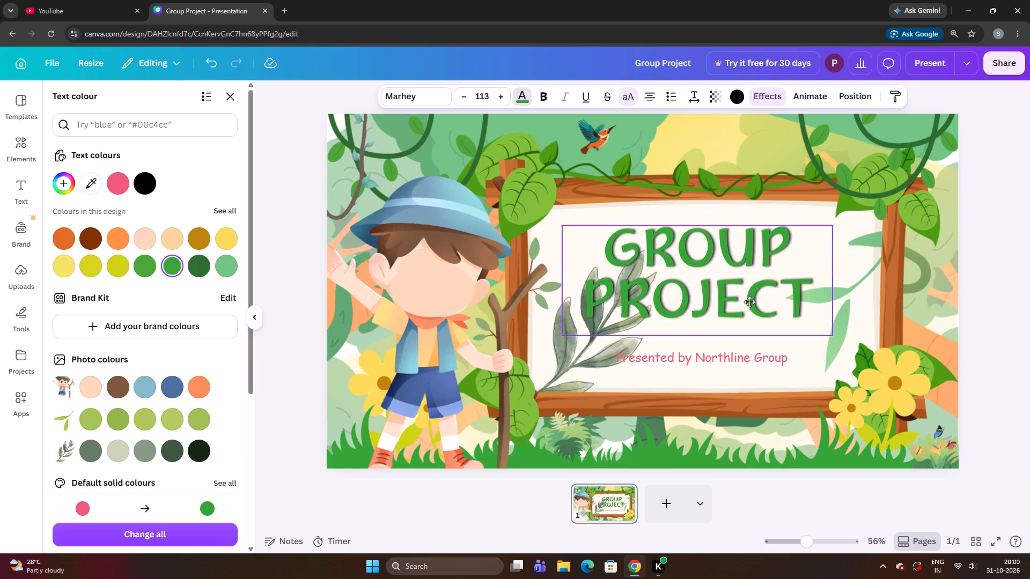
left_click_drag(749, 302, 749, 301)
left_click_drag(749, 301, 763, 298)
left_click_drag(763, 298, 762, 291)
left_click(762, 291)
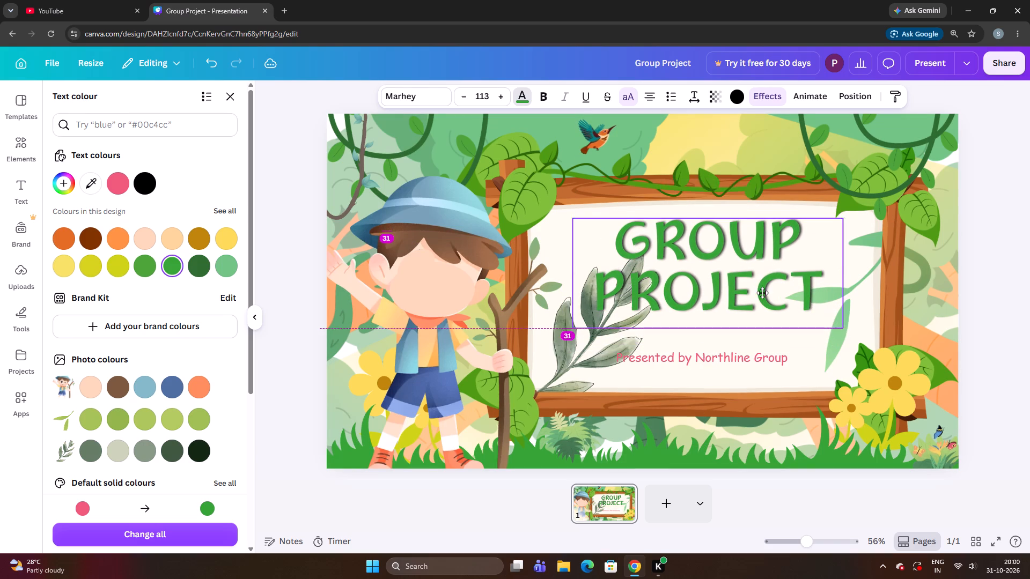
key("Down")
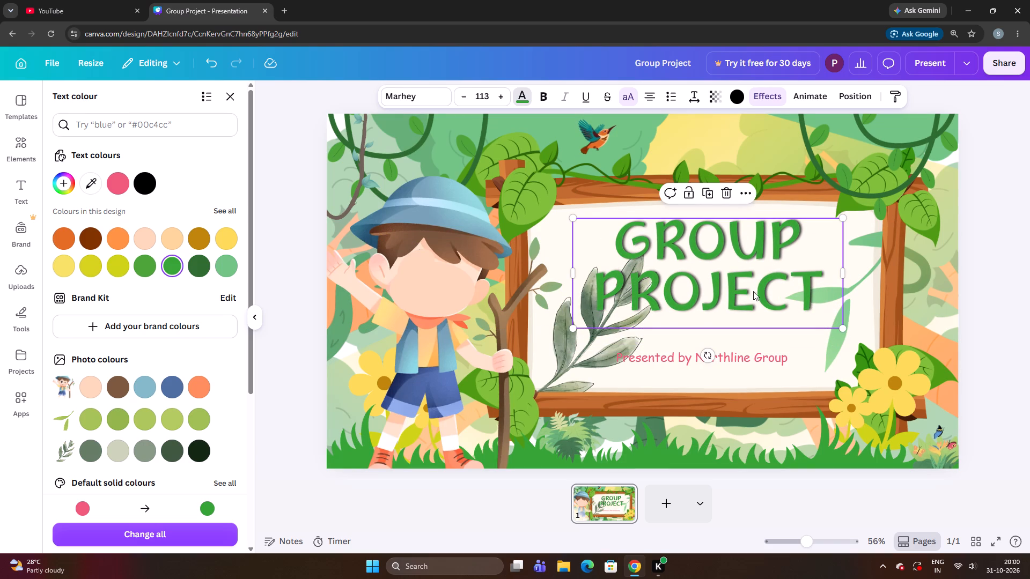
left_click(562, 255)
Select the GROUP PROJECT title and fine-tune its position in tiny steps, moving it slightly right and down.
left_click(716, 281)
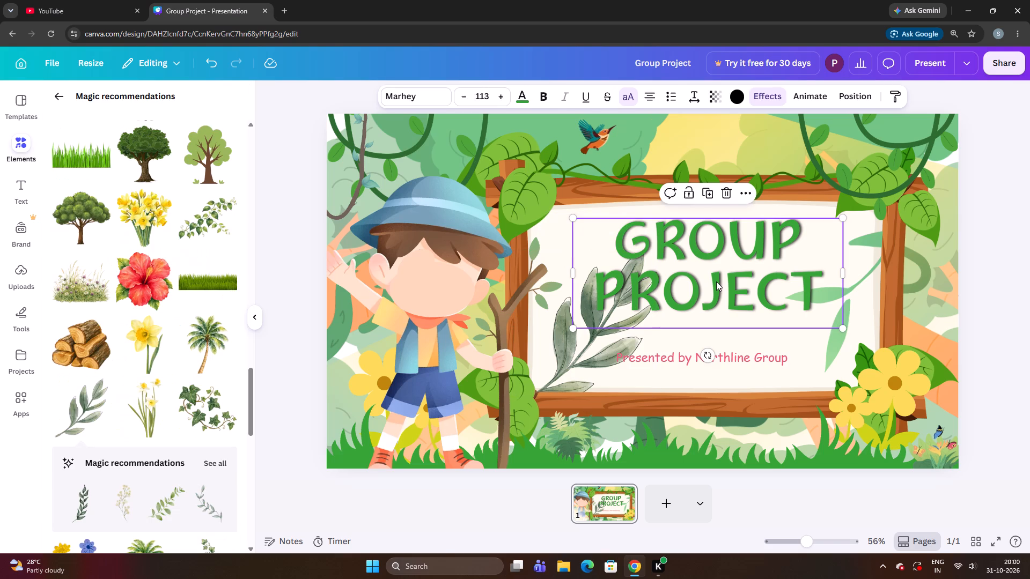
key("Left")
key("Left")
key("Down")
key("Down")
key("Down")
key("Down")
key("Down")
key("Right")
key("Right")
key("Right")
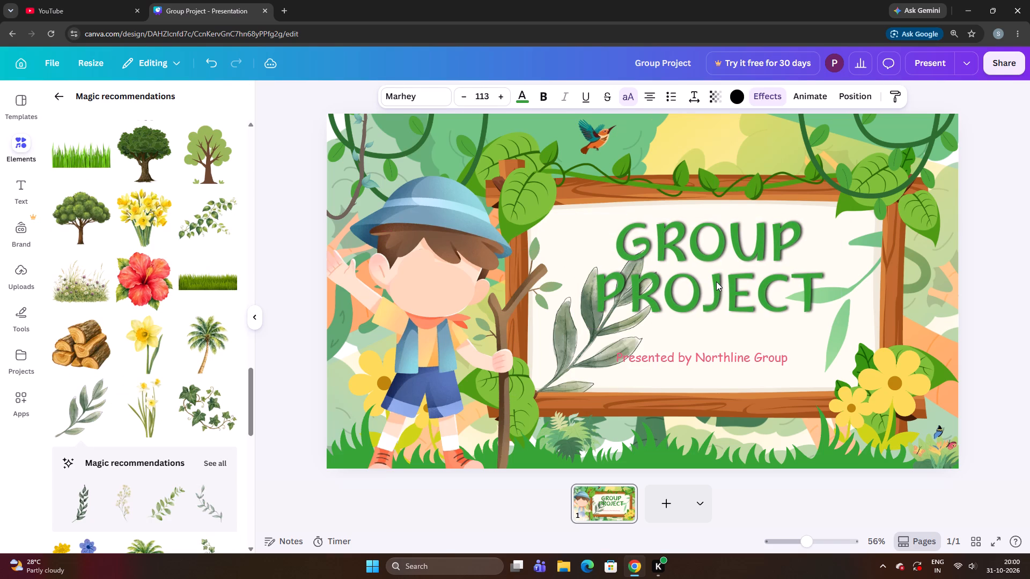
key("Right")
key("Down")
key("Up")
key("Right")
key("Right")
key("Down")
key("Up")
key("Right")
key("Right")
key("Right")
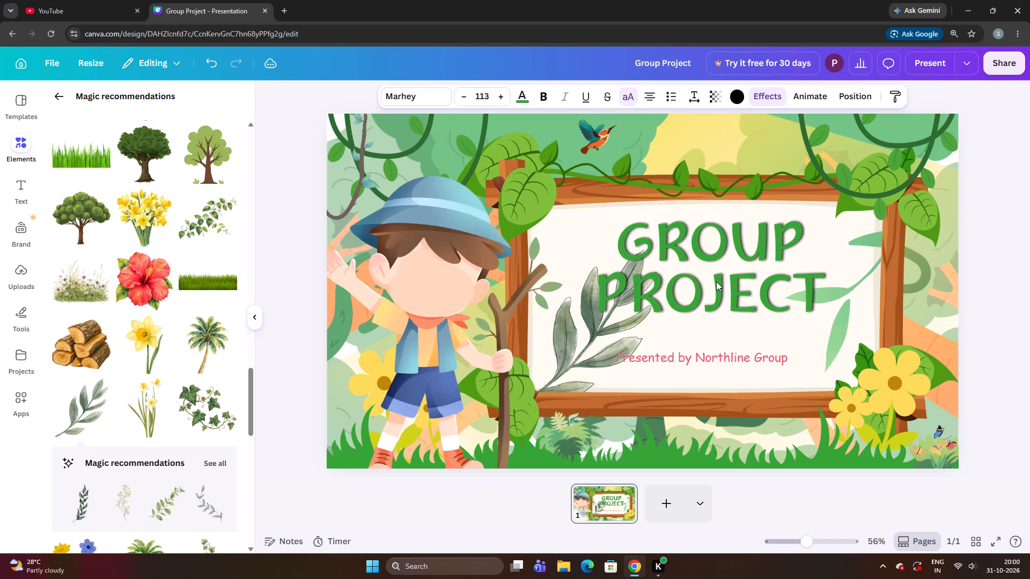
Scale the GROUP PROJECT title up to font size 117.
key("ctrl+Down")
key("ctrl+Down")
key("ctrl+Down")
key("ctrl+Down")
key("ctrl+Down")
key("ctrl+Down")
key("ctrl+Down")
key("ctrl+Down")
key("ctrl+Down")
key("ctrl+Down")
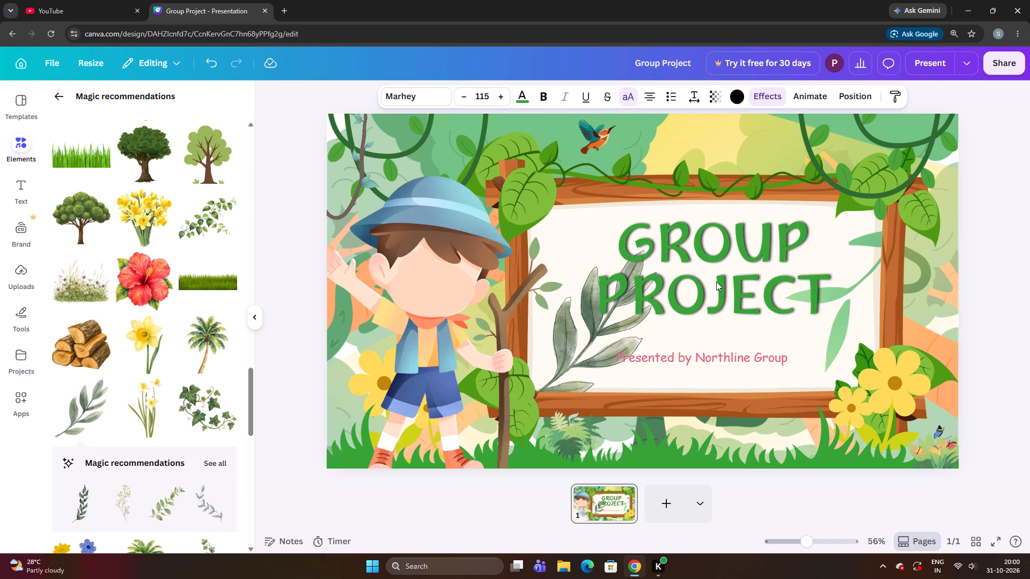
Nudge the enlarged title slightly left and a touch upward on the board.
key("Left")
key("Left")
key("Left")
key("Left")
key("Left")
key("Left")
key("Left")
key("Left")
key("Left")
key("Left")
key("Left")
key("Left")
key("Left")
key("Left")
key("Up")
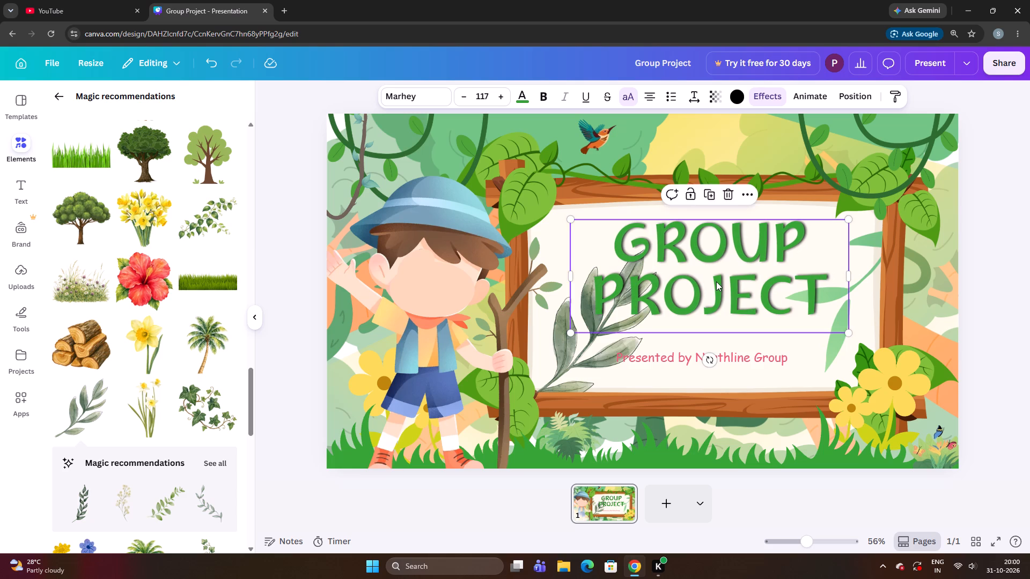
Scale the GROUP PROJECT title up further to font size 120.
key("ctrl+Down")
key("ctrl+Down")
key("ctrl+Down")
key("ctrl+Down")
key("ctrl+Down")
key("ctrl+Down")
key("ctrl+Down")
key("ctrl+Down")
key("ctrl+Down")
key("ctrl+Down")
Nudge the title slightly left and upward within the board's white area and deselect it.
key("Up")
key("Left")
key("Left")
key("Left")
key("Left")
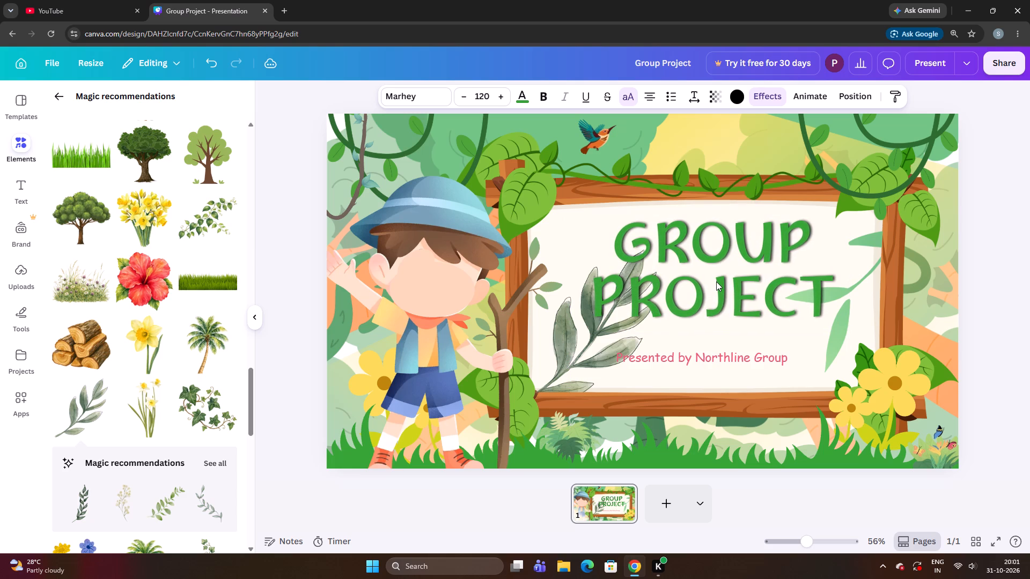
key("Left")
key("Left")
key("Left")
key("Up")
key("Up")
key("Up")
key("Up")
key("Up")
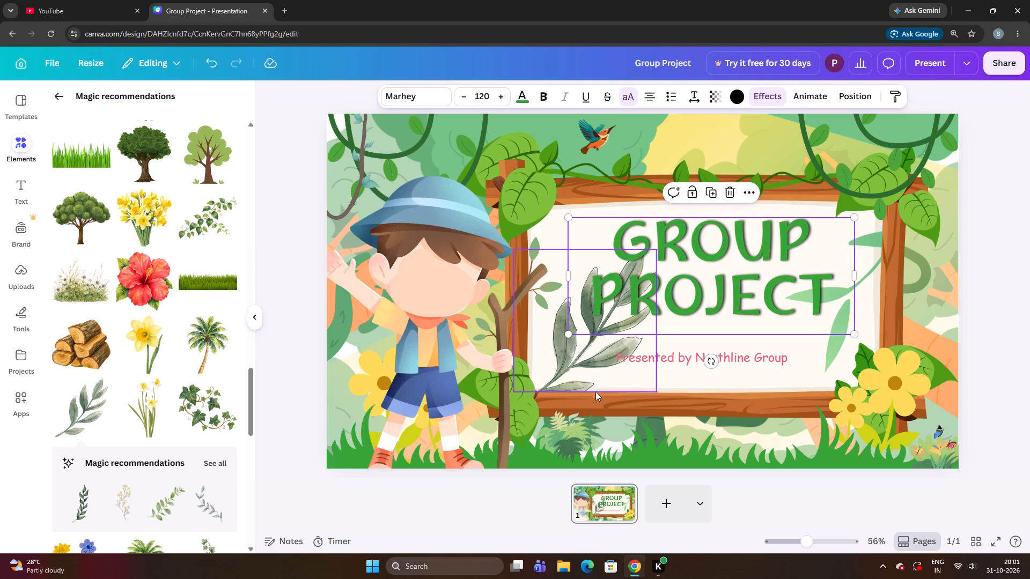
left_click(291, 354)
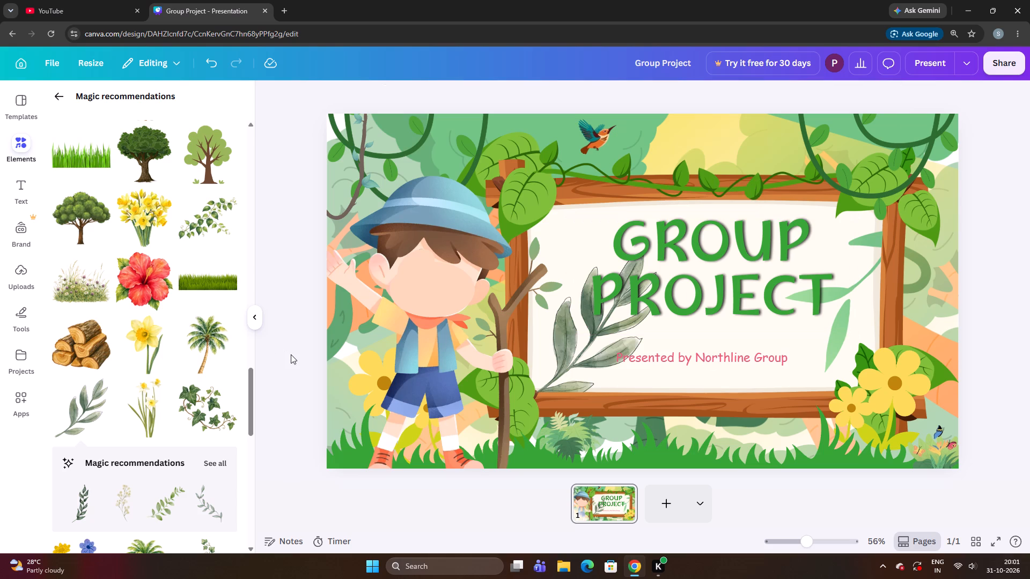
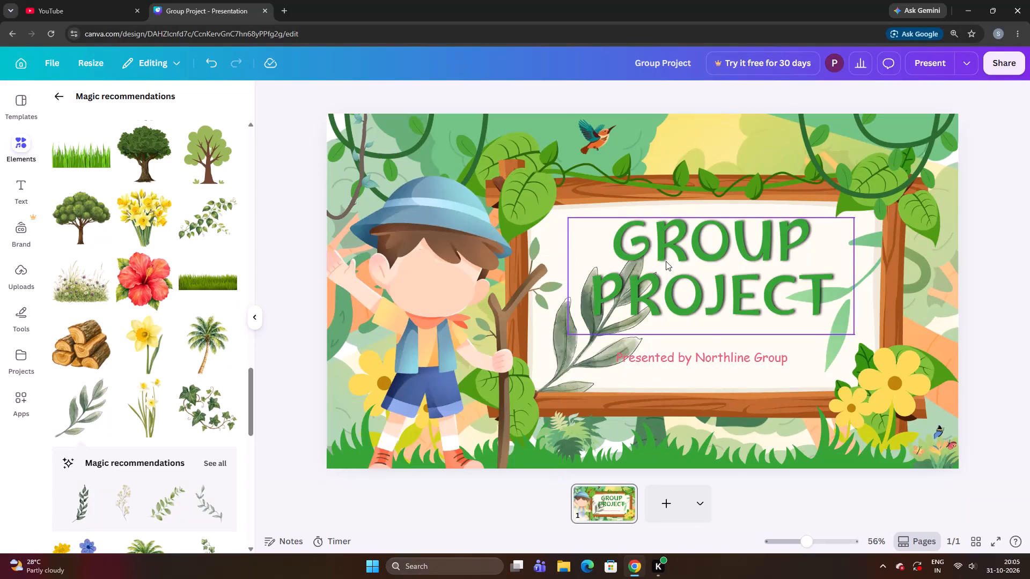
Scale the GROUP PROJECT title down to font size 99.6 and shift it towards the board's upper-right corner.
left_click_drag(666, 261, 680, 226)
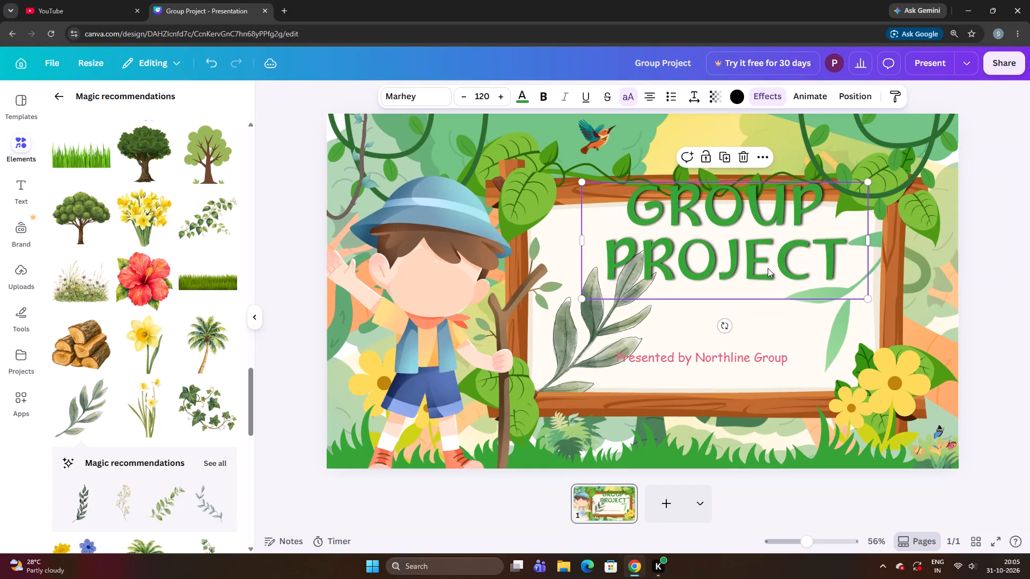
left_click_drag(868, 297, 827, 279)
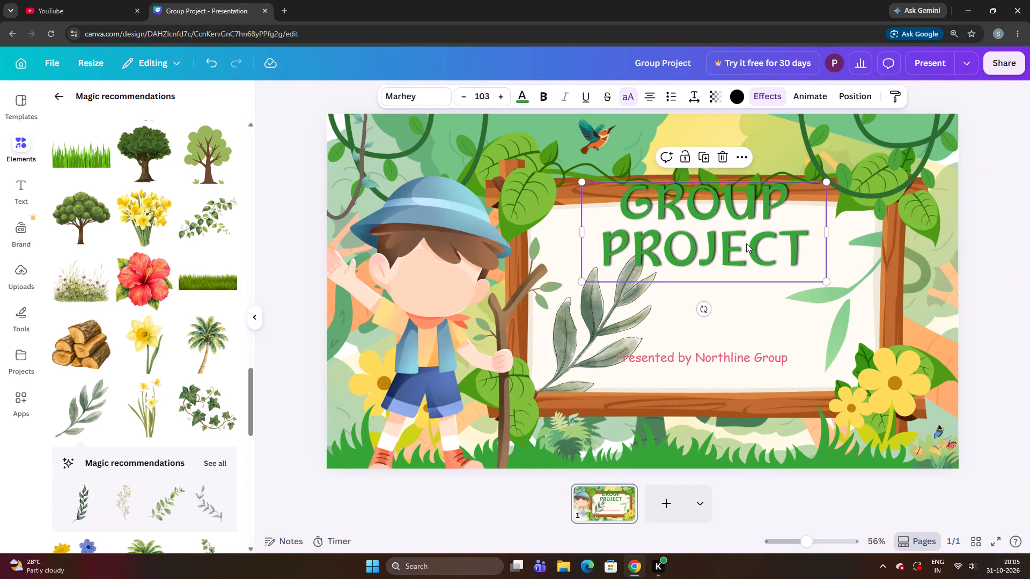
left_click_drag(746, 243, 799, 247)
left_click_drag(876, 287, 869, 283)
left_click_drag(809, 240, 809, 240)
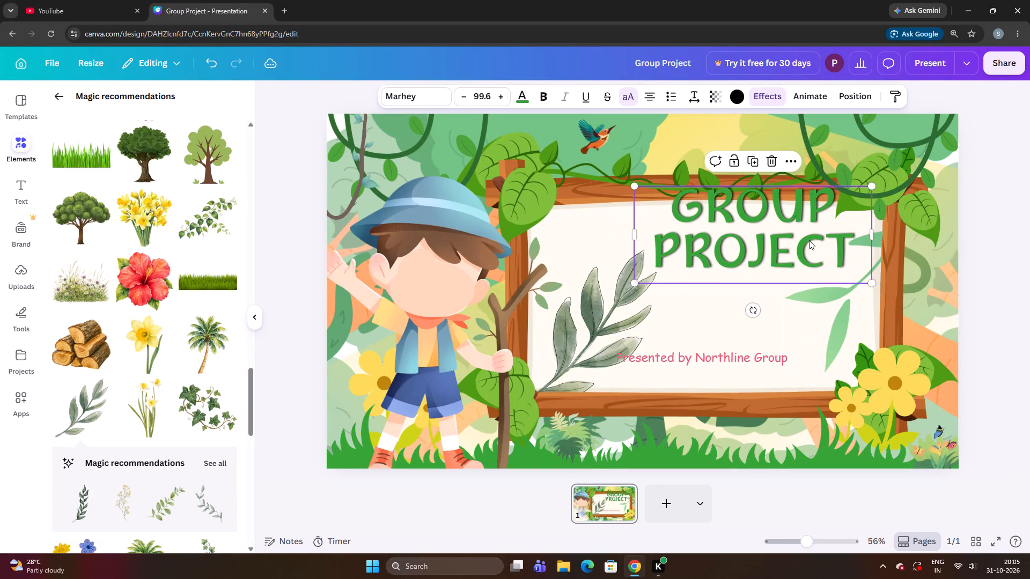
Shrink the GROUP PROJECT title further and place it inside the white area, near the board's upper right.
left_click_drag(809, 240, 817, 258)
left_click_drag(877, 298, 820, 277)
left_click_drag(787, 254, 802, 258)
Shrink the grey-green leaf branch so it takes up less of the board's lower-left area.
left_click_drag(551, 384, 554, 366)
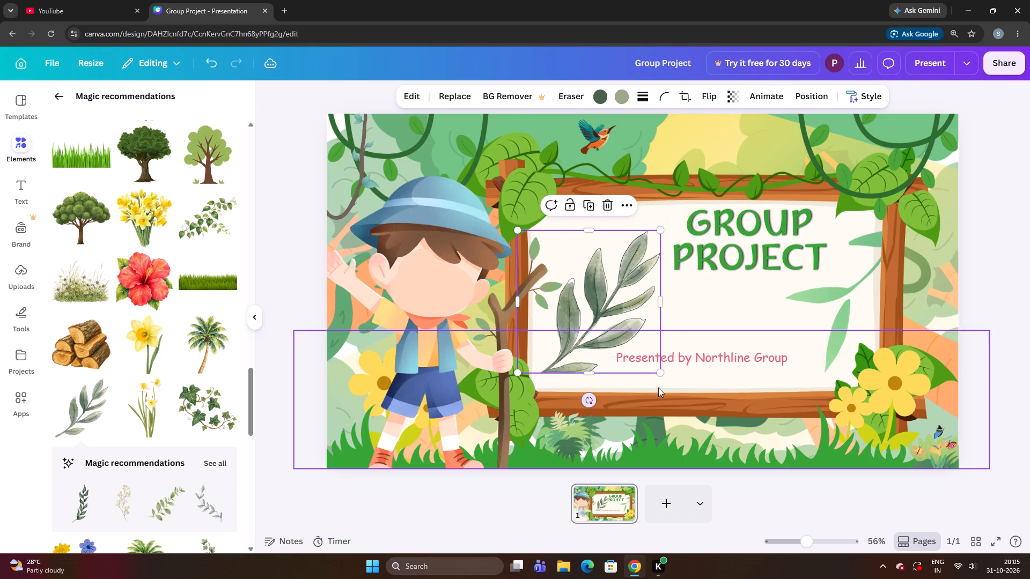
left_click_drag(662, 374, 635, 344)
left_click_drag(615, 303, 621, 333)
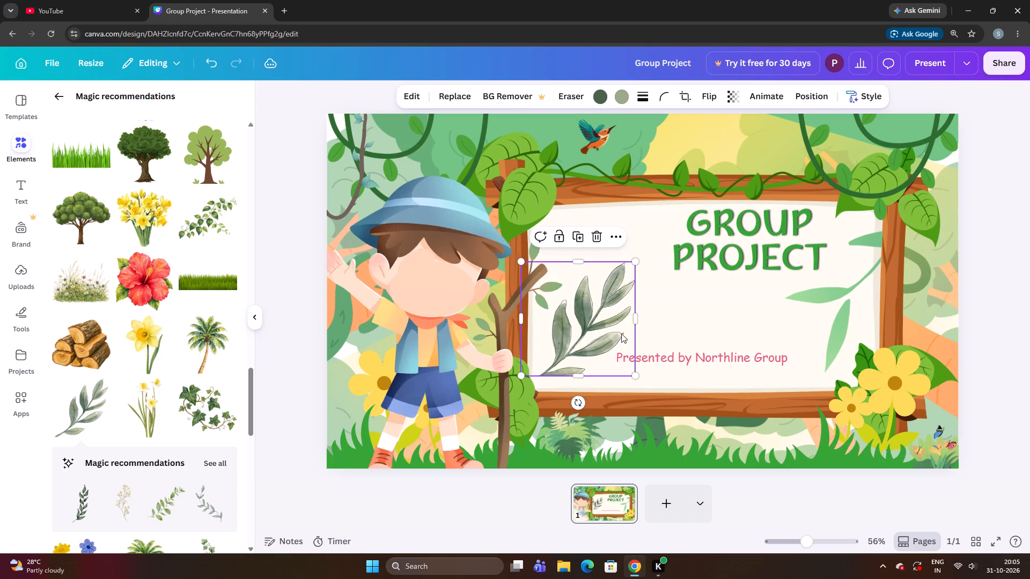
left_click_drag(636, 374, 600, 331)
left_click_drag(581, 310, 592, 330)
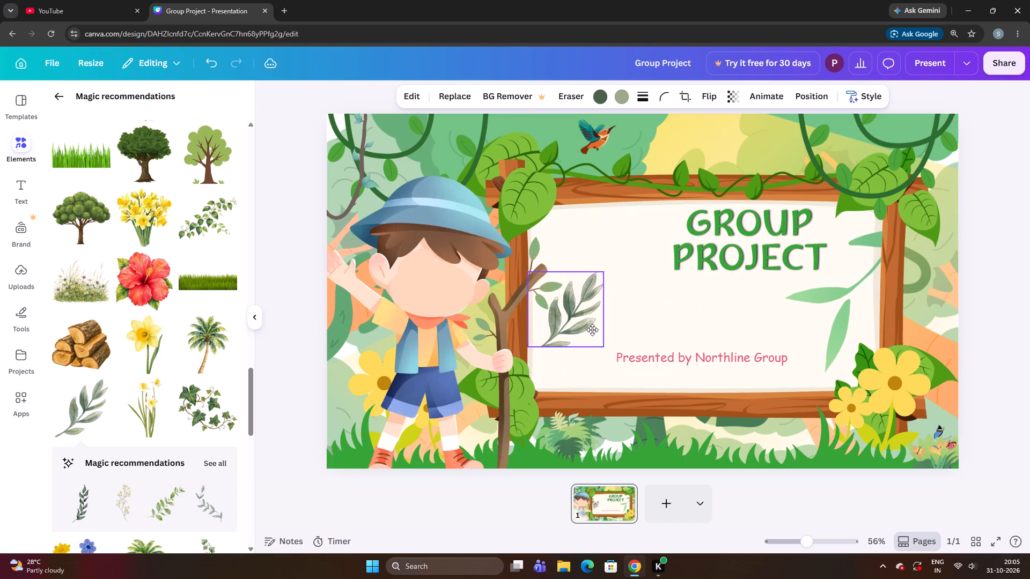
Enlarge the grey-green leaf branch slightly and place it in the lower-left corner of the board's white area.
left_click_drag(592, 330, 597, 353)
left_click_drag(610, 377, 625, 393)
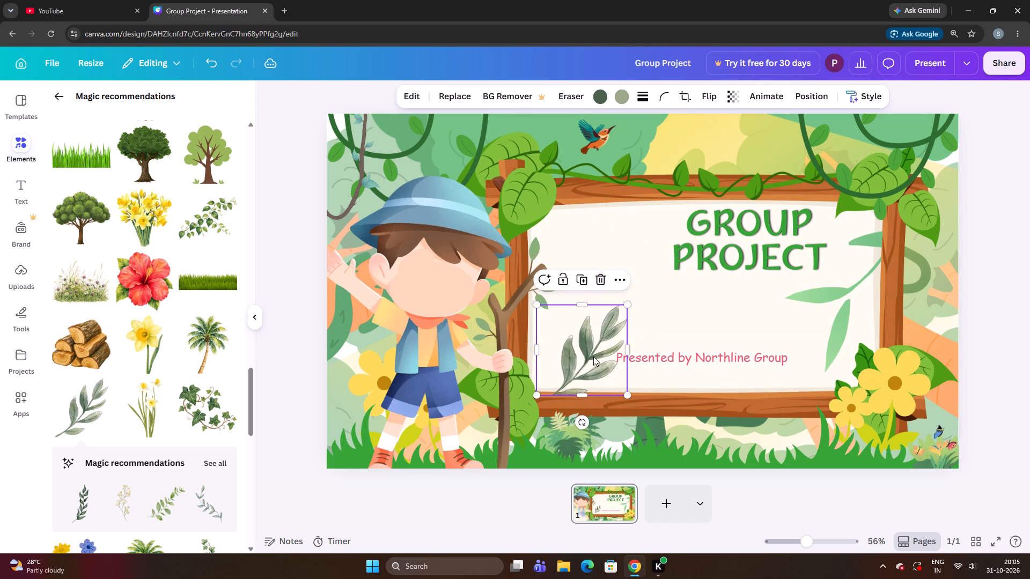
left_click_drag(592, 355, 589, 331)
left_click_drag(623, 374, 628, 381)
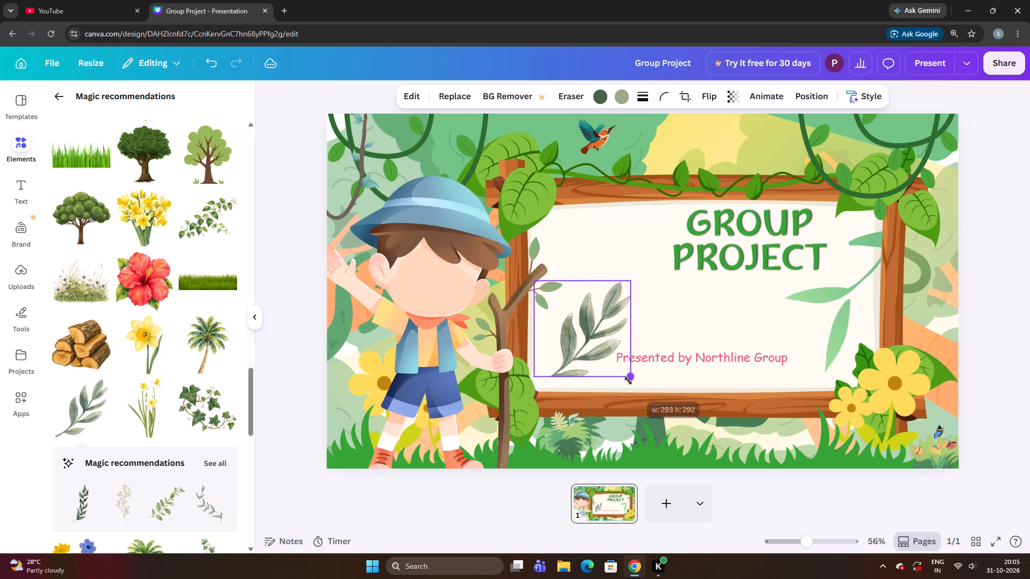
left_click_drag(628, 381, 635, 389)
left_click_drag(598, 336, 591, 343)
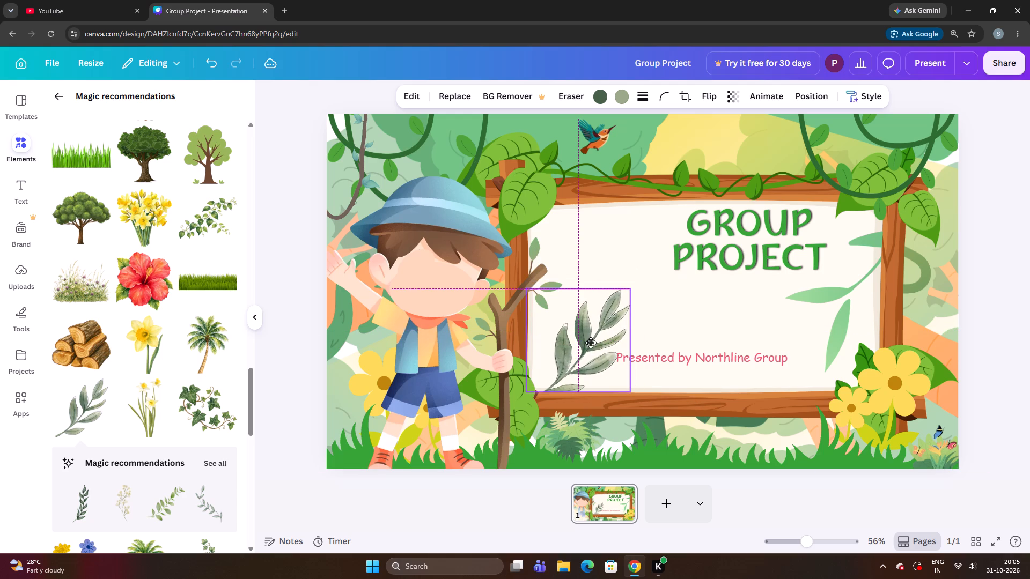
left_click_drag(591, 343, 584, 342)
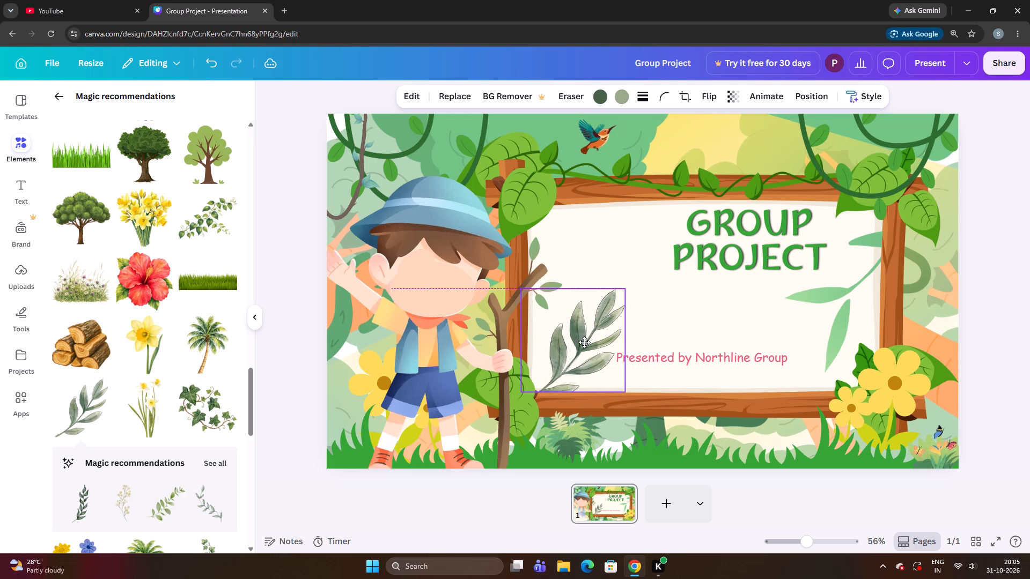
left_click_drag(584, 342, 585, 339)
Nudge the grey-green branch down and slightly left until its stem reaches the white area's lower edge.
key("Down")
key("Down")
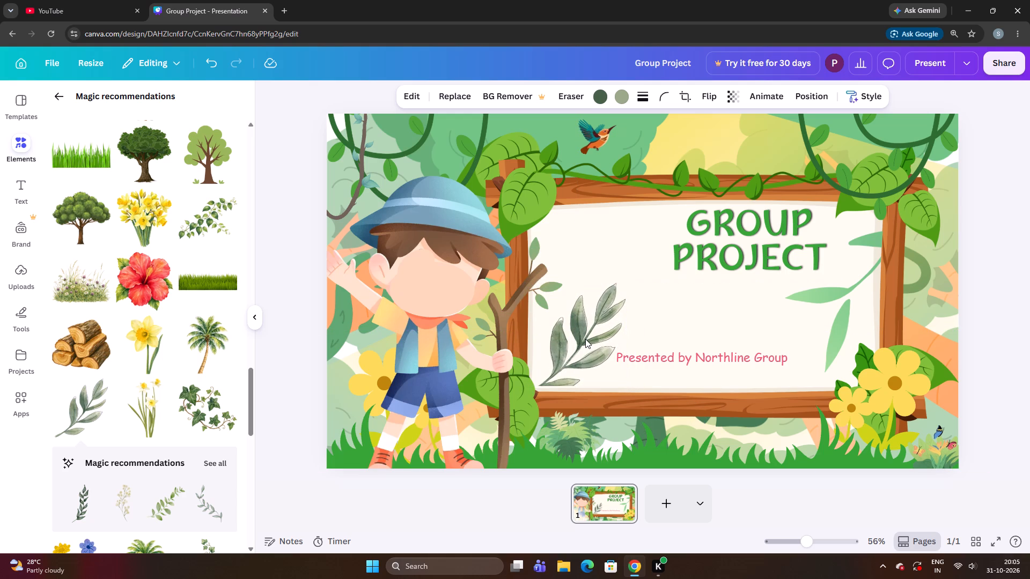
key("Down")
key("Down")
key("Down")
key("Down")
key("Down")
key("Down")
key("Down")
key("Down")
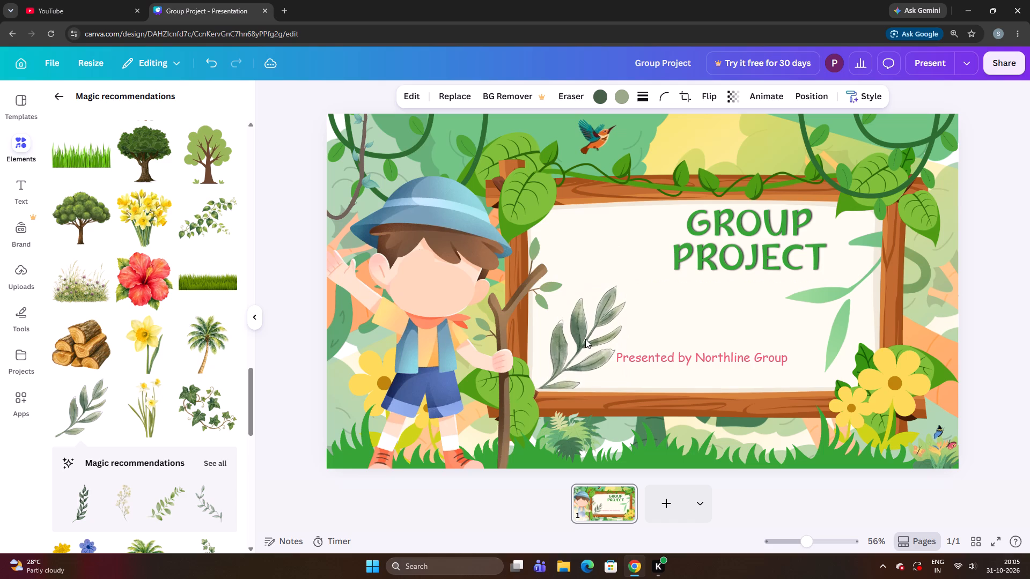
key("Down")
key("Down")
key("Down")
key("Down")
key("Down")
key("Down")
key("Down")
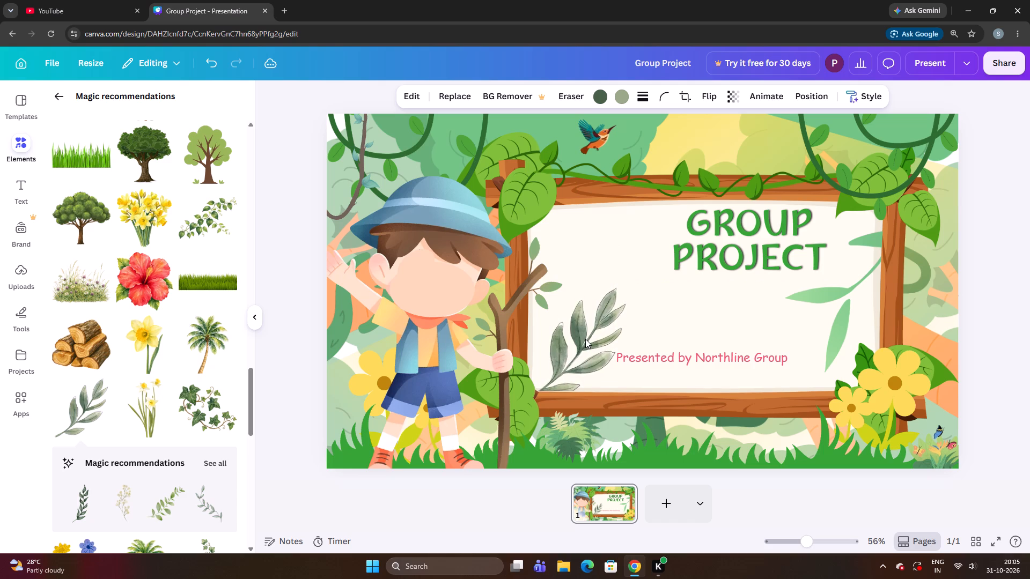
key("Down")
key("Down")
key("Down")
key("Left")
key("Left")
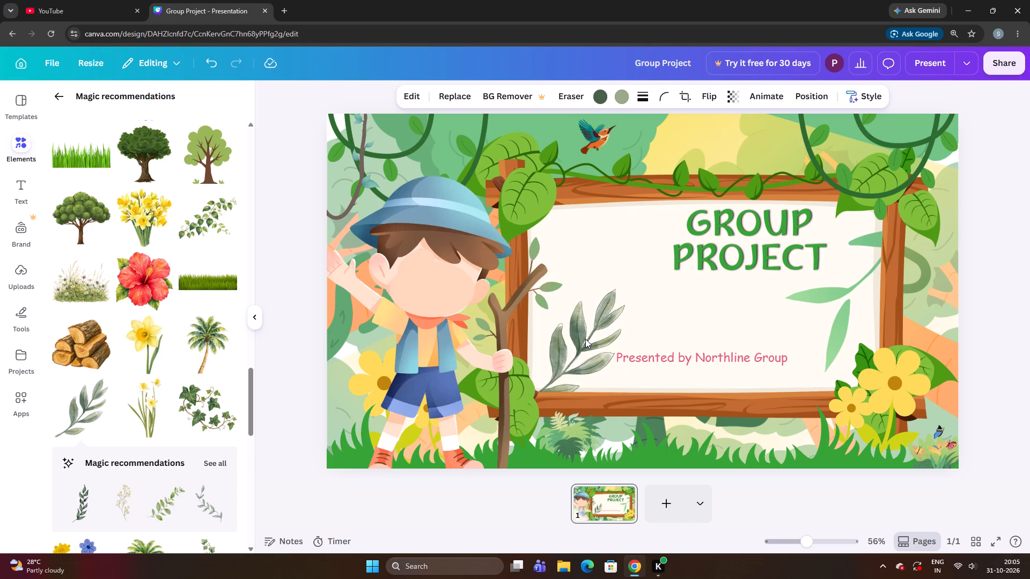
key("Left")
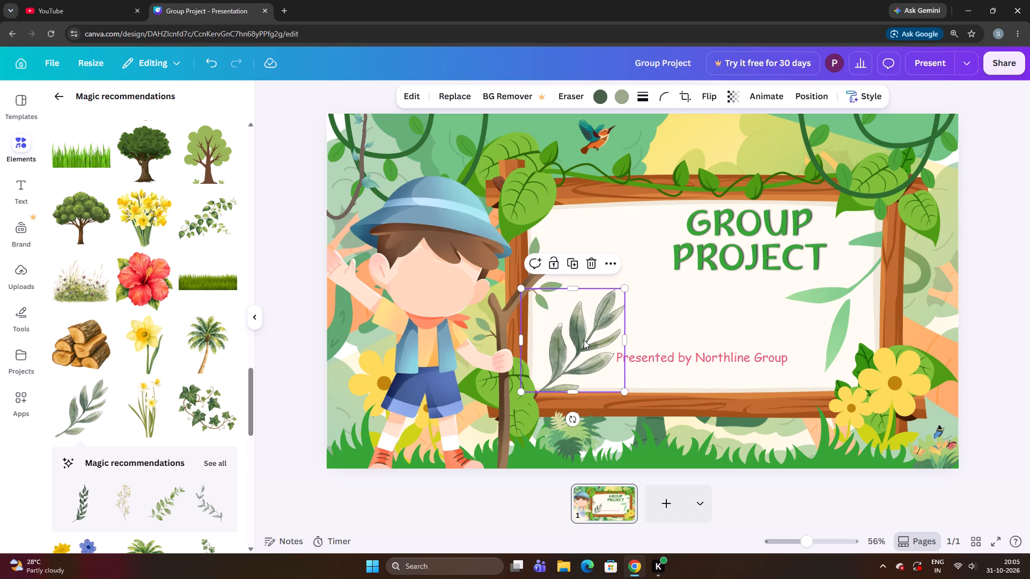
Nudge the light-green leaf spray slightly right, against the board's right frame edge.
left_click(860, 285)
key("Right")
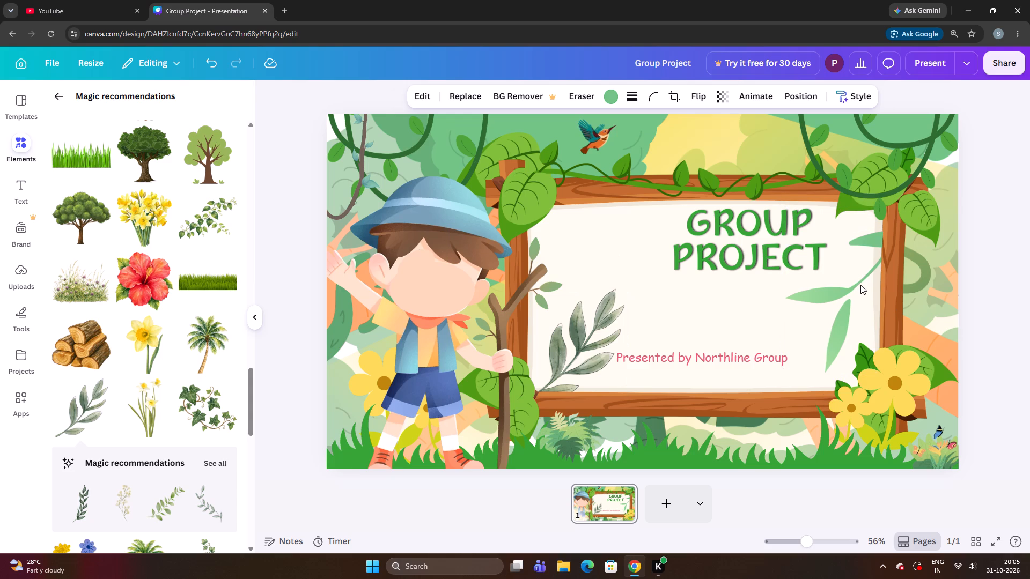
key("Left")
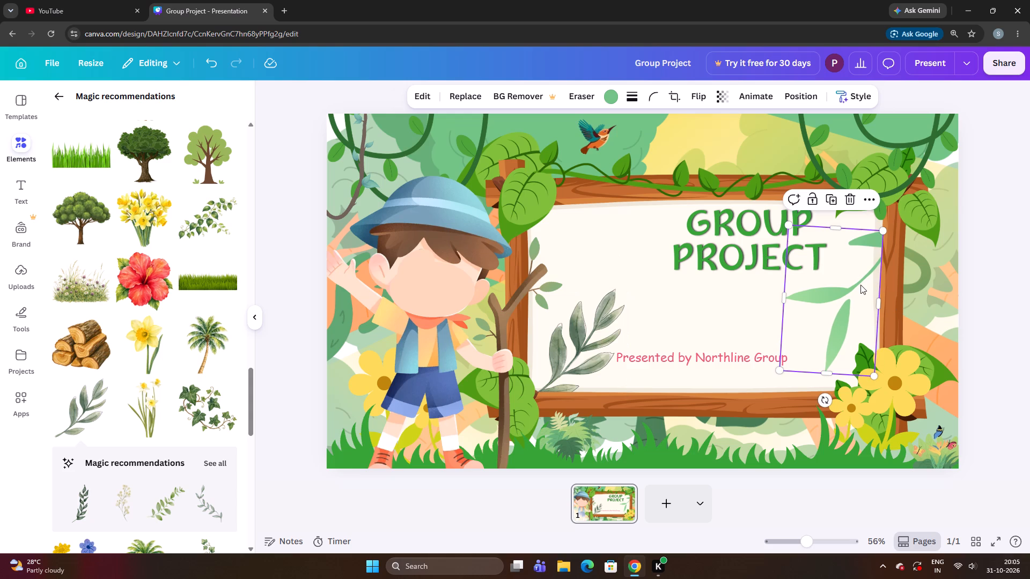
left_click(821, 402)
key("Right")
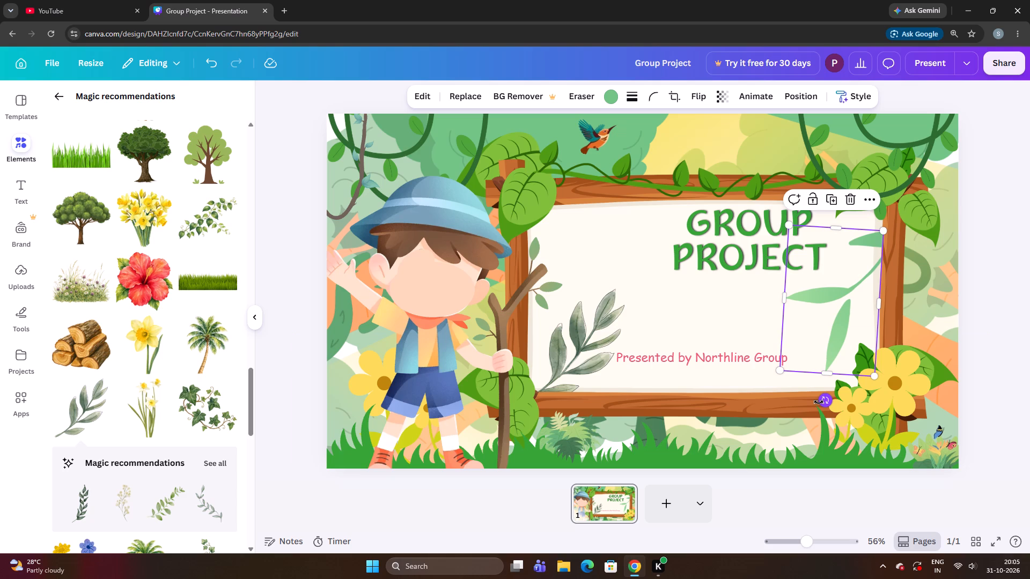
key("Right")
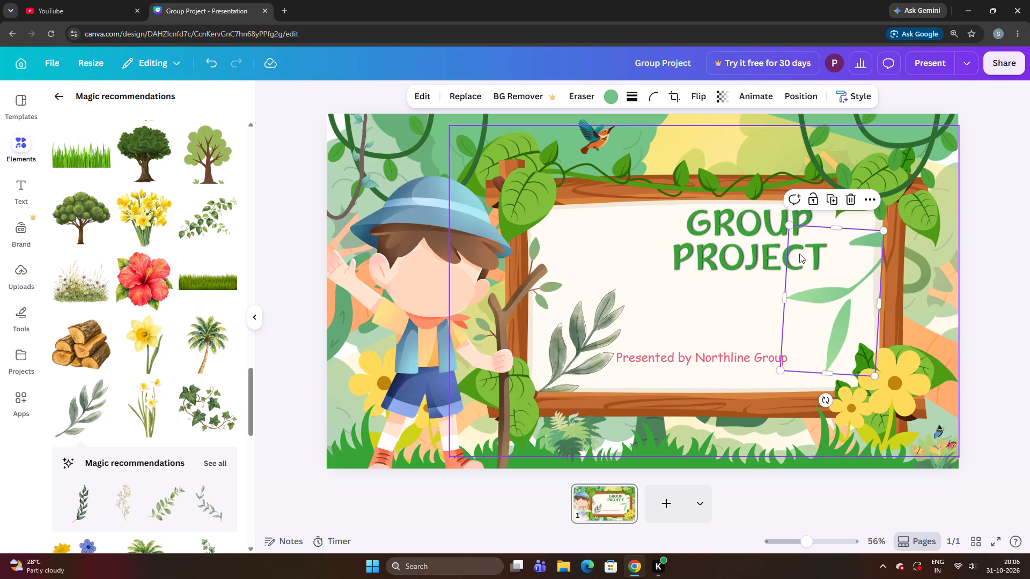
Adjust the light-green leaf spray's tilt to about 4° and shift it slightly down and right.
left_click(850, 309)
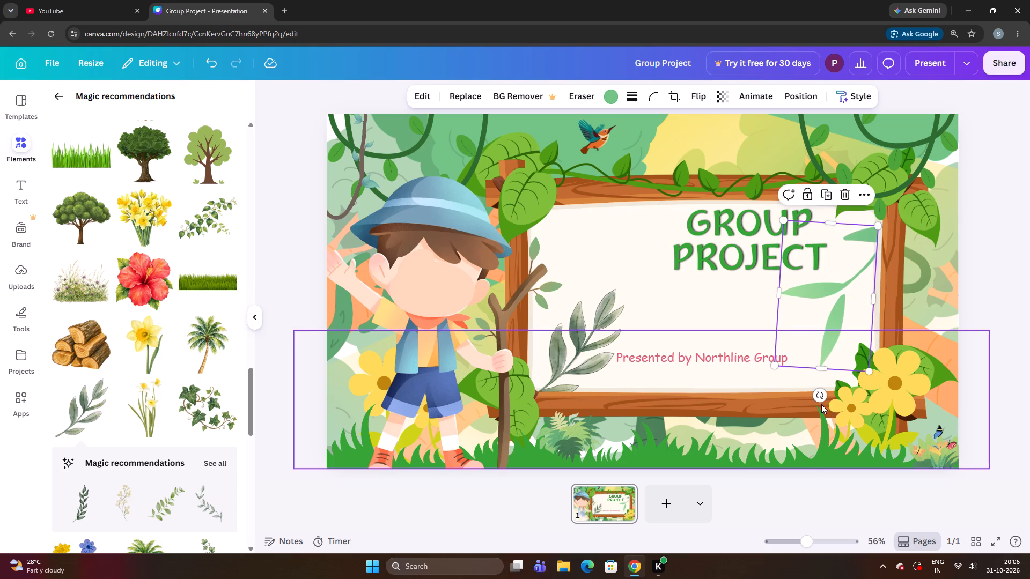
left_click(819, 397)
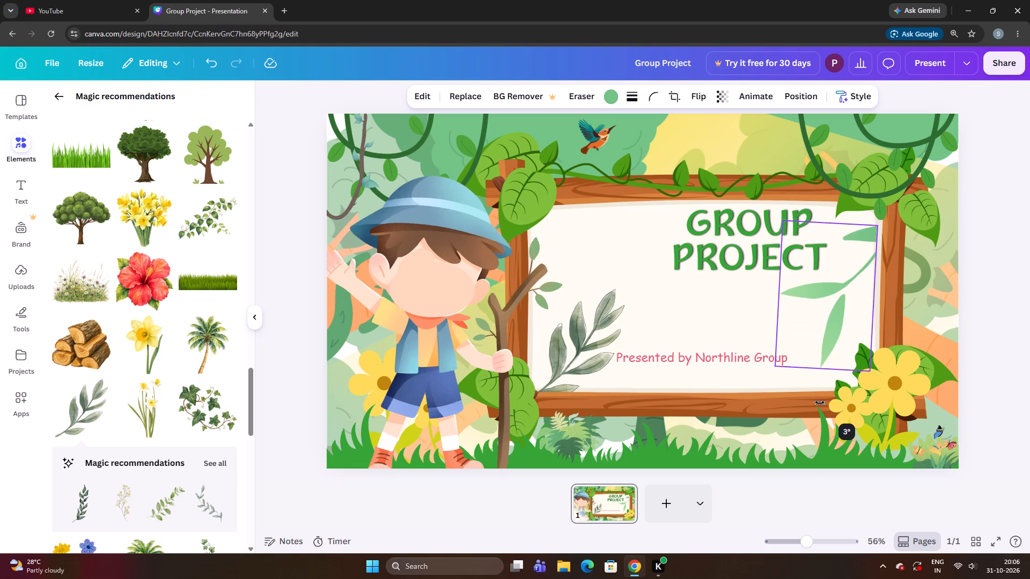
left_click_drag(829, 331, 832, 338)
left_click(911, 287)
left_click(860, 291)
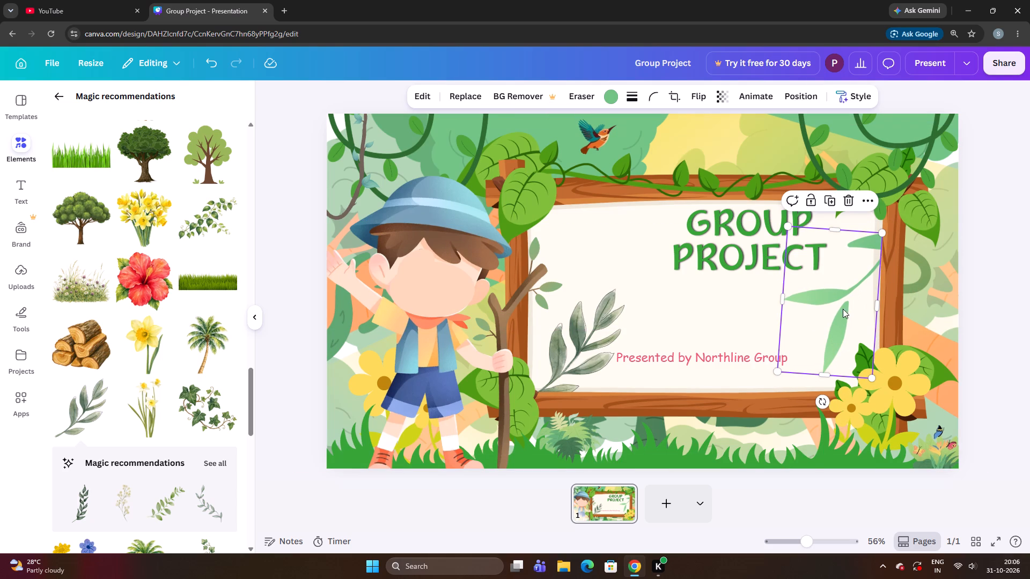
left_click(822, 403)
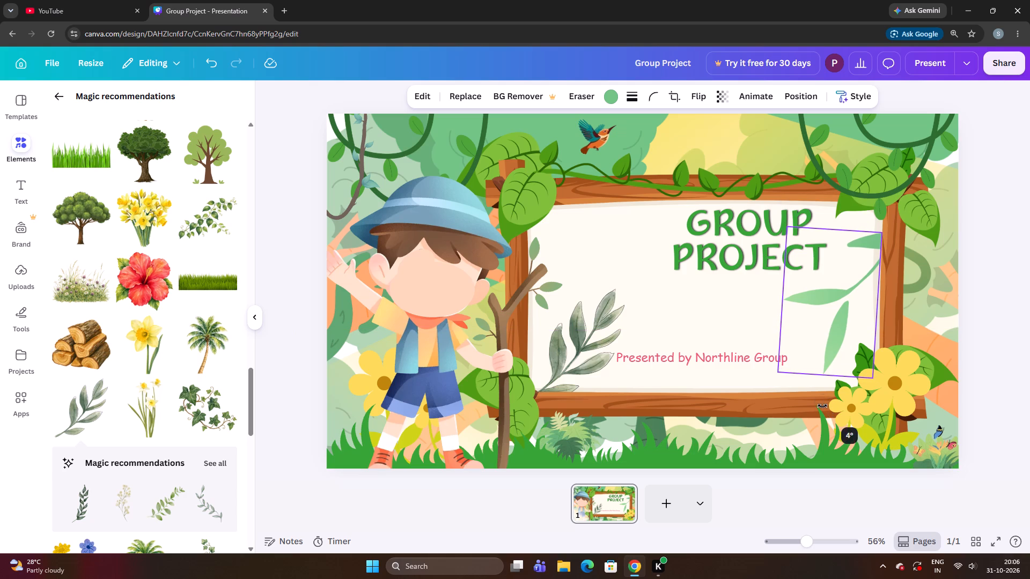
left_click(902, 287)
Nudge the light-green leaf spray up and right so its stem meets the wooden frame, and deselect it.
left_click(872, 292)
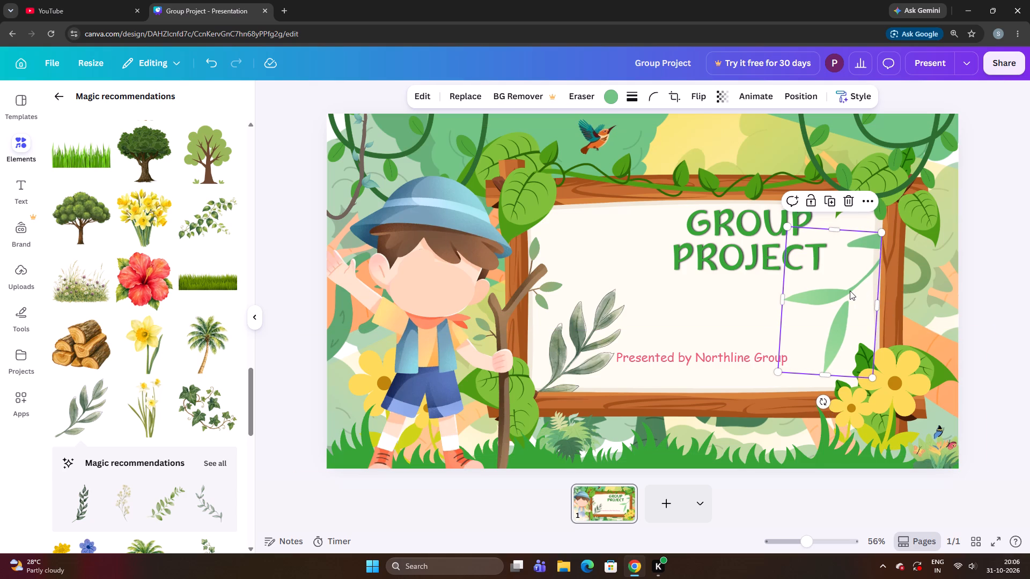
key("Up")
key("Up")
key("Up")
key("Right")
key("Right")
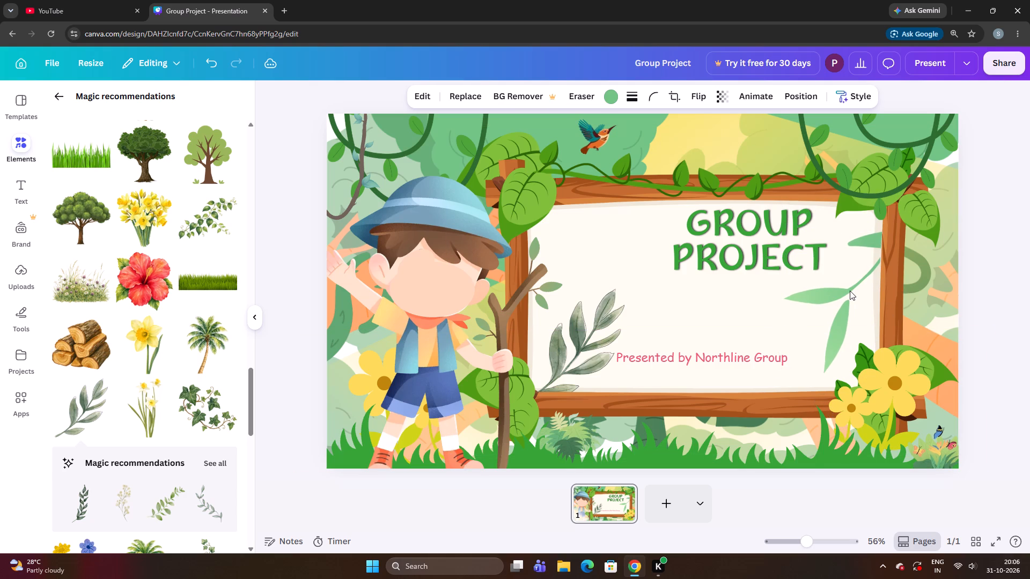
key("Up")
key("Right")
key("Right")
key("Right")
key("Right")
key("Up")
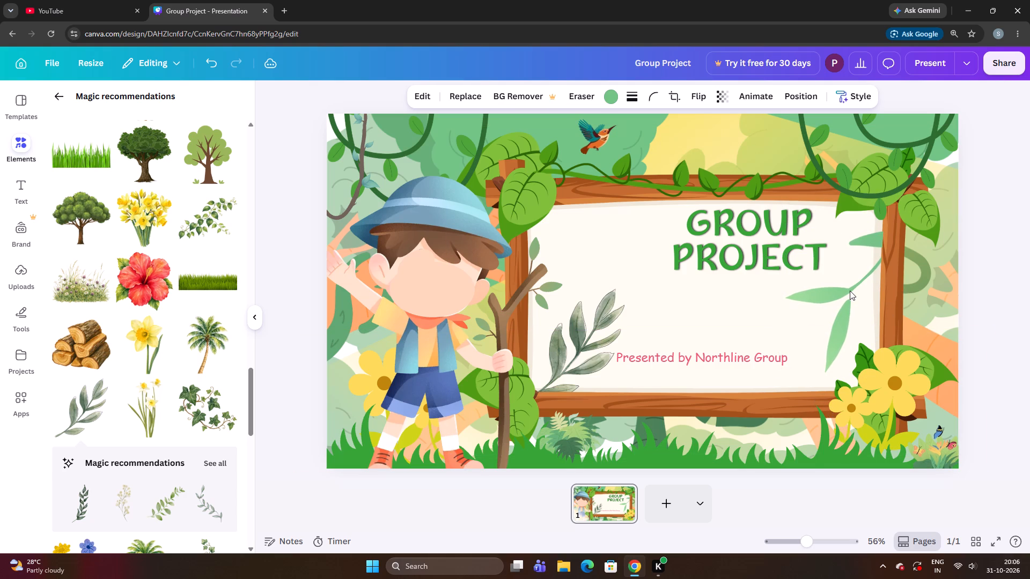
key("Up")
key("Up")
key("Up")
key("Up")
key("Up")
key("Up")
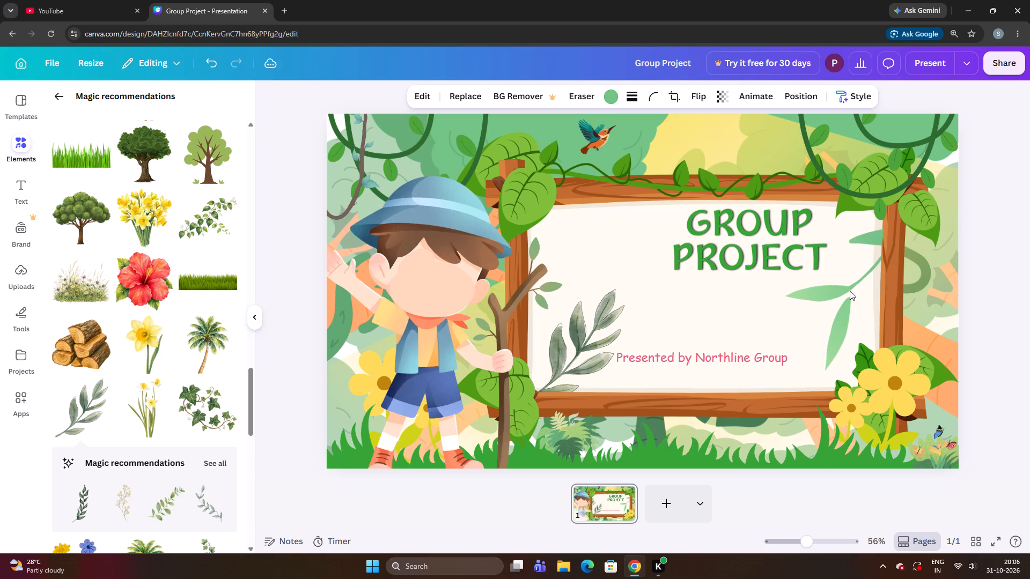
left_click(850, 291)
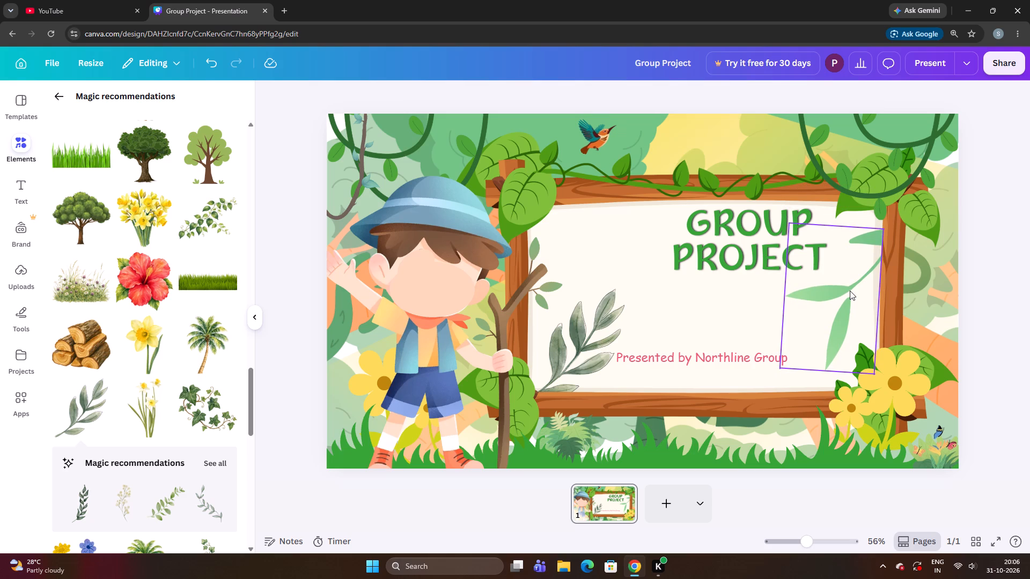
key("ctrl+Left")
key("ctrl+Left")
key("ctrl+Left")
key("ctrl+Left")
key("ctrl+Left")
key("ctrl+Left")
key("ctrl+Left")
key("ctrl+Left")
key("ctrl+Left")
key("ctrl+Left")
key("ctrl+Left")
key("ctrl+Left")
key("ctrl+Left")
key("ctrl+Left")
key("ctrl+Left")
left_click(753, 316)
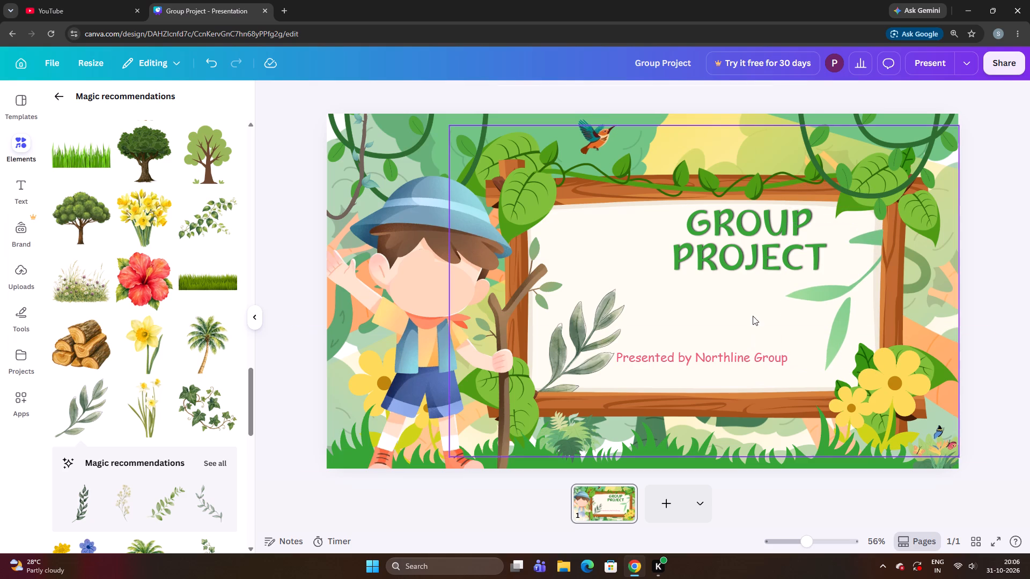
Narrow the light-green leaf spray slightly, bringing in its edge nearest the right side of the frame.
left_click(849, 299)
key("ctrl+Left")
key("ctrl+Left")
key("ctrl+Left")
key("ctrl+Left")
key("ctrl+Left")
key("ctrl+Left")
key("ctrl+Left")
key("ctrl+Left")
key("ctrl+Left")
key("ctrl+Left")
key("ctrl+Left")
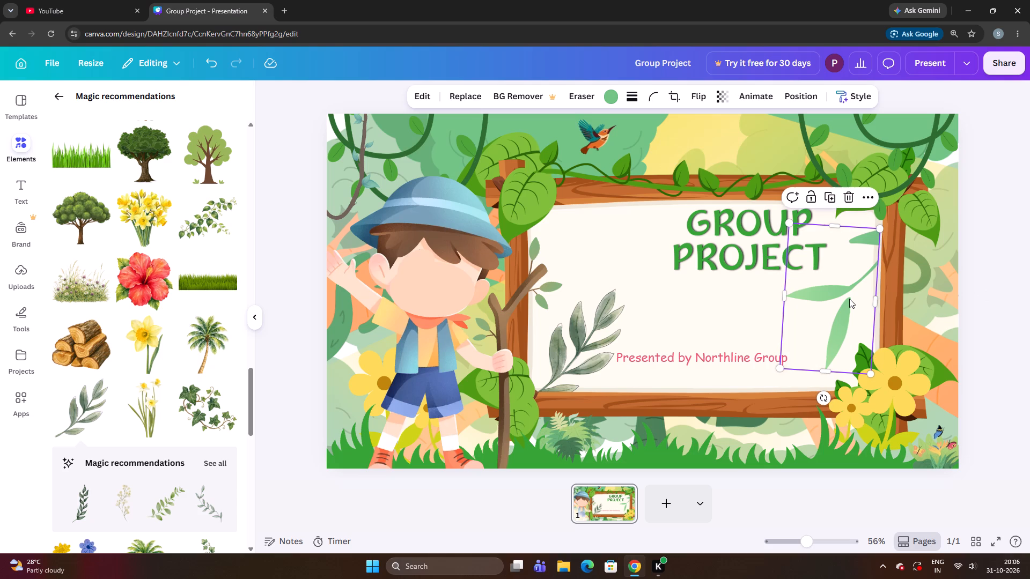
Reposition the narrowed leaf spray slightly higher, with its stem close to the frame's right inner edge.
left_click_drag(853, 339, 855, 330)
left_click_drag(825, 390, 825, 401)
left_click_drag(825, 338, 827, 339)
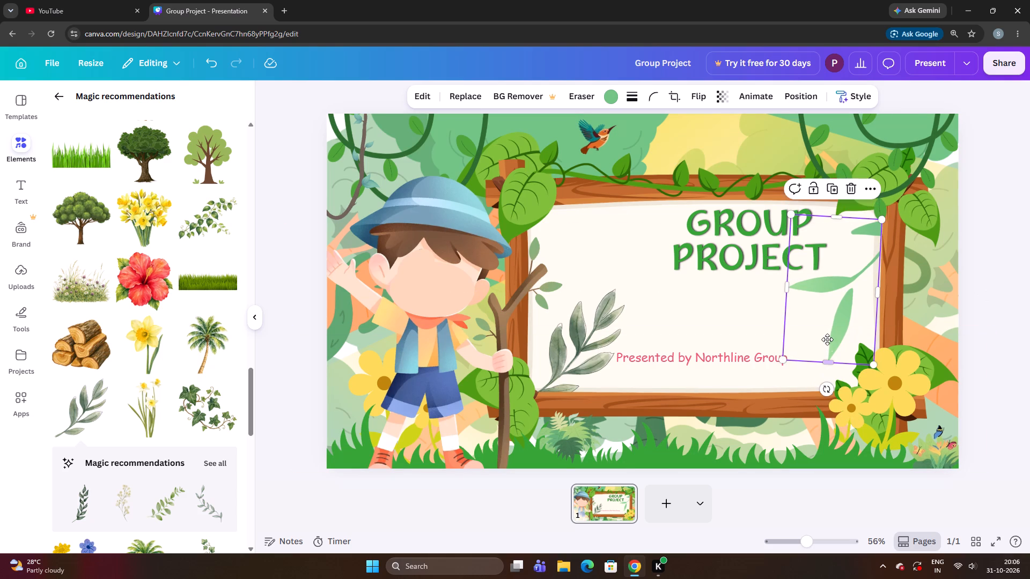
left_click_drag(827, 339, 824, 344)
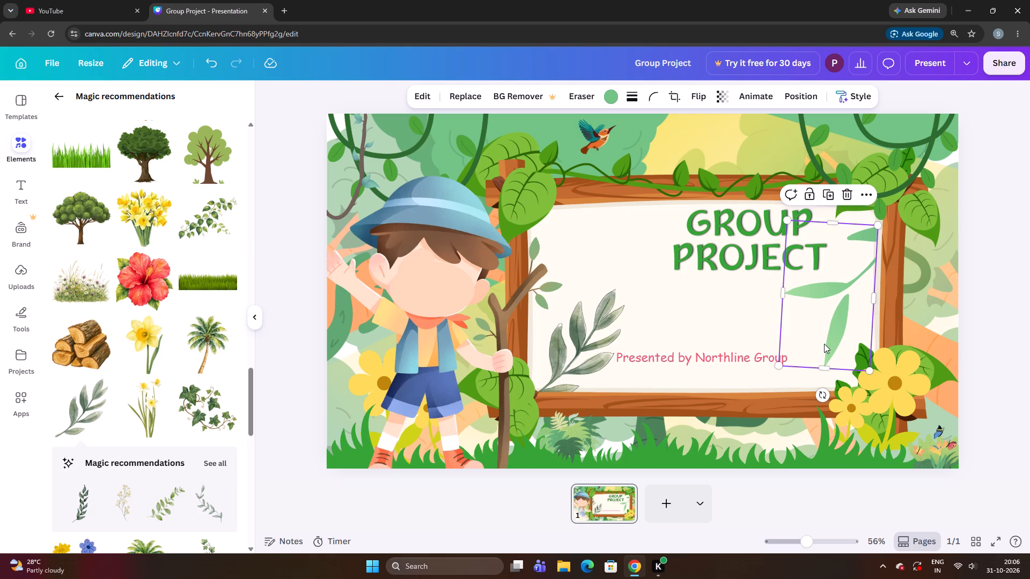
key("Up")
key("Up")
key("Right")
key("Right")
key("Right")
key("Right")
key("Right")
key("Right")
key("Right")
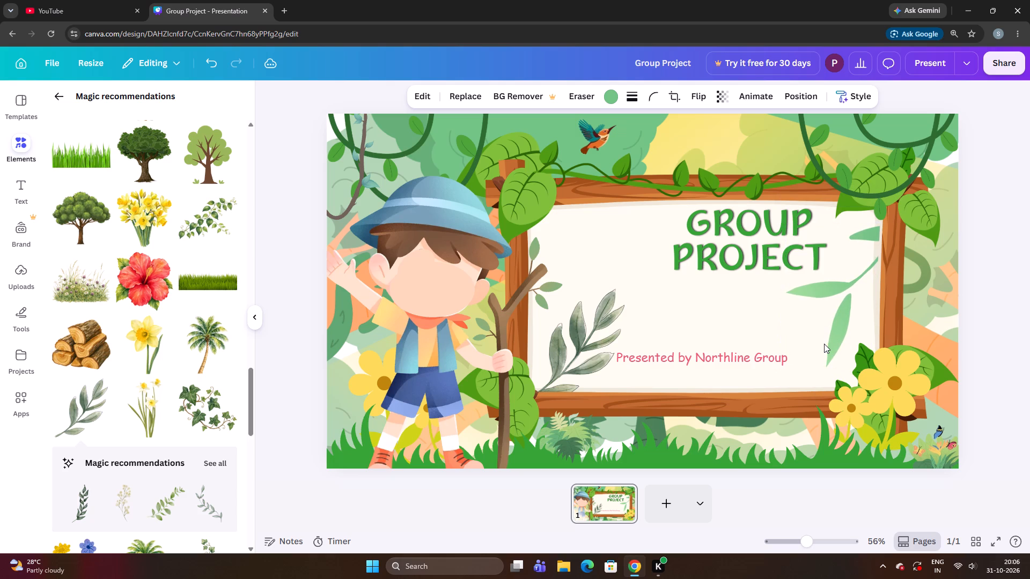
Nudge the light-green leaf spray slightly right and up against the wooden frame's right inner edge.
key("Right")
key("Right")
key("Right")
key("Right")
key("Right")
key("Right")
key("Right")
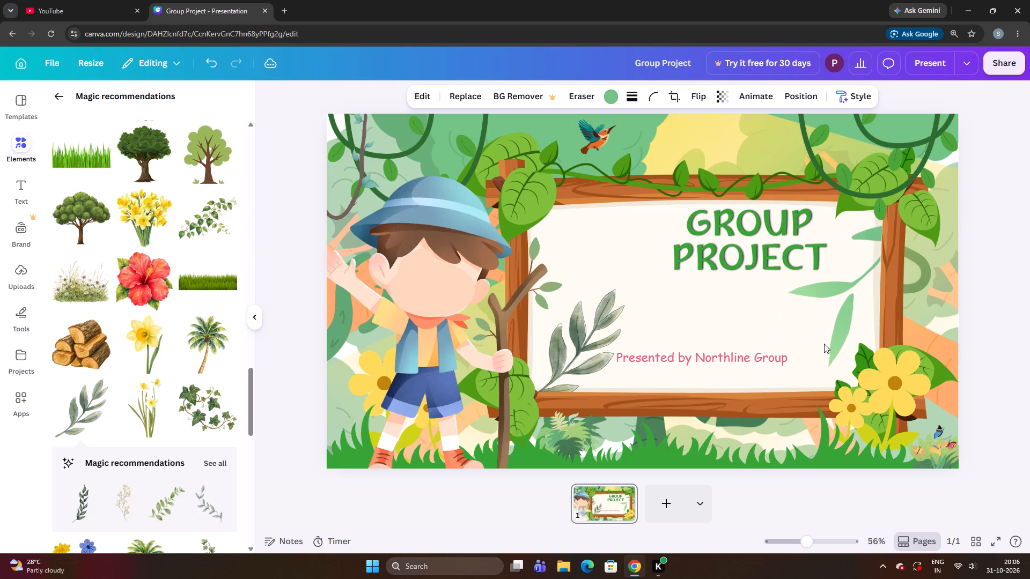
key("Right")
key("Right")
key("Up")
key("Up")
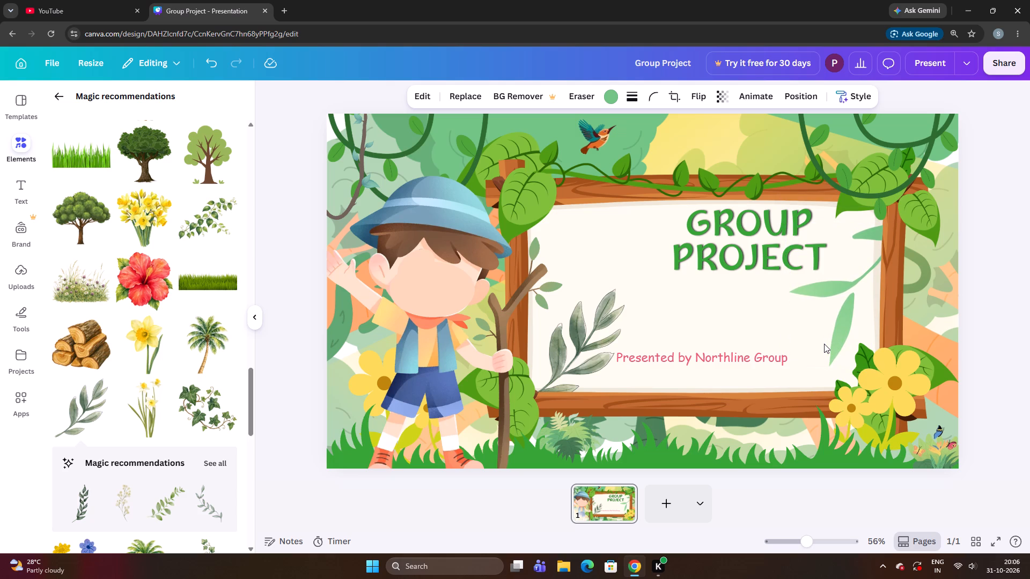
key("Up")
key("Up")
key("Up")
key("Up")
key("Up")
key("Up")
key("Up")
key("Up")
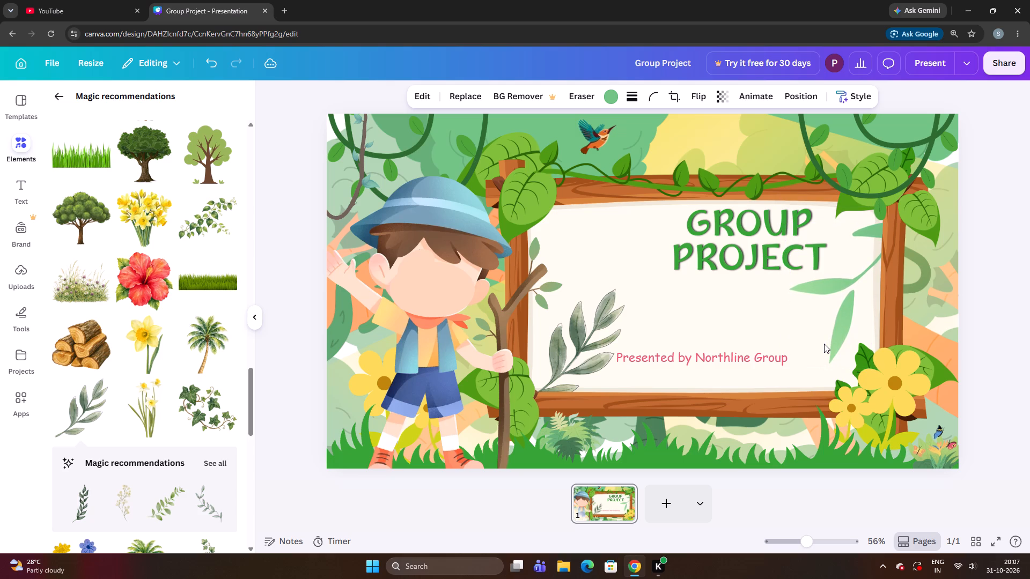
key("Up")
key("Up")
key("Up")
key("Up")
key("Up")
key("Up")
key("Up")
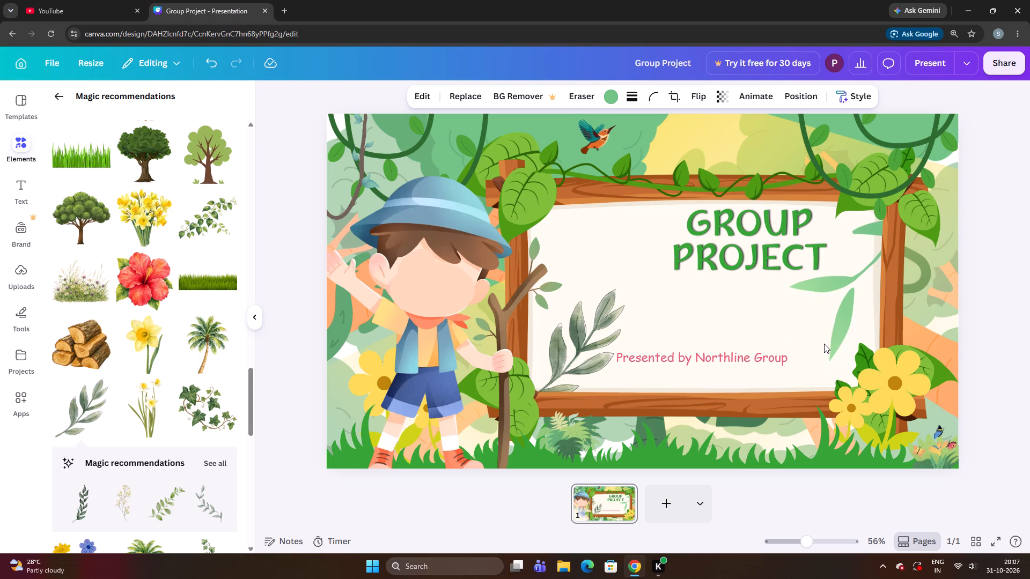
key("Up")
key("Up")
key("Up")
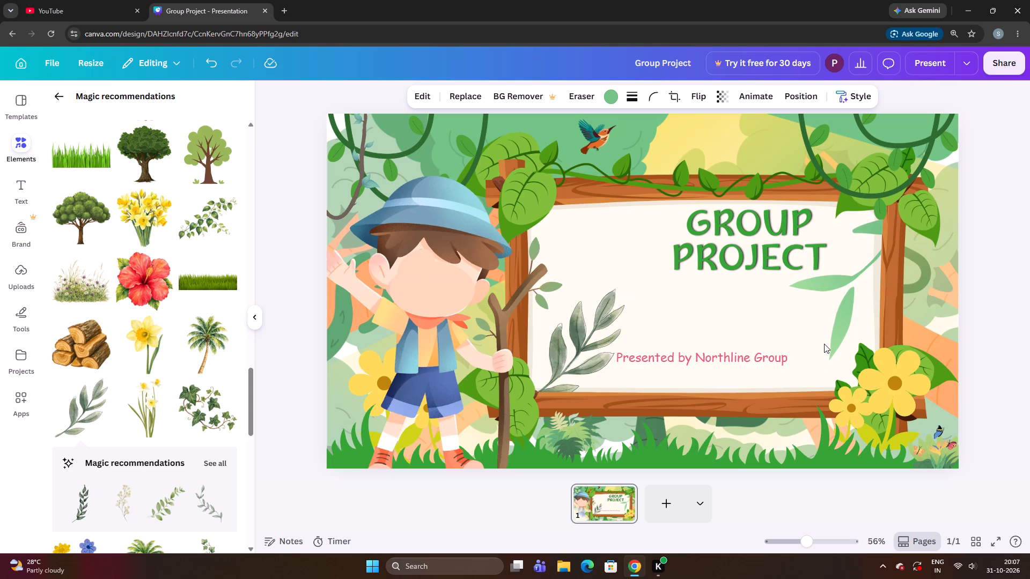
key("Up")
key("Up")
key("Up")
key("Up")
Fine-tune the light-green leaf spray's height by lowering it slightly along the frame's right inner edge.
key("Down")
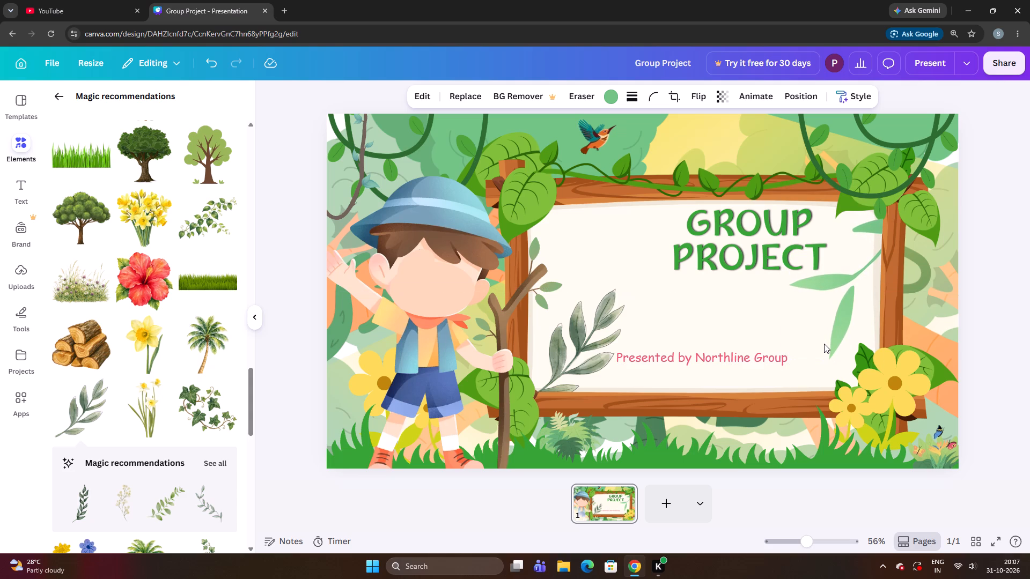
key("Down")
key("Up")
key("Down")
key("Down")
key("Down")
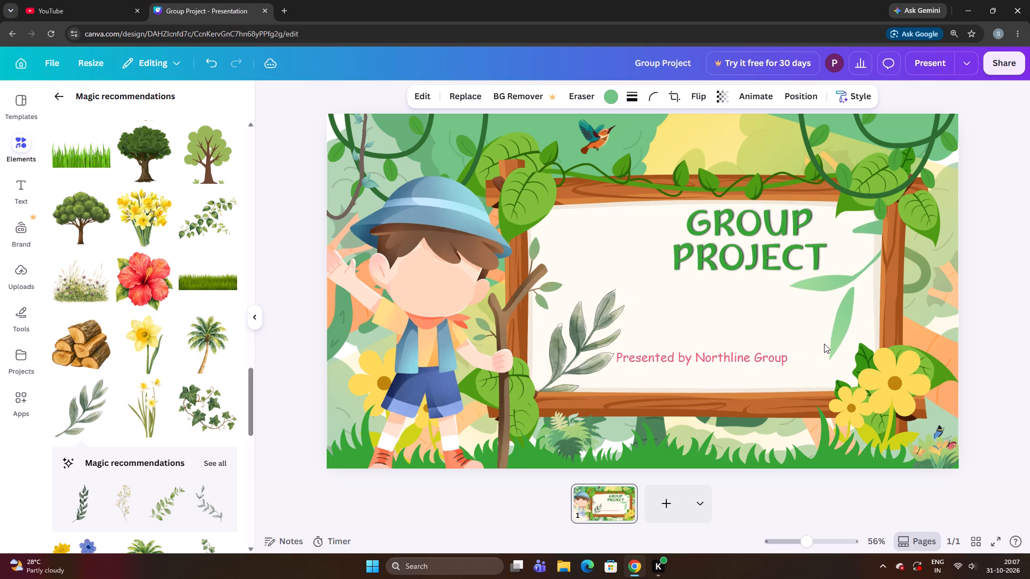
key("Down")
key("Down")
key("Down")
key("Down")
key("Down")
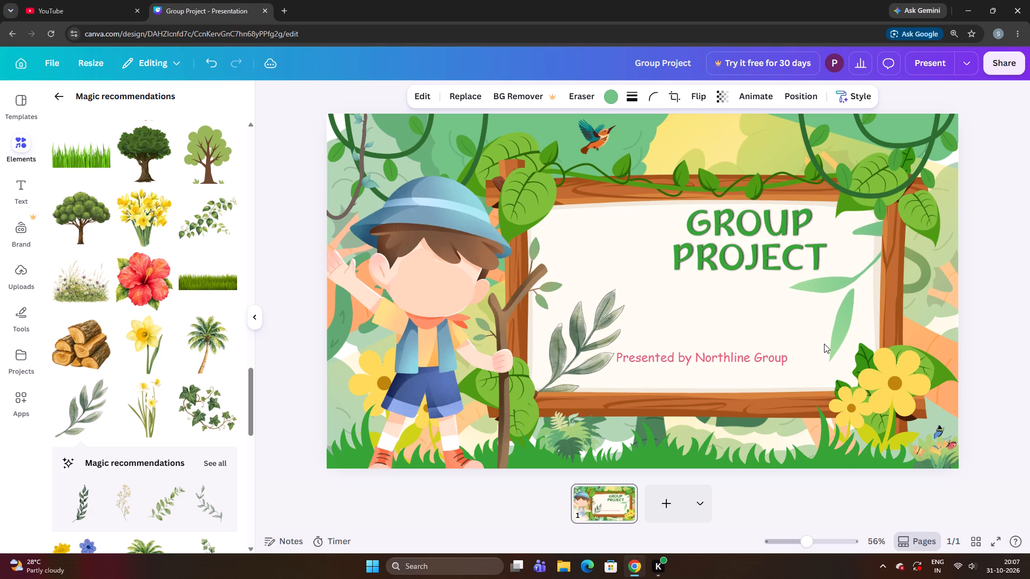
key("Down")
key("Down")
key("Down")
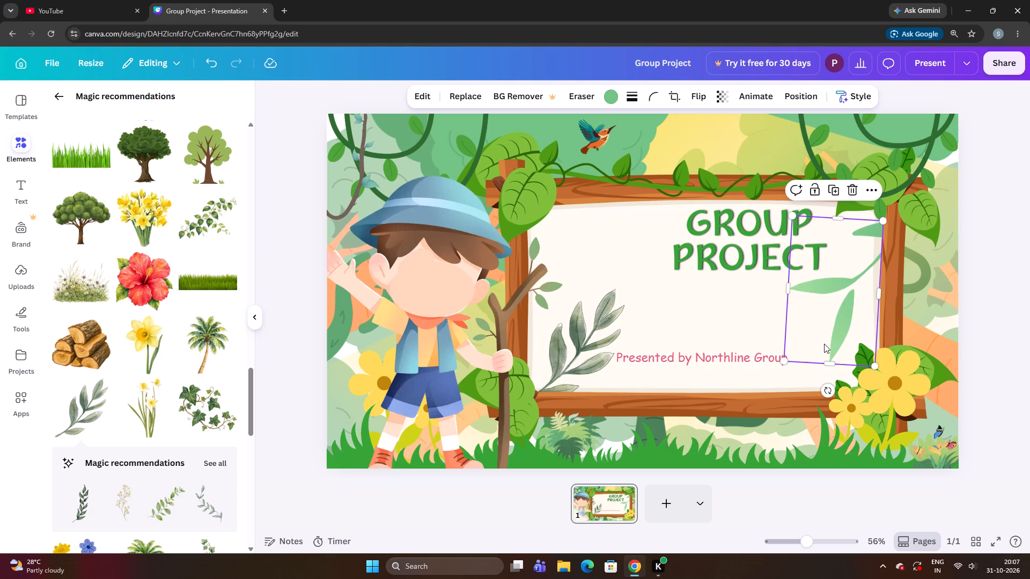
key("Down")
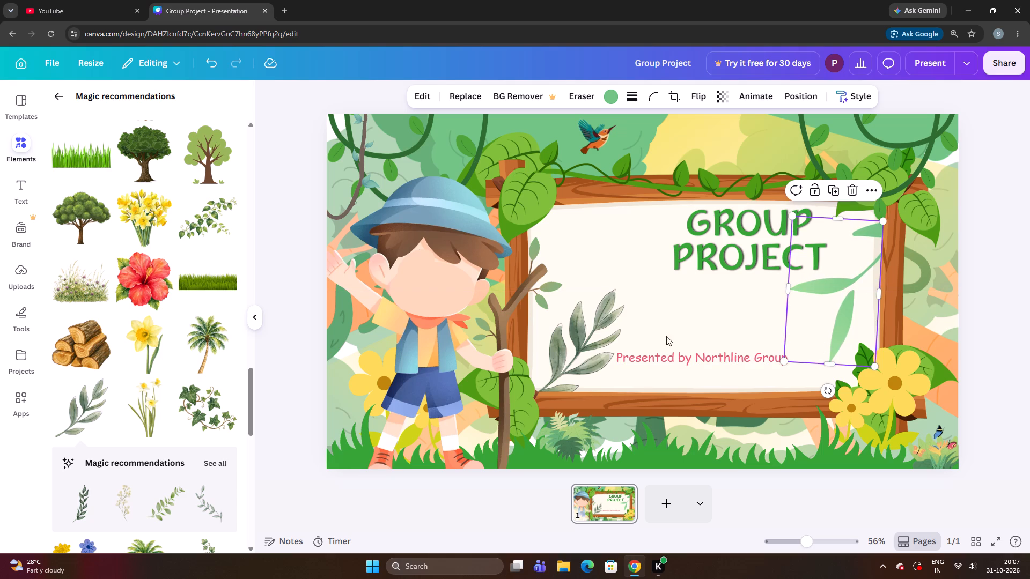
Move the GROUP PROJECT title left and slightly down, clear of the light-green leaf spray.
left_click_drag(711, 277, 673, 281)
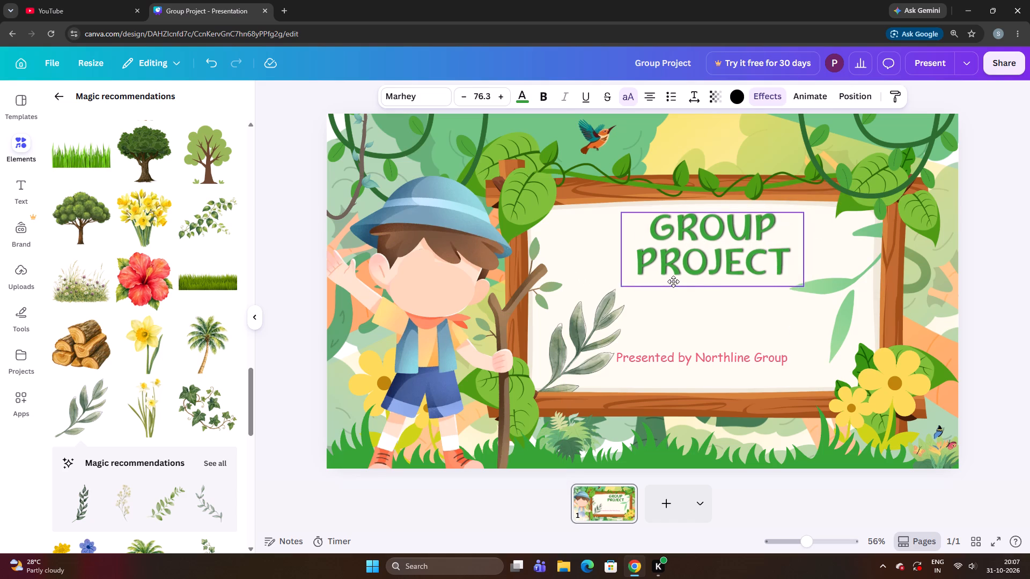
left_click_drag(673, 281, 636, 292)
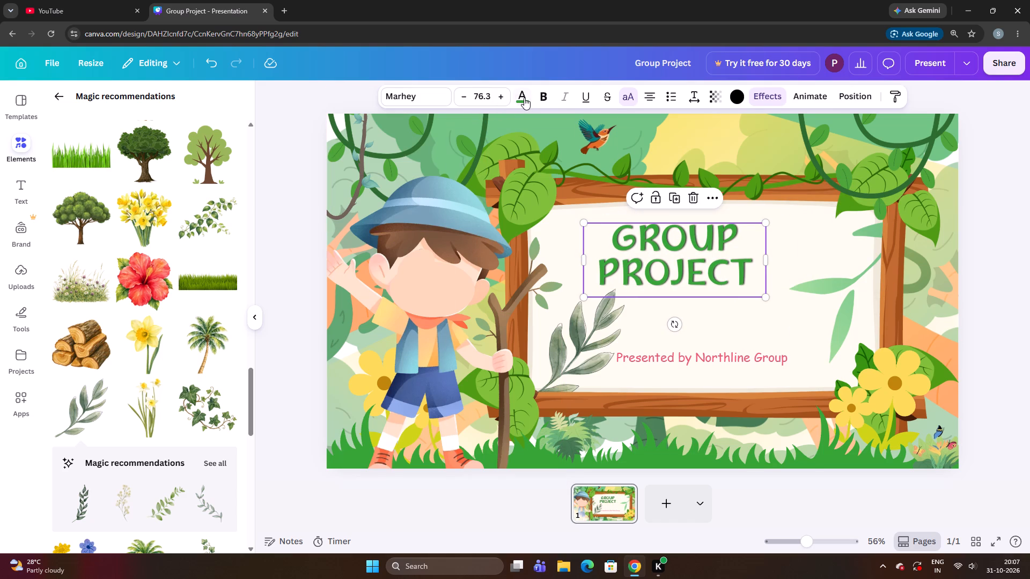
Recolour the GROUP PROJECT title text to Darkbrown #803300 from the design's colours.
left_click(522, 98)
left_click(85, 232)
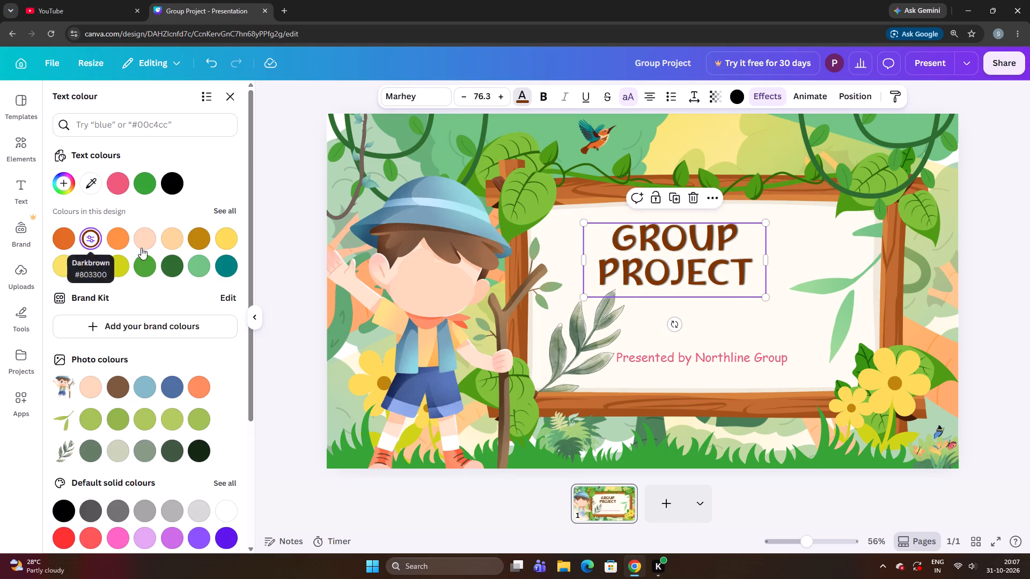
Shift the GROUP PROJECT title slightly right to centre it better on the wooden board.
left_click_drag(632, 265, 646, 266)
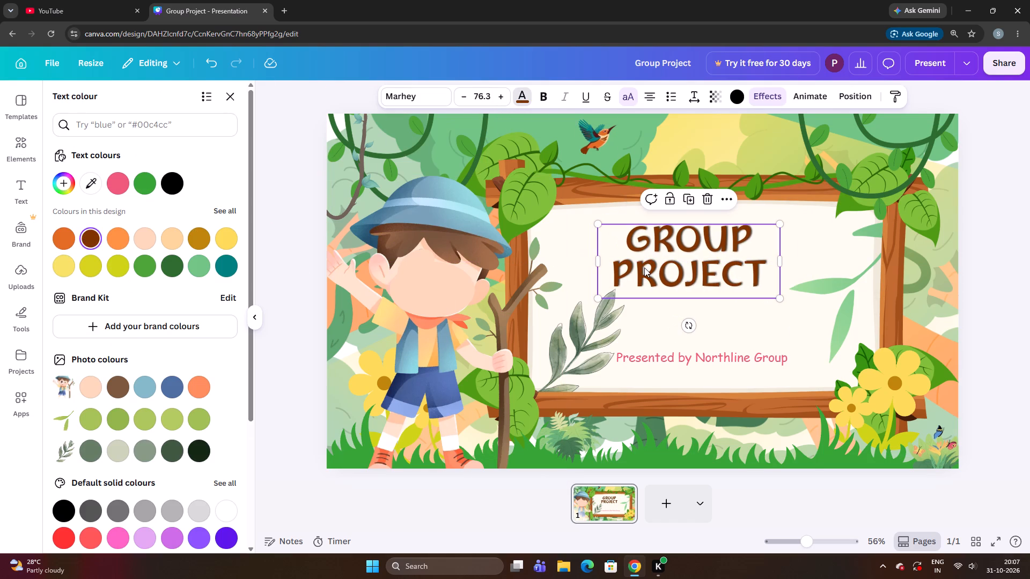
Enlarge the GROUP PROJECT title to a font size of 94.2.
key("ctrl+Down")
left_click(289, 283)
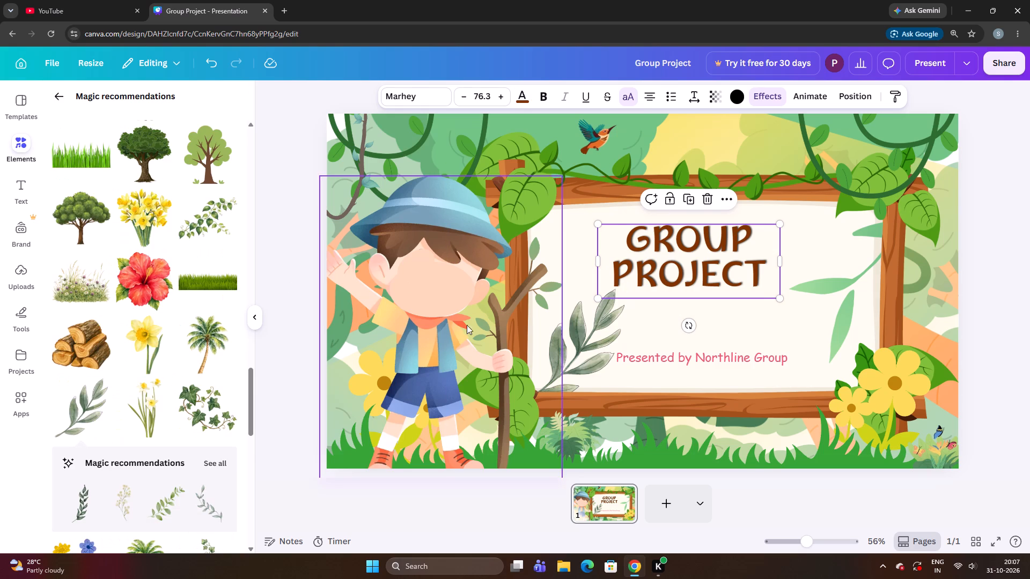
left_click(456, 330)
left_click(301, 358)
left_click(641, 261)
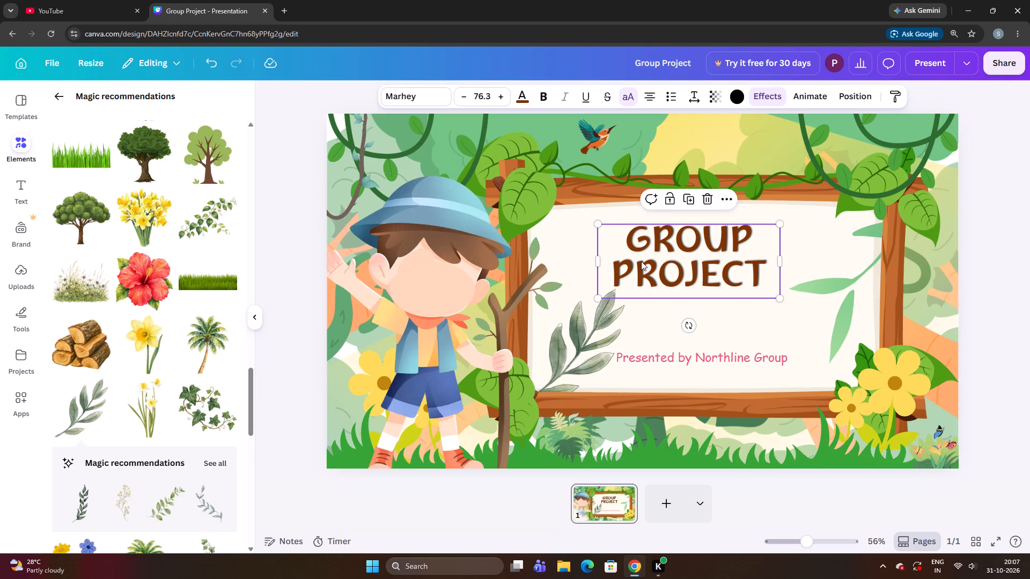
key("ctrl+Down")
key("ctrl+Down")
key("ctrl+Down")
key("ctrl+Down")
key("ctrl+Down")
key("ctrl+Down")
key("ctrl+Down")
key("ctrl+Down")
key("ctrl+Down")
key("ctrl+Down")
key("ctrl+Down")
key("ctrl+Down")
key("ctrl+Down")
key("ctrl+Down")
key("ctrl+Down")
key("ctrl+Down")
key("ctrl+Down")
key("ctrl+Down")
key("ctrl+Down")
key("ctrl+Down")
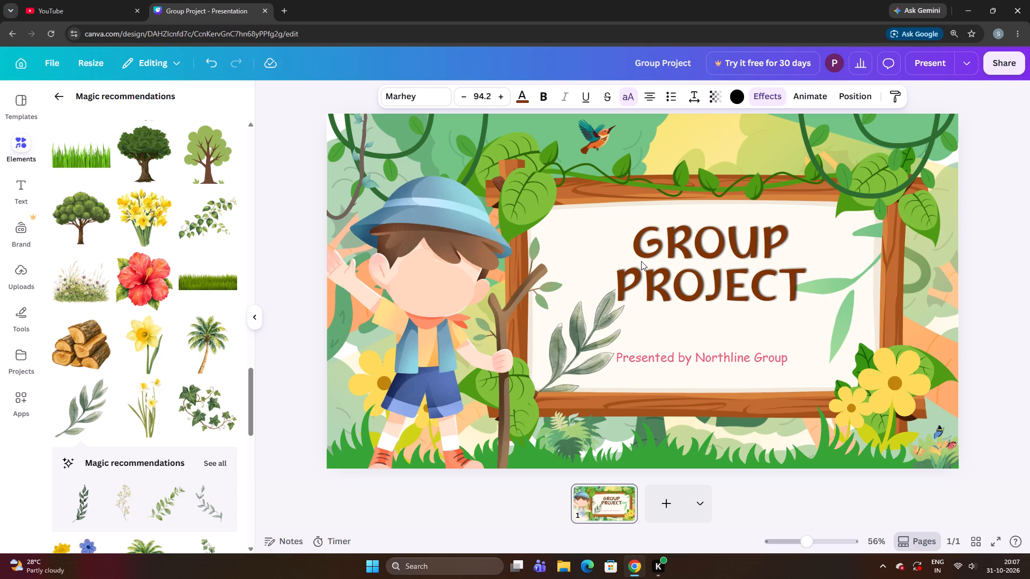
Nudge the enlarged GROUP PROJECT title slightly left, away from the light-green leaf spray.
key("Left")
key("Left")
key("Left")
key("Left")
key("Left")
key("Left")
key("Left")
key("Left")
key("Left")
key("Left")
key("Left")
key("Left")
key("Left")
key("Left")
key("Left")
key("Left")
key("Left")
Enlarge the GROUP PROJECT title further to a font size of 107.
key("ctrl+Down")
key("ctrl+Down")
key("ctrl+Down")
key("ctrl+Down")
key("ctrl+Down")
key("ctrl+Down")
key("ctrl+Down")
key("ctrl+Down")
key("ctrl+Down")
key("ctrl+Down")
key("ctrl+Down")
key("ctrl+Down")
key("ctrl+Down")
key("ctrl+Down")
key("ctrl+Down")
key("ctrl+Down")
key("ctrl+Down")
key("ctrl+Down")
key("ctrl+Down")
key("ctrl+Down")
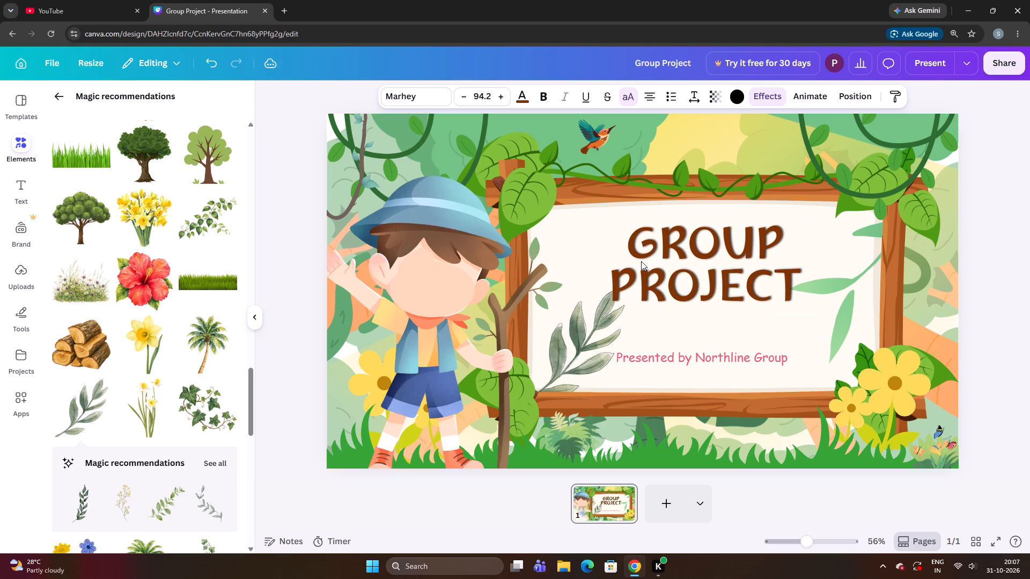
Nudge the GROUP PROJECT title slightly up and left to balance it on the board above the presenter line.
key("ctrl+Up")
key("ctrl+Up")
key("ctrl+Up")
key("ctrl+Up")
key("ctrl+Up")
key("ctrl+Up")
key("ctrl+Up")
key("ctrl+Up")
key("ctrl+Up")
key("ctrl+Up")
key("ctrl+Up")
key("ctrl+Up")
key("ctrl+Up")
key("ctrl+Up")
key("ctrl+Up")
key("ctrl+Up")
key("ctrl+Up")
key("ctrl+Up")
key("ctrl+Up")
key("ctrl+Up")
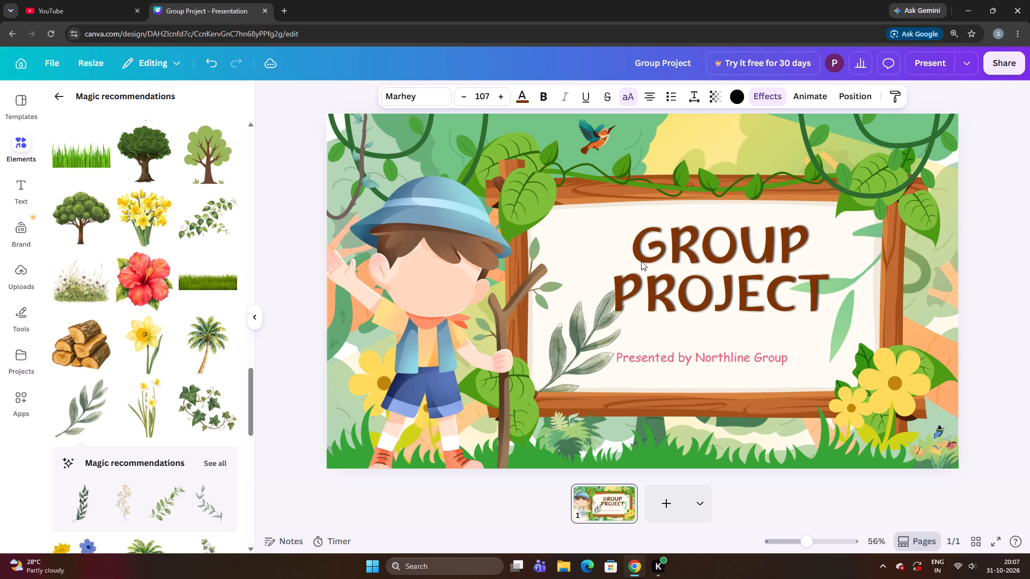
key("Left")
key("Left")
key("Left")
key("Left")
key("Left")
key("Left")
key("Left")
key("Left")
key("Left")
key("Left")
key("Left")
key("Left")
key("Left")
key("Left")
key("Left")
key("Left")
key("Left")
key("Left")
key("Left")
key("Left")
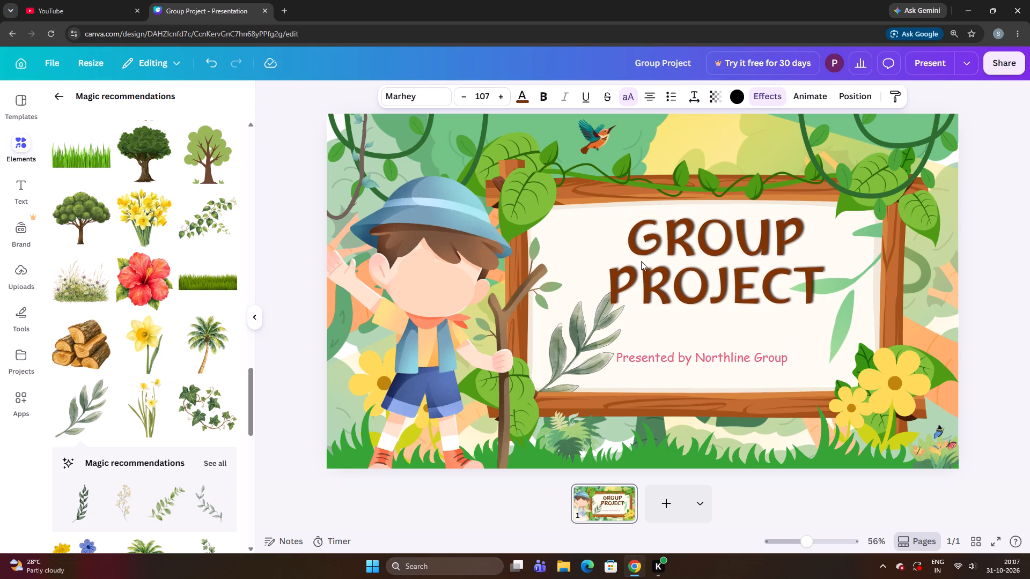
Enlarge the GROUP PROJECT title to a font size of 112.
key("ctrl+Down")
key("ctrl+Down")
key("ctrl+Down")
key("ctrl+Down")
key("ctrl+Down")
key("ctrl+Down")
key("ctrl+Down")
key("ctrl+Down")
key("ctrl+Down")
key("ctrl+Down")
key("ctrl+Down")
key("ctrl+Down")
key("ctrl+Down")
key("ctrl+Down")
key("ctrl+Down")
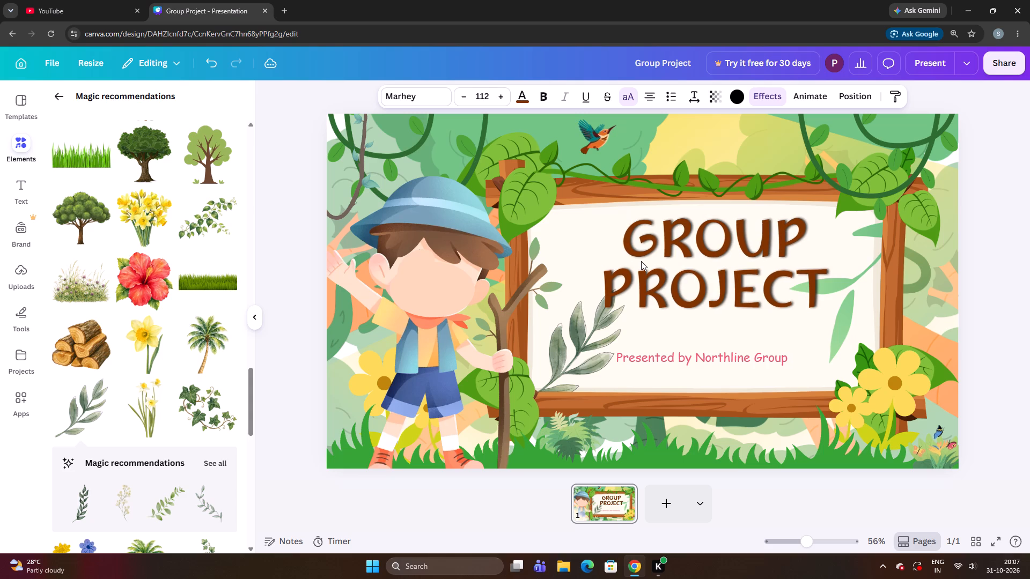
Nudge the GROUP PROJECT title slightly left on the board, away from the light-green leaf spray.
key("Left")
key("Left")
key("Left")
key("Left")
key("Left")
key("Left")
key("Left")
key("Left")
key("Left")
key("Left")
key("Left")
key("Left")
key("Left")
key("Left")
key("Left")
key("Left")
key("Left")
key("Left")
key("Left")
key("Left")
Enlarge the GROUP PROJECT title to a font size of 116.
key("ctrl+Down")
key("ctrl+Down")
key("ctrl+Down")
key("ctrl+Down")
key("ctrl+Down")
key("ctrl+Down")
key("ctrl+Down")
key("ctrl+Down")
key("ctrl+Down")
key("ctrl+Down")
key("ctrl+Down")
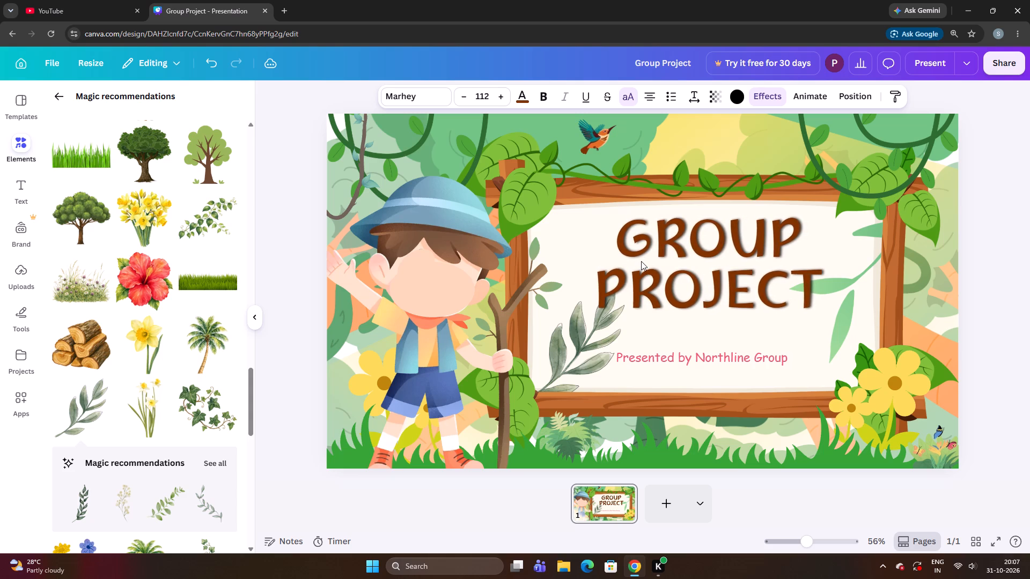
Nudge the GROUP PROJECT title a little further left on the board.
key("Left")
key("Left")
key("Left")
key("Left")
key("Left")
key("Left")
key("Left")
key("Left")
key("Left")
key("Left")
key("Left")
key("Left")
key("Left")
key("Left")
key("Left")
key("Left")
key("Left")
key("Left")
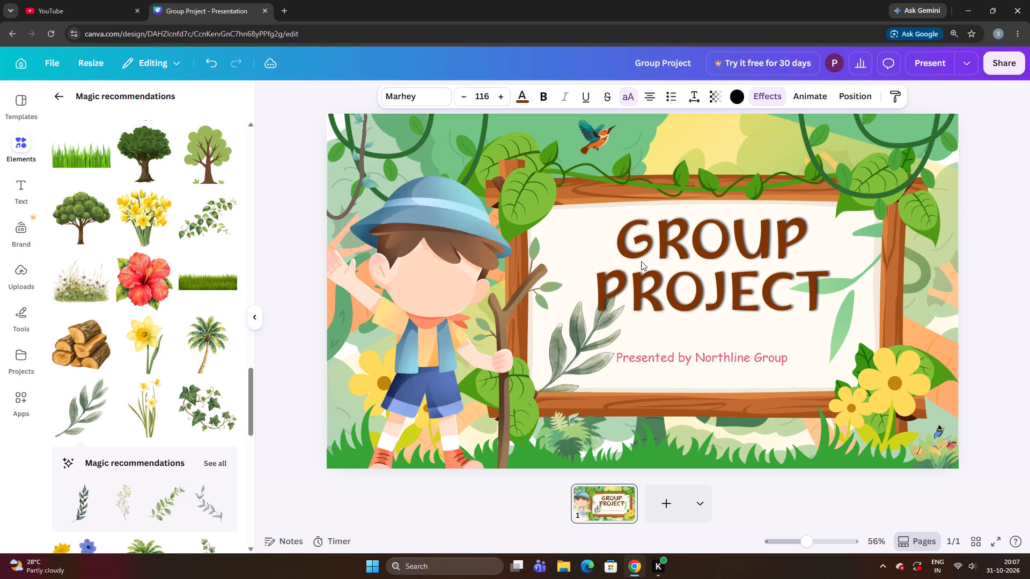
key("Up")
Fine-tune the GROUP PROJECT title's height on the board by shifting it slightly down and back up.
key("ctrl+Down")
key("ctrl+Down")
key("ctrl+Down")
key("ctrl+Down")
key("ctrl+Down")
key("ctrl+Down")
key("ctrl+Down")
key("ctrl+Down")
key("ctrl+Down")
key("ctrl+Down")
key("ctrl+Down")
key("ctrl+Down")
key("ctrl+Down")
key("ctrl+Down")
key("ctrl+Down")
key("ctrl+Down")
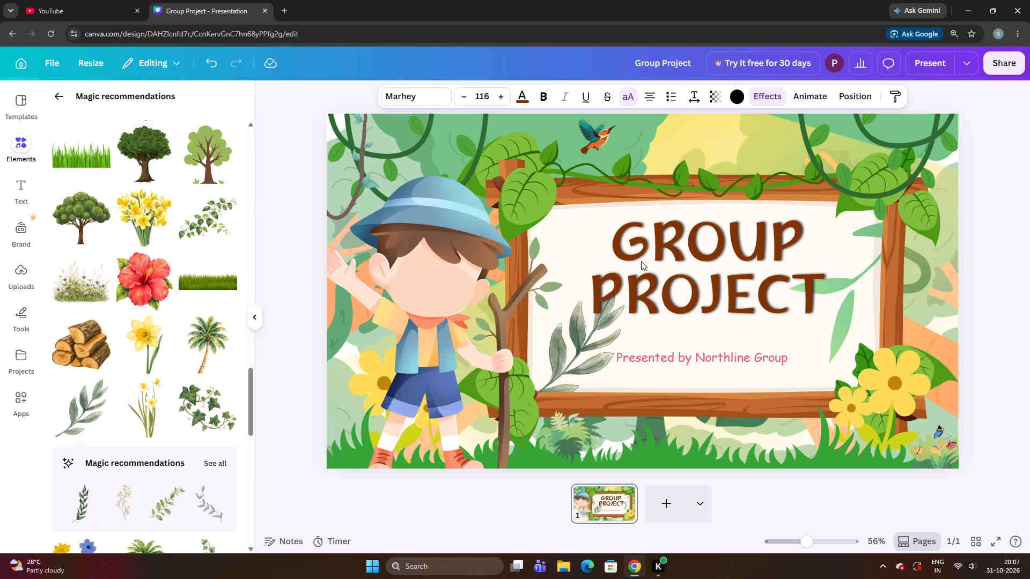
key("Up")
key("Up")
key("Up")
key("Up")
key("Up")
key("Up")
key("Up")
key("Up")
key("Up")
key("Up")
key("Up")
key("Up")
Enlarge the GROUP PROJECT title to a font size of 117 and lower it slightly on the board.
key("ctrl+Down")
key("ctrl+Down")
key("ctrl+Down")
key("ctrl+Down")
key("ctrl+Down")
key("ctrl+Down")
key("ctrl+Down")
key("ctrl+Down")
key("ctrl+Down")
key("ctrl+Down")
key("ctrl+Down")
key("ctrl+Down")
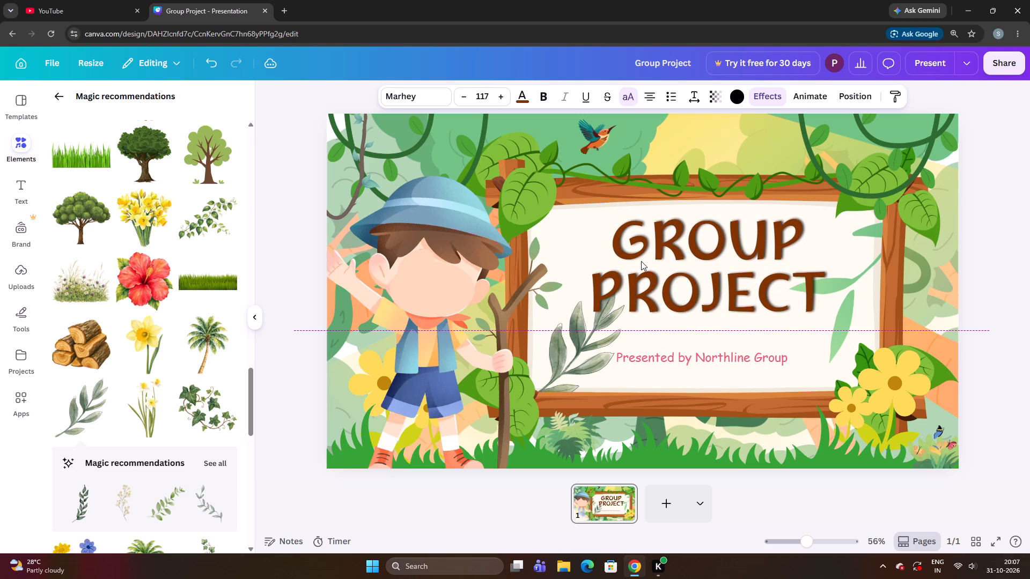
key("ctrl+Down")
key("ctrl+Down")
key("ctrl+Down")
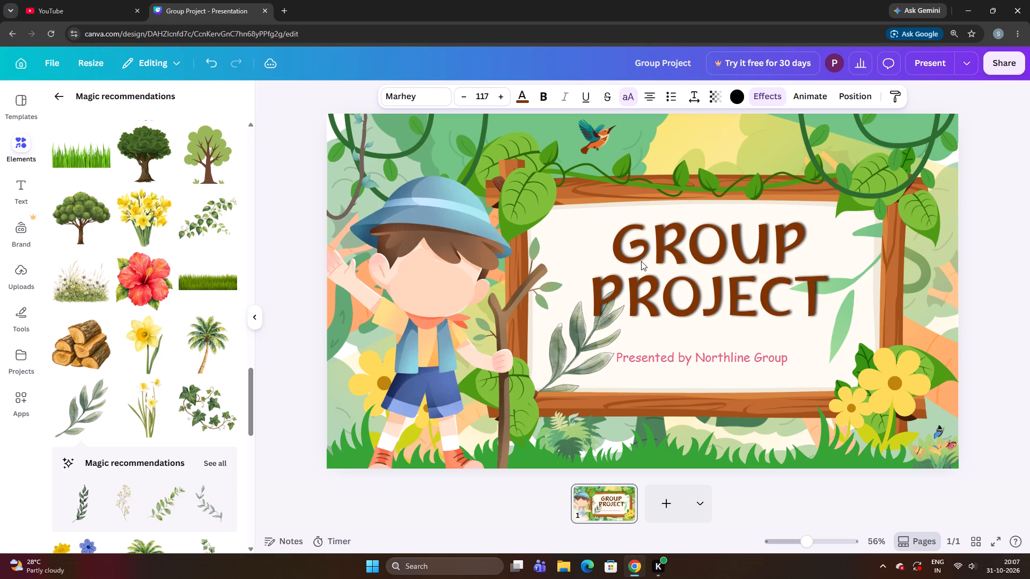
Enlarge the GROUP PROJECT title to a font size of 121.
key("ctrl+Down")
key("ctrl+Down")
key("ctrl+Down")
key("ctrl+Down")
key("ctrl+Down")
key("ctrl+Down")
key("ctrl+Down")
key("ctrl+Down")
key("ctrl+Down")
Nudge the enlarged GROUP PROJECT title slightly up and left on the board.
key("Up")
key("Up")
key("Up")
key("Up")
key("Left")
key("Left")
key("Left")
key("Left")
key("Left")
key("Left")
key("Left")
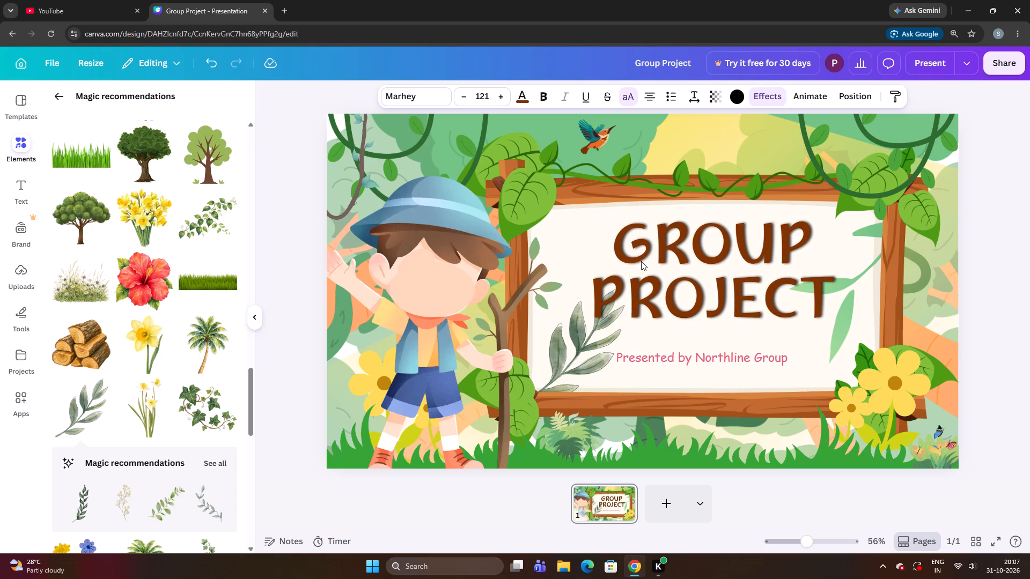
Enlarge the GROUP PROJECT title to a font size of 126.
key("ctrl+Down")
key("ctrl+Down")
key("ctrl+Down")
key("ctrl+Down")
key("ctrl+Down")
key("ctrl+Down")
key("ctrl+Down")
key("ctrl+Down")
key("ctrl+Down")
key("ctrl+Down")
key("ctrl+Down")
key("ctrl+Down")
key("ctrl+Down")
key("ctrl+Down")
key("ctrl+Down")
key("ctrl+Down")
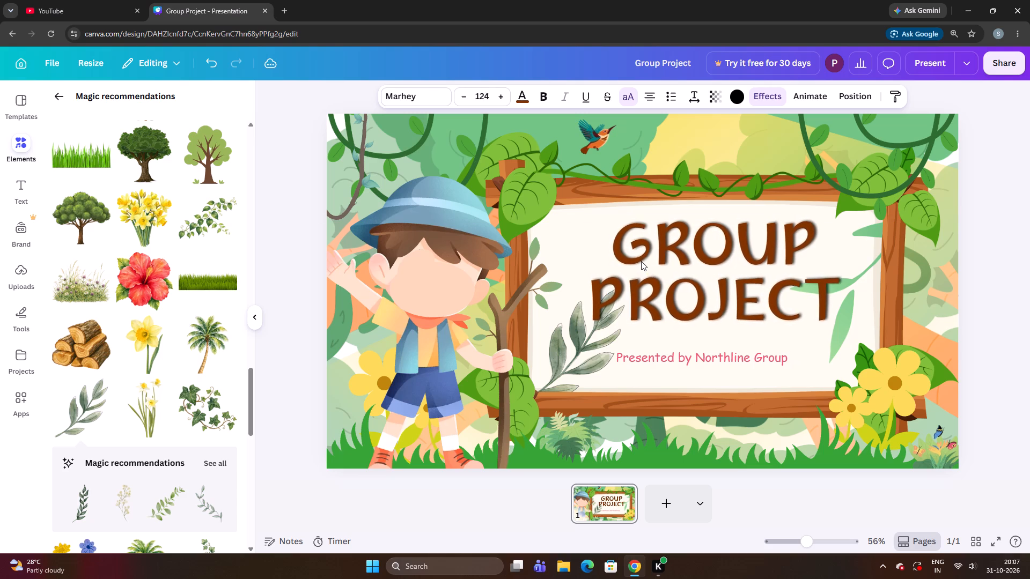
Nudge the GROUP PROJECT title slightly up and left to balance it above the presenter line.
key("Up")
key("Left")
key("Left")
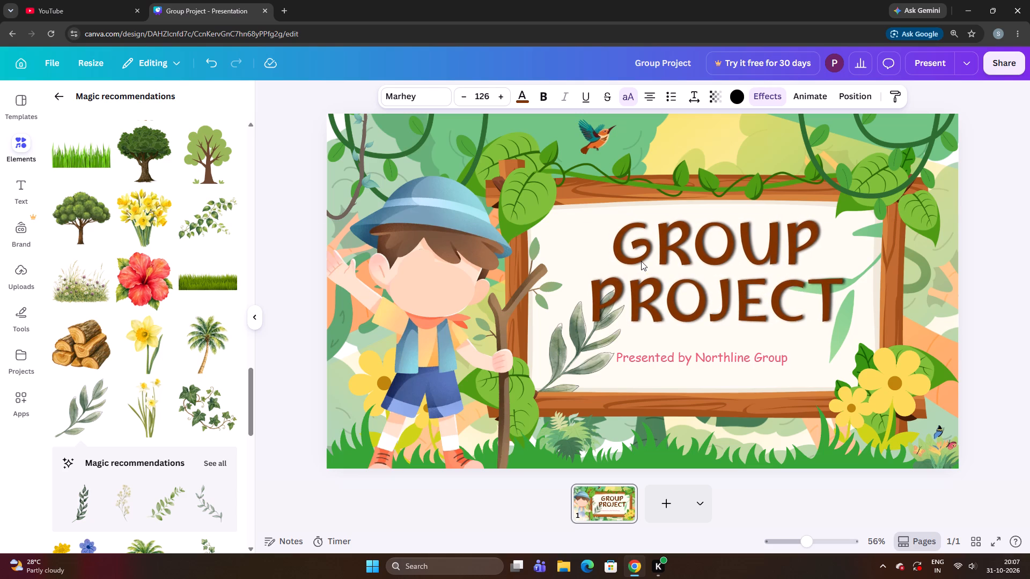
key("Left")
key("Left")
key("Up")
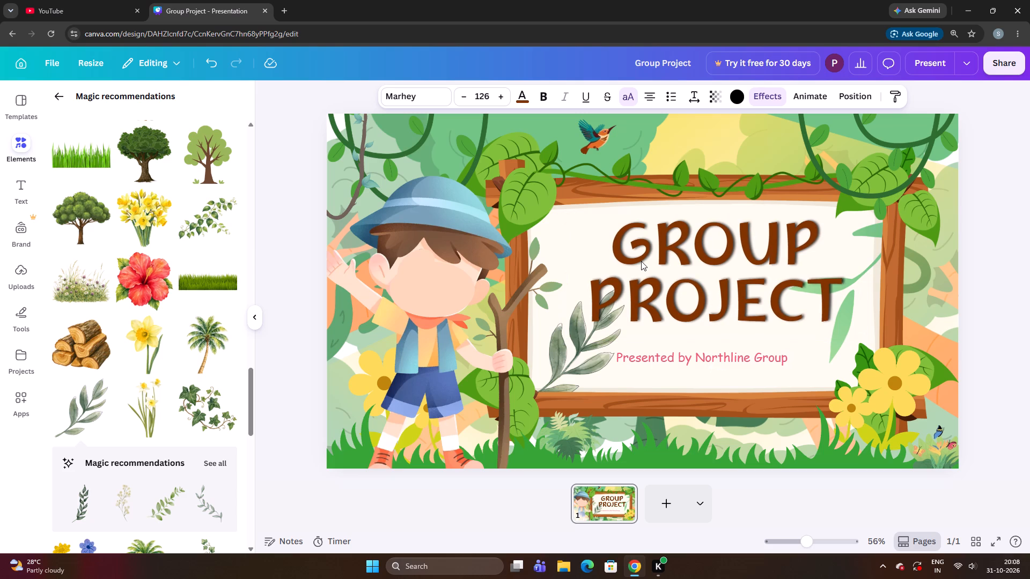
key("Up")
key("Up")
key("Up")
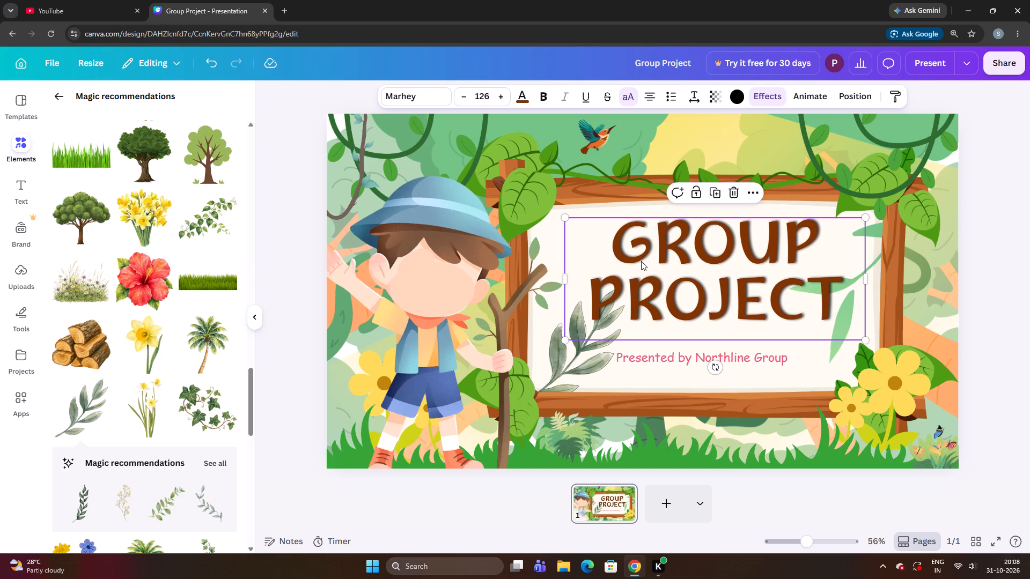
Nudge the GROUP PROJECT title slightly left on the board.
key("Left")
key("Left")
key("Left")
key("Left")
key("Left")
key("Left")
key("Left")
key("Left")
key("Left")
key("Left")
key("Left")
key("Left")
key("Left")
key("Left")
key("Left")
Enlarge the GROUP PROJECT title to a font size of 132.
key("ctrl+Down")
key("ctrl+Down")
key("ctrl+Down")
key("ctrl+Down")
key("ctrl+Down")
key("ctrl+Down")
key("ctrl+Down")
key("ctrl+Down")
key("ctrl+Down")
key("ctrl+Down")
key("ctrl+Down")
key("ctrl+Down")
key("ctrl+Down")
key("ctrl+Down")
key("ctrl+Down")
key("ctrl+Down")
key("ctrl+Down")
key("ctrl+Down")
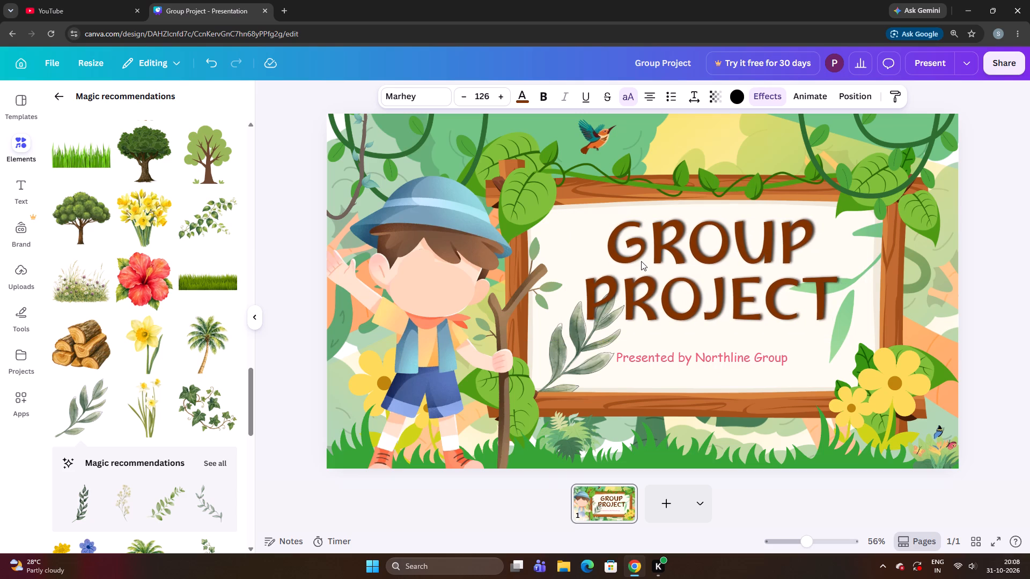
key("ctrl+Up")
Nudge the enlarged GROUP PROJECT title left to recentre it on the board.
key("Left")
key("Left")
key("Left")
key("Left")
key("Left")
key("Left")
key("Left")
key("Left")
key("Left")
key("Left")
key("Left")
key("Left")
key("Left")
key("Left")
key("Left")
key("Left")
key("Left")
key("Left")
key("Left")
key("Left")
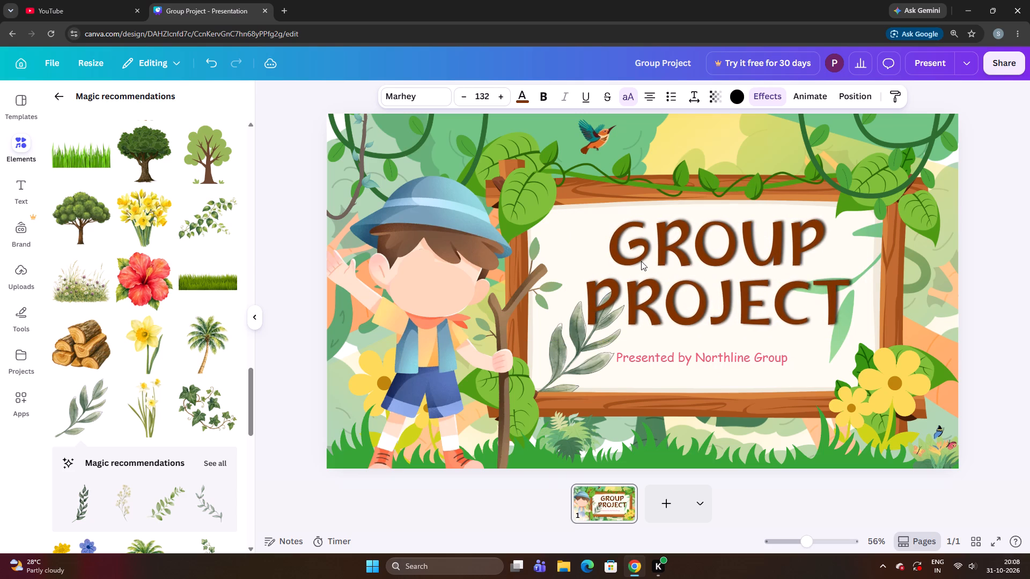
Enlarge the GROUP PROJECT title to a font size of 136.
key("ctrl+Down")
key("ctrl+Down")
key("ctrl+Down")
key("ctrl+Down")
key("ctrl+Down")
key("ctrl+Down")
key("ctrl+Down")
key("ctrl+Down")
key("ctrl+Down")
key("ctrl+Down")
key("ctrl+Down")
key("ctrl+Down")
key("ctrl+Down")
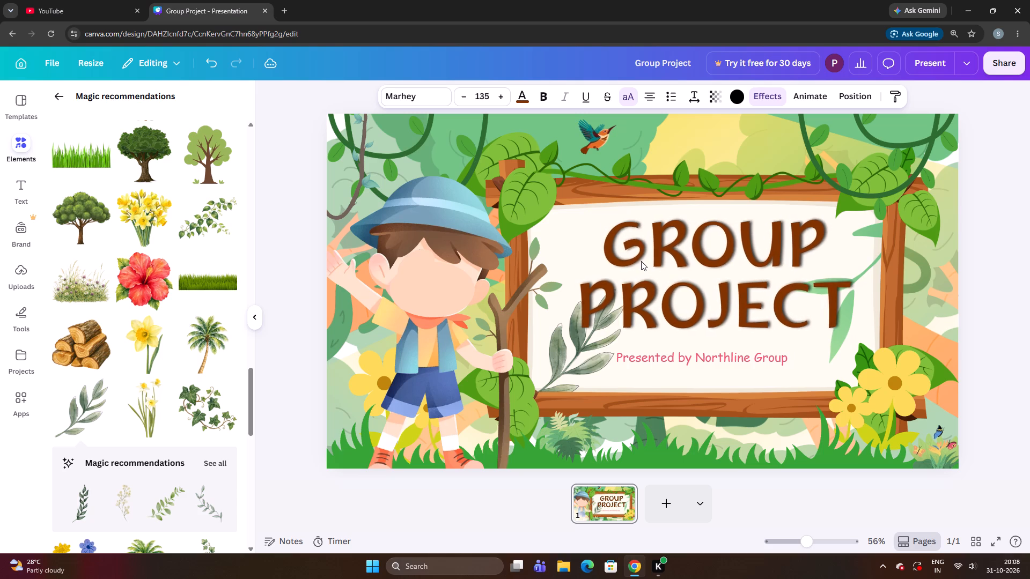
Nudge the GROUP PROJECT title up and slightly left to leave more room above the presenter line, and deselect it.
key("Up")
key("Left")
key("Left")
key("Left")
key("Left")
key("Up")
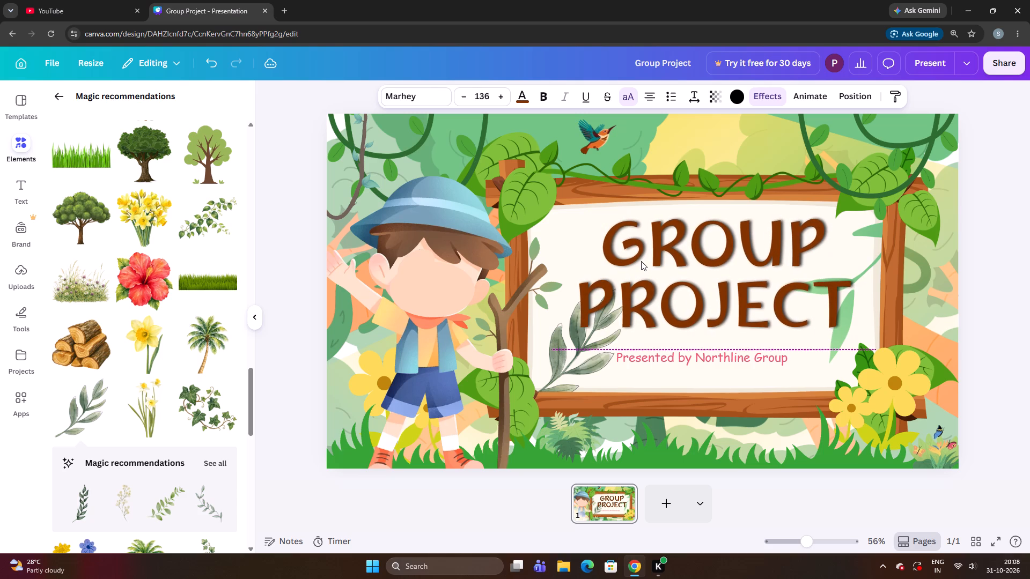
key("ctrl+Left")
key("Up")
key("ctrl+Up")
key("ctrl+Up")
key("ctrl+Up")
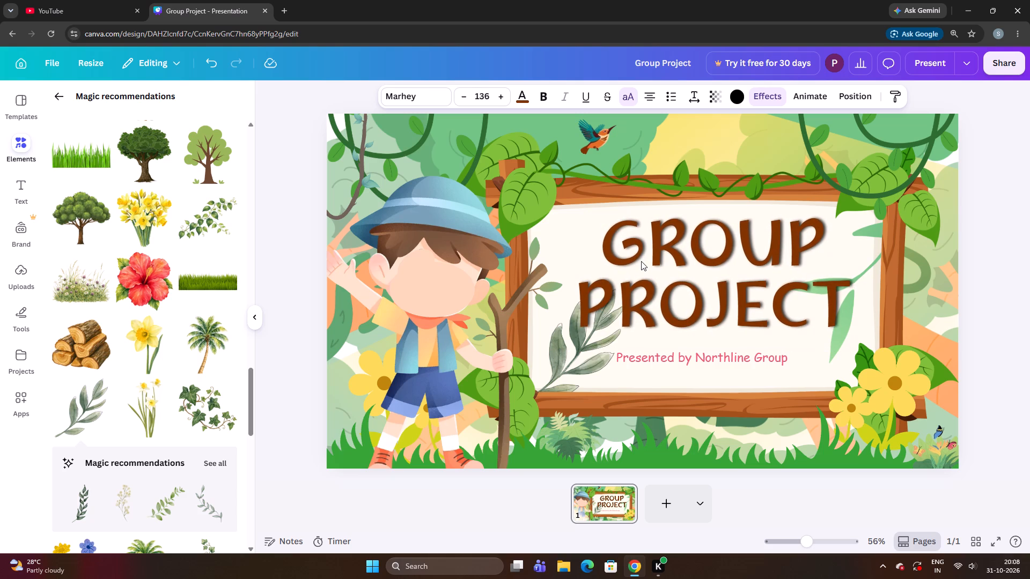
key("Up")
key("Up")
key("Up")
key("Up")
key("Up")
key("Up")
key("Up")
key("Up")
key("Up")
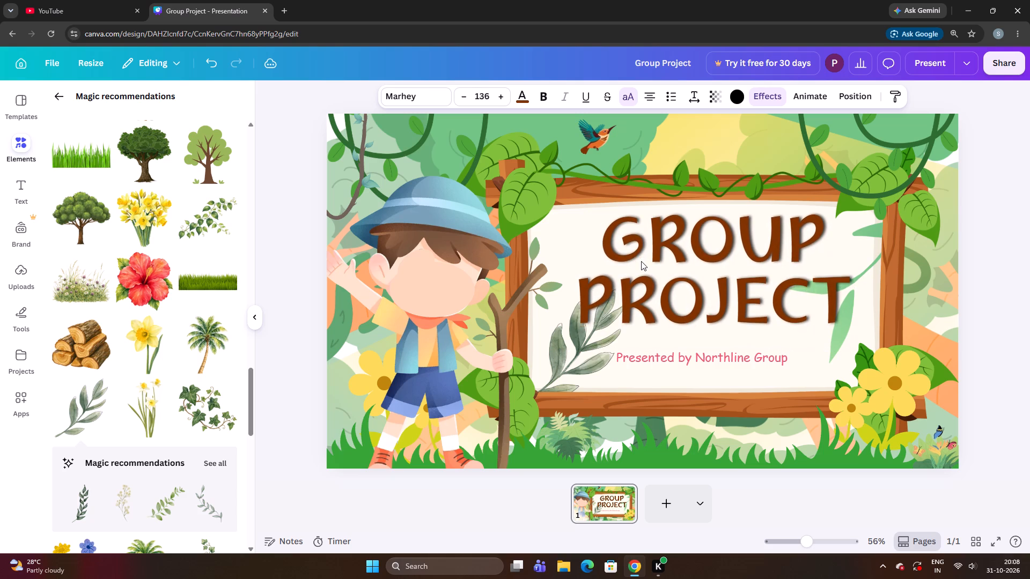
key("Up")
key("Up")
key("Up")
key("Up")
key("Up")
key("Up")
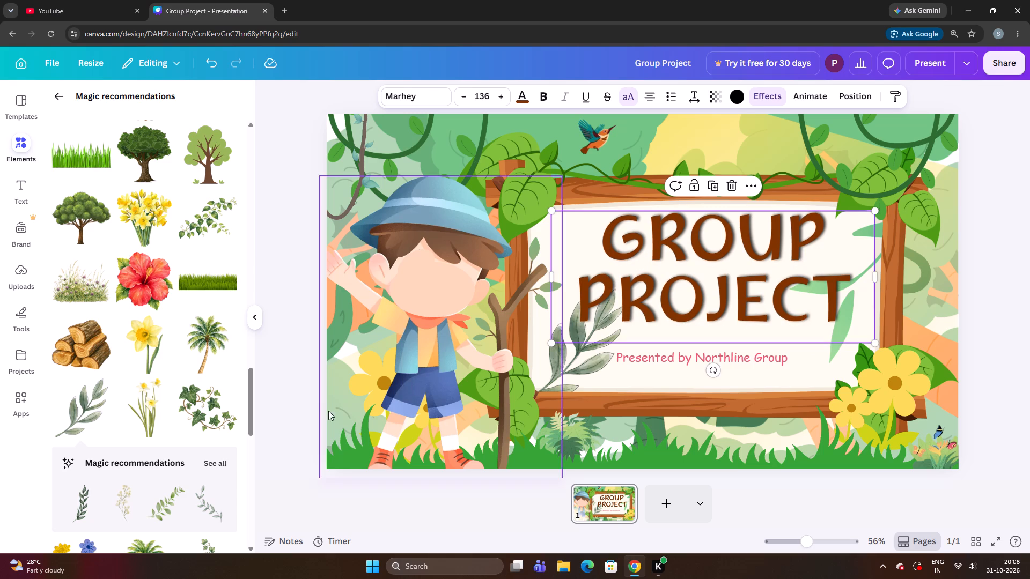
left_click(305, 444)
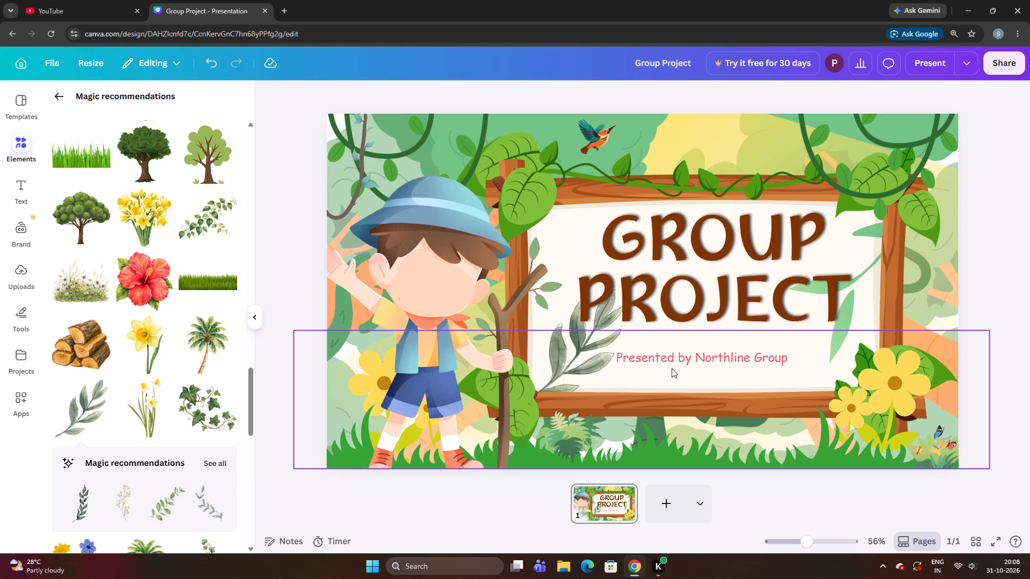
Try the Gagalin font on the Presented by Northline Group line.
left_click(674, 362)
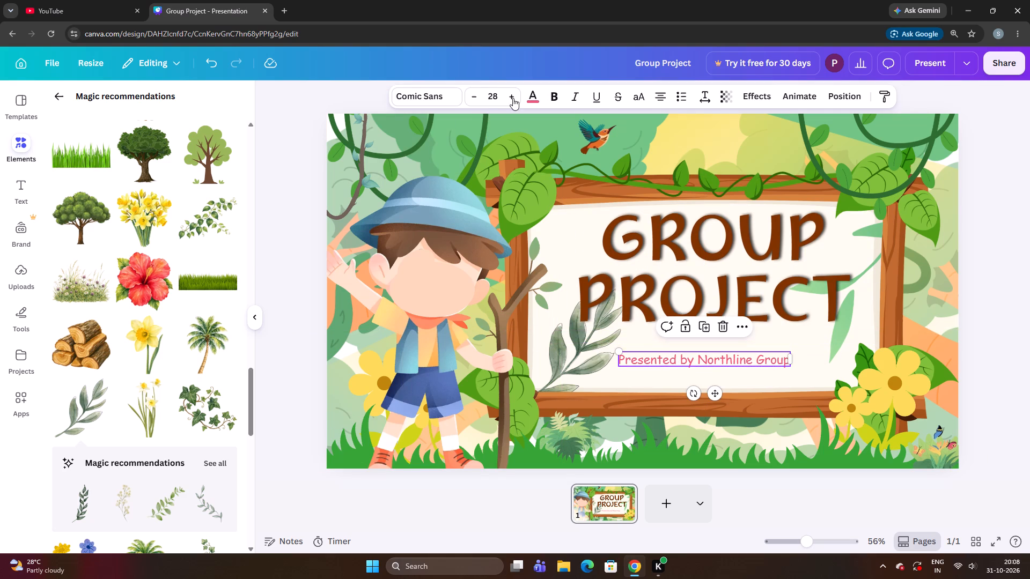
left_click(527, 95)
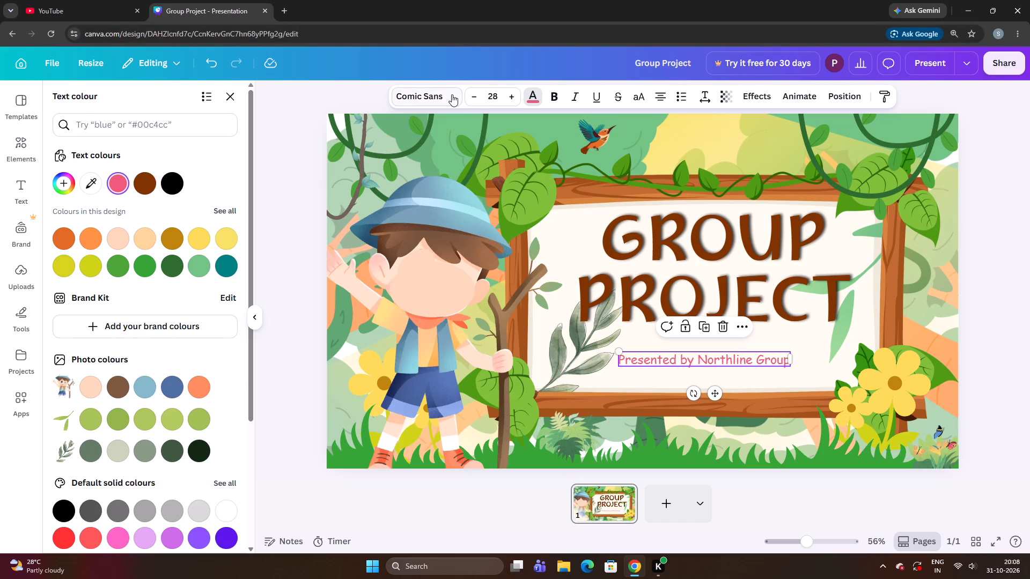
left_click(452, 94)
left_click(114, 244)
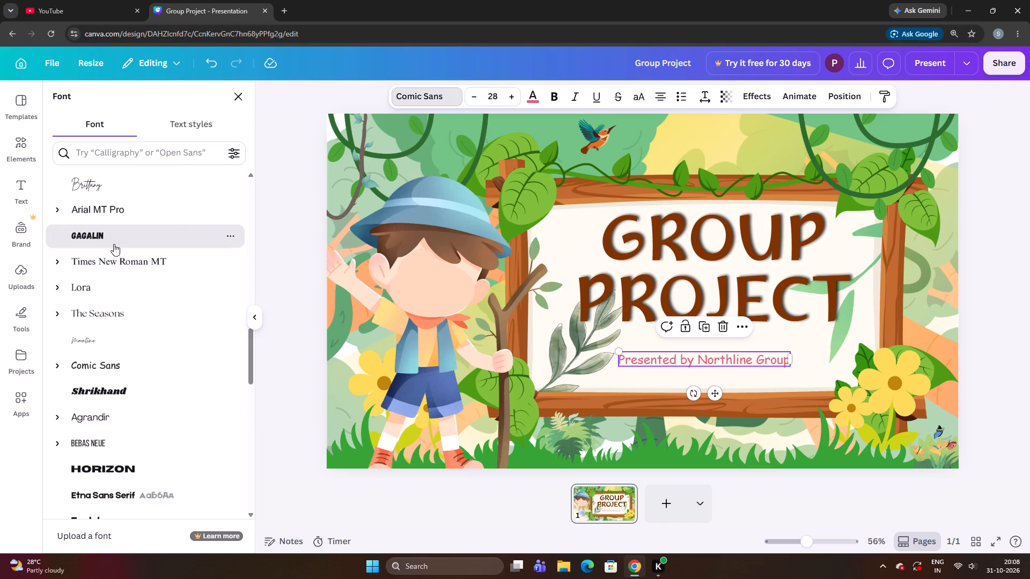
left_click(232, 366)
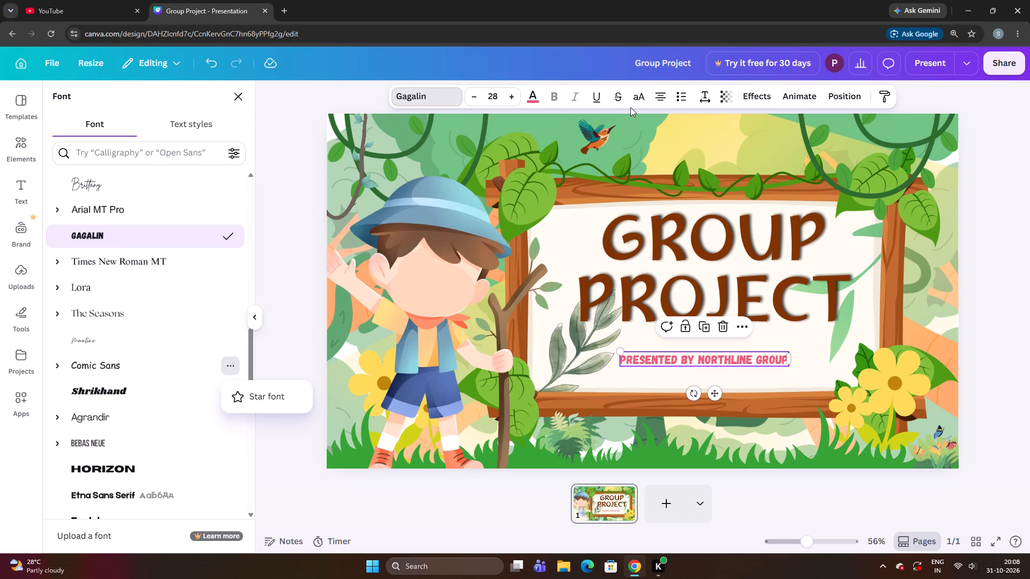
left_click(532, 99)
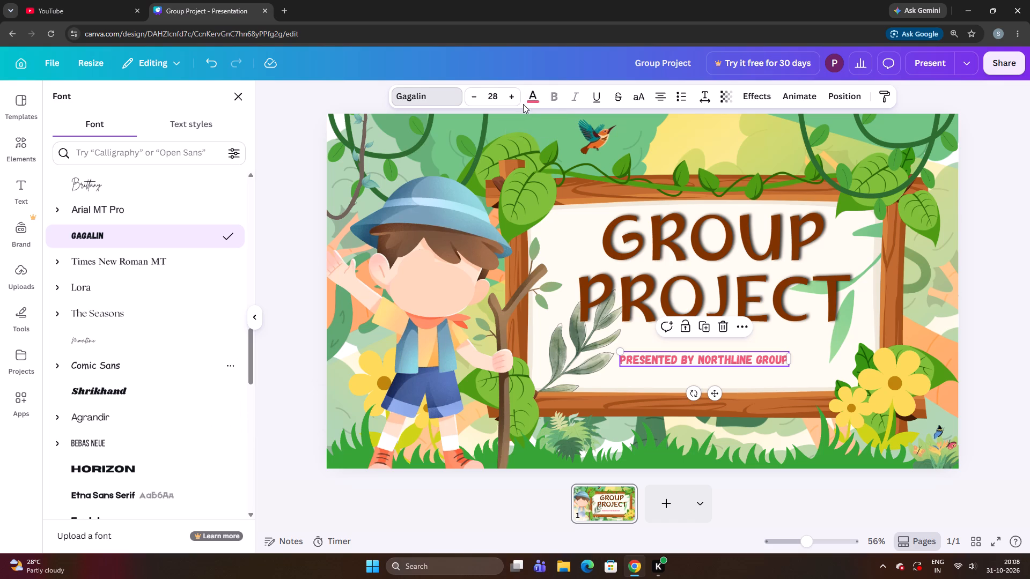
Recolour the Presented by Northline Group line in the title's dark brown.
left_click(532, 104)
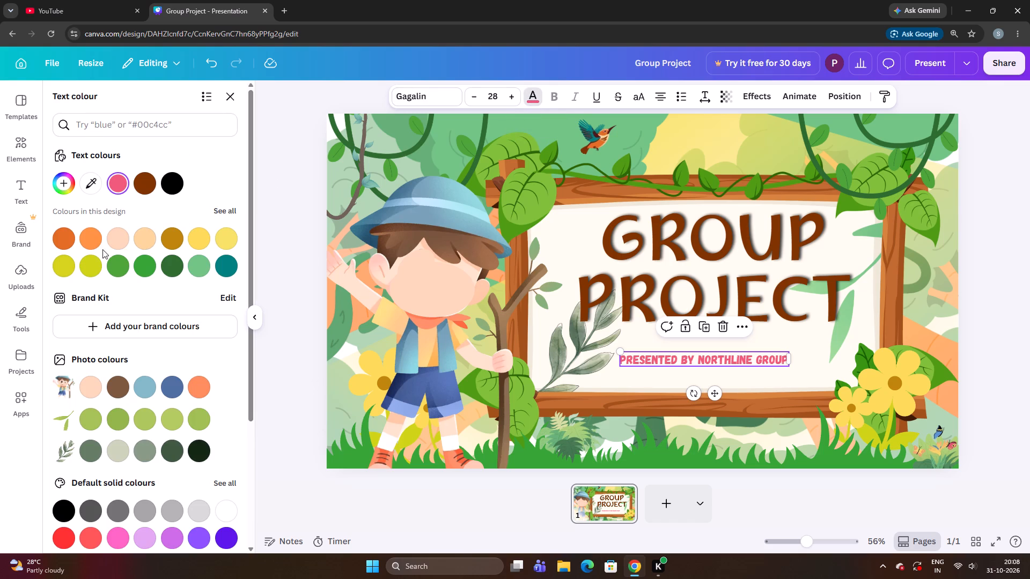
left_click(58, 243)
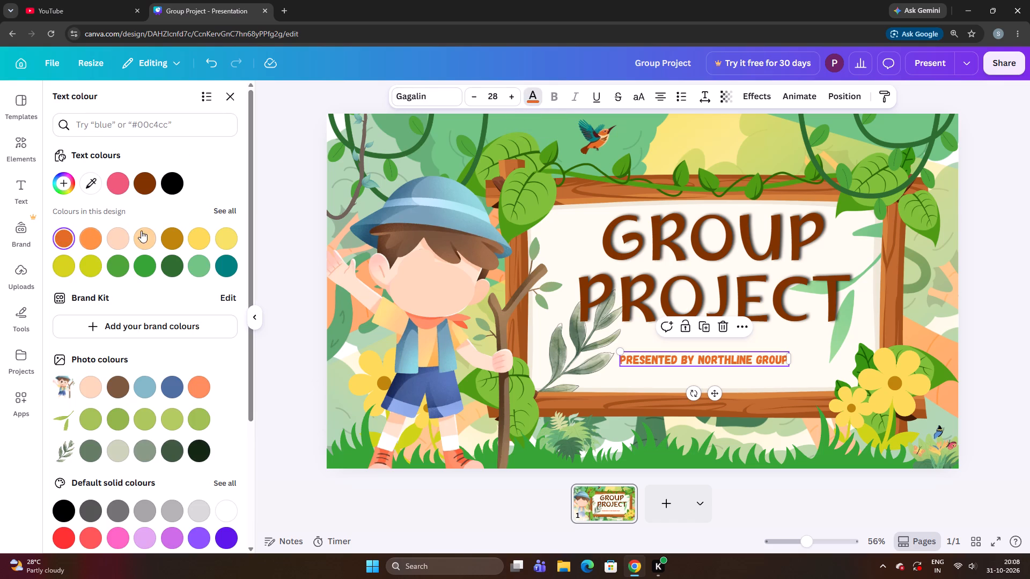
left_click(154, 188)
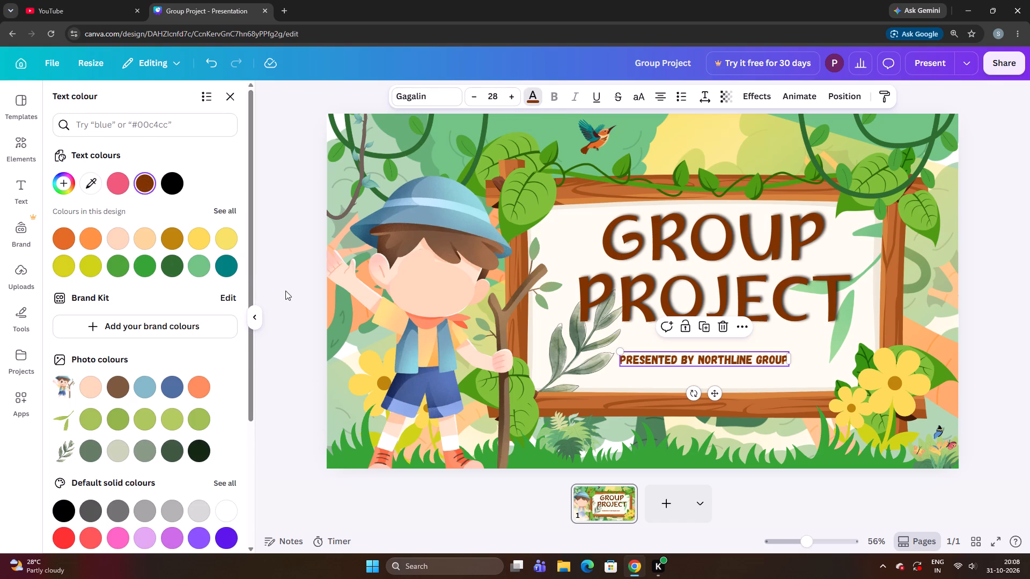
left_click(285, 291)
Shift the presenter line slightly right beneath the title.
left_click_drag(657, 360, 662, 361)
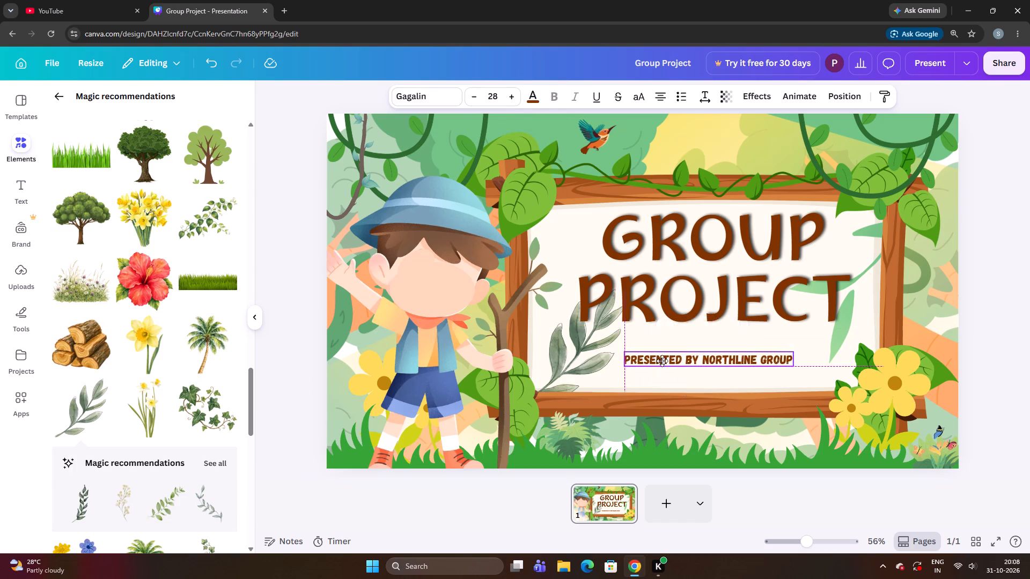
left_click_drag(662, 361, 664, 362)
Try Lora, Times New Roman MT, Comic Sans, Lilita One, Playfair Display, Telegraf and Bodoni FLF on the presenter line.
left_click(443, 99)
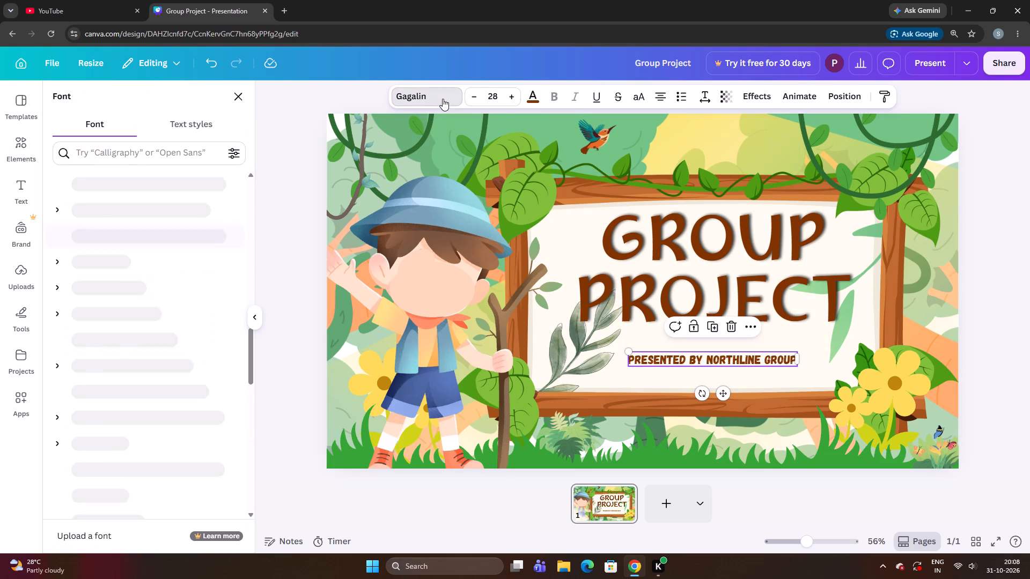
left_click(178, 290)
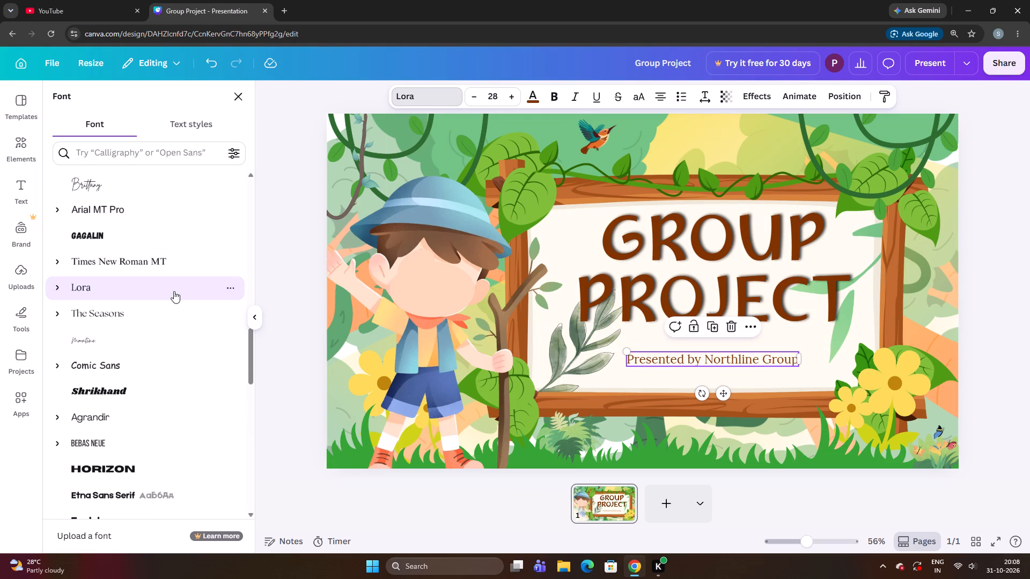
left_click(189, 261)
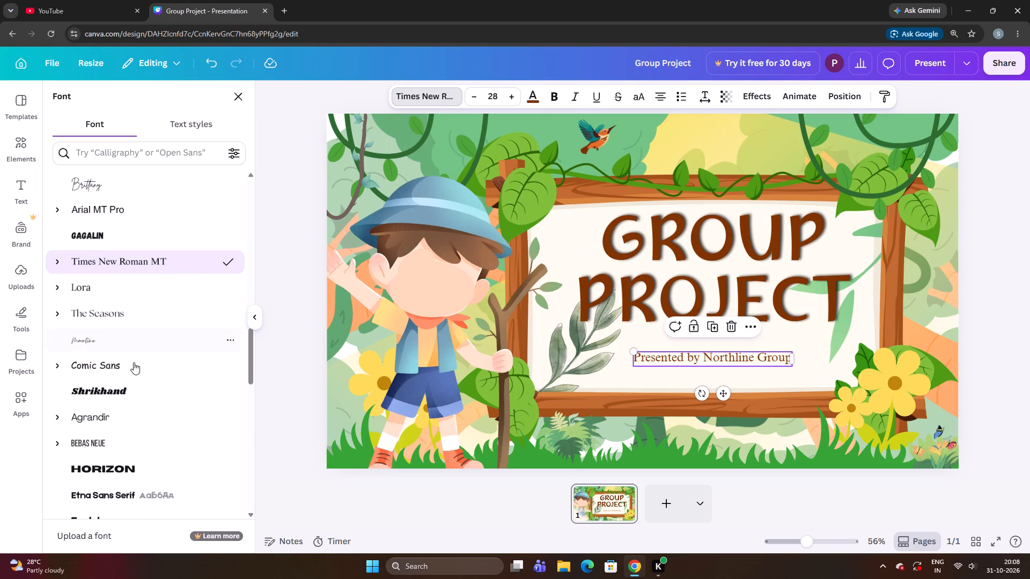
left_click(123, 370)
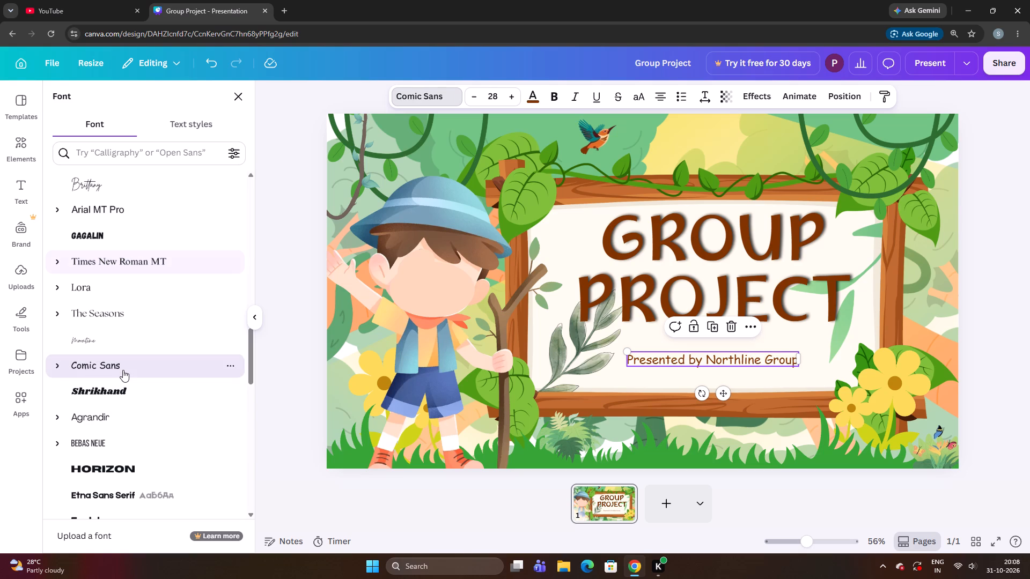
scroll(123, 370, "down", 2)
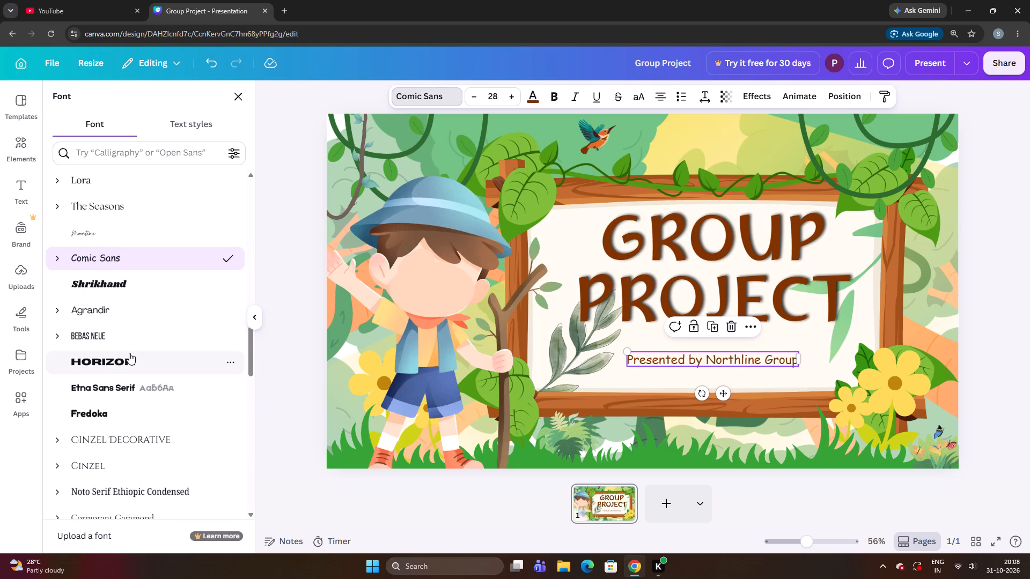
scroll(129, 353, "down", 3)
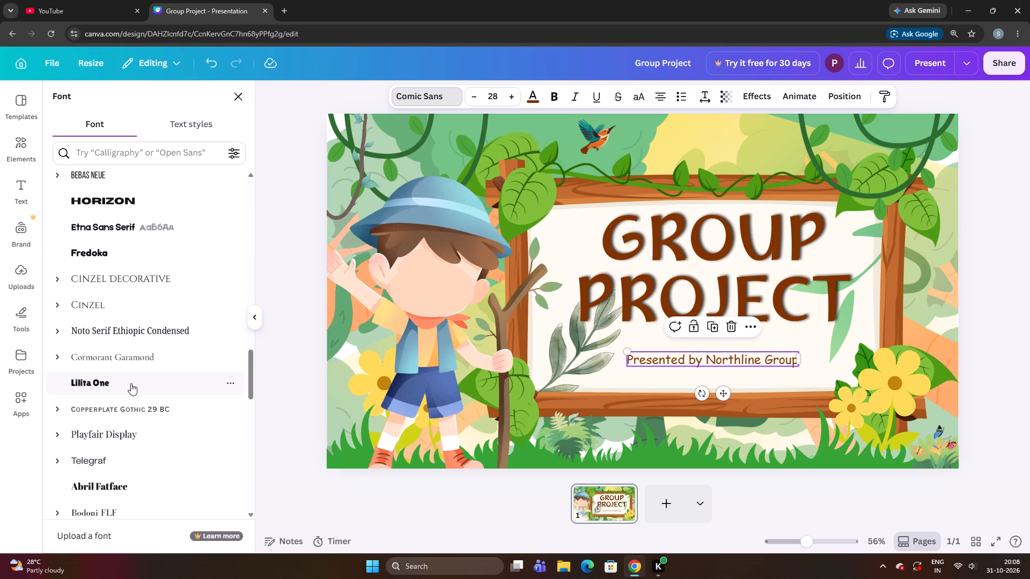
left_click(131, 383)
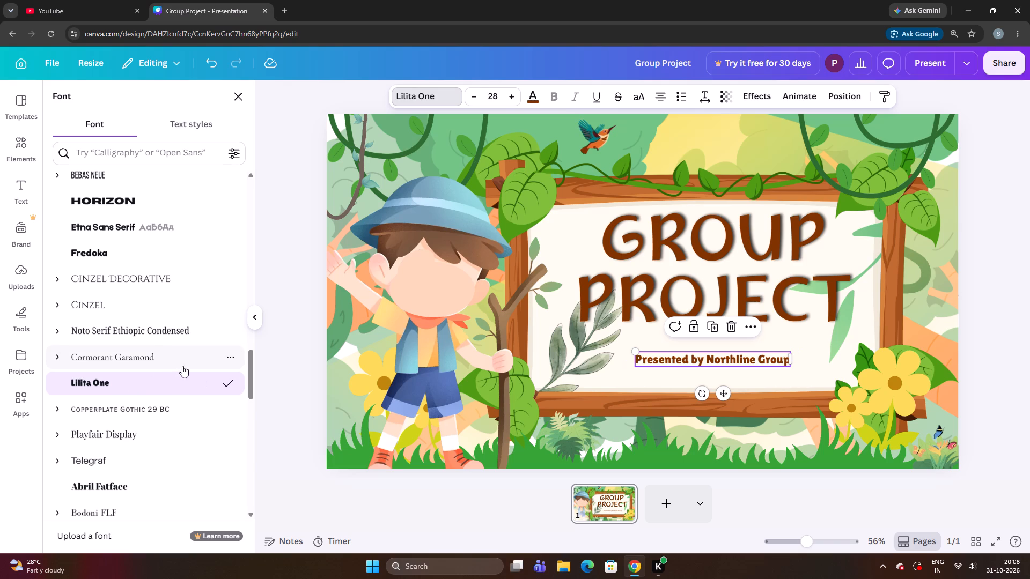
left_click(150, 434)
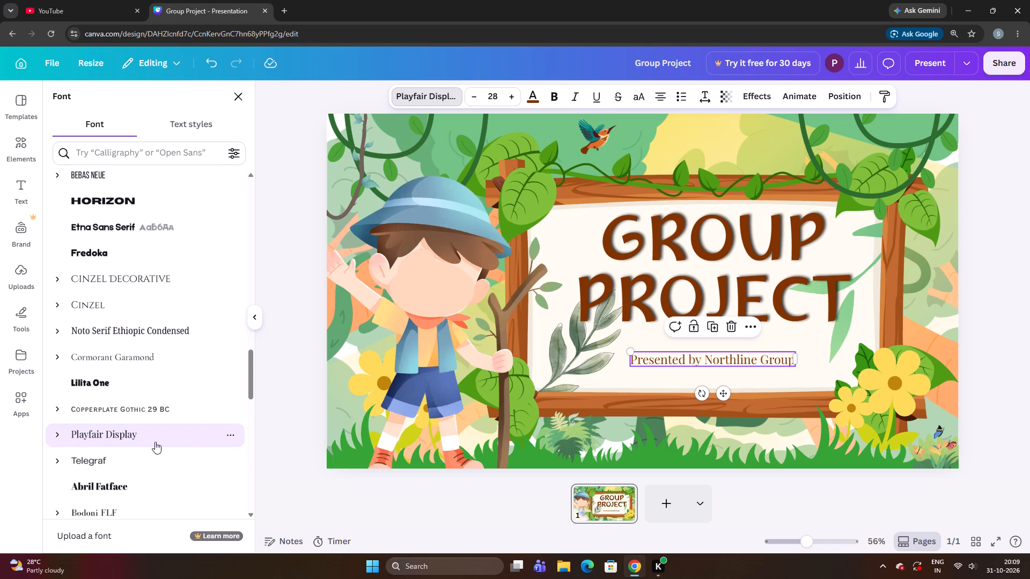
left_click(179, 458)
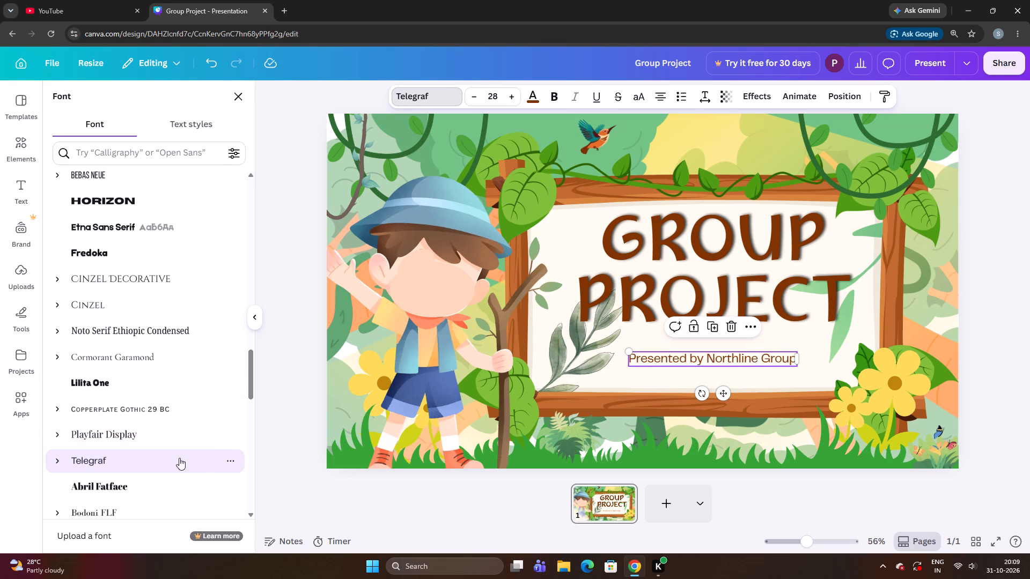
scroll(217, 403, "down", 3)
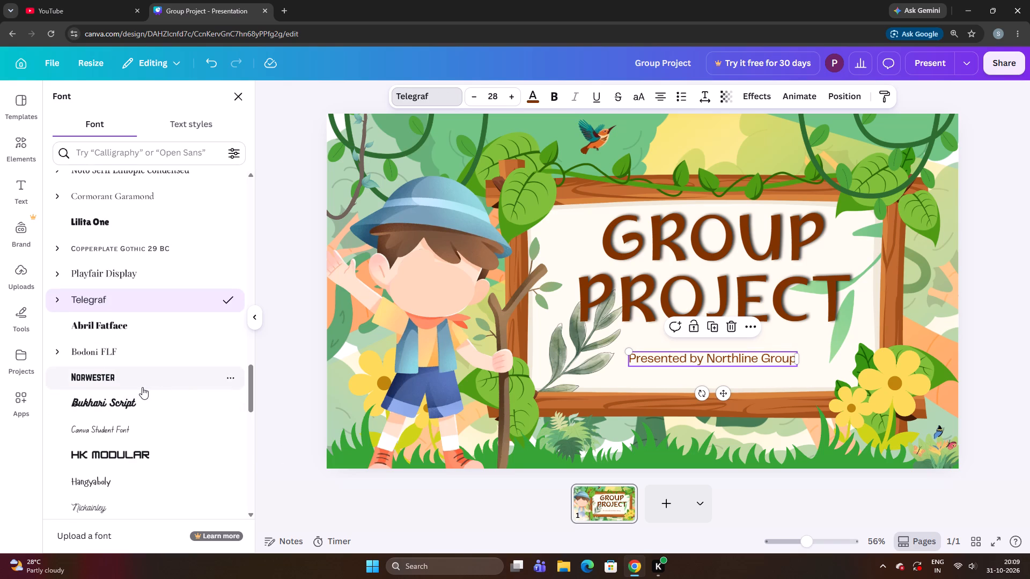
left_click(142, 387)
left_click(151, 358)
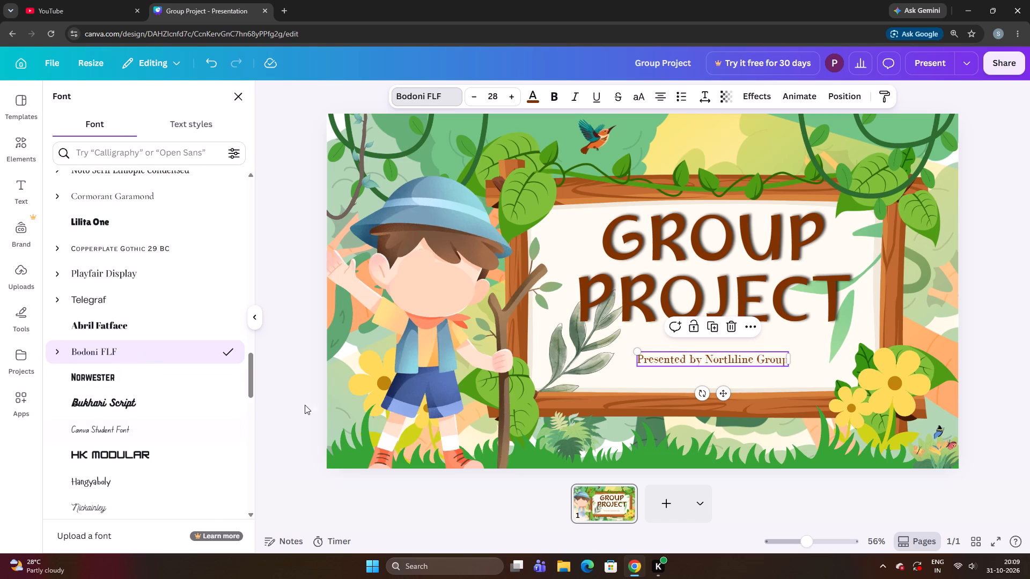
Set the presenter line's font to Canva Student Font and deselect it.
left_click(205, 423)
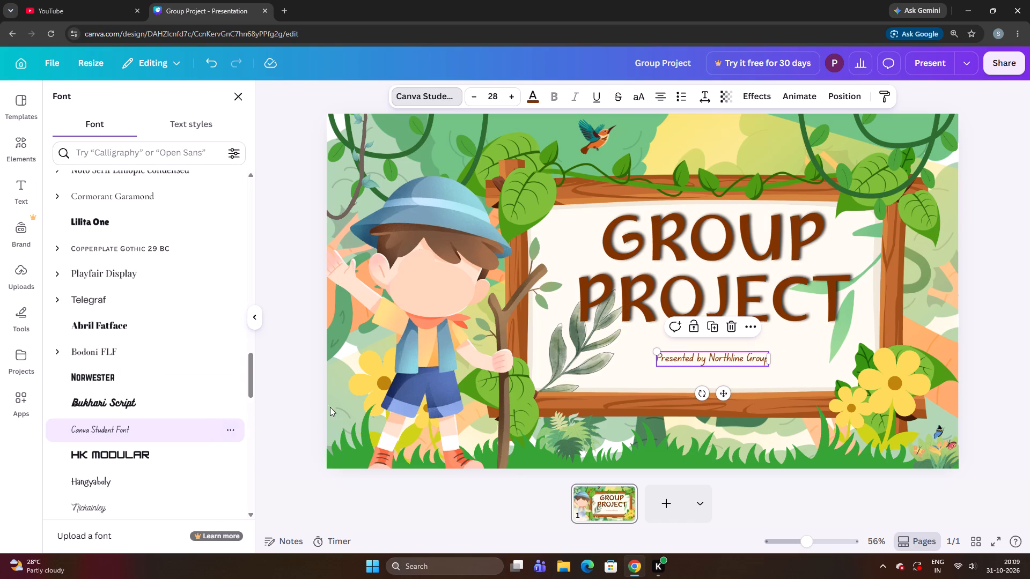
left_click(644, 405)
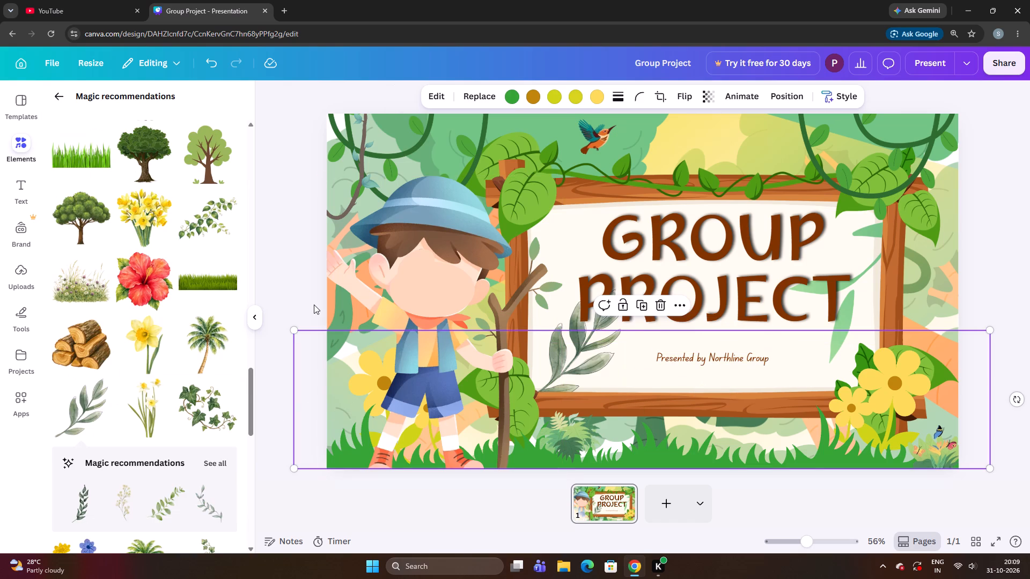
left_click(313, 305)
Enlarge the Presented by Northline Group line to a font size of 36.2.
left_click(683, 357)
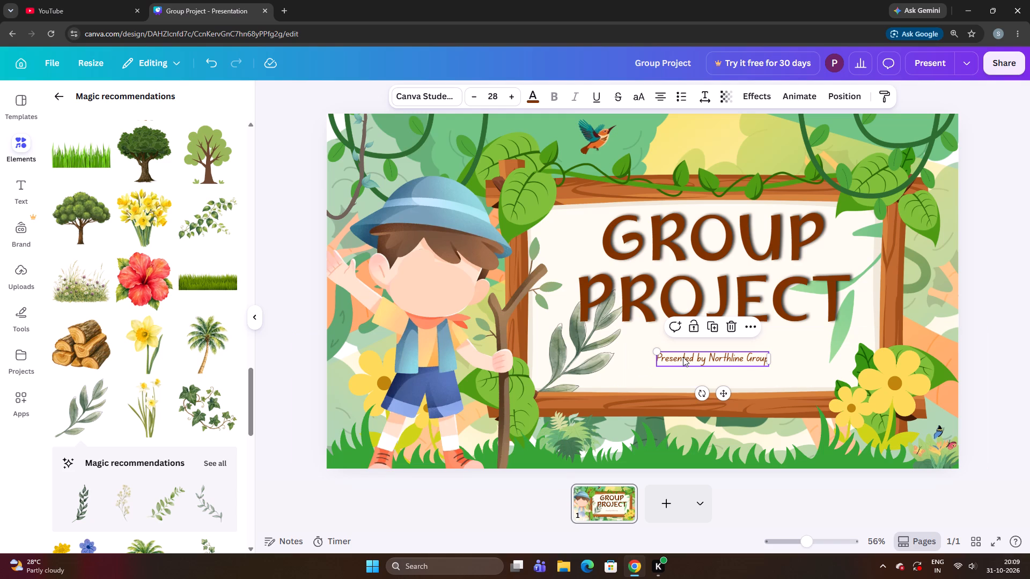
key("ctrl+Down")
key("ctrl+Down")
key("ctrl+Down")
key("ctrl+Down")
key("ctrl+Down")
key("ctrl+Down")
key("ctrl+Down")
key("ctrl+Down")
key("ctrl+Down")
key("ctrl+Down")
key("ctrl+Down")
key("ctrl+Down")
key("ctrl+Down")
Nudge the enlarged presenter line left to centre it beneath the GROUP PROJECT title.
key("Left")
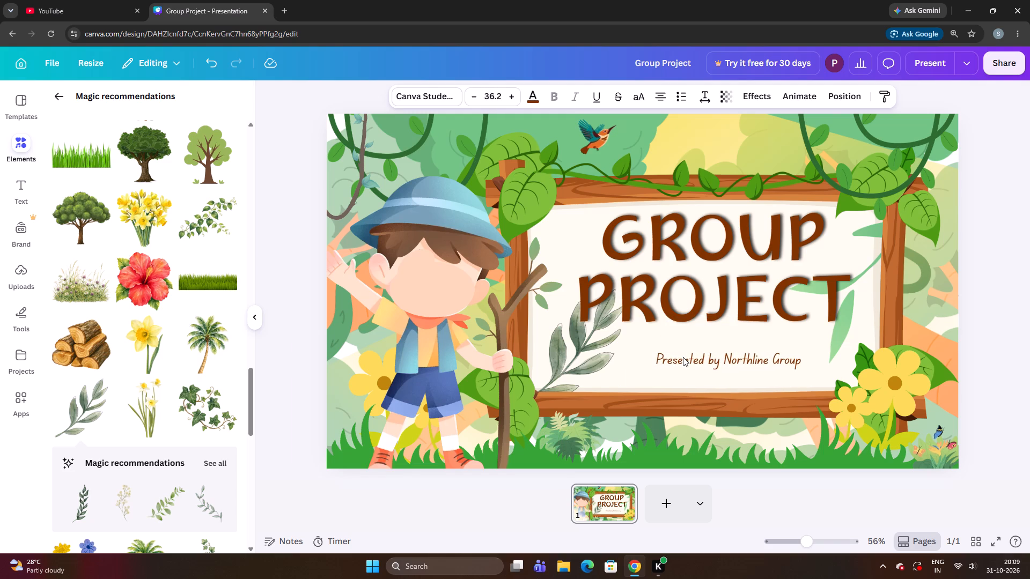
key("Left")
key("Left")
key("Left")
key("Left")
key("Left")
key("Left")
key("Left")
key("Left")
key("Left")
key("Left")
key("Left")
key("Left")
key("Left")
key("Left")
key("Left")
key("Left")
key("Left")
key("Left")
key("Left")
key("Left")
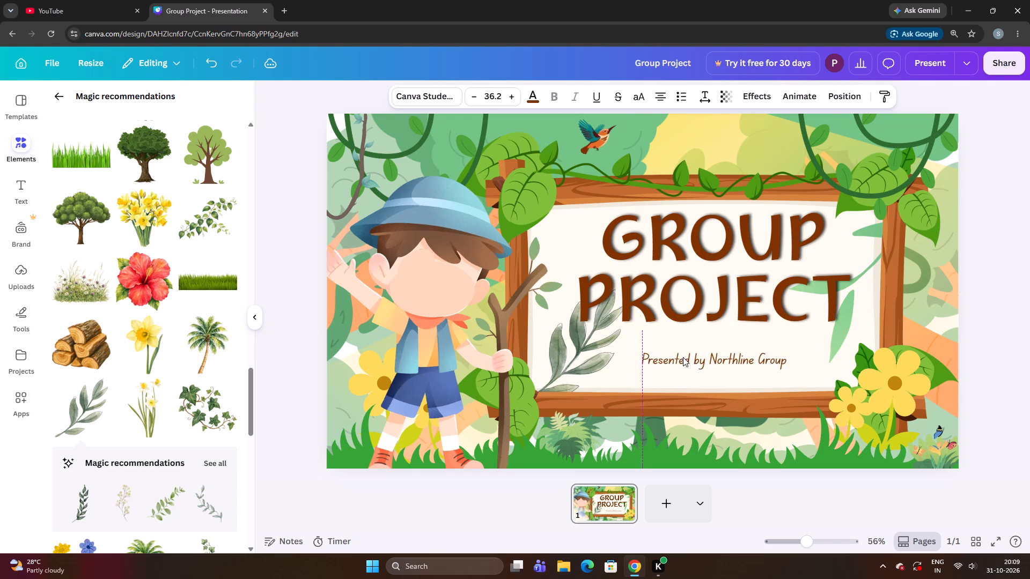
Enlarge the Presented by Northline Group line to a font size of 40.
key("ctrl+Down")
key("ctrl+Down")
key("ctrl+Down")
key("ctrl+Down")
key("ctrl+Down")
key("ctrl+Down")
Nudge the presenter line left and slightly up to recentre it beneath the GROUP PROJECT title.
key("Left")
key("Left")
key("Left")
key("Left")
key("Left")
key("Left")
key("Left")
key("Left")
key("Left")
key("Left")
key("Left")
key("Left")
key("Left")
key("Left")
key("Left")
key("Left")
key("Left")
key("Left")
key("Left")
key("Left")
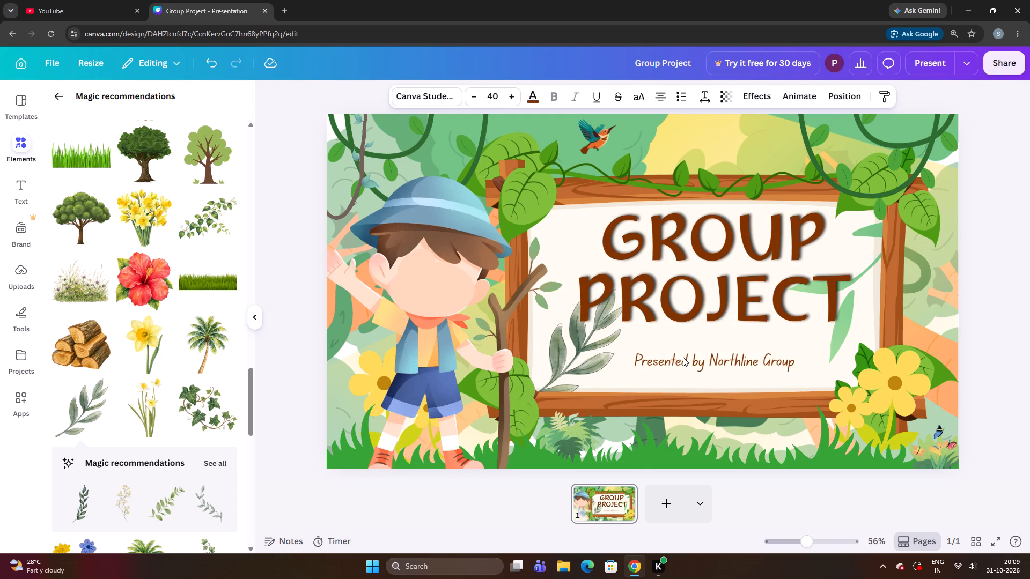
key("Up")
key("Up")
key("Up")
key("Up")
key("Up")
key("Up")
key("Up")
key("Up")
key("Up")
key("Up")
key("Up")
key("Up")
key("Up")
key("Up")
key("Up")
key("Up")
key("Up")
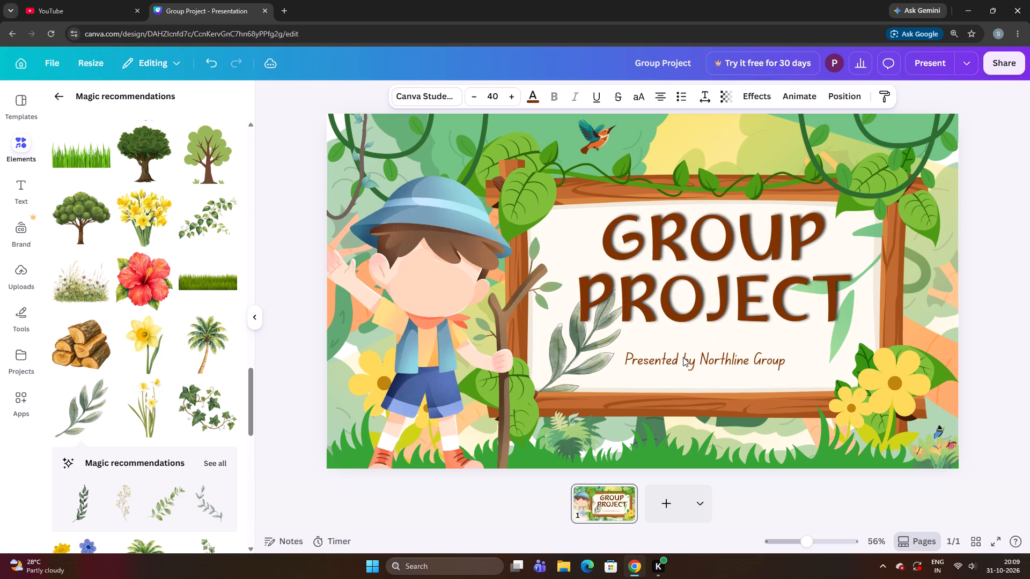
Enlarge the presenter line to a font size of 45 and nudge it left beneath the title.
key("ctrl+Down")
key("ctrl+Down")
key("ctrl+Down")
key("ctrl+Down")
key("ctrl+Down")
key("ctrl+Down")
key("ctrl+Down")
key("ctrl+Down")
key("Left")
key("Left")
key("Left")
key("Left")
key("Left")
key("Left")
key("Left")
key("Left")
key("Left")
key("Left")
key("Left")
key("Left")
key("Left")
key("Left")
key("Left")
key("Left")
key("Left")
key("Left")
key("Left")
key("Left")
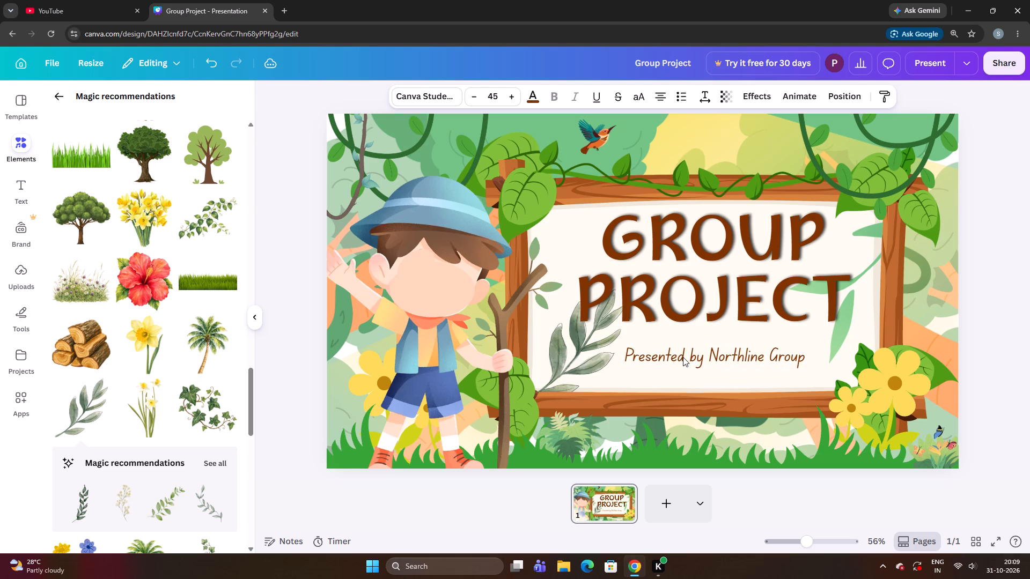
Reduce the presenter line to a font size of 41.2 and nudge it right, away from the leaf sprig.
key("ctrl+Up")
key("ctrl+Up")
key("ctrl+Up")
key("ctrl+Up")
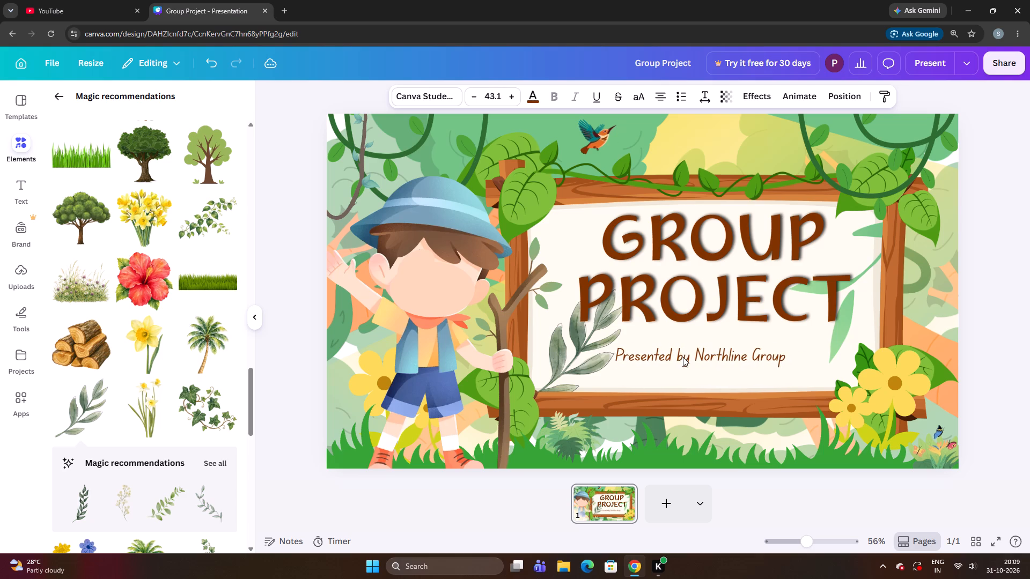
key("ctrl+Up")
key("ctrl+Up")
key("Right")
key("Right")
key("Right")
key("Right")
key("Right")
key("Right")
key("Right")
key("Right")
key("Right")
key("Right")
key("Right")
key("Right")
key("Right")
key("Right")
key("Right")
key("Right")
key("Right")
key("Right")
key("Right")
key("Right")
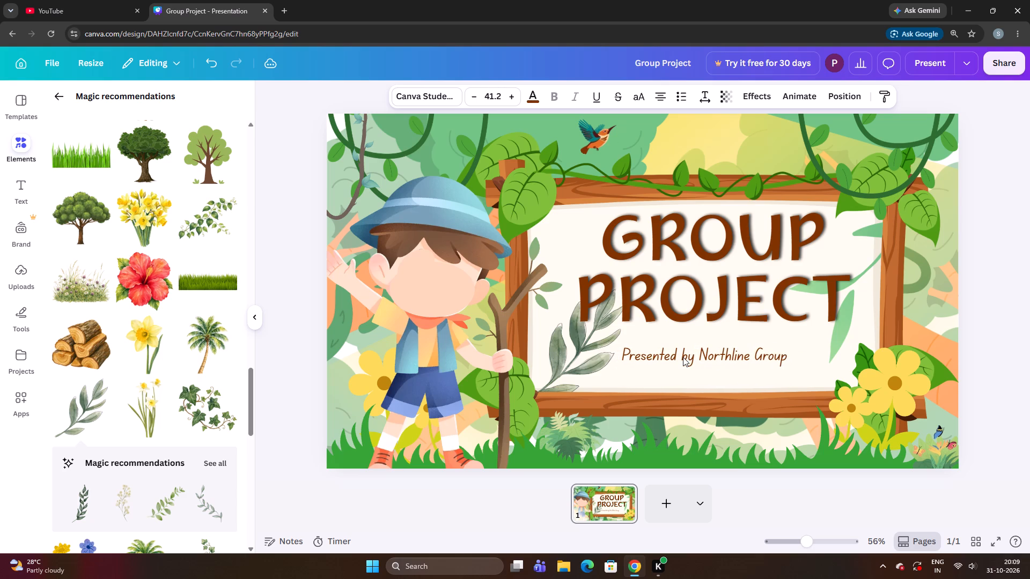
Reduce the presenter line to a font size of 40 and nudge it slightly down and right.
key("ctrl+Up")
key("ctrl+Up")
key("Down")
key("Down")
key("Right")
key("Right")
key("Right")
key("Right")
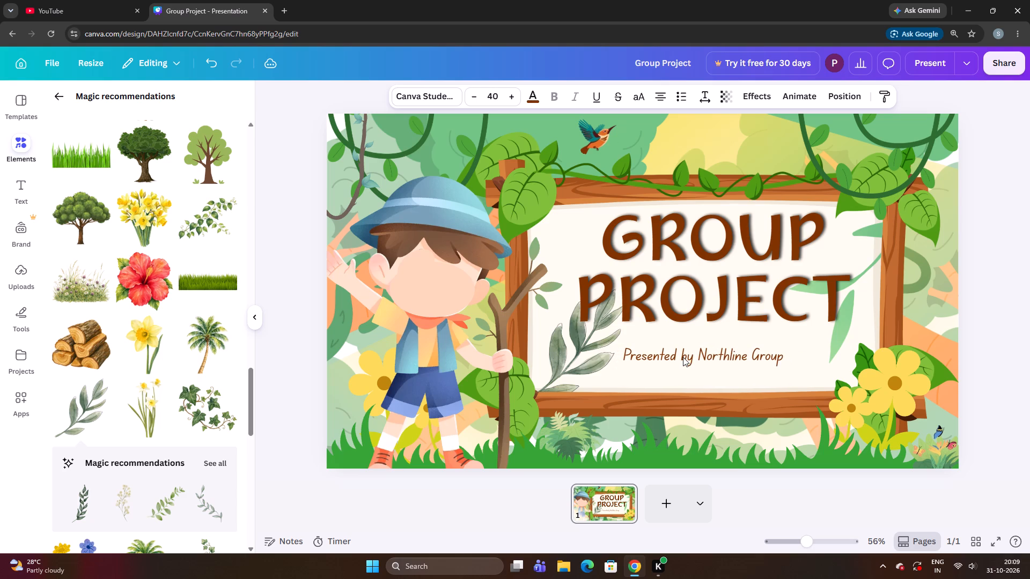
key("Right")
Reduce the presenter line to a font size of 38.7 and nudge it right and up, closer to the title.
key("ctrl+Up")
key("ctrl+Up")
key("Right")
key("Right")
key("Right")
key("Right")
key("Right")
key("Right")
key("Right")
key("Right")
key("Right")
key("Right")
key("Right")
key("Right")
key("Right")
key("Right")
key("Right")
key("Right")
key("Right")
key("Right")
key("Right")
key("Right")
key("Right")
key("Right")
key("Right")
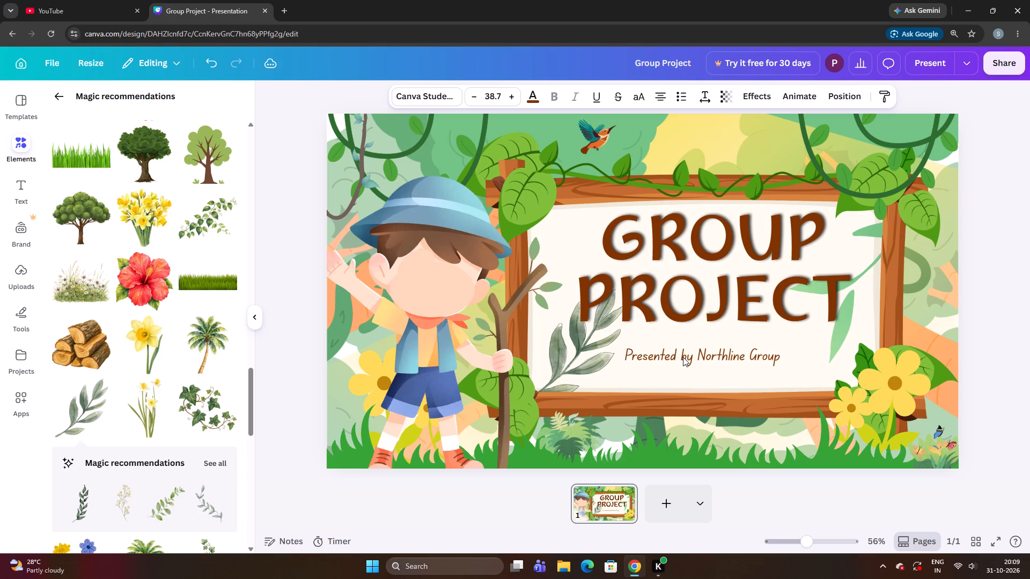
key("Up")
key("Up")
key("Up")
key("Up")
key("Up")
key("Up")
key("Up")
key("Up")
key("Up")
key("Up")
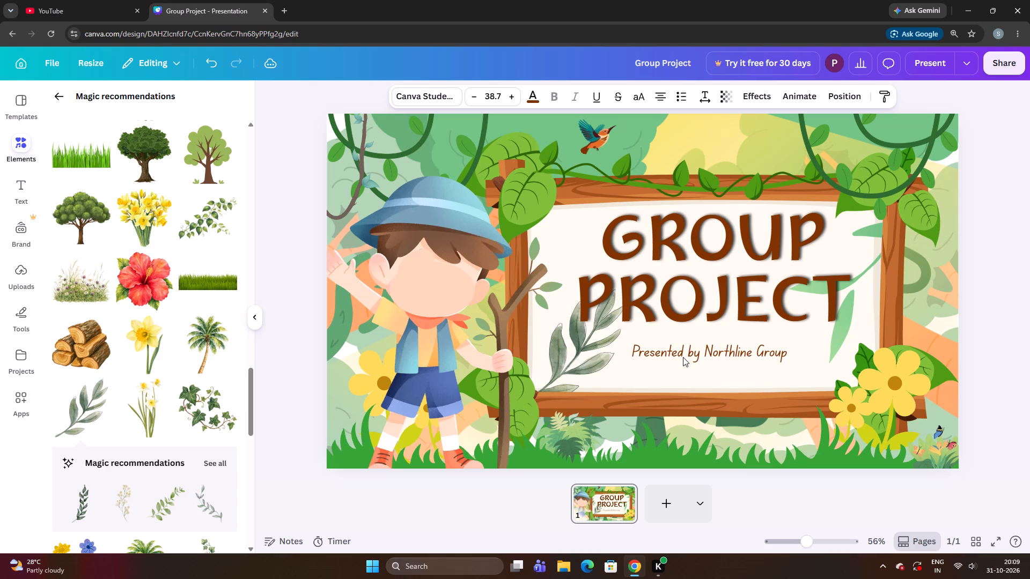
Enlarge the presenter line to a font size of 42.5 and nudge it slightly down.
key("ctrl+Down")
key("ctrl+Down")
key("Down")
key("ctrl+Down")
key("ctrl+Down")
key("ctrl+Down")
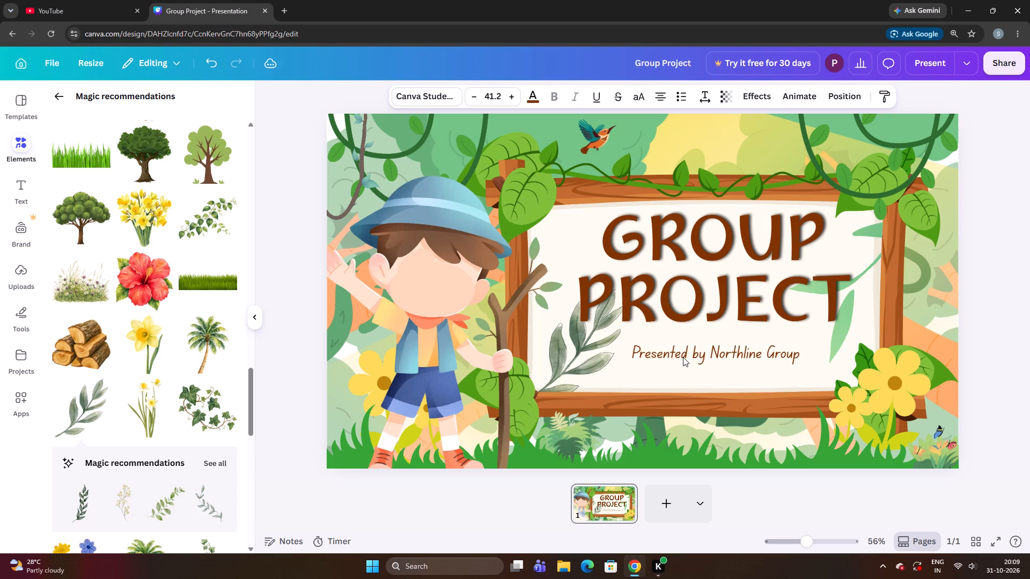
key("ctrl+Down")
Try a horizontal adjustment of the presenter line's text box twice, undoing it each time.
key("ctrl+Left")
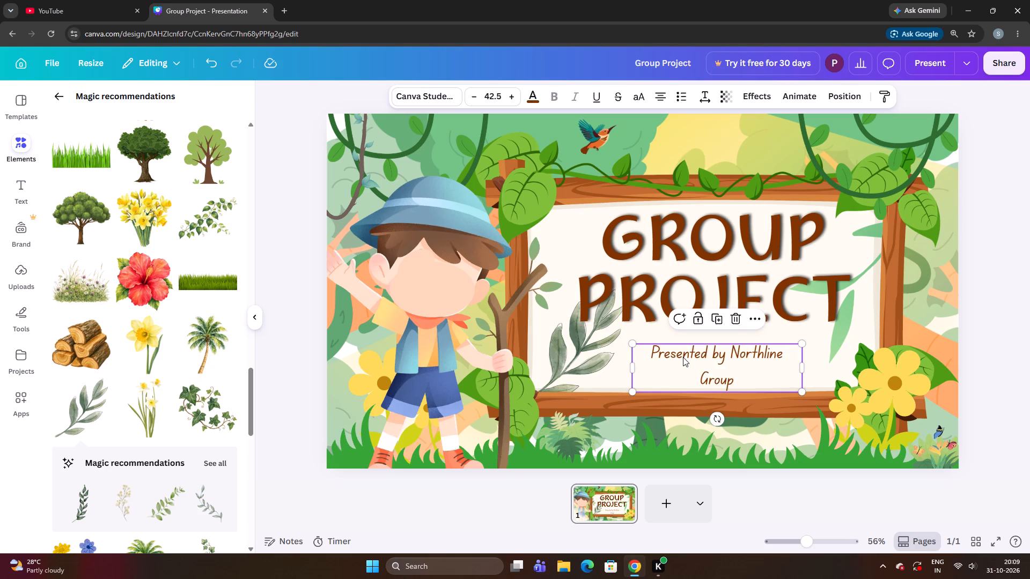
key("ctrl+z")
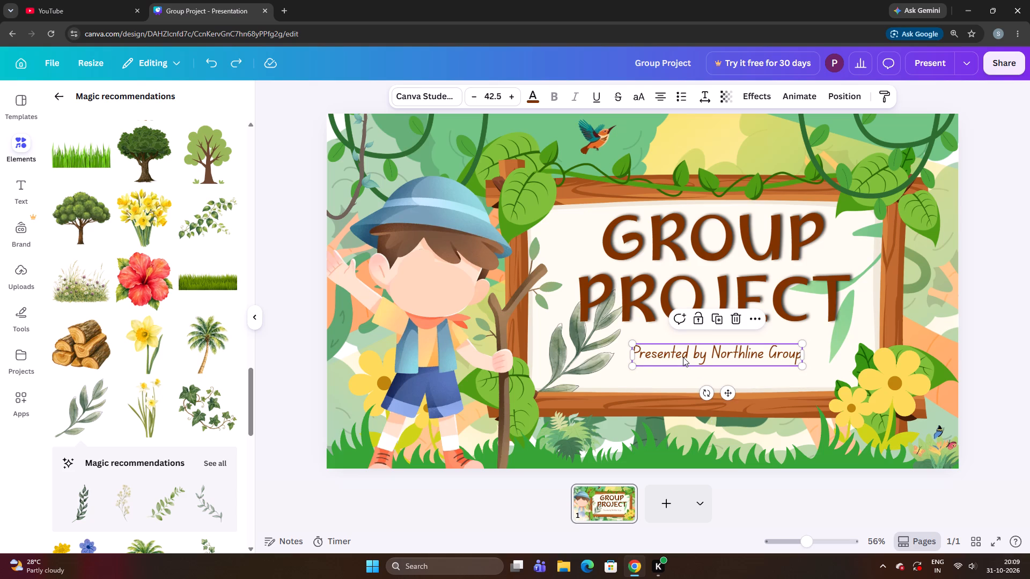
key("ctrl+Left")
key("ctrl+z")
Nudge the presenter line left to centre it beneath the title, and fine-tune its vertical position.
key("Left")
key("Left")
key("Left")
key("Left")
key("Left")
key("Left")
key("Left")
key("Left")
key("Left")
key("Left")
key("Left")
key("Left")
key("Left")
key("Up")
key("Up")
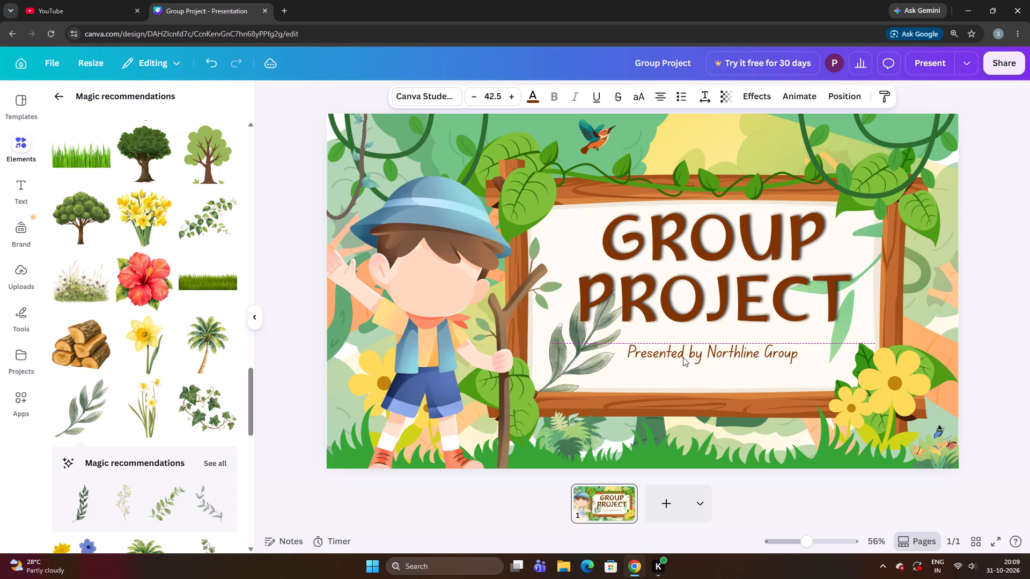
key("Up")
key("Up")
key("Up")
key("Up")
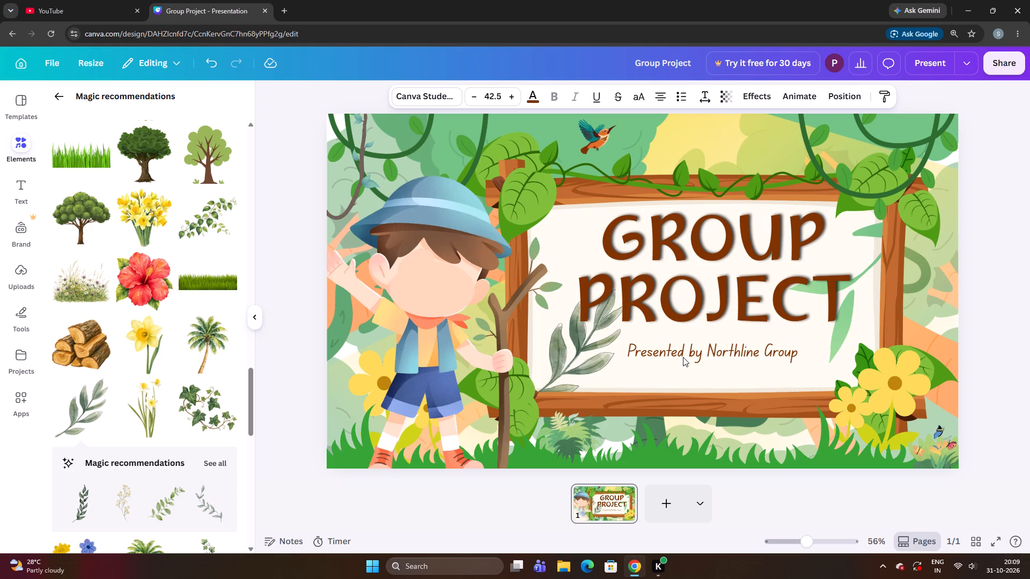
key("Up")
key("Up")
key("Down")
key("Down")
key("Down")
key("Down")
key("Down")
key("Down")
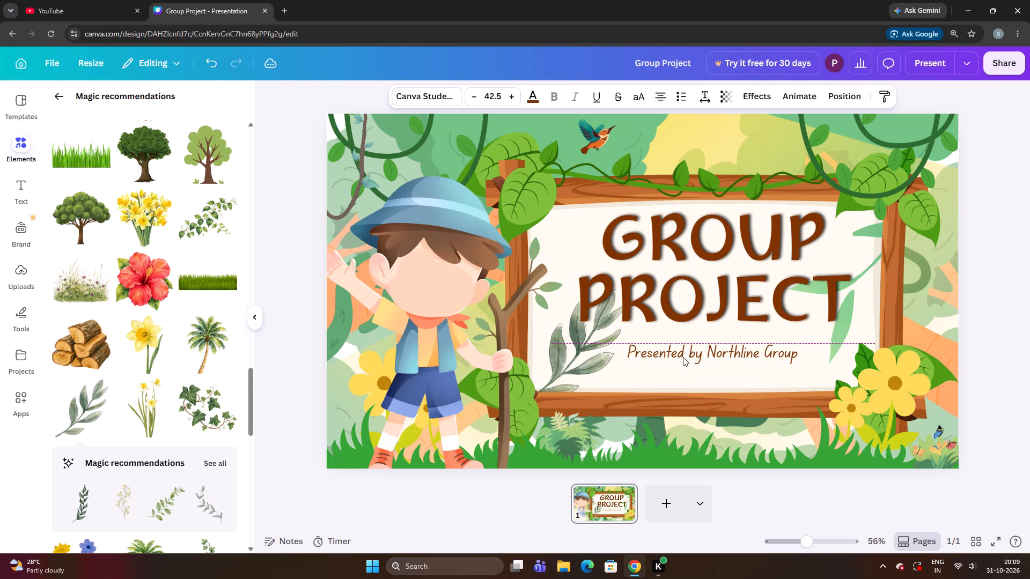
key("Down")
key("Down")
key("Down")
key("Down")
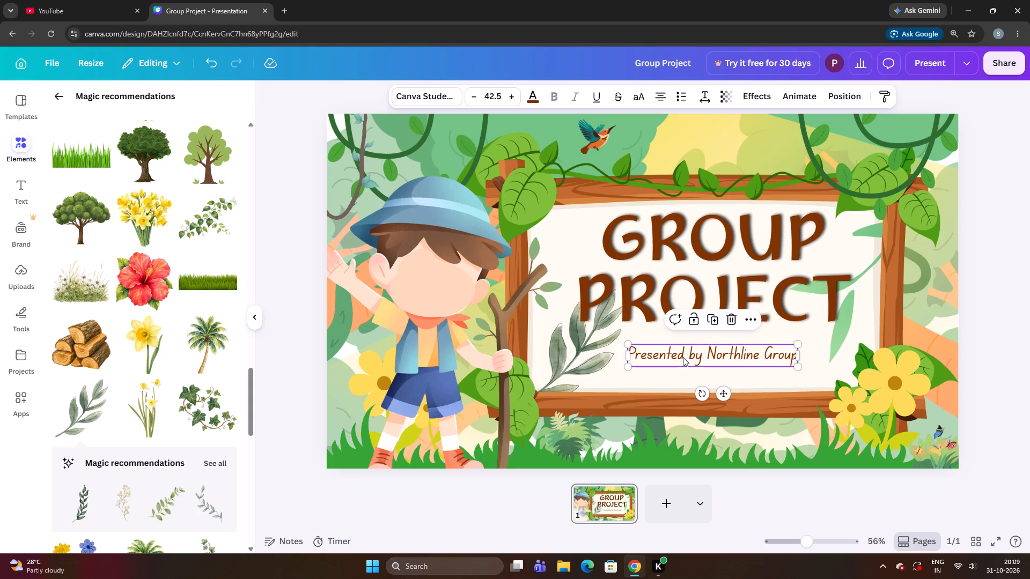
key("Left")
key("Left")
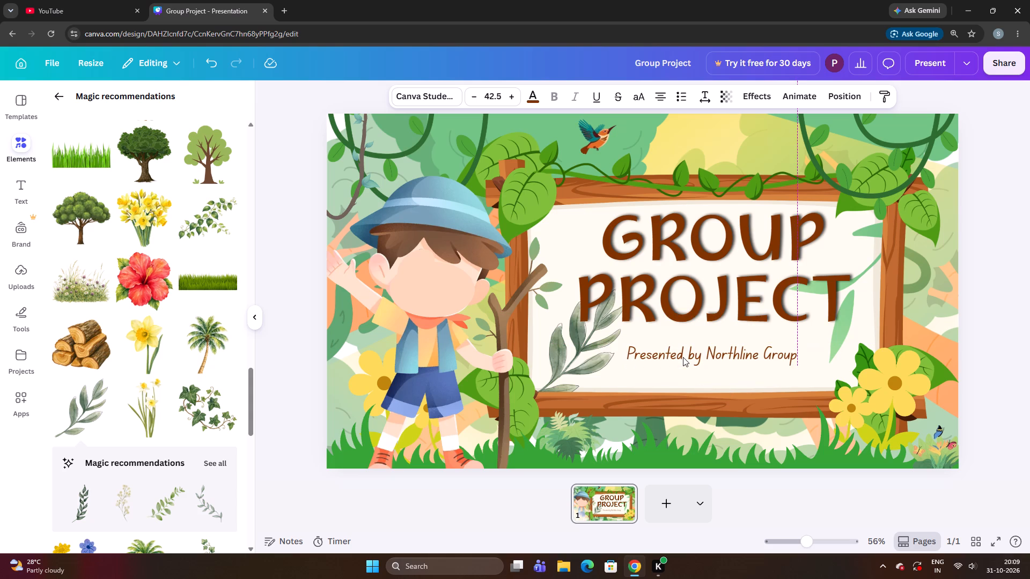
key("Left")
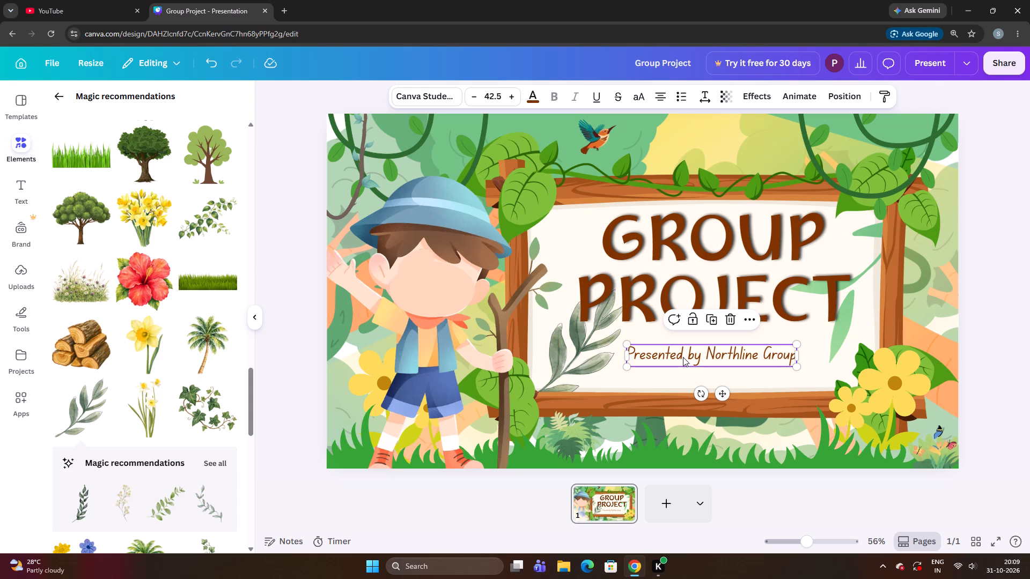
key("Up")
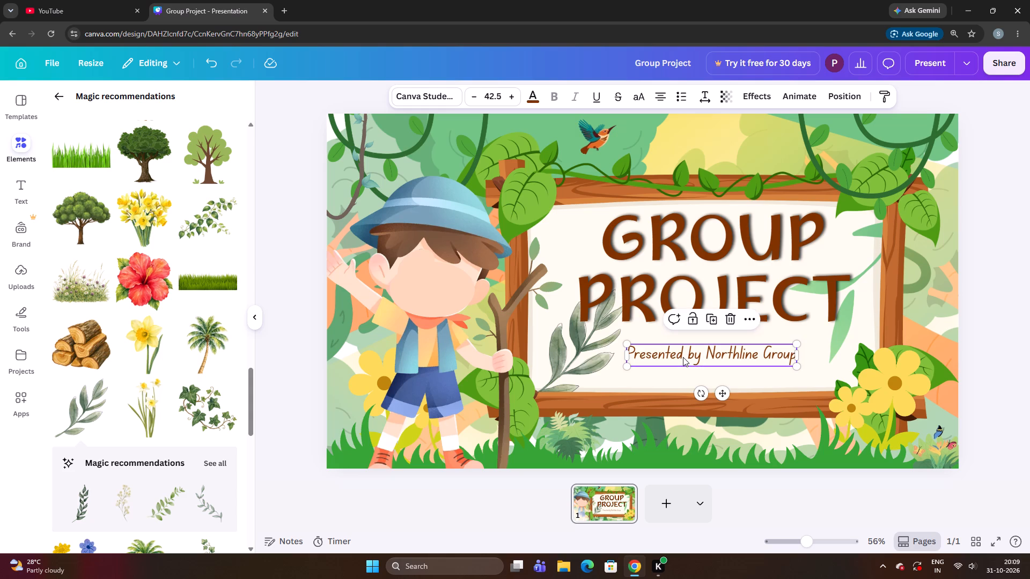
key("Up")
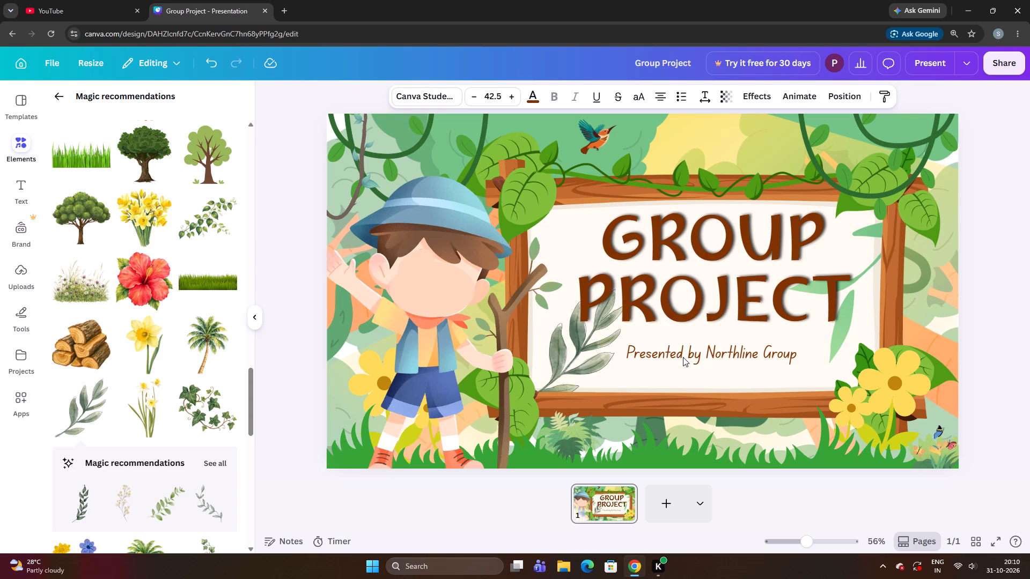
key("Up")
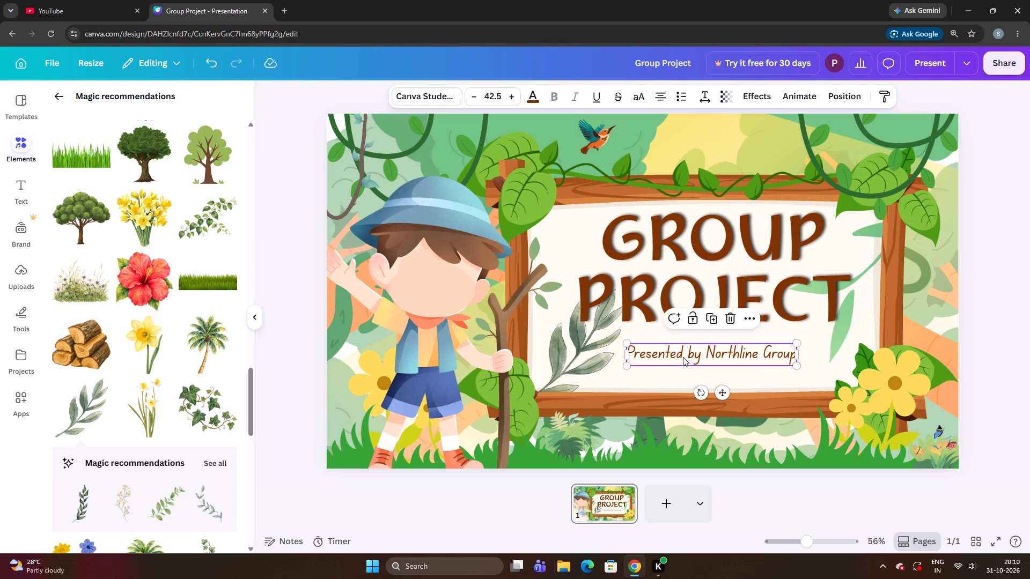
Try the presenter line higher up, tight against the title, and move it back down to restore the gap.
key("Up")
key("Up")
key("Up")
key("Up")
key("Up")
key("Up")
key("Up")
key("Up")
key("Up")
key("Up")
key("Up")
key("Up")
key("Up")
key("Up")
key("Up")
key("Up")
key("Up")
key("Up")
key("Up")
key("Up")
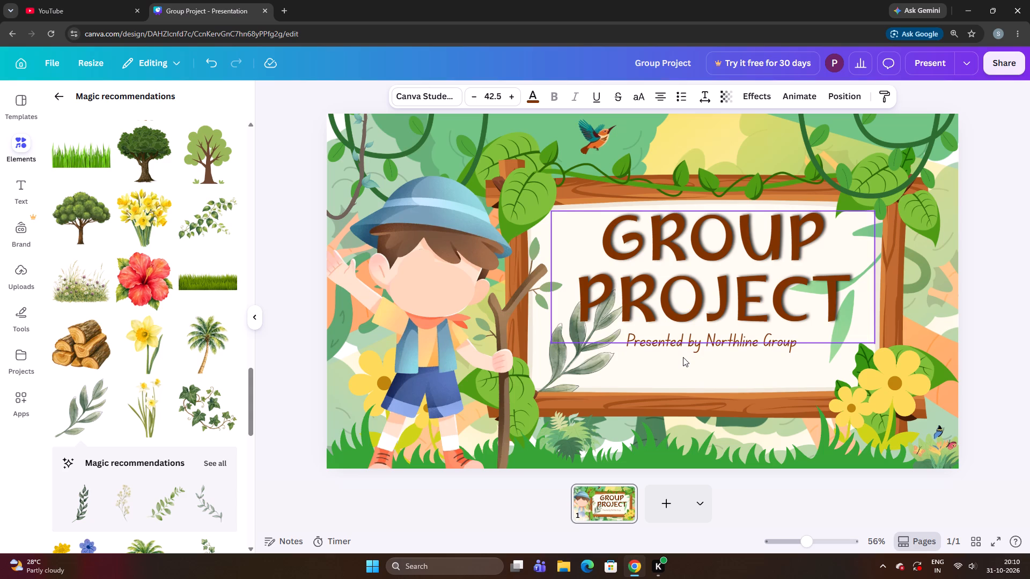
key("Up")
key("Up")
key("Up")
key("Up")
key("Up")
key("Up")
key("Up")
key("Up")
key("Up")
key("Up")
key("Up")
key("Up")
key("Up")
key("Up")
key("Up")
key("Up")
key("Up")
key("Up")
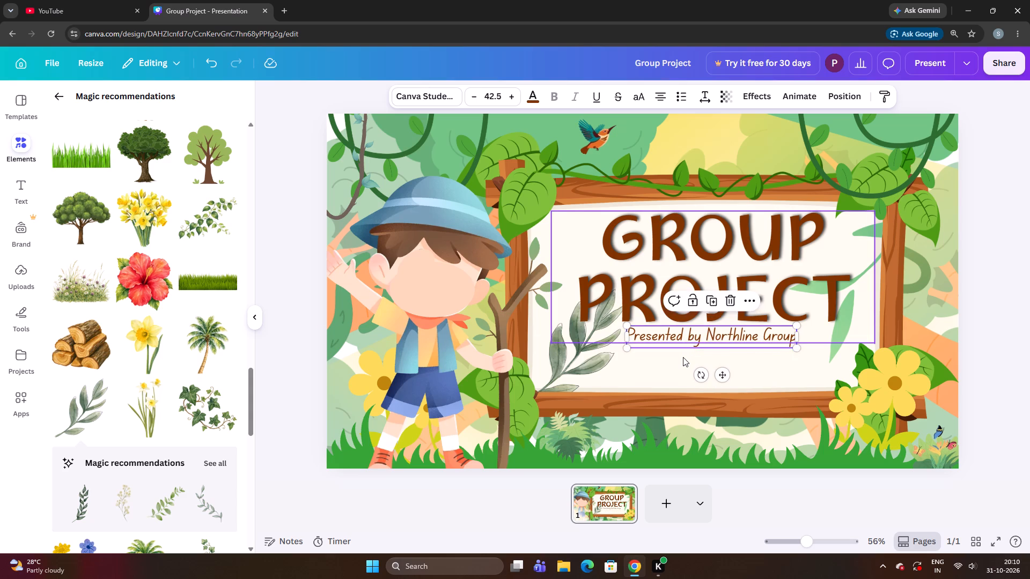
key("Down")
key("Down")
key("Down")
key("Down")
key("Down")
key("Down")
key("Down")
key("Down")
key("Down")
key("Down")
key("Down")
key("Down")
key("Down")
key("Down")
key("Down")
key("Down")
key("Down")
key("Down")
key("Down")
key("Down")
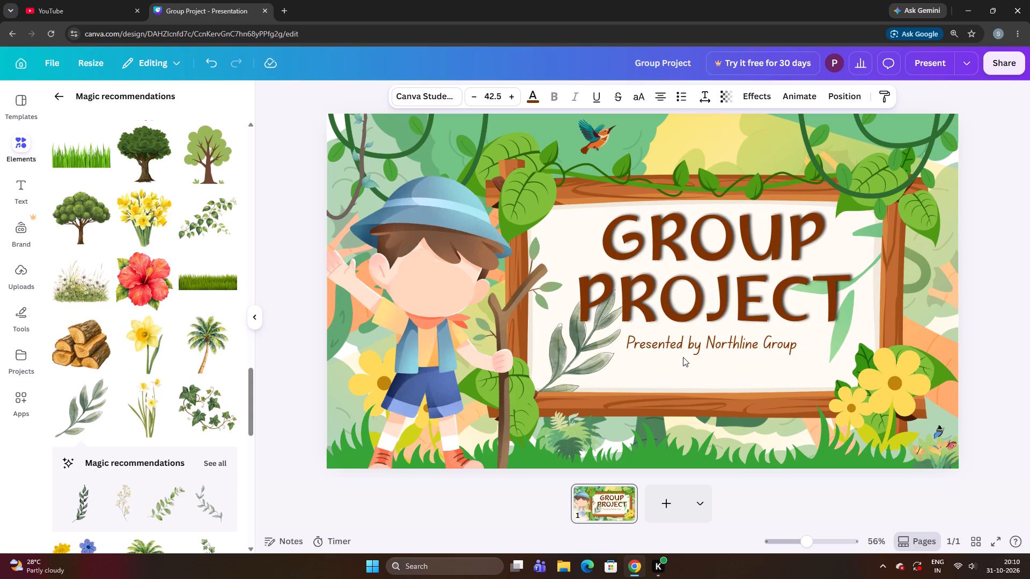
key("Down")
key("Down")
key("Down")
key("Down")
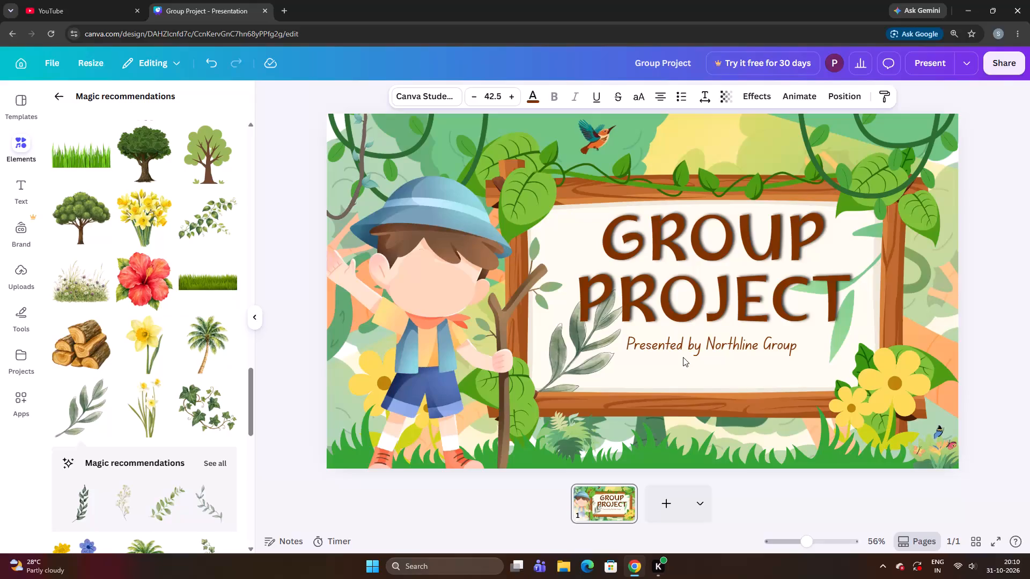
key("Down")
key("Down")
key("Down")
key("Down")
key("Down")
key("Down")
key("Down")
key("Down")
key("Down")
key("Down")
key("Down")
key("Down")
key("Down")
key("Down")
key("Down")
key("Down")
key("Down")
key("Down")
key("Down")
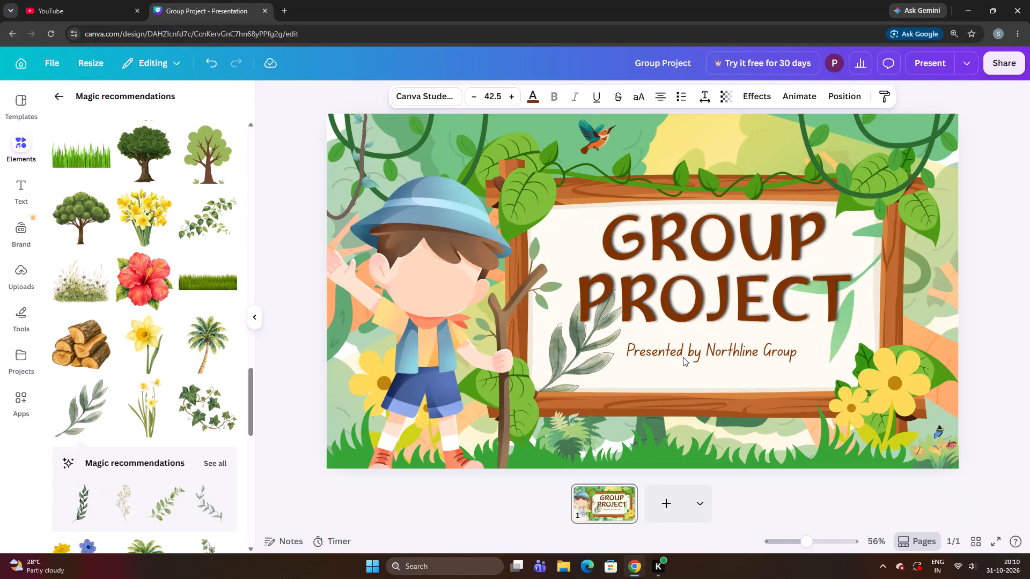
Nudge the presenter line slightly further left and down on the board.
key("Left")
key("Left")
key("Left")
key("Left")
key("Left")
key("Left")
key("Left")
key("Left")
key("Left")
key("Down")
key("Down")
key("Down")
key("Down")
key("Down")
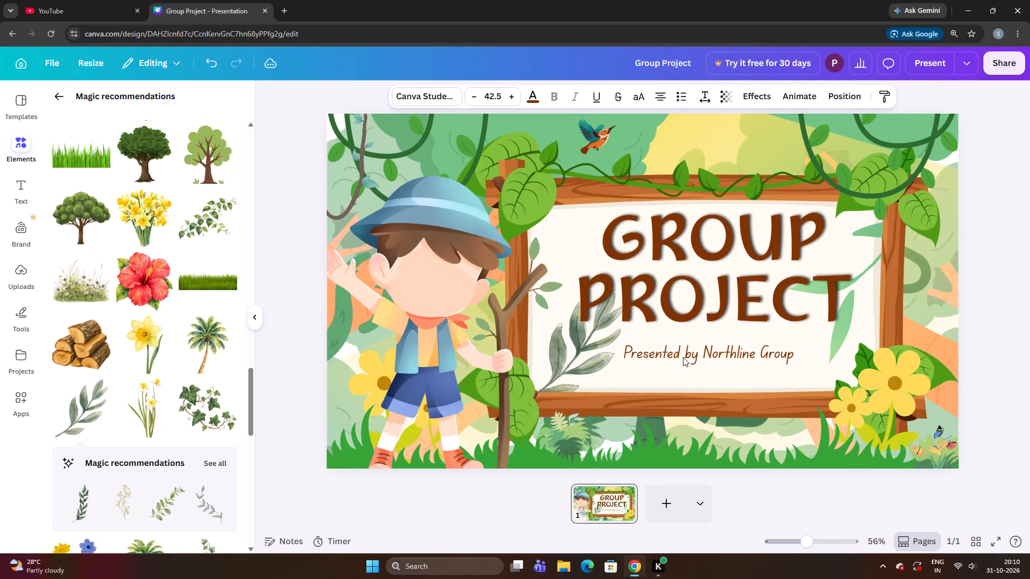
key("Down")
key("Down")
key("Down")
Nudge the GROUP PROJECT title slightly down and left on the board.
left_click(663, 321)
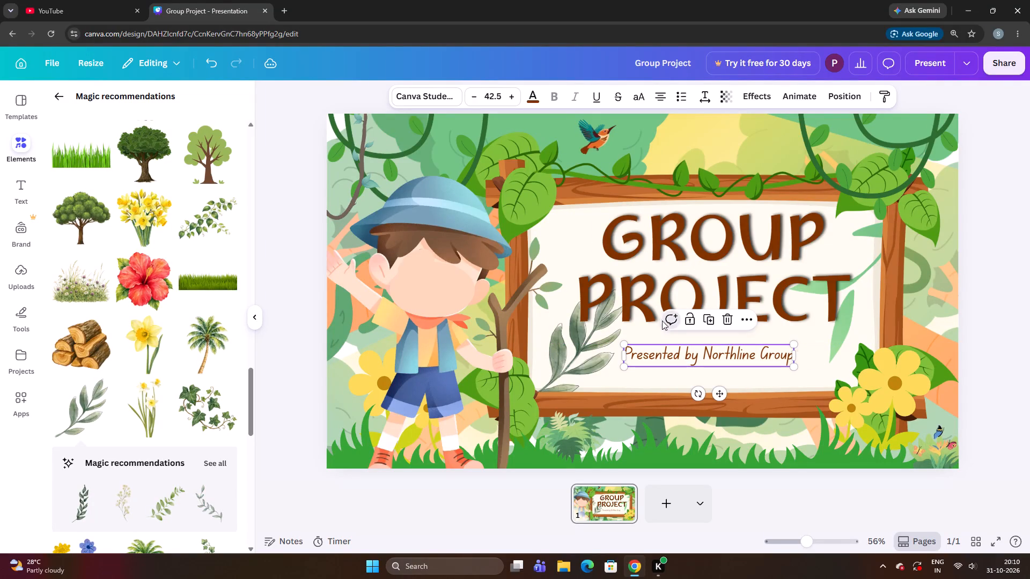
left_click(636, 315)
key("Down")
key("Down")
key("Down")
key("Down")
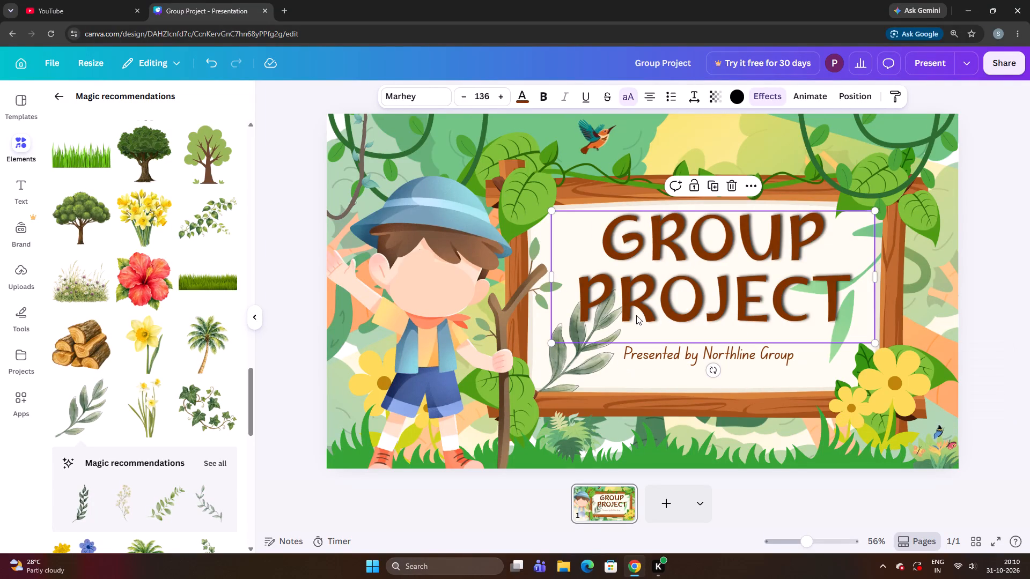
left_click(444, 338)
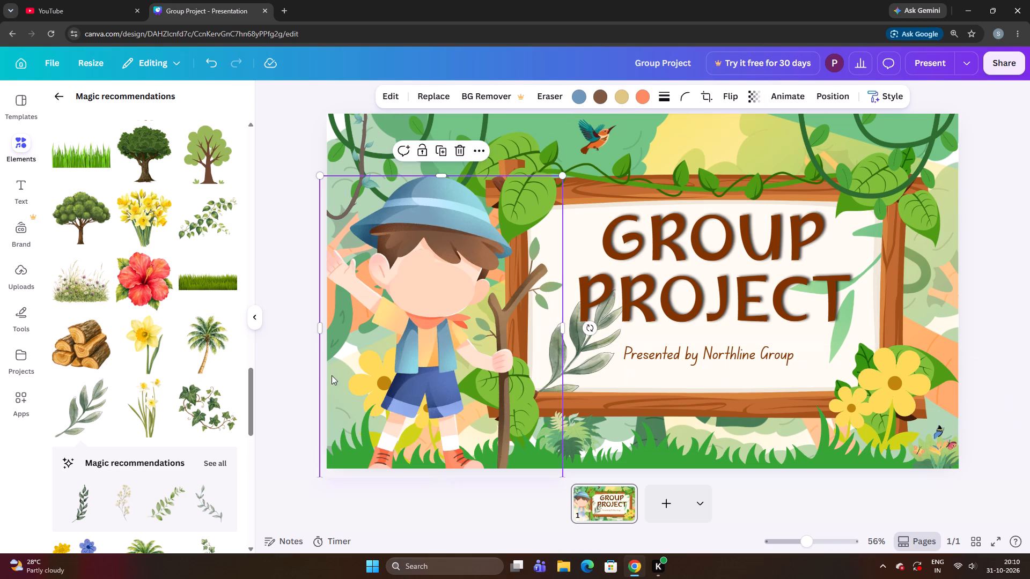
left_click(297, 400)
left_click(660, 314)
key("Down")
key("Down")
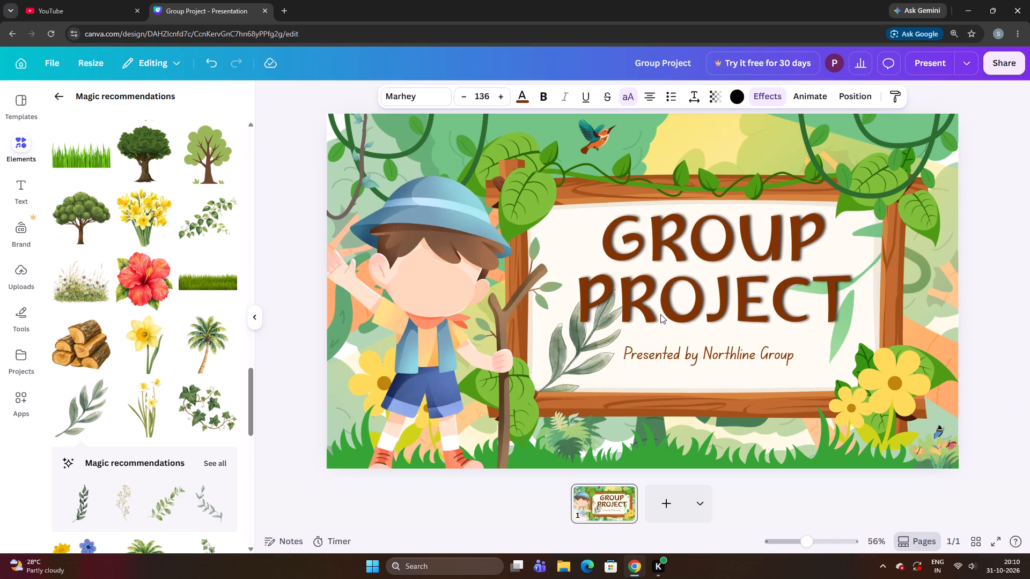
key("Down")
key("Left")
key("Left")
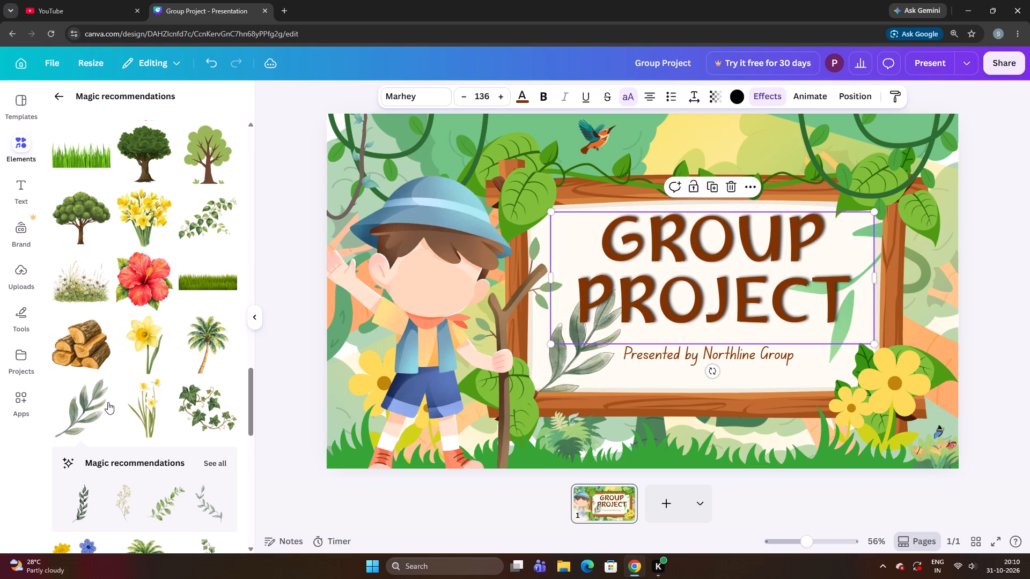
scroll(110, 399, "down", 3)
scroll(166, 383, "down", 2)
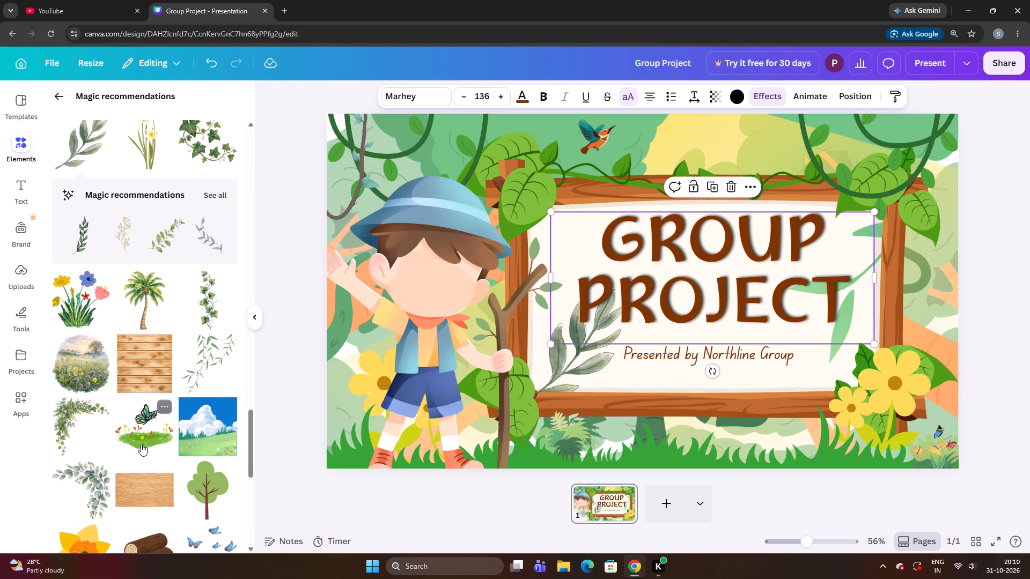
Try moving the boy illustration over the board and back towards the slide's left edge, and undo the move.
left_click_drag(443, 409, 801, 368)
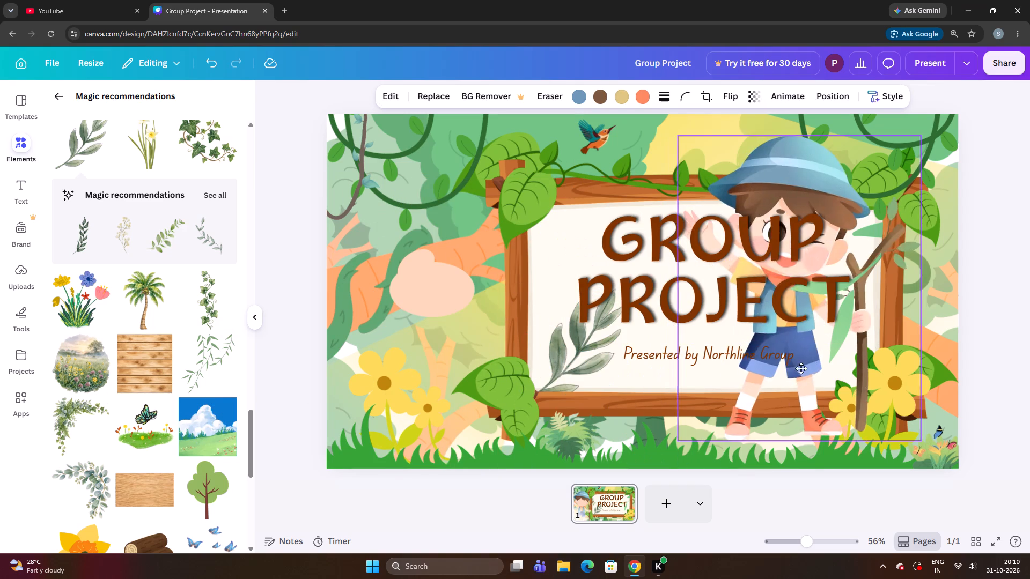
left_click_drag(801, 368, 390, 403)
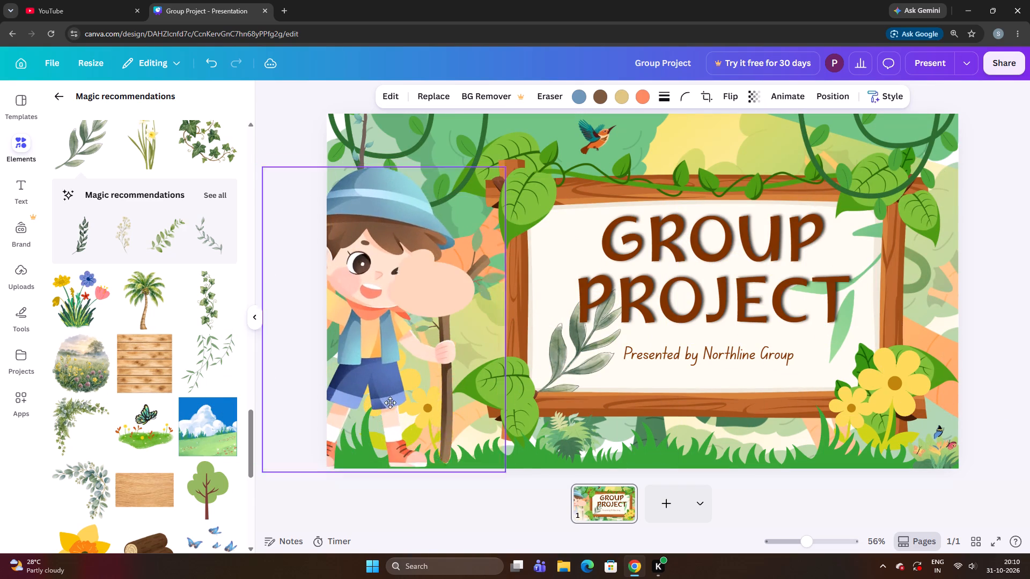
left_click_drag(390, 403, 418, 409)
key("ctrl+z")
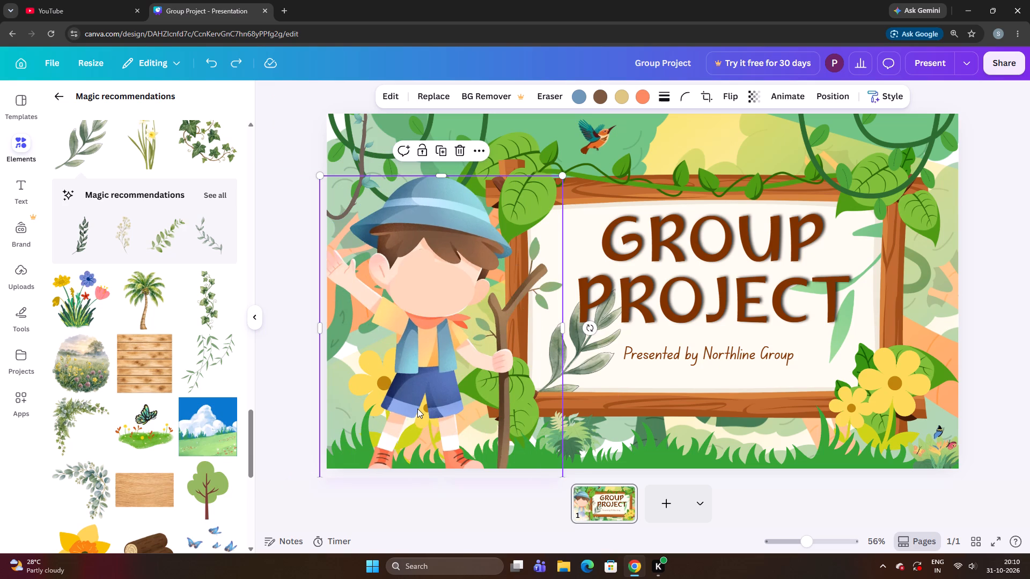
Uncover the boy's face by moving the large skin-coloured shape onto the board and the small one onto his shorts.
left_click(273, 480)
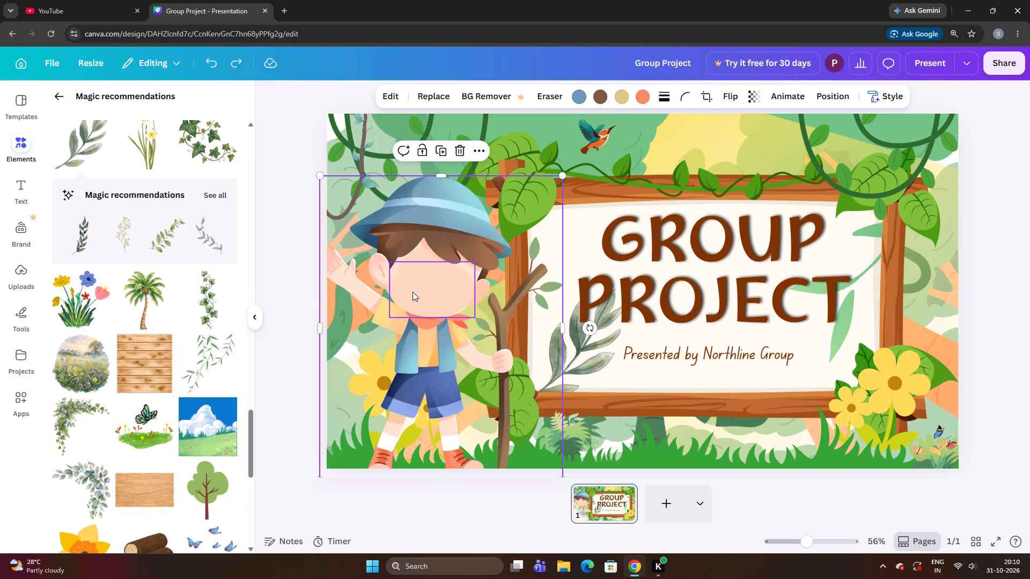
left_click_drag(413, 292, 549, 335)
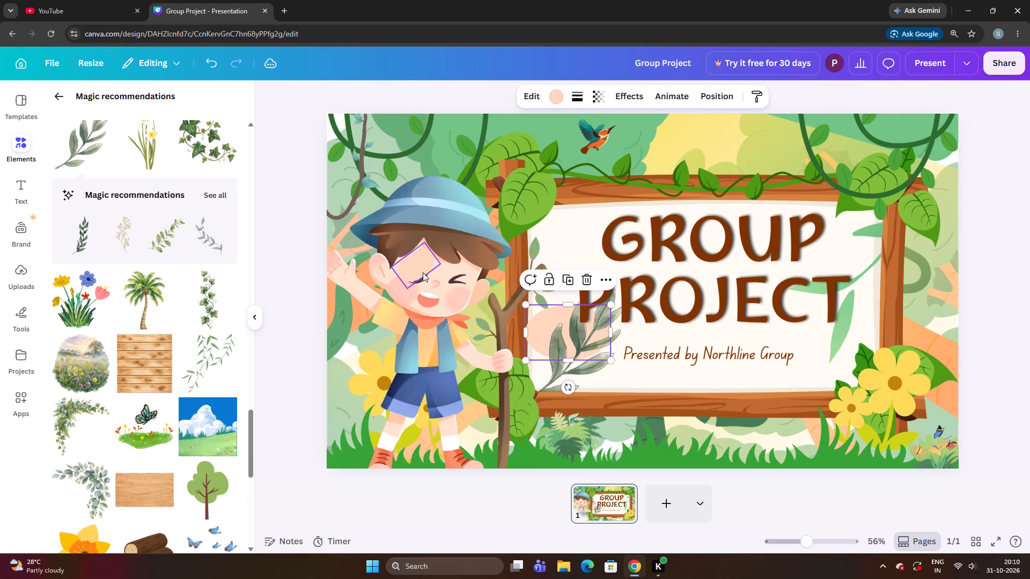
left_click_drag(418, 268, 432, 377)
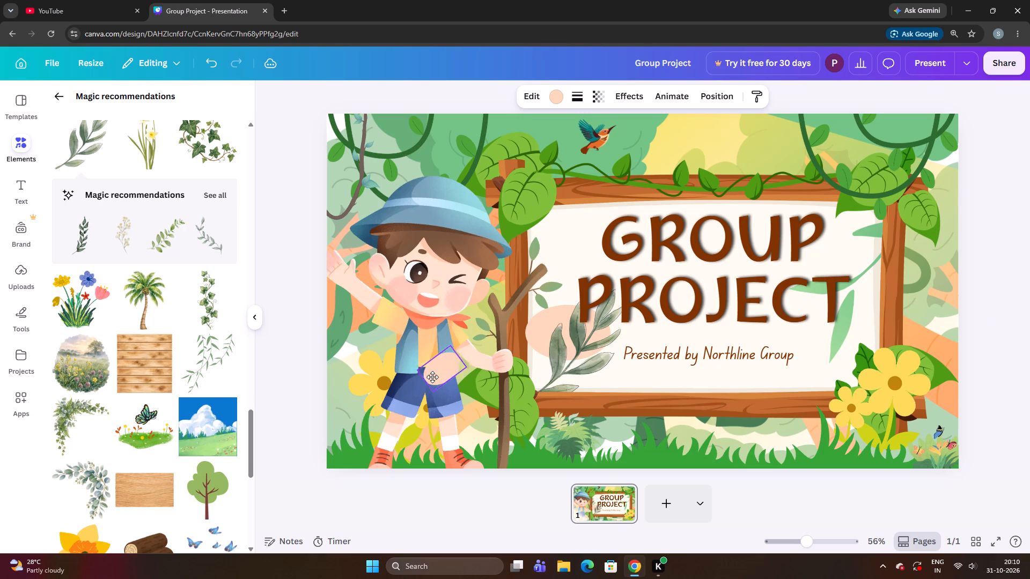
left_click_drag(432, 377, 402, 383)
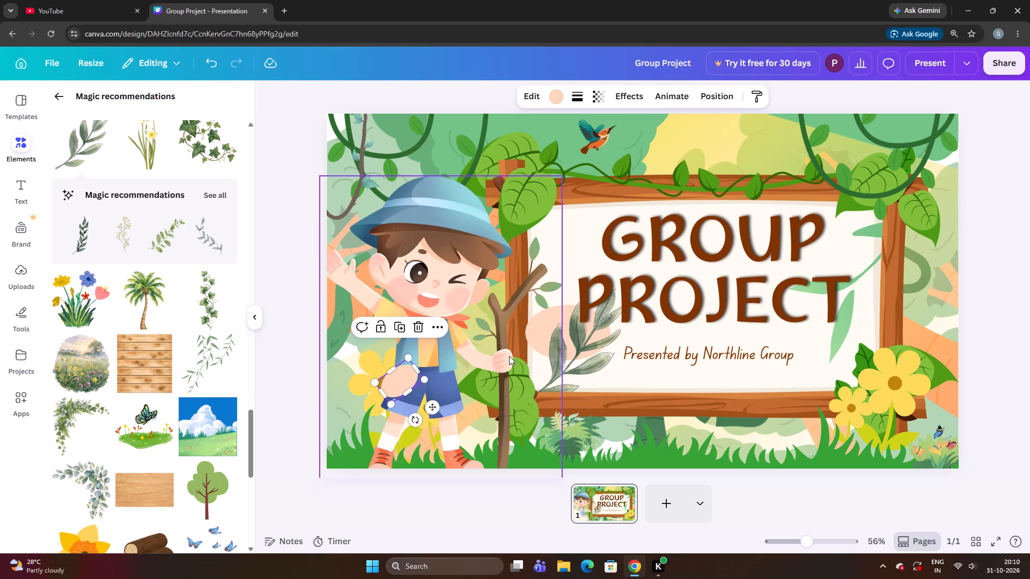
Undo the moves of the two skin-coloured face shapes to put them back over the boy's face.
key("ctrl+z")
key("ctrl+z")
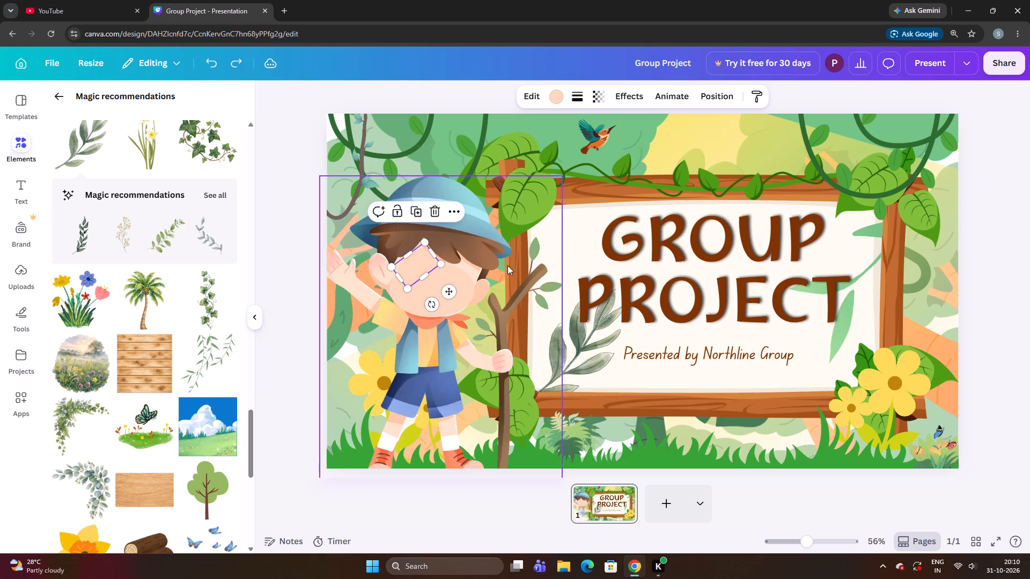
Delete the boy illustration together with the small and large skin-coloured shapes covering his face.
left_click(435, 210)
left_click(437, 252)
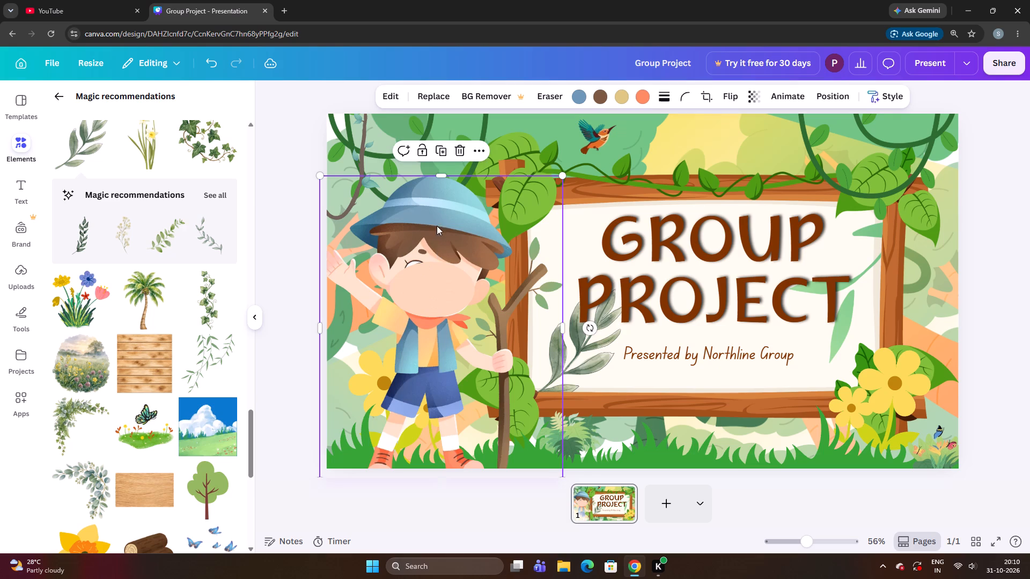
left_click(452, 152)
left_click(432, 283)
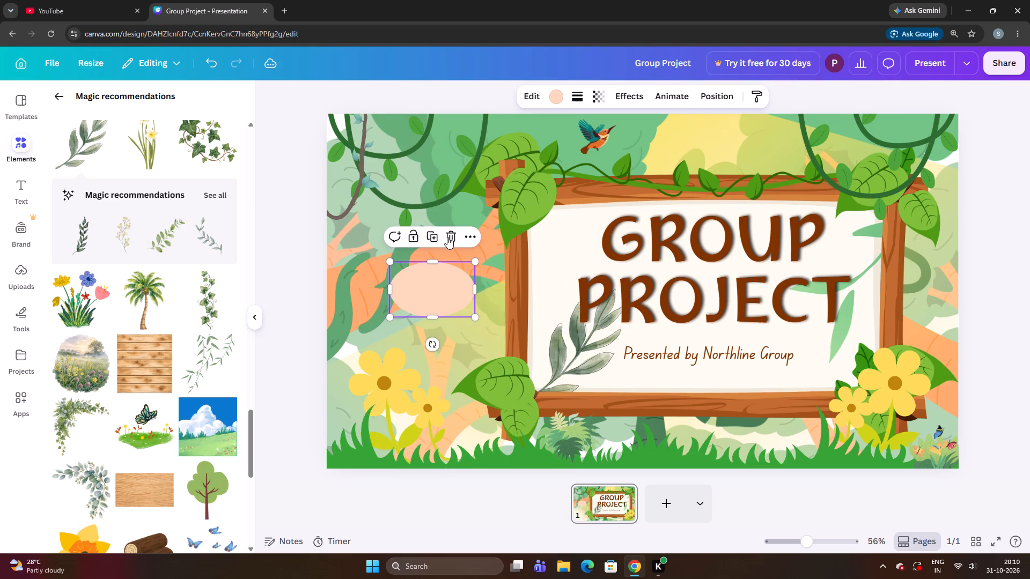
left_click(448, 228)
Add the pastel pink butterfly from the end of the Magic recommendations graphics to the slide.
scroll(193, 355, "down", 8)
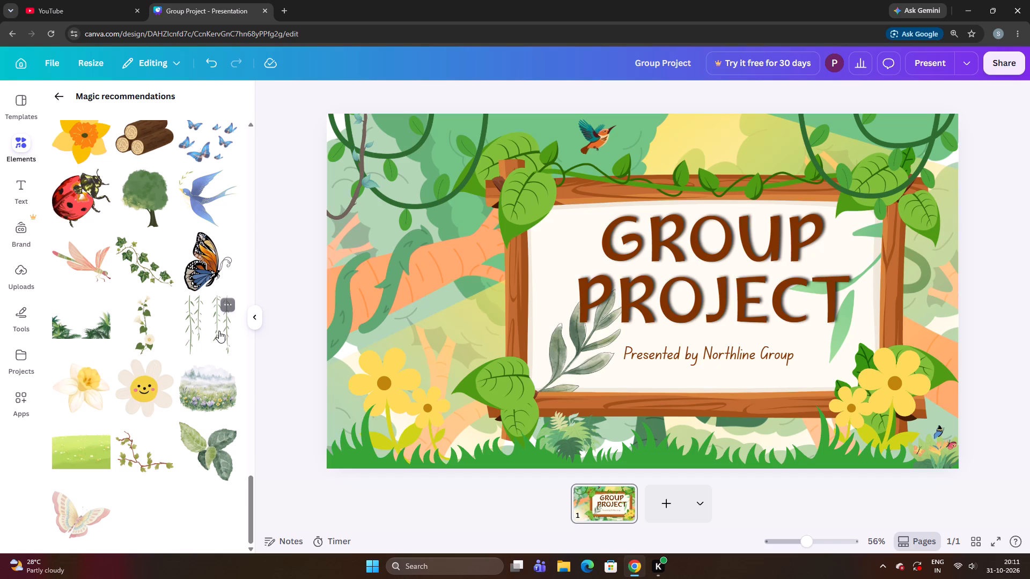
scroll(219, 331, "down", 3)
left_click(72, 522)
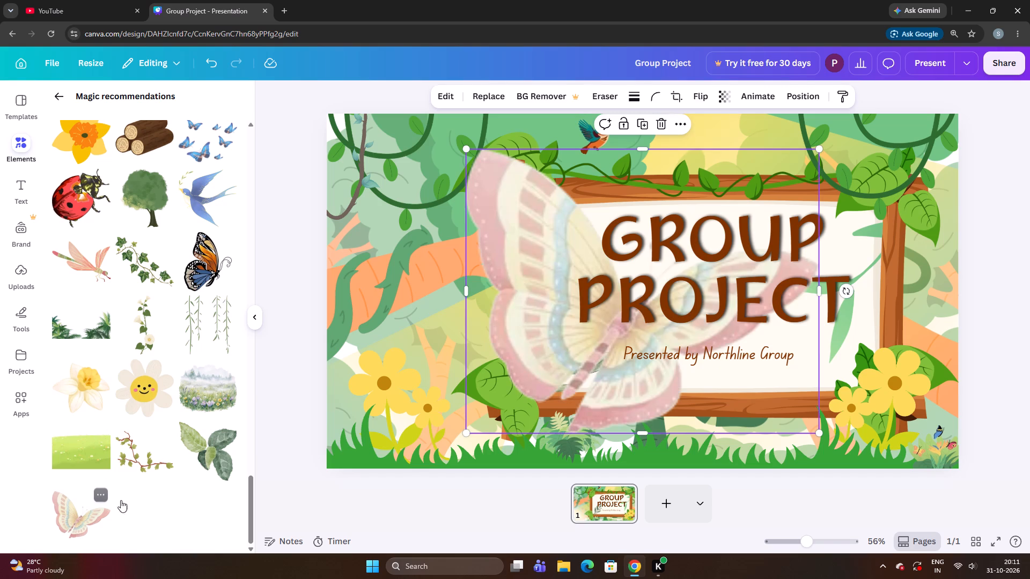
Shrink the pastel butterfly to smaller than the large yellow flower and place it just below that flower on the slide's left side.
left_click_drag(659, 388, 461, 413)
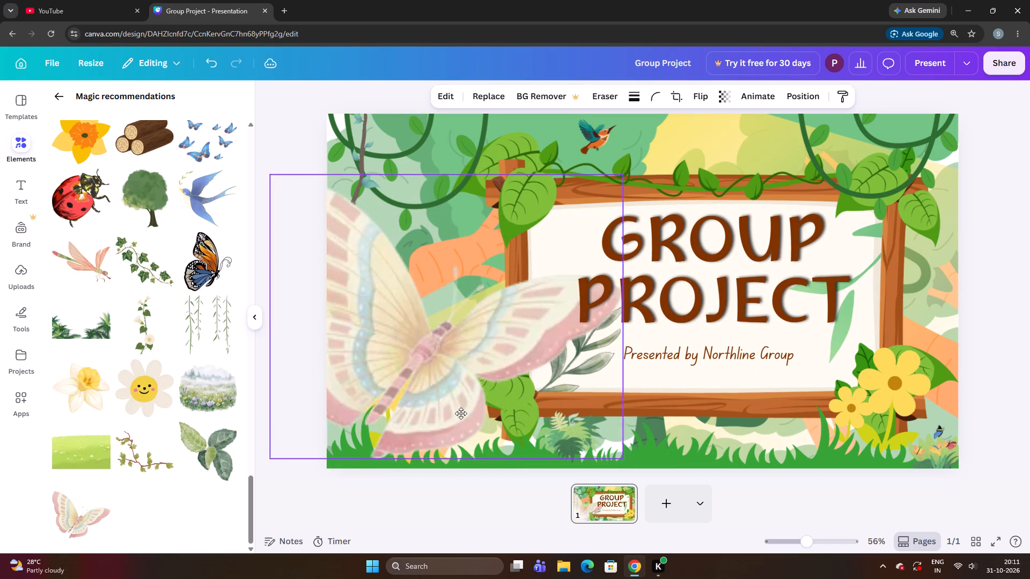
left_click_drag(461, 413, 439, 414)
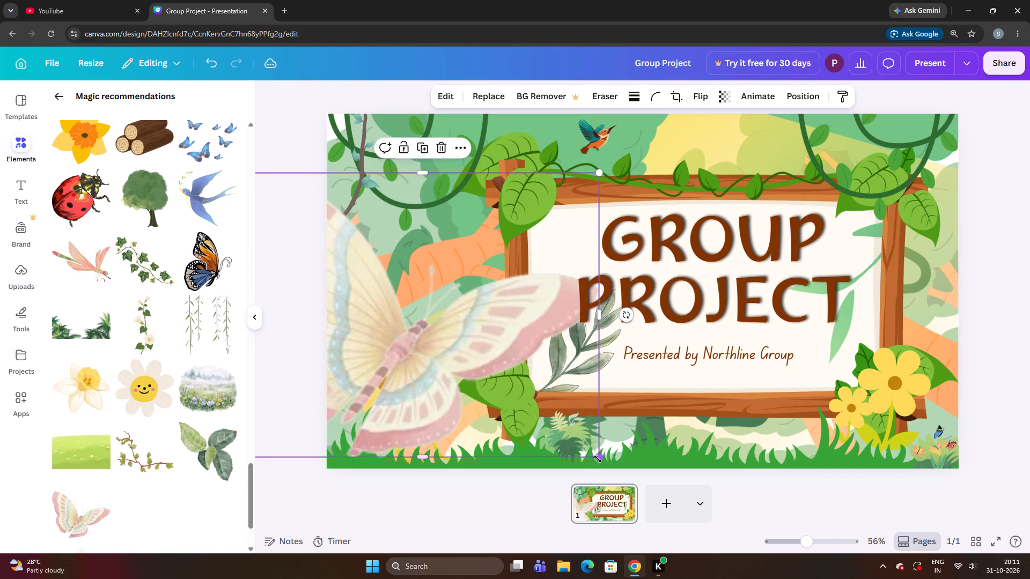
left_click_drag(598, 459, 497, 427)
left_click_drag(407, 336, 425, 357)
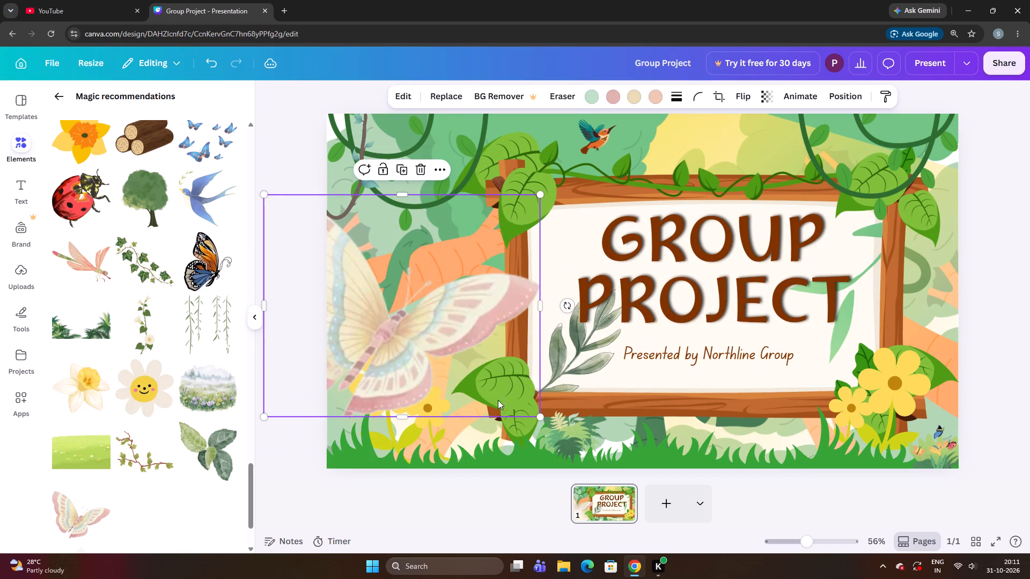
left_click_drag(539, 414, 481, 383)
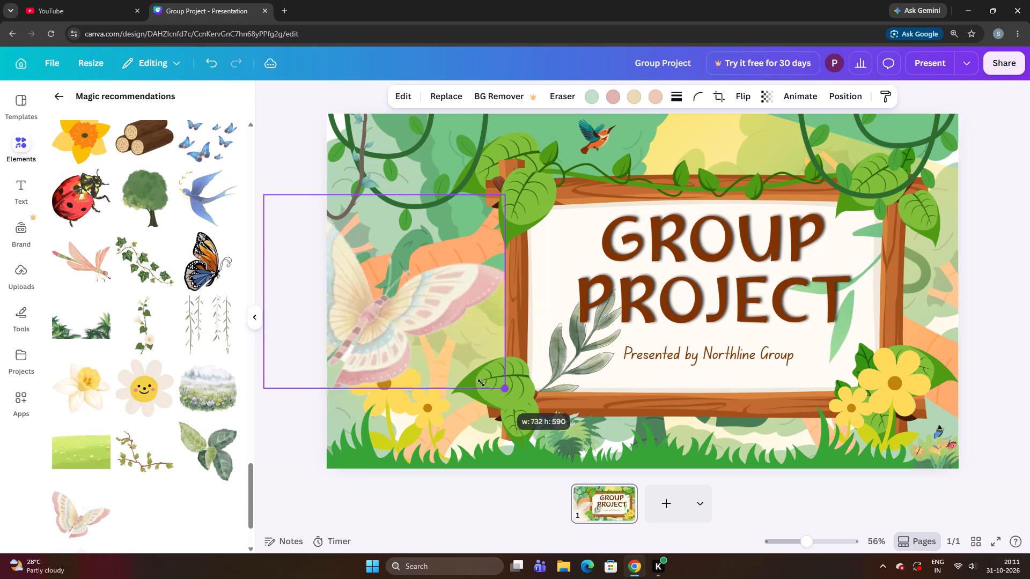
left_click_drag(481, 383, 406, 313)
left_click_drag(342, 273, 383, 385)
left_click_drag(383, 385, 388, 390)
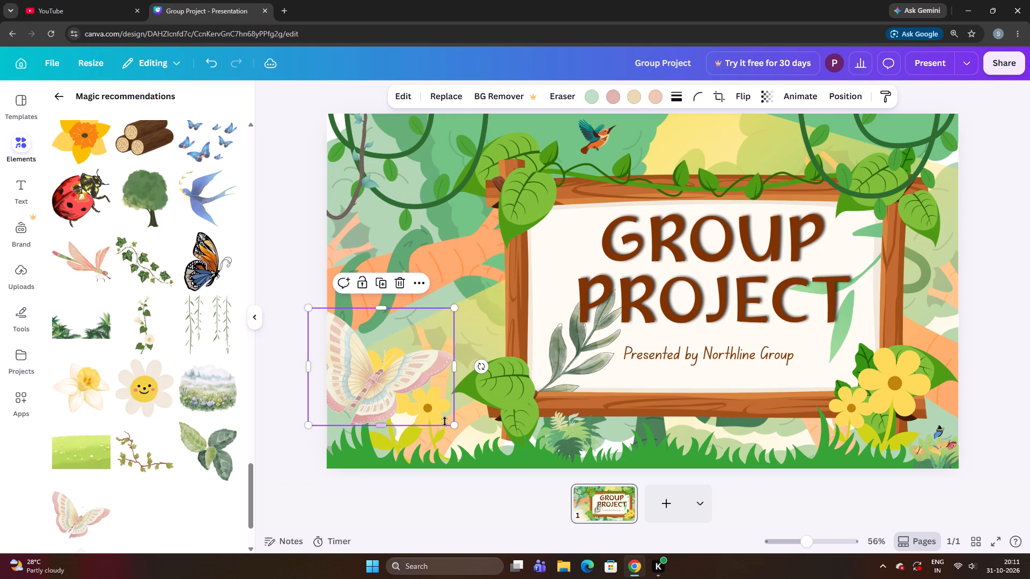
left_click_drag(449, 425, 408, 361)
left_click_drag(362, 357, 373, 389)
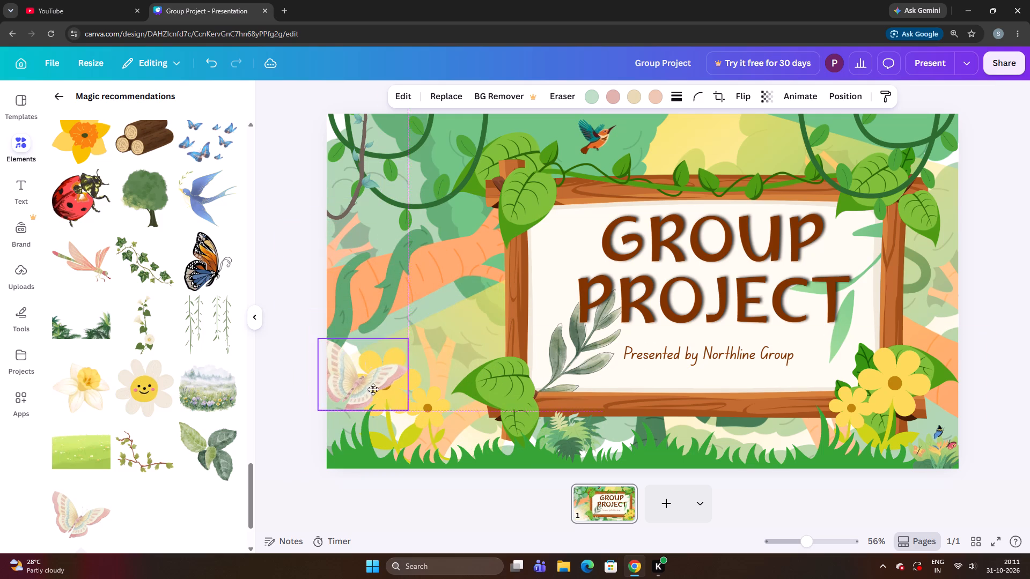
left_click_drag(373, 389, 382, 393)
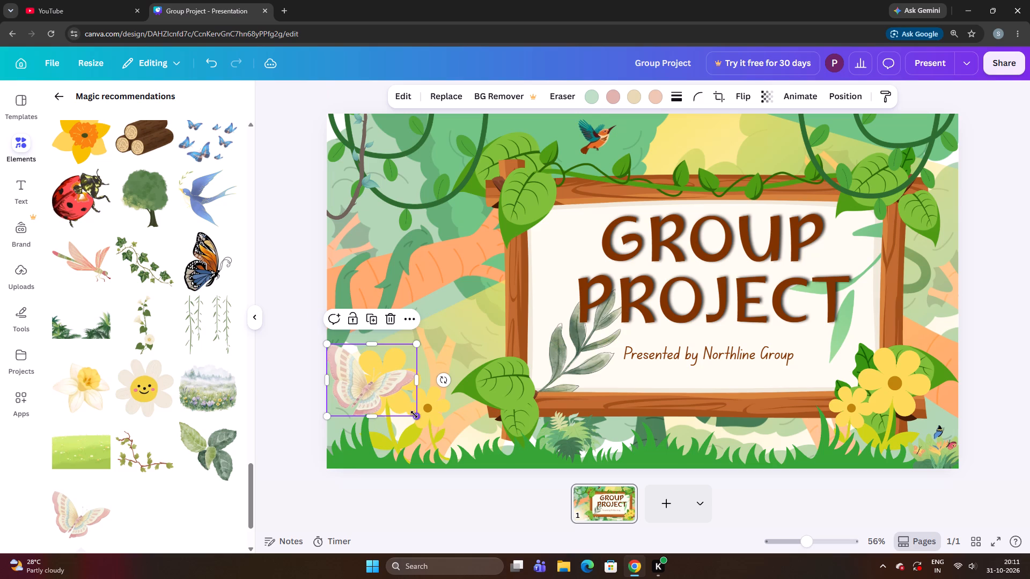
left_click_drag(414, 414, 380, 383)
left_click_drag(361, 366, 370, 383)
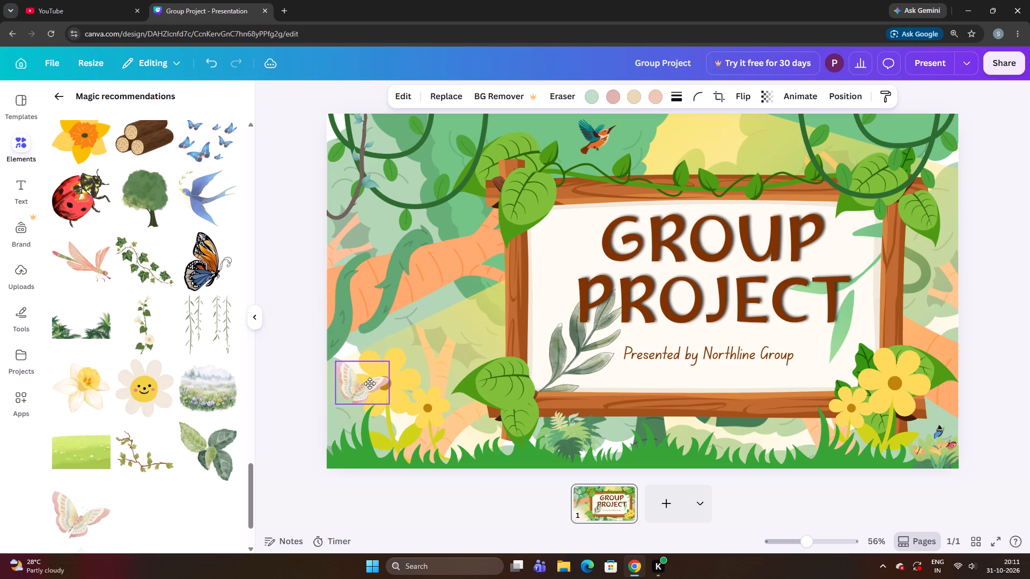
left_click_drag(370, 383, 387, 392)
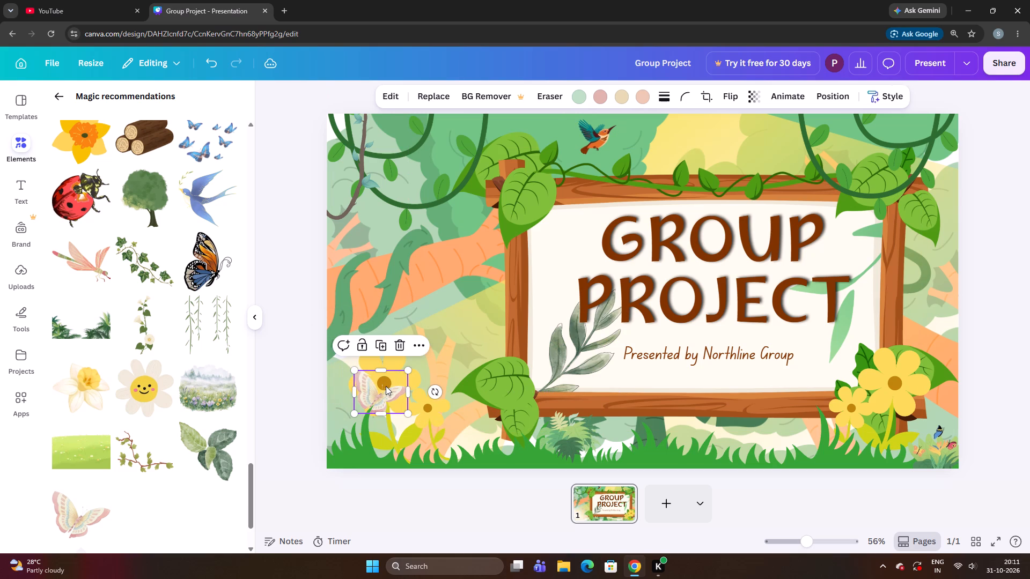
left_click_drag(386, 386, 381, 413)
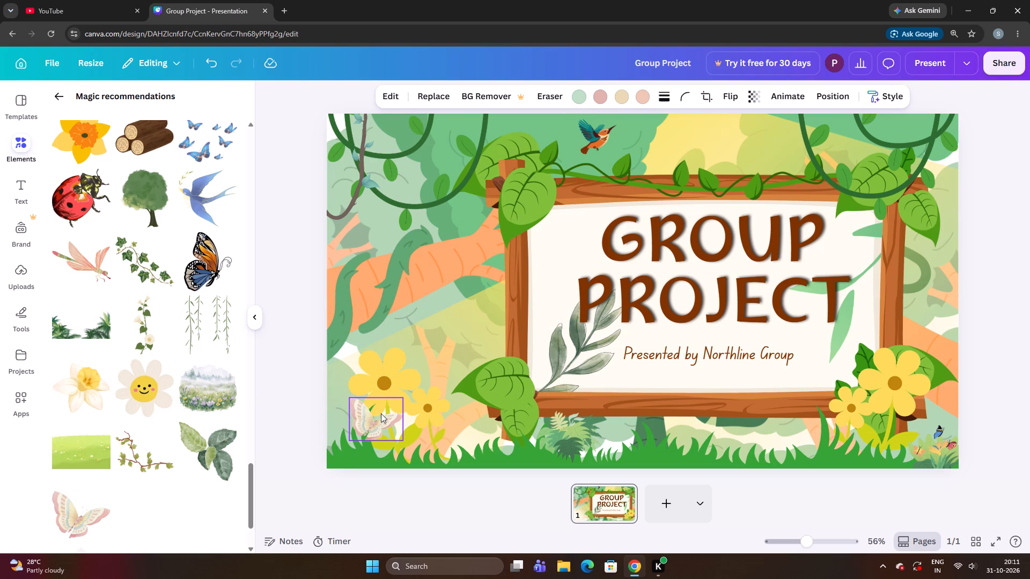
Nudge the butterfly up and slightly left so it overlaps the lower petals of the large yellow flower.
key("Left")
key("Left")
key("Left")
key("Left")
key("Up")
key("Up")
key("Up")
key("Up")
key("Up")
key("Up")
key("Up")
key("Up")
key("Up")
key("Up")
key("Up")
key("Up")
key("Up")
key("Up")
key("Up")
key("Up")
key("Up")
key("Up")
key("Up")
key("Up")
key("Up")
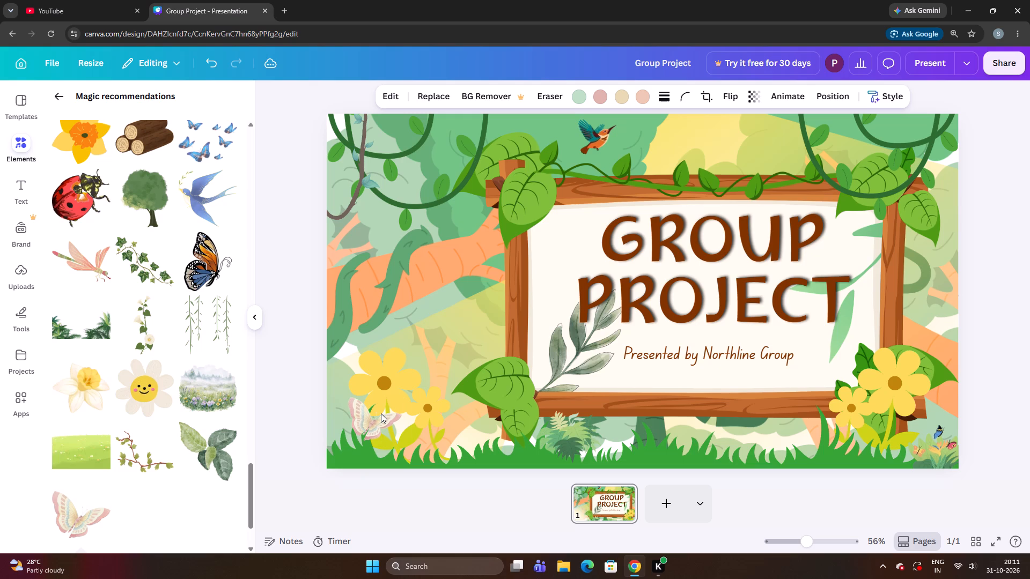
key("Left")
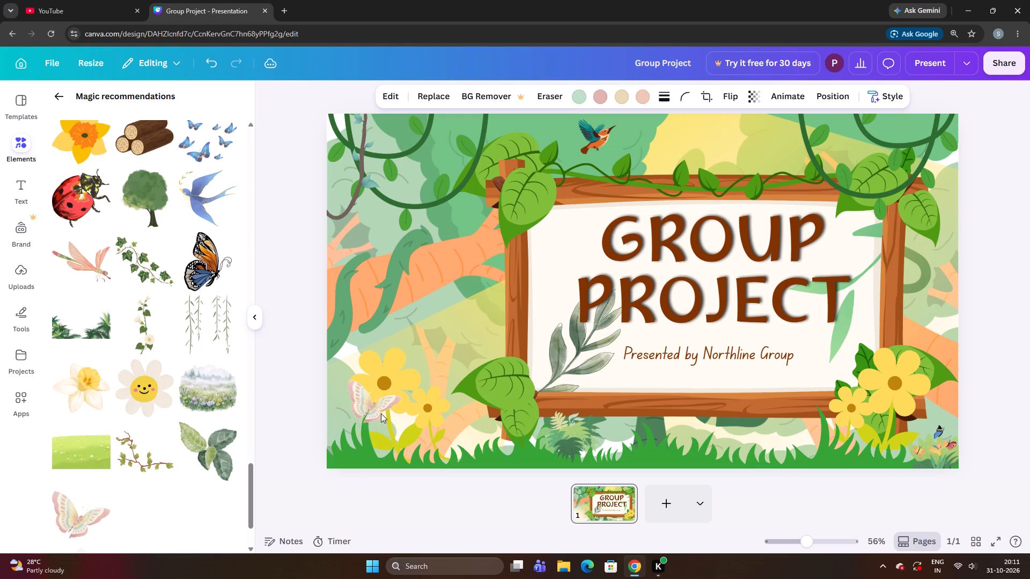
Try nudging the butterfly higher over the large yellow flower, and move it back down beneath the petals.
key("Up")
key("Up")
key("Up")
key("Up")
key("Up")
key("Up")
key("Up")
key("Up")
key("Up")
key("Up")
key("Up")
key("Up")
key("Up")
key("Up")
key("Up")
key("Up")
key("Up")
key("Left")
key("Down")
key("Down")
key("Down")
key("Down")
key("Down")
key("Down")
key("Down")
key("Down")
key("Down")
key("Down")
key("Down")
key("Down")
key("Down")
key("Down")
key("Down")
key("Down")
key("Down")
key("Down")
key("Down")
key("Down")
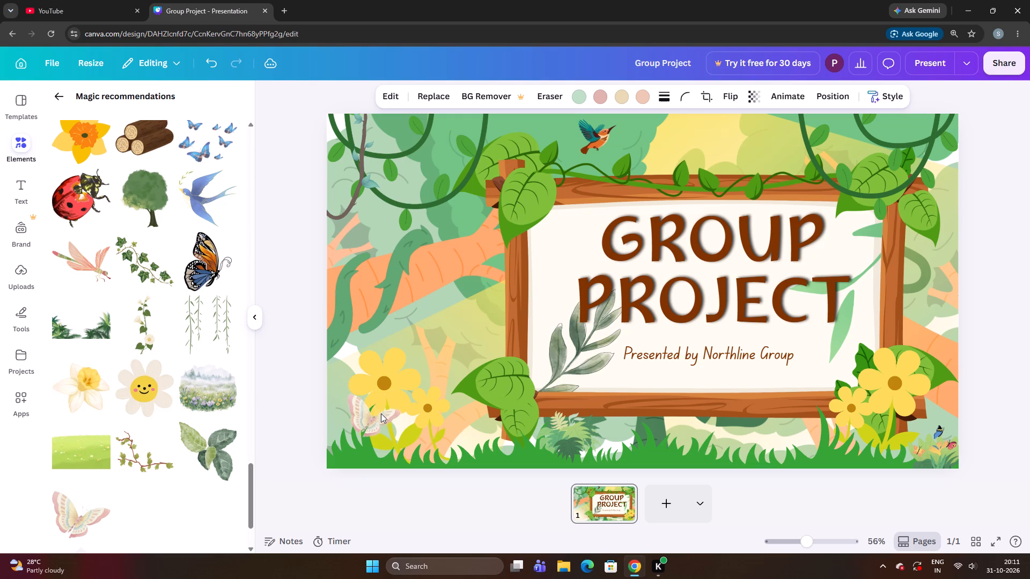
Nudge the butterfly left, away from the large flower's stem and towards the slide's left edge.
key("Left")
key("Left")
key("Left")
key("Left")
key("Left")
key("Left")
key("Left")
key("Left")
key("Left")
key("Left")
key("Left")
key("Left")
key("Left")
key("Left")
key("Left")
key("Left")
key("Left")
key("Left")
key("Left")
key("Left")
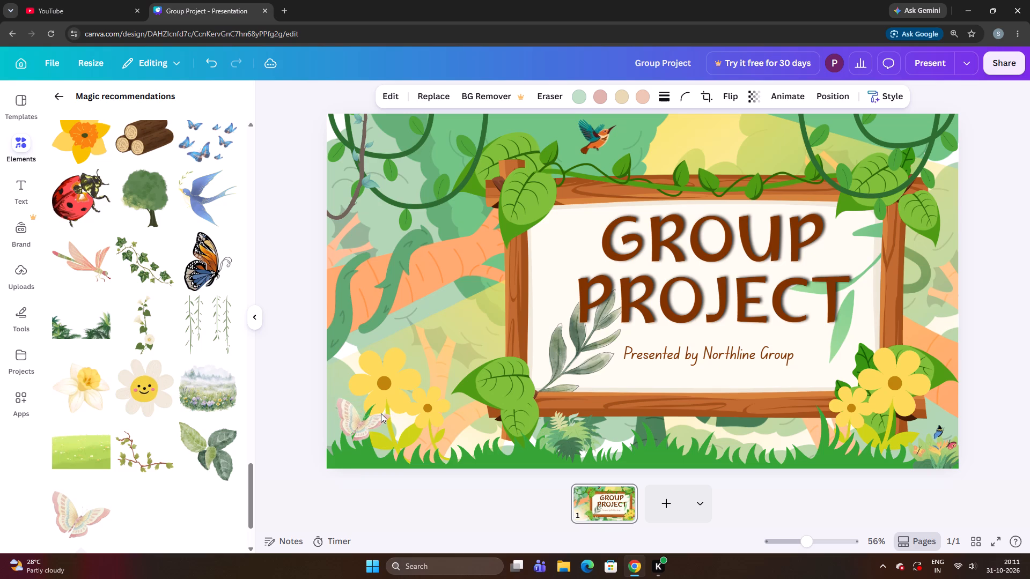
key("Left")
Nudge the butterfly up until it sits beside the lower petals of the large yellow flower.
key("Up")
key("Up")
key("Up")
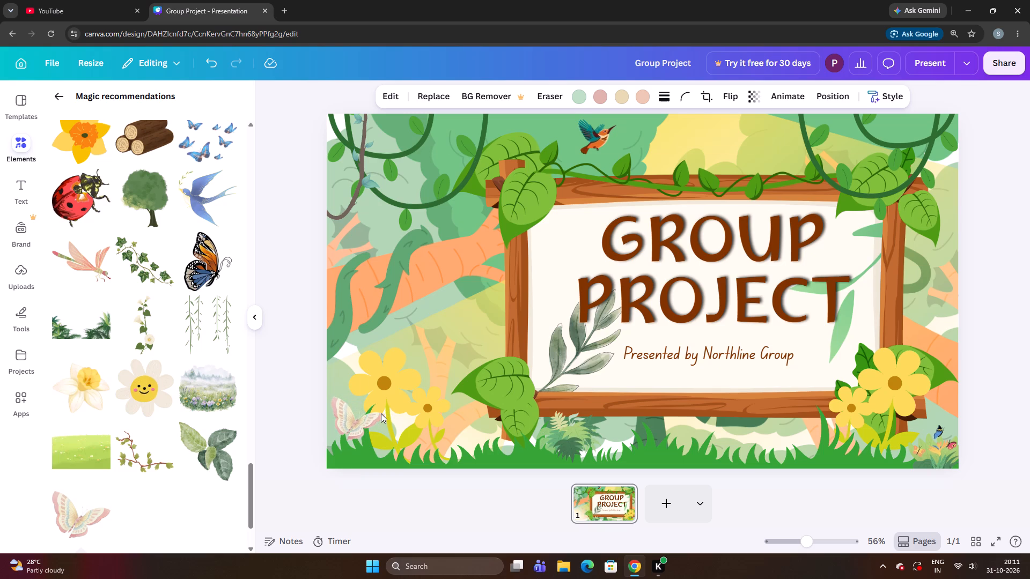
key("Down")
key("Down")
key("Up")
key("Up")
key("Up")
key("Up")
key("Up")
key("Up")
key("Up")
key("Up")
key("Up")
key("Up")
key("Up")
key("Up")
key("Up")
key("Up")
key("Up")
key("Up")
key("Up")
key("Up")
key("Up")
key("Up")
key("Up")
key("Up")
key("Up")
key("Up")
key("Up")
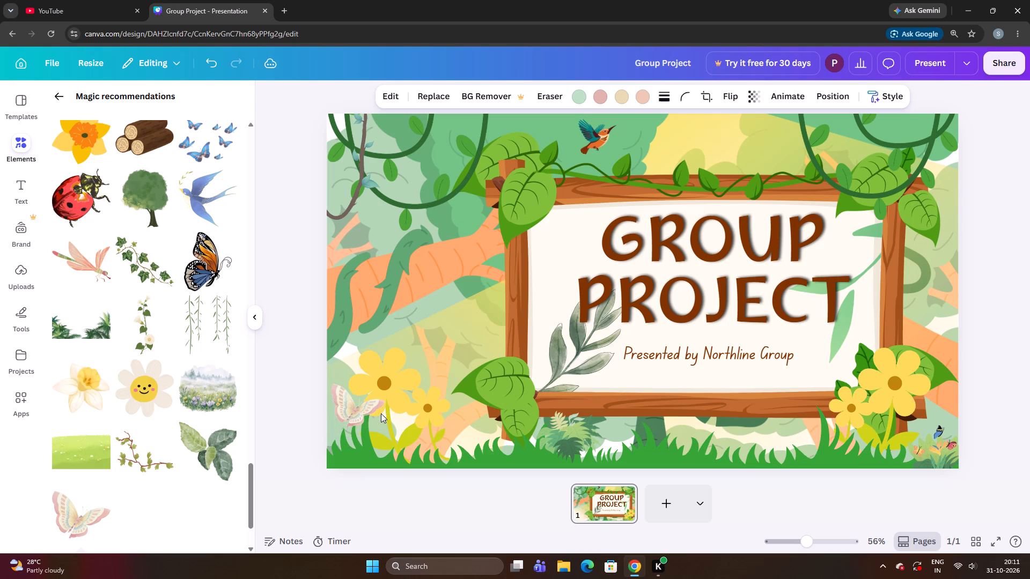
key("Down")
key("Down")
key("Down")
Nudge the butterfly right and up so its wing overlaps the lower petals of the large yellow flower.
key("Right")
key("Right")
key("Right")
key("Right")
key("Right")
key("Right")
key("Right")
key("Right")
key("Right")
key("Right")
key("Right")
key("Right")
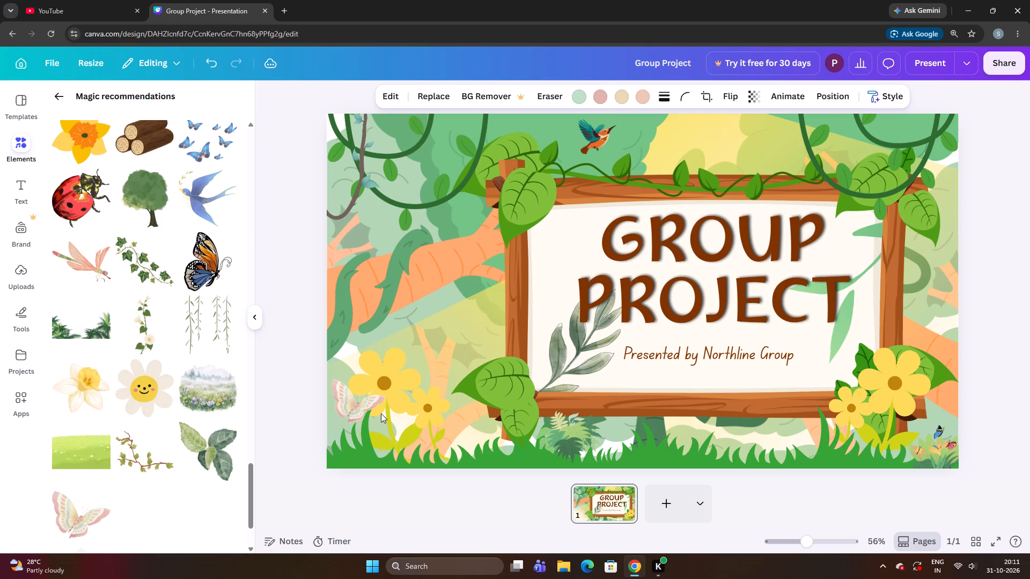
key("Up")
key("Up")
key("Up")
key("Up")
key("Up")
key("Up")
key("Up")
key("Up")
key("Up")
key("Up")
key("Up")
key("Up")
key("Up")
key("Up")
key("Up")
key("Up")
key("Up")
key("Up")
key("Up")
key("Up")
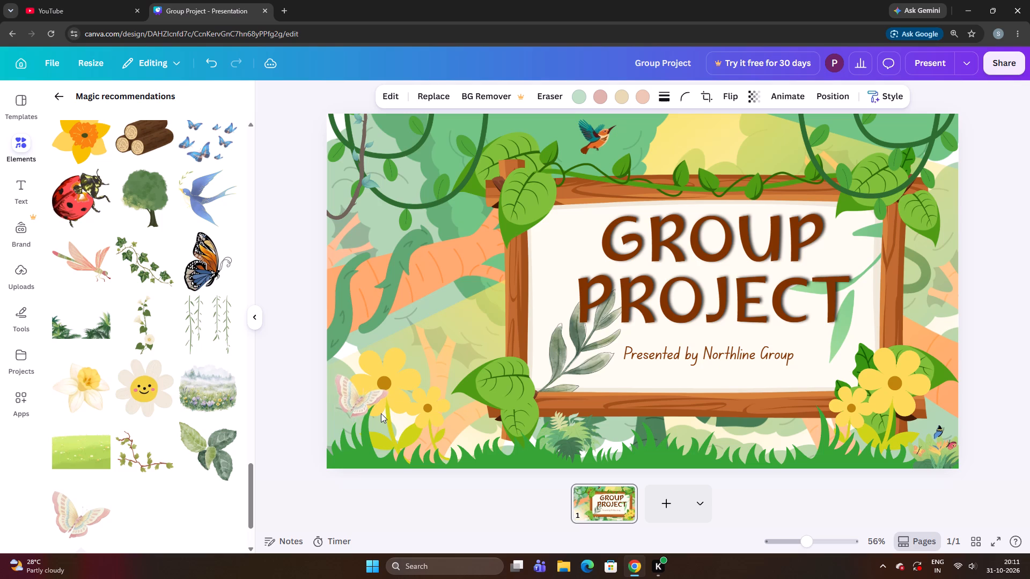
Nudge the butterfly further right until it covers the top of the large yellow flower's stem.
key("Right")
key("Right")
key("Right")
key("Right")
key("Right")
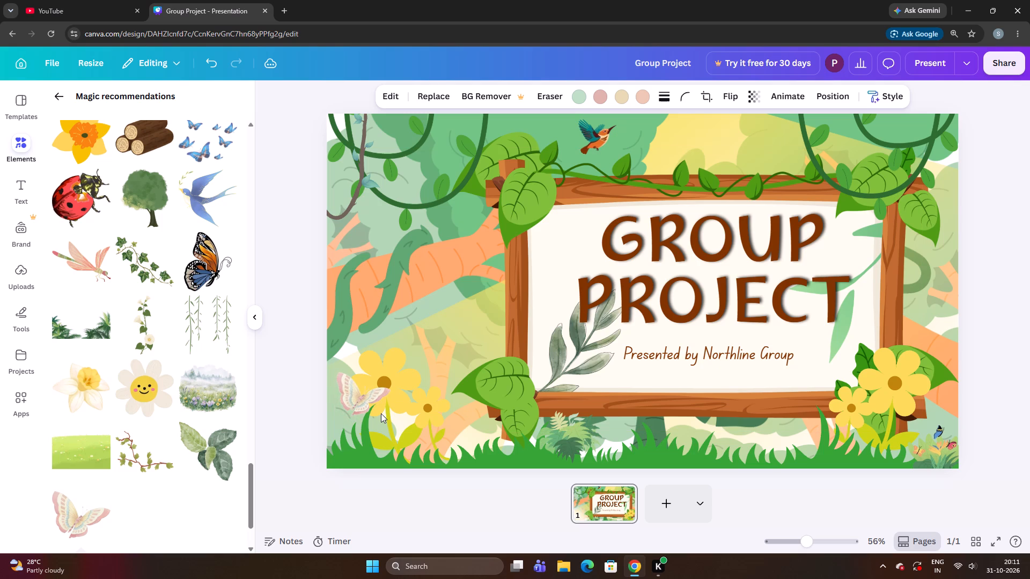
key("Down")
key("Right")
key("Right")
key("Right")
key("Right")
key("Right")
key("Right")
key("Right")
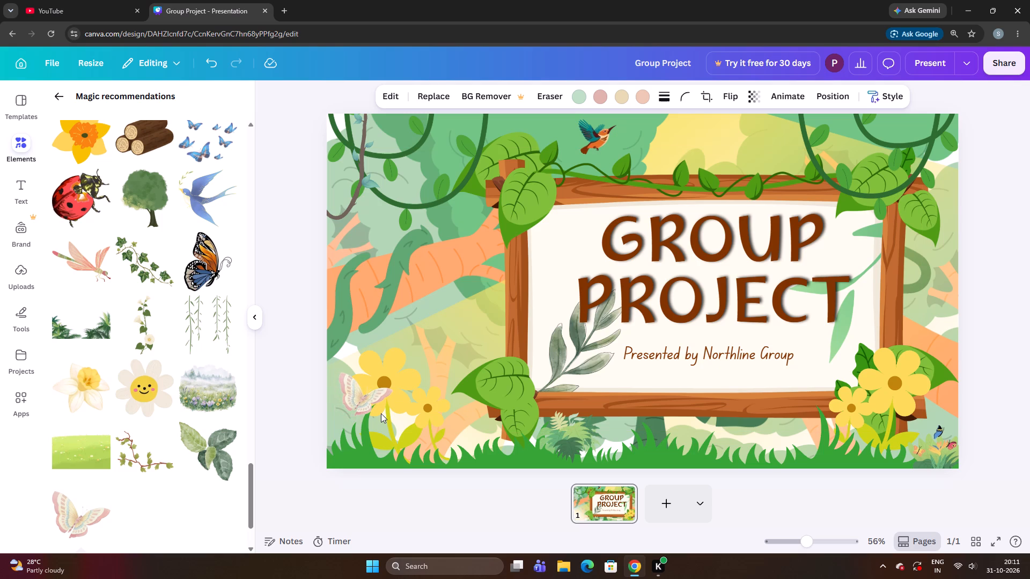
key("Right")
key("Right")
key("Right")
key("Right")
key("Right")
key("Right")
key("Right")
key("Right")
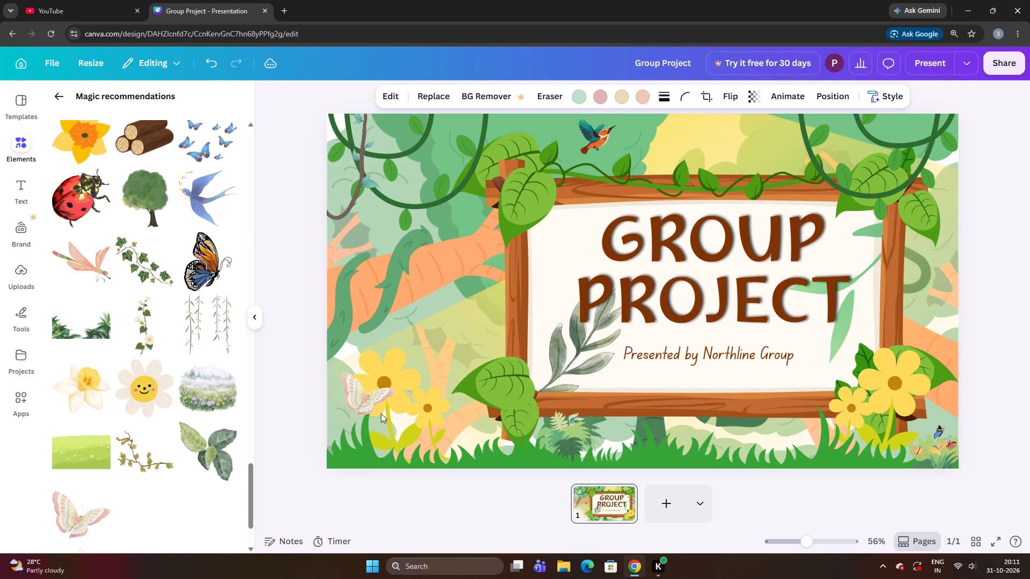
key("Right")
key("Right")
key("Right")
key("Right")
key("Right")
key("Right")
key("Right")
key("Right")
key("Right")
key("Right")
key("Right")
key("Right")
key("Right")
key("Right")
key("Right")
key("Right")
key("Right")
key("Right")
key("Right")
key("Right")
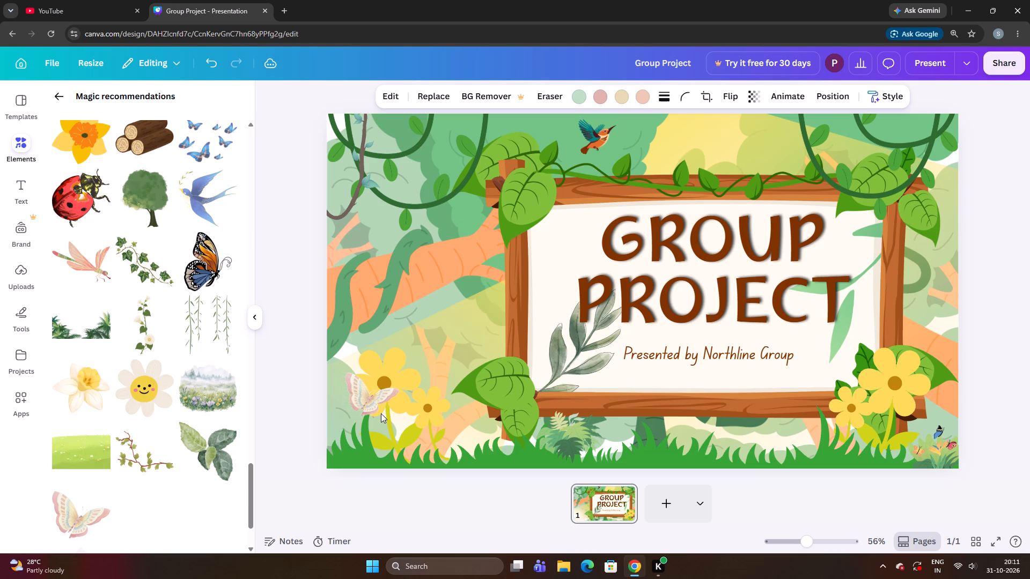
Nudge the butterfly slightly down so it rests just beneath the centre of the large yellow flower.
key("Down")
key("Down")
key("Down")
key("Down")
key("Down")
key("Down")
key("Down")
key("Down")
key("Down")
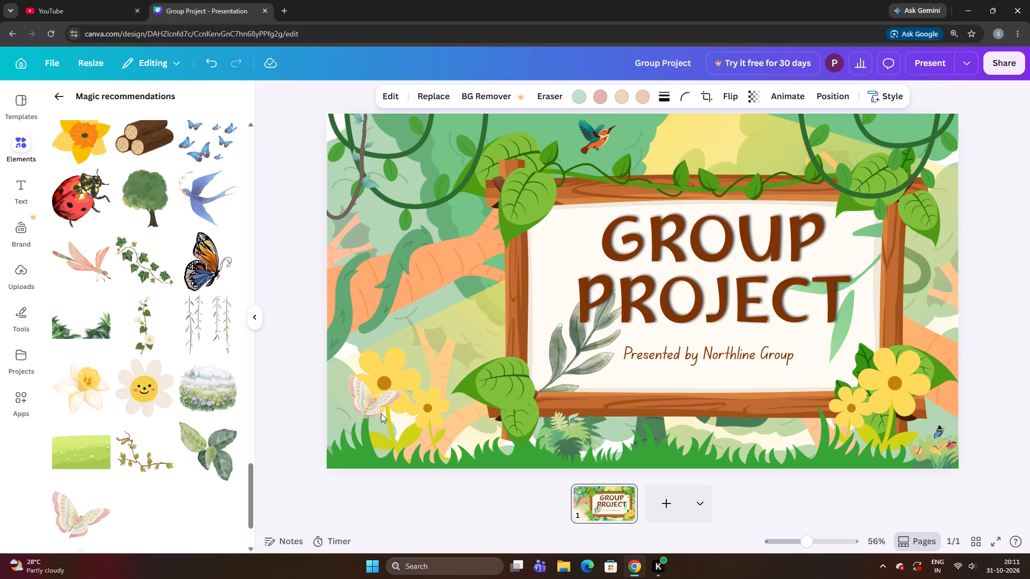
key("Down")
key("Down")
key("Down")
key("Down")
key("Down")
key("Down")
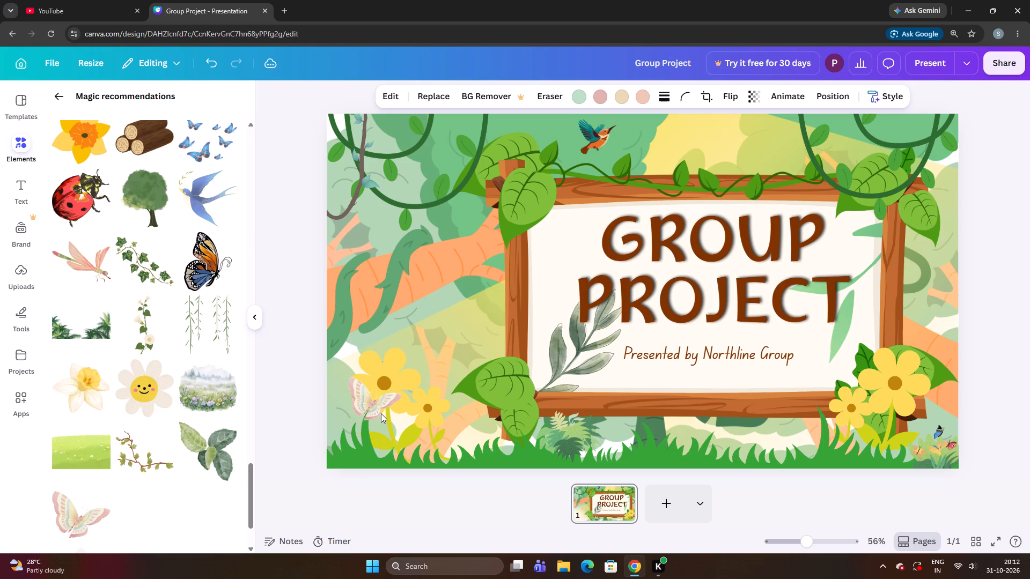
Insert the smiling white daisy, shrink it to a small accent and place it on the signboard beside the word GROUP.
left_click(149, 383)
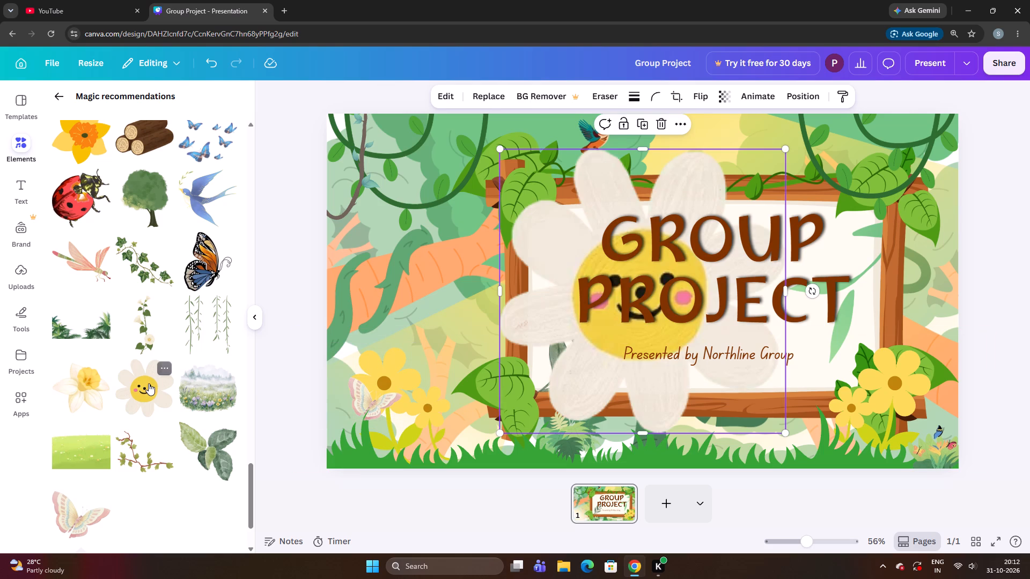
left_click_drag(549, 379, 447, 352)
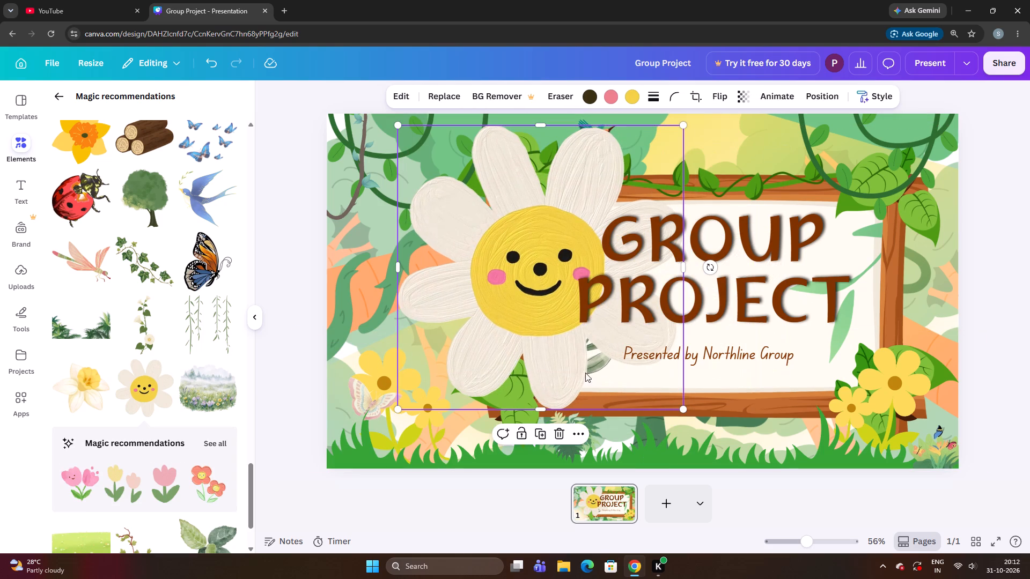
left_click_drag(686, 410, 589, 348)
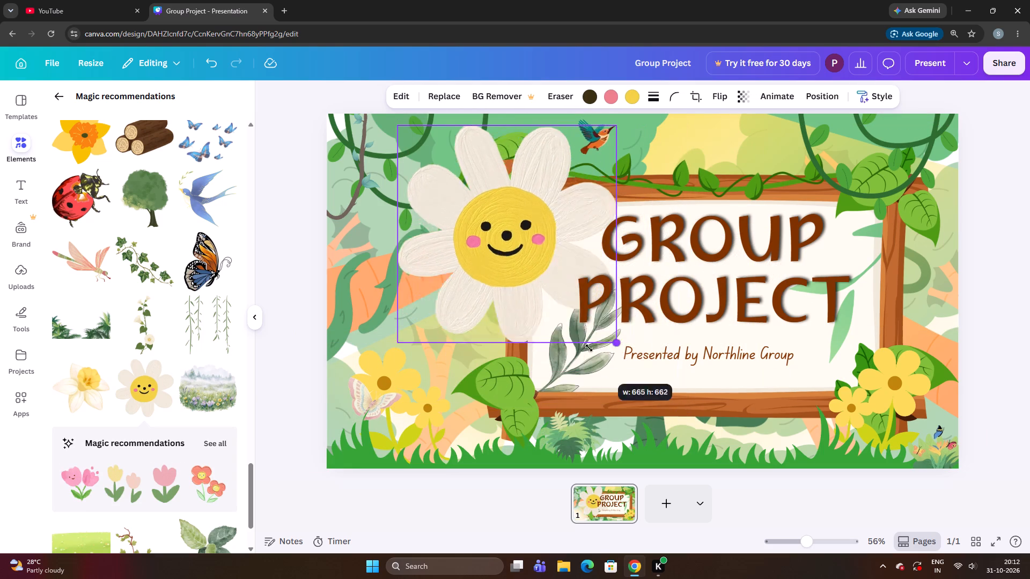
left_click_drag(589, 348, 463, 199)
left_click_drag(439, 161, 492, 234)
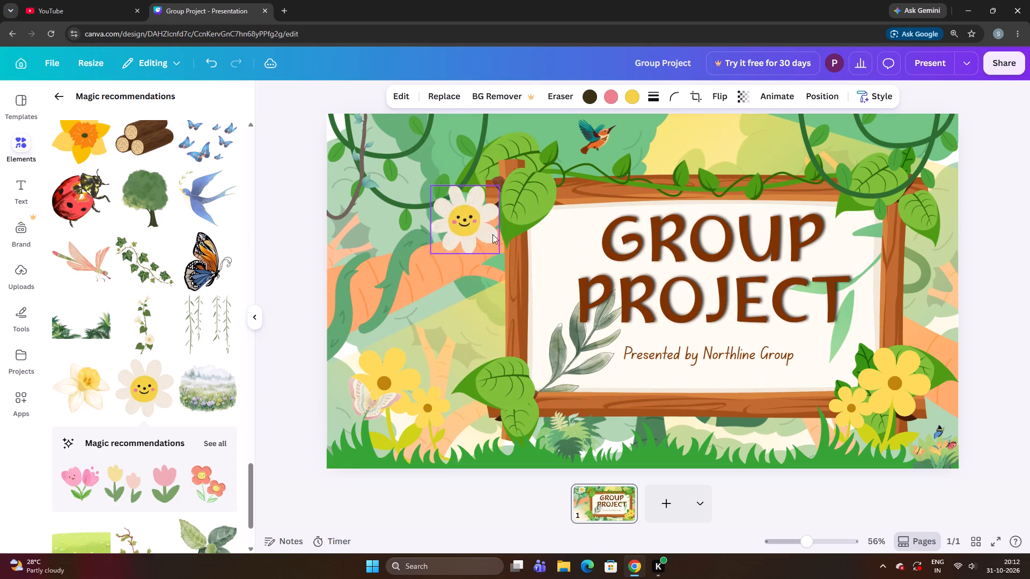
left_click_drag(492, 234, 584, 241)
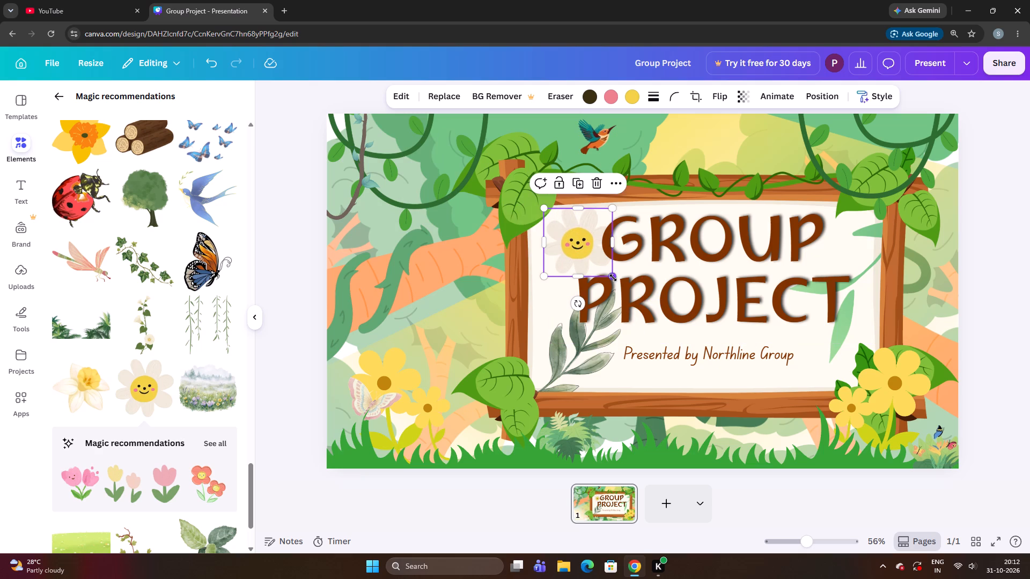
left_click_drag(614, 279, 602, 265)
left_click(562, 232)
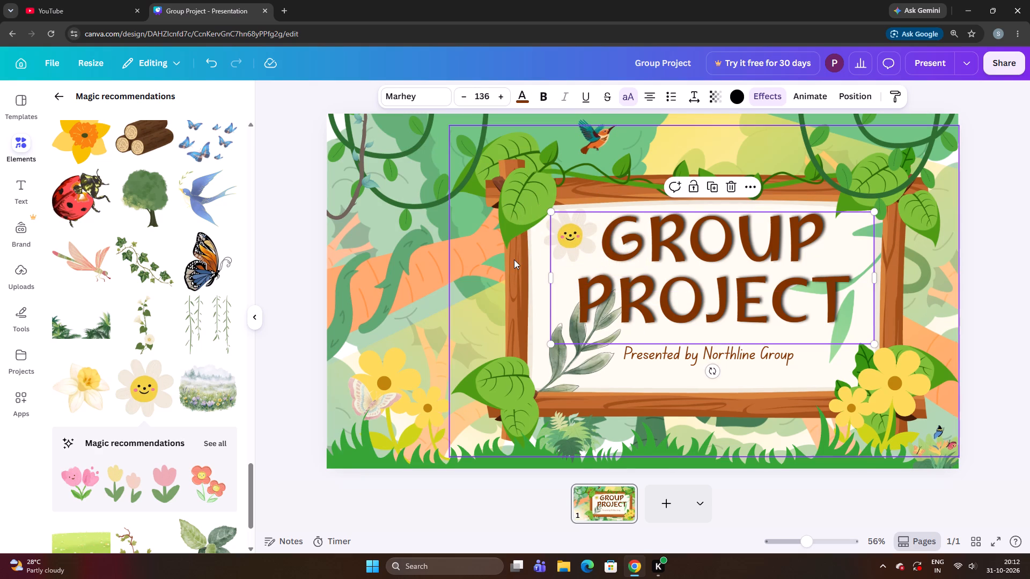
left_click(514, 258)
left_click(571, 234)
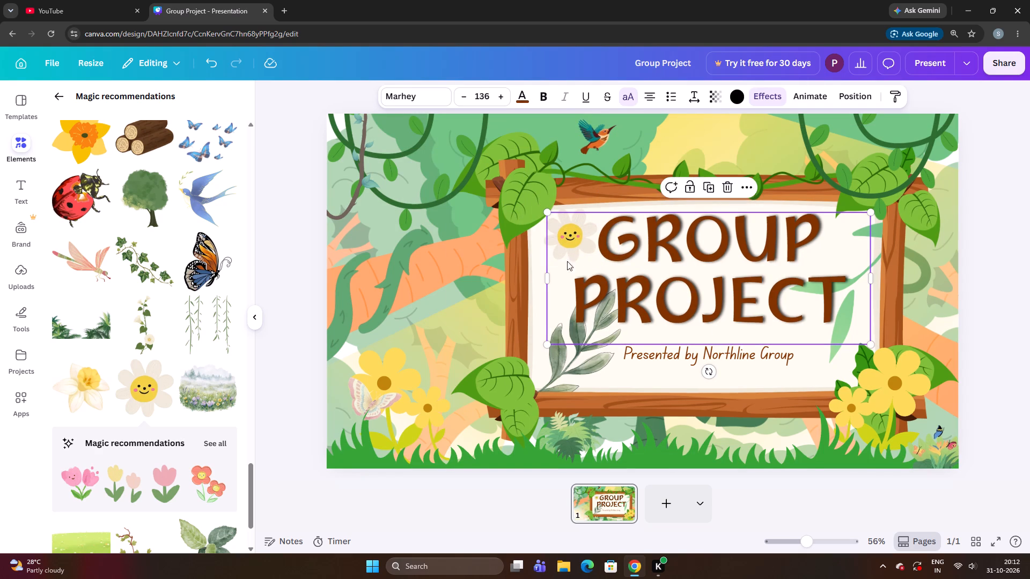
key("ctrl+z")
Enlarge the daisy slightly and reposition it in the signboard's upper-left area, beside the word GROUP.
left_click(510, 292)
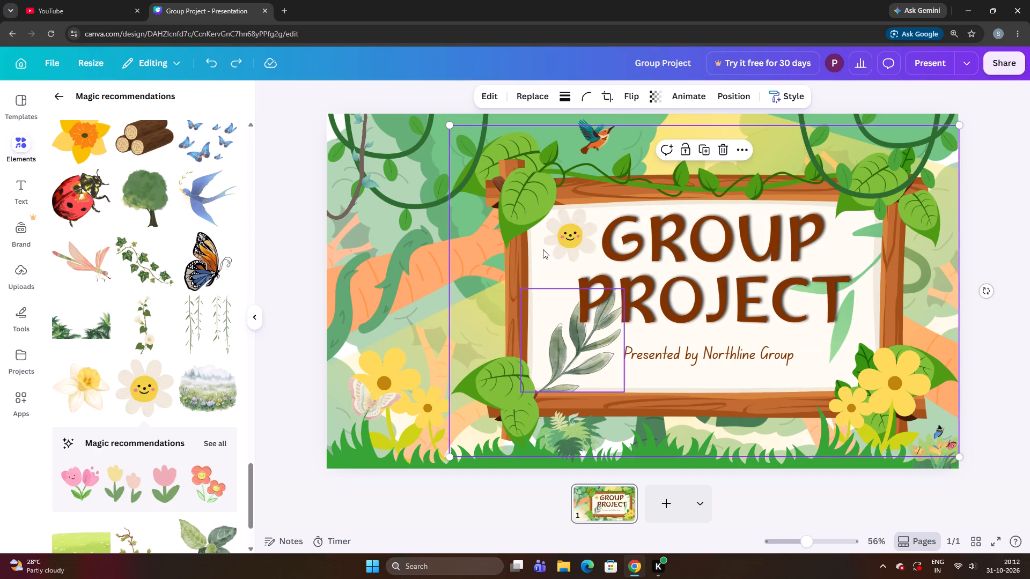
left_click_drag(545, 243, 536, 244)
left_click_drag(587, 263, 592, 265)
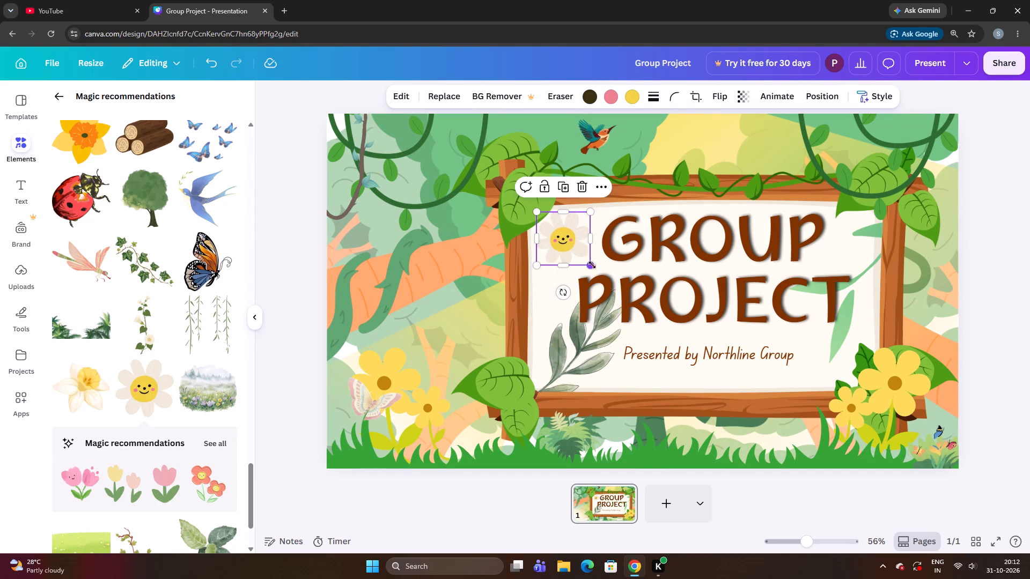
left_click_drag(592, 265, 600, 269)
left_click_drag(562, 251, 573, 247)
Move the GROUP PROJECT title down and slightly right on the signboard, clear of the daisy.
left_click_drag(626, 289, 616, 286)
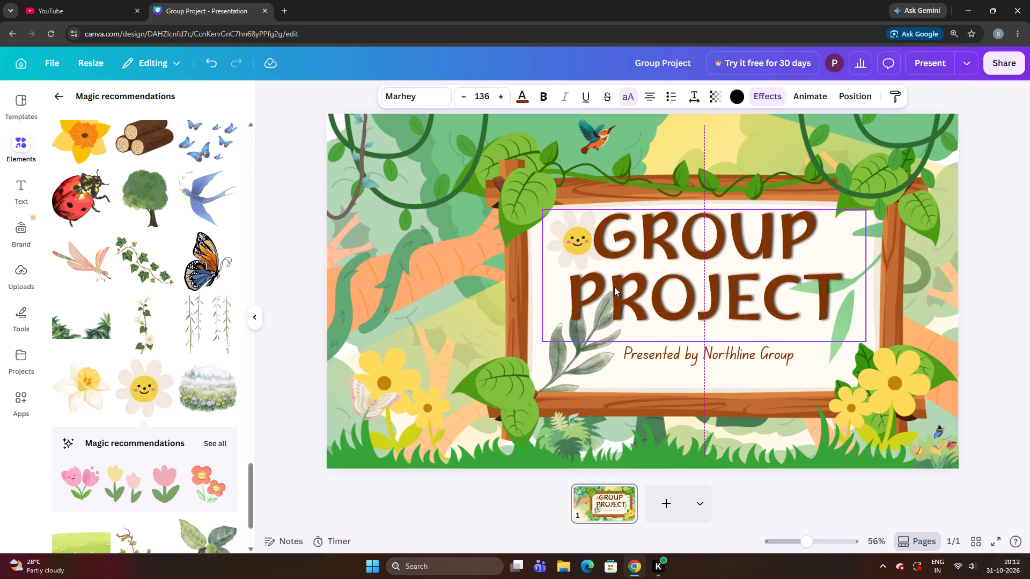
left_click(574, 245)
left_click(527, 285)
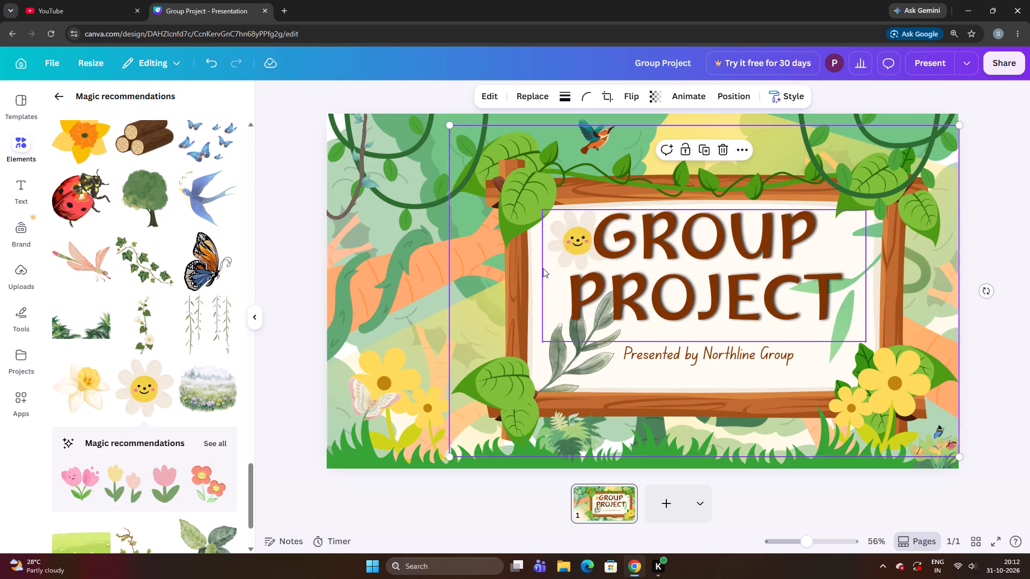
left_click(568, 254)
left_click(533, 258)
left_click_drag(575, 259, 577, 262)
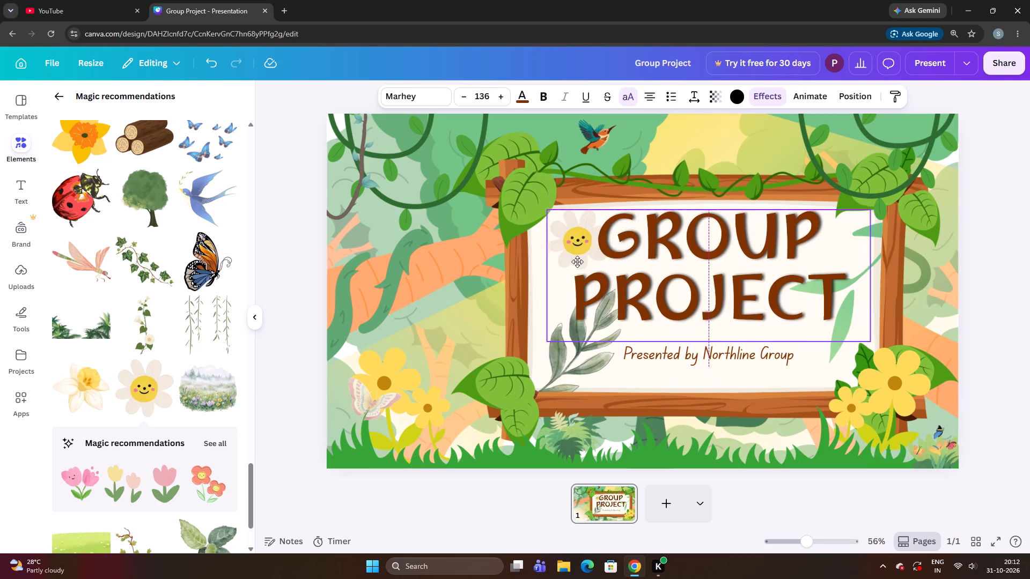
left_click_drag(577, 262, 590, 280)
Shift the daisy slightly left and extend its frame downwards, keeping the frame width.
left_click_drag(568, 222, 562, 223)
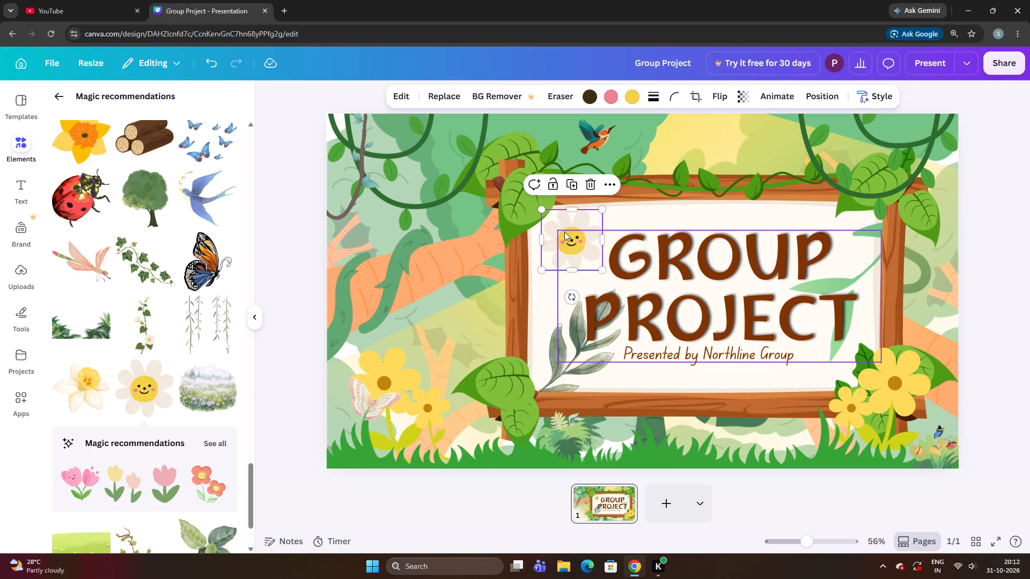
key("ctrl+Down")
key("ctrl+Down")
key("ctrl+Down")
key("ctrl+Down")
key("ctrl+Down")
key("ctrl+Down")
key("ctrl+Down")
key("ctrl+Down")
key("ctrl+Down")
key("ctrl+Down")
key("ctrl+Down")
key("ctrl+Down")
key("ctrl+Down")
key("ctrl+Down")
key("ctrl+Down")
key("ctrl+Down")
key("ctrl+Down")
key("ctrl+Down")
key("ctrl+Down")
key("ctrl+Down")
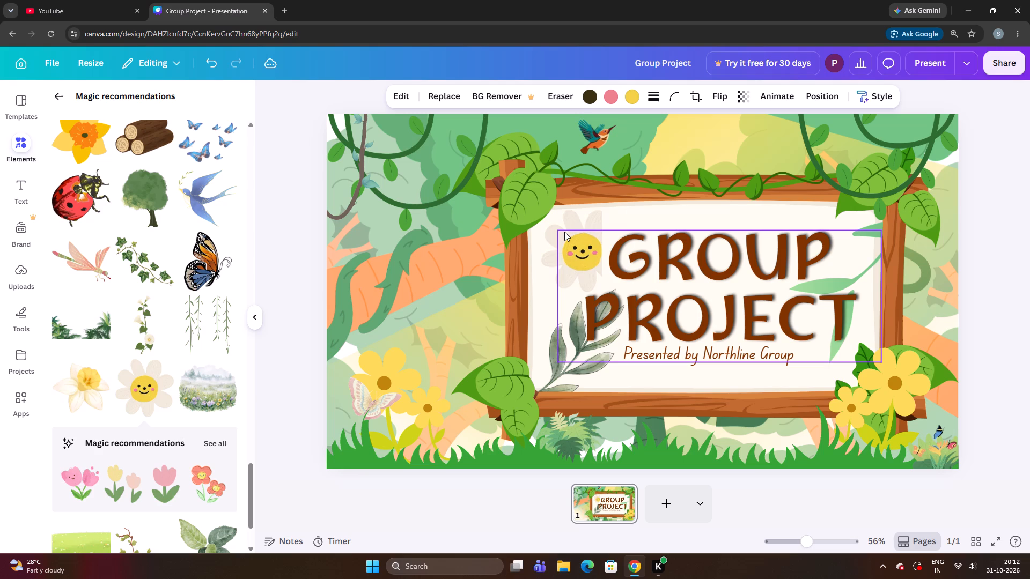
Move the daisy left and slightly down so it overlaps the signboard's left wooden post.
left_click(518, 287)
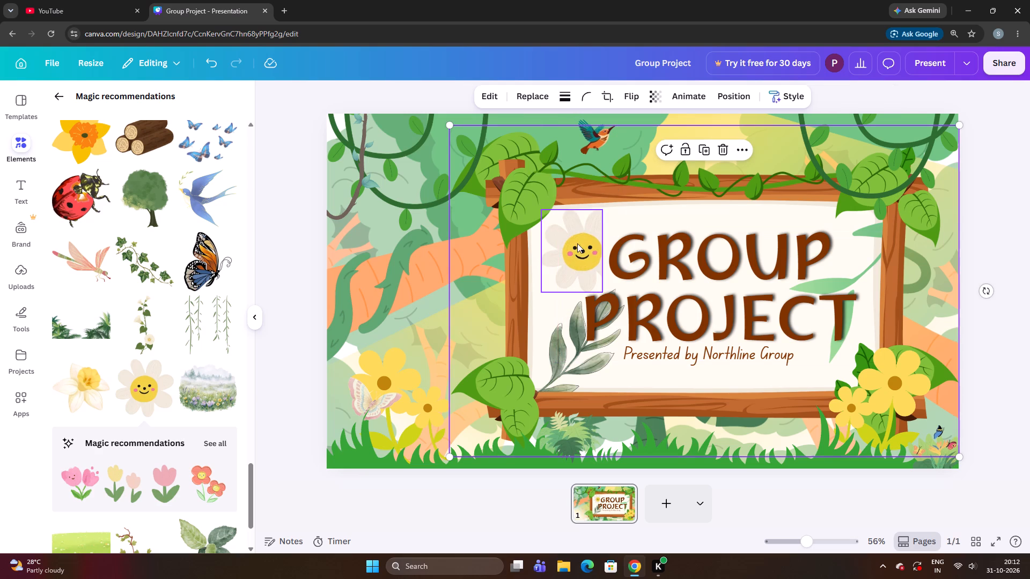
left_click_drag(578, 220, 542, 234)
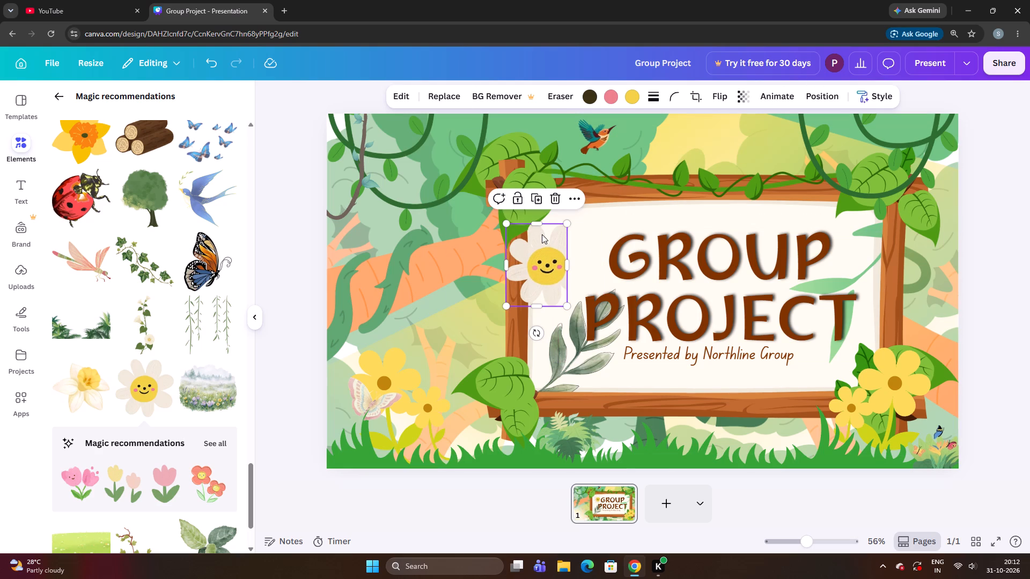
Widen the daisy's frame to the right until all its petals are uncropped, and trim the frame height slightly.
key("ctrl+Right")
key("ctrl+Right")
key("ctrl+Right")
key("ctrl+Right")
key("ctrl+Right")
key("ctrl+Right")
key("ctrl+Right")
key("ctrl+Right")
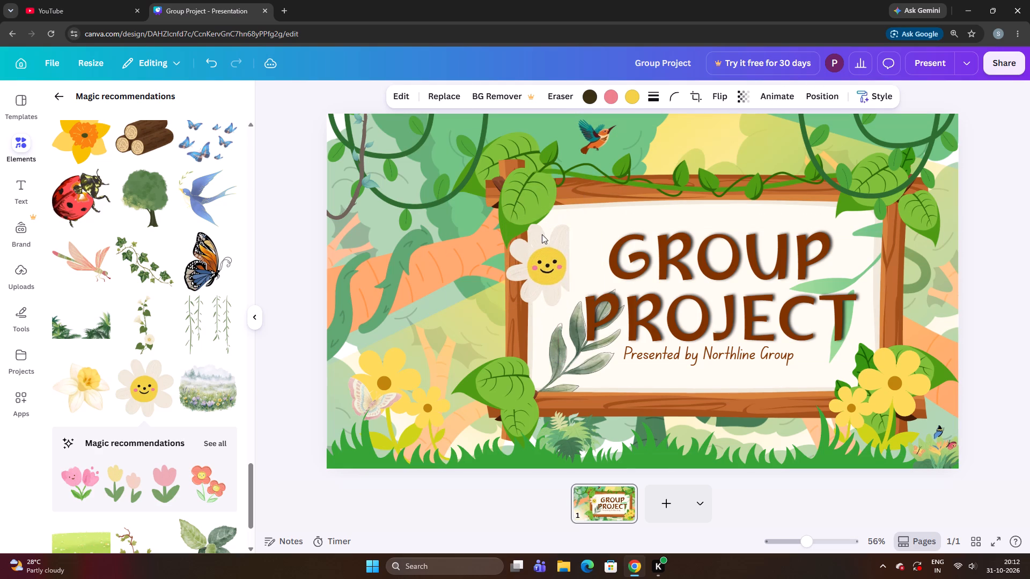
key("ctrl+Right")
key("ctrl+Right")
key("ctrl+Right")
key("ctrl+Right")
key("ctrl+Right")
key("ctrl+Right")
key("ctrl+Right")
key("ctrl+Right")
key("ctrl+Right")
key("ctrl+Right")
key("ctrl+Right")
key("ctrl+Right")
key("ctrl+Right")
key("ctrl+Right")
key("ctrl+Right")
key("ctrl+Right")
key("ctrl+Right")
key("ctrl+Right")
key("ctrl+Right")
key("ctrl+Right")
key("ctrl+Right")
key("ctrl+Right")
key("ctrl+Right")
key("ctrl+Right")
key("ctrl+Right")
key("ctrl+Right")
key("ctrl+Right")
key("ctrl+Right")
key("ctrl+Right")
key("ctrl+Right")
key("ctrl+Right")
key("ctrl+Right")
key("ctrl+Right")
key("ctrl+Right")
key("ctrl+Right")
key("ctrl+Right")
key("ctrl+Right")
key("ctrl+Up")
key("ctrl+Up")
key("ctrl+Right")
Nudge the daisy right and slightly down, mostly off the signboard's left wooden post and onto the white board.
key("Down")
key("Down")
key("Down")
key("Down")
key("Down")
key("Down")
key("Down")
key("Down")
key("Down")
key("Down")
key("Down")
key("Down")
key("Down")
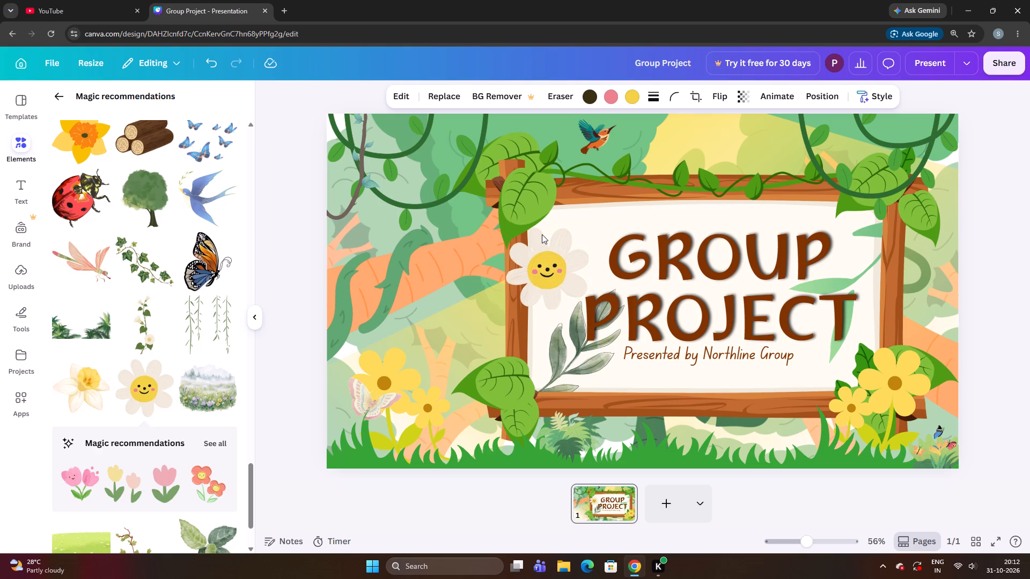
key("Down")
key("Right")
key("Right")
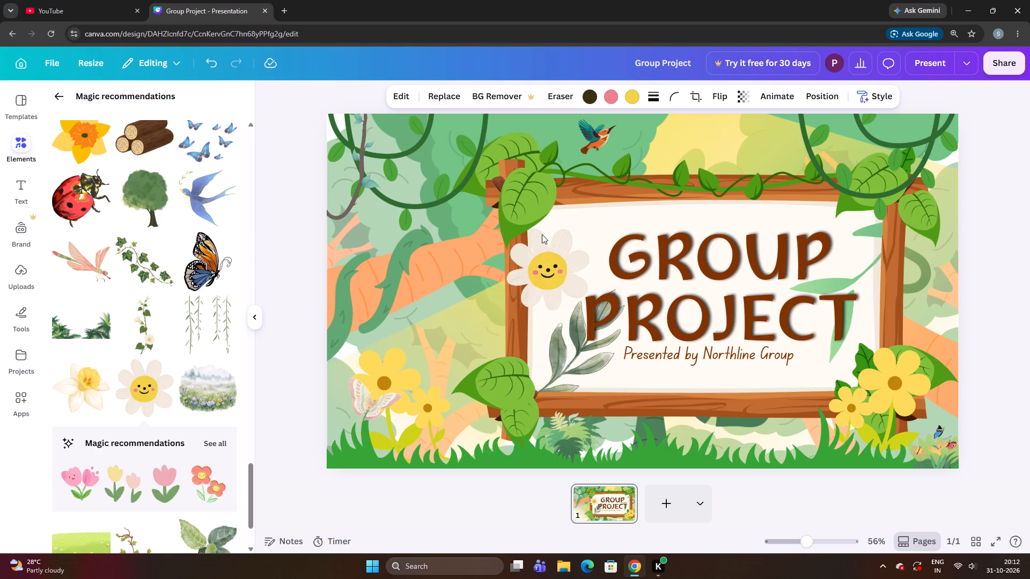
key("Right")
key("Right")
key("Up")
key("Up")
key("Up")
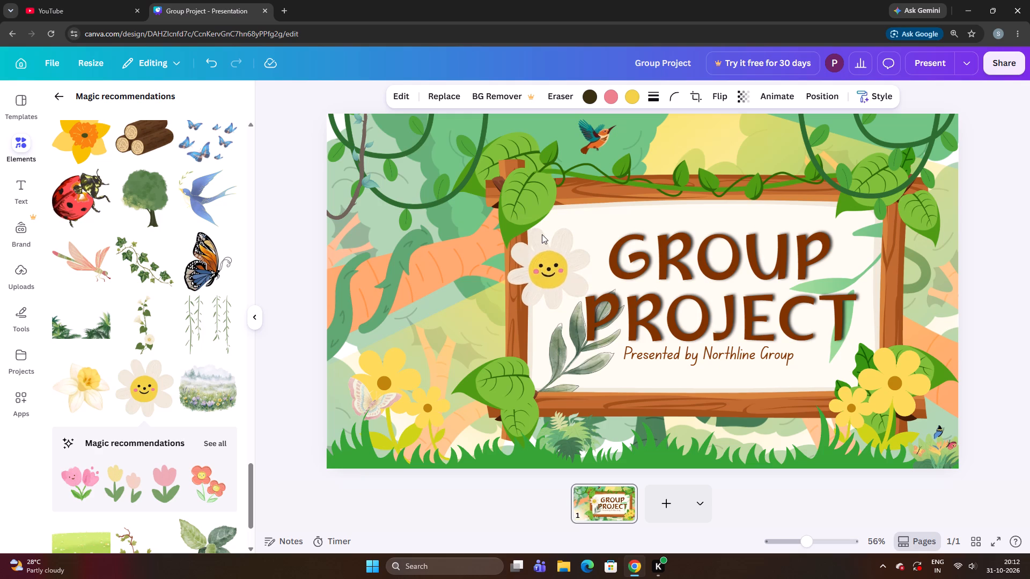
key("Up")
key("Up")
key("Up")
key("Right")
key("Right")
key("Right")
key("Right")
key("Right")
key("Right")
key("Right")
key("Right")
key("Right")
key("Right")
key("Right")
key("Right")
key("Right")
key("Right")
key("Right")
key("Right")
key("Right")
key("Right")
key("Right")
key("Right")
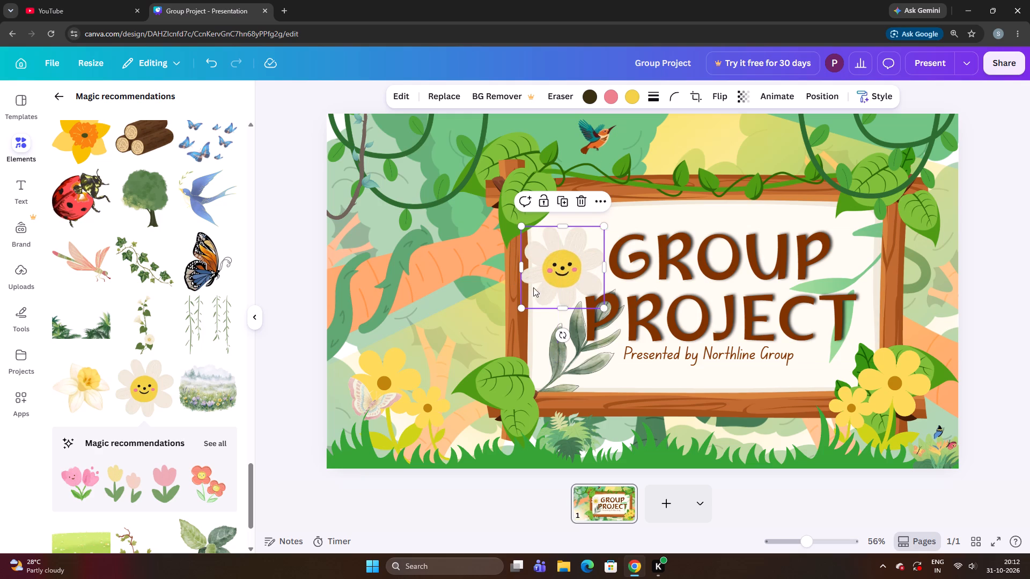
Shrink the daisy slightly and place it in the signboard's upper-left area, just beside the G of GROUP.
left_click_drag(526, 293, 547, 280)
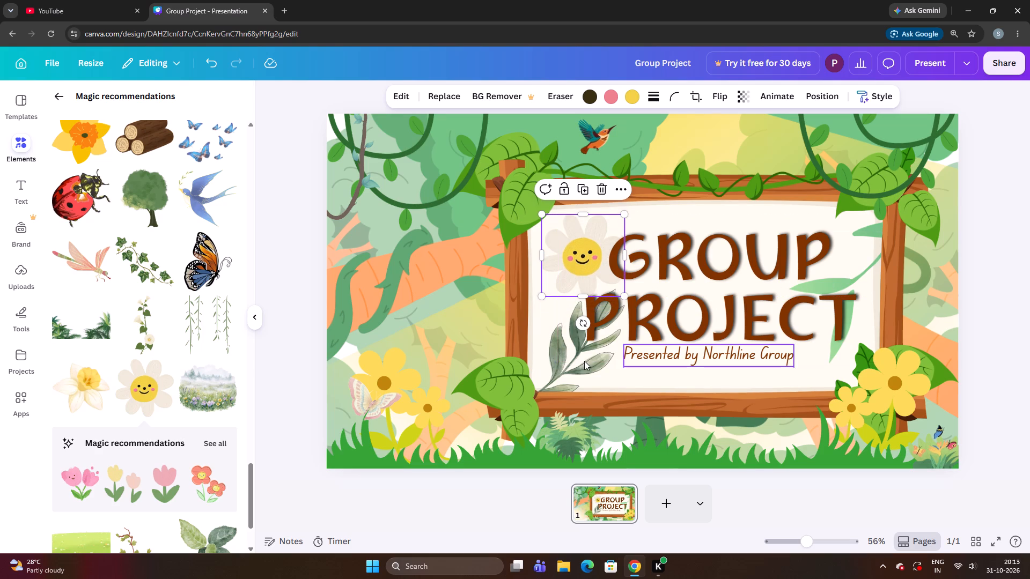
left_click_drag(554, 272, 554, 264)
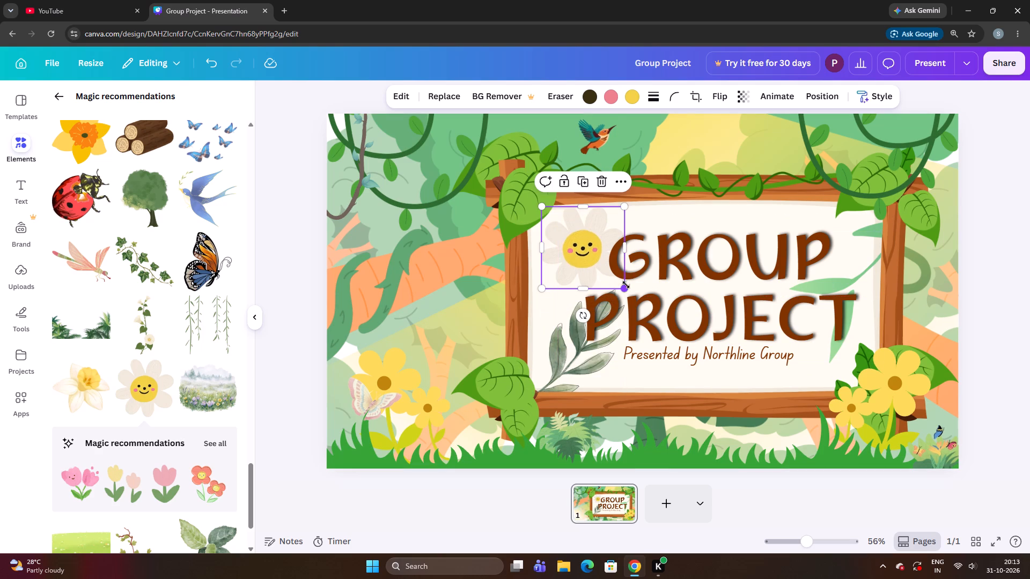
left_click_drag(625, 287, 608, 279)
left_click_drag(586, 247, 598, 257)
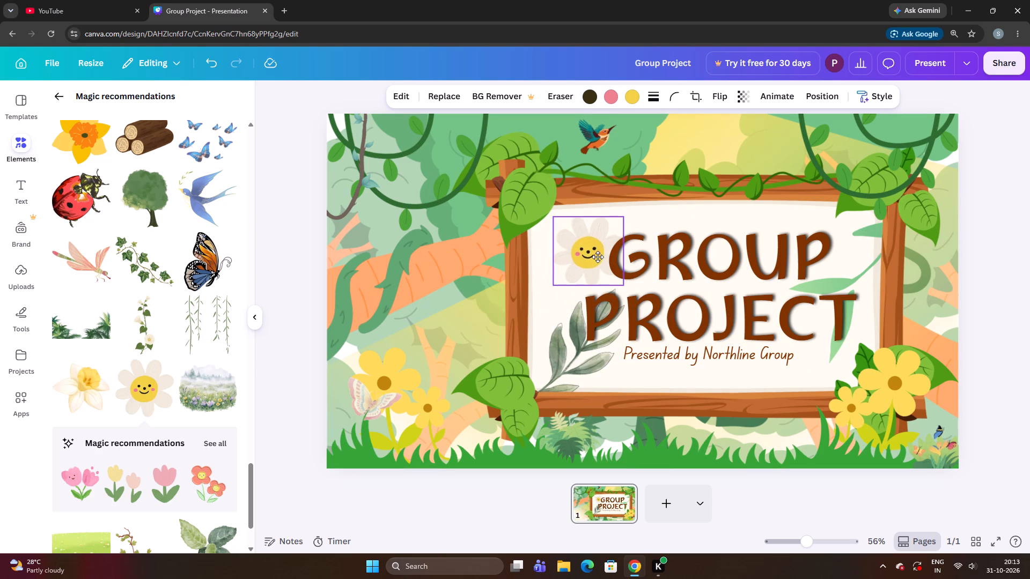
left_click_drag(598, 257, 591, 257)
left_click(518, 289)
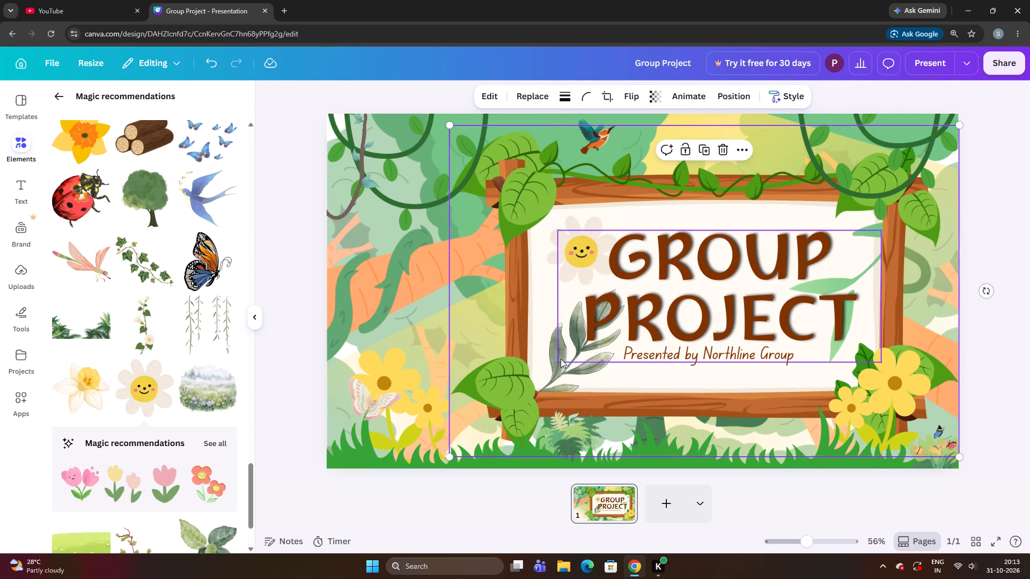
Delete the grey-green leaf sprig at the signboard's lower left.
left_click(561, 359)
left_click(556, 369)
left_click_drag(556, 369, 558, 406)
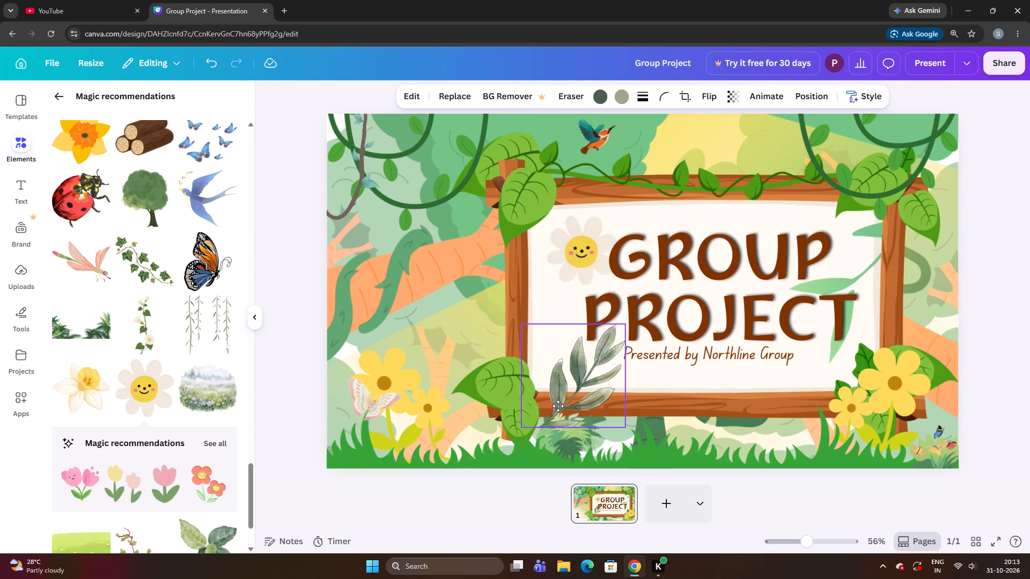
left_click_drag(558, 406, 485, 352)
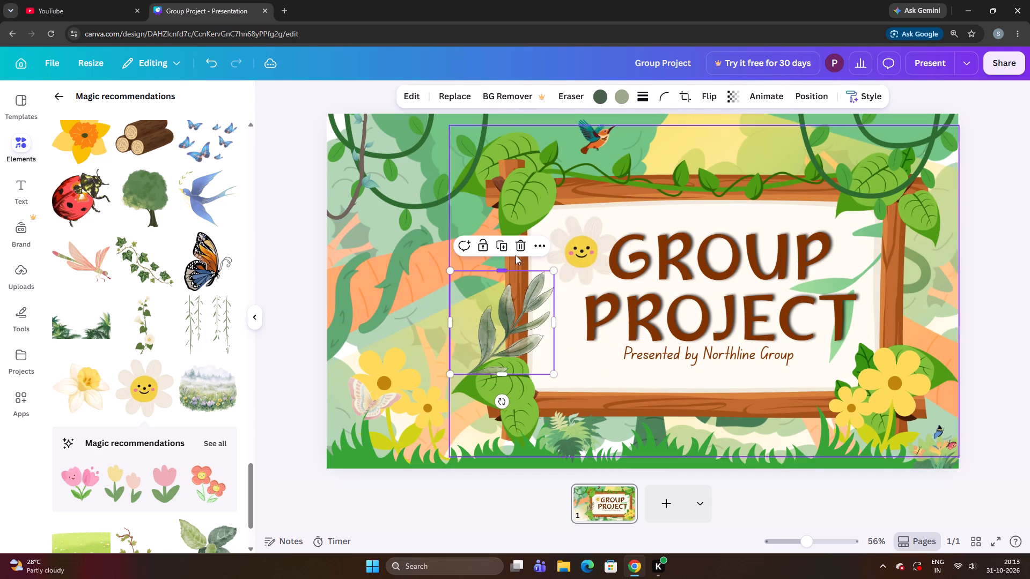
left_click(523, 248)
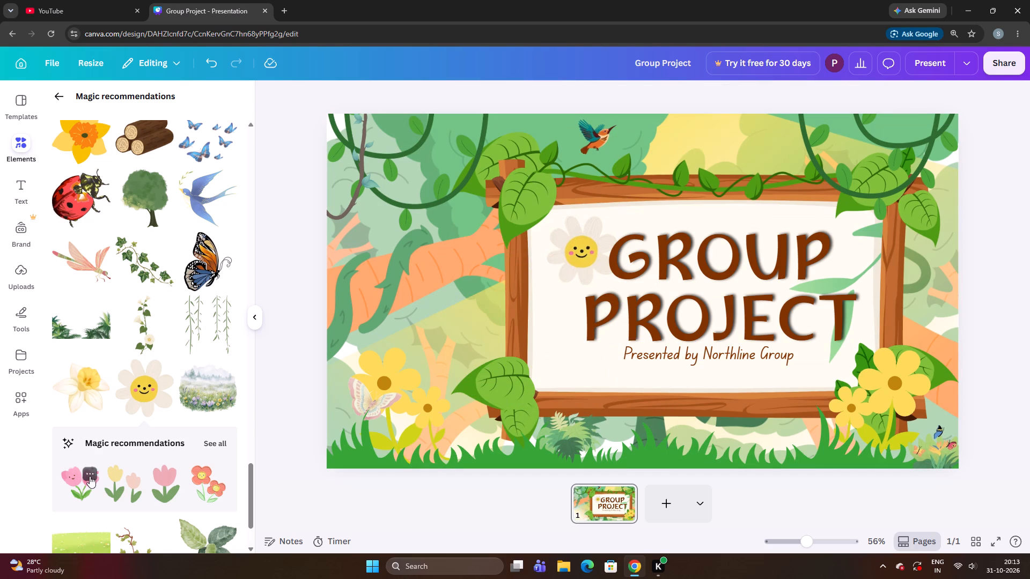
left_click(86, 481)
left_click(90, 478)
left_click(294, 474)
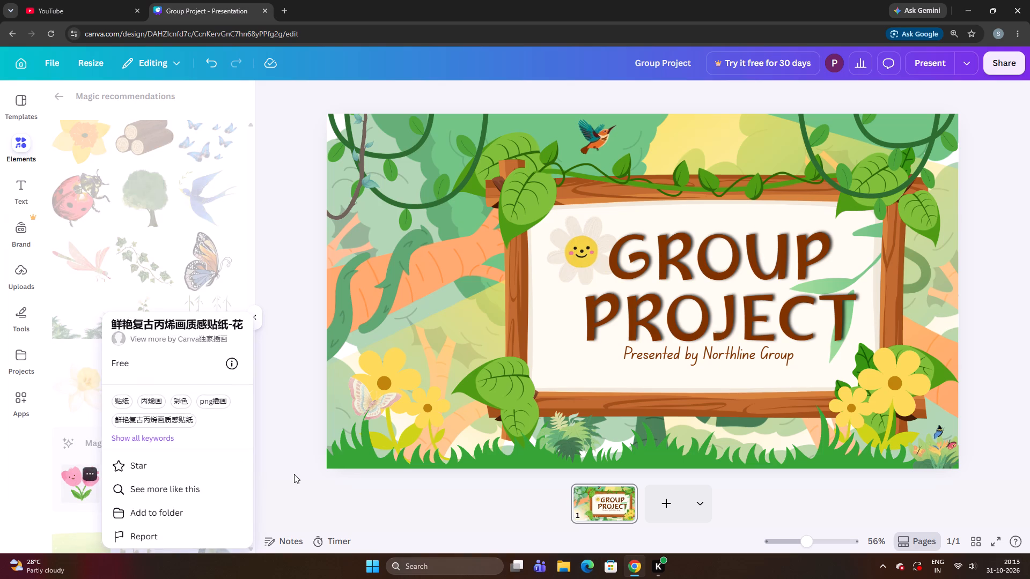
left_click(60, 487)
Add the smiling pink tulips graphic, reduce it to about two-thirds size and move it over the signboard's left side.
left_click(74, 486)
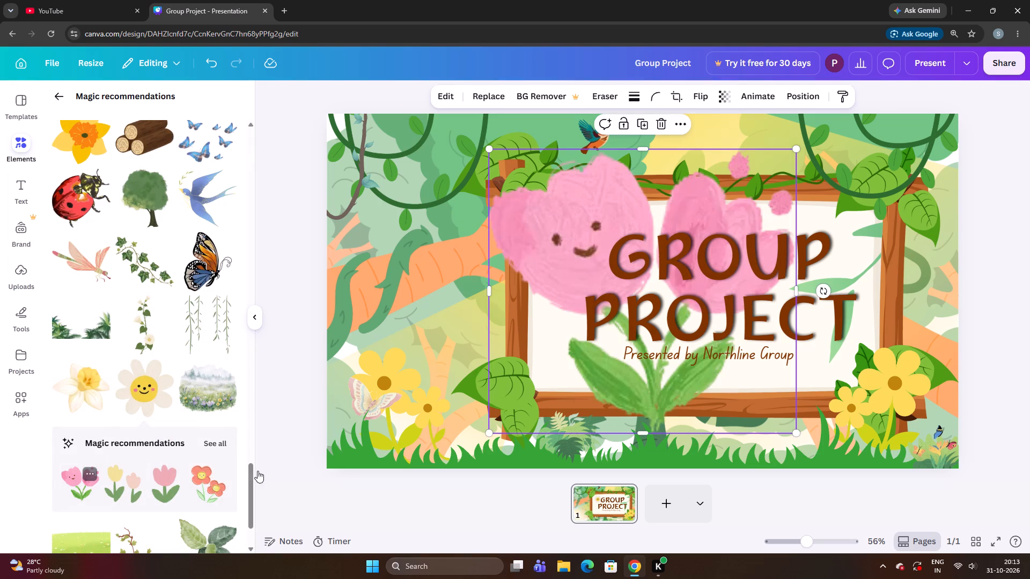
left_click_drag(626, 416, 430, 392)
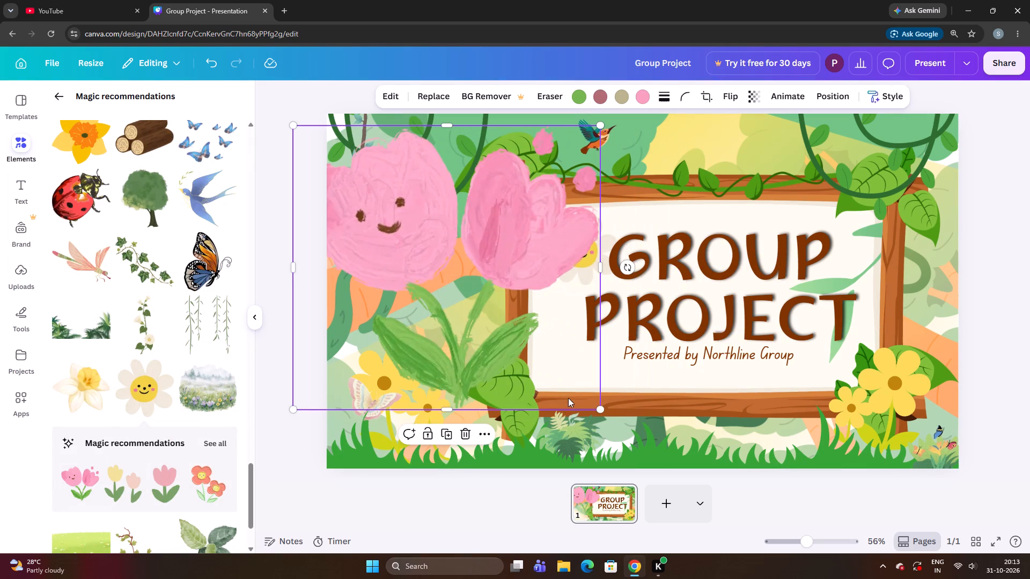
left_click_drag(599, 409, 466, 325)
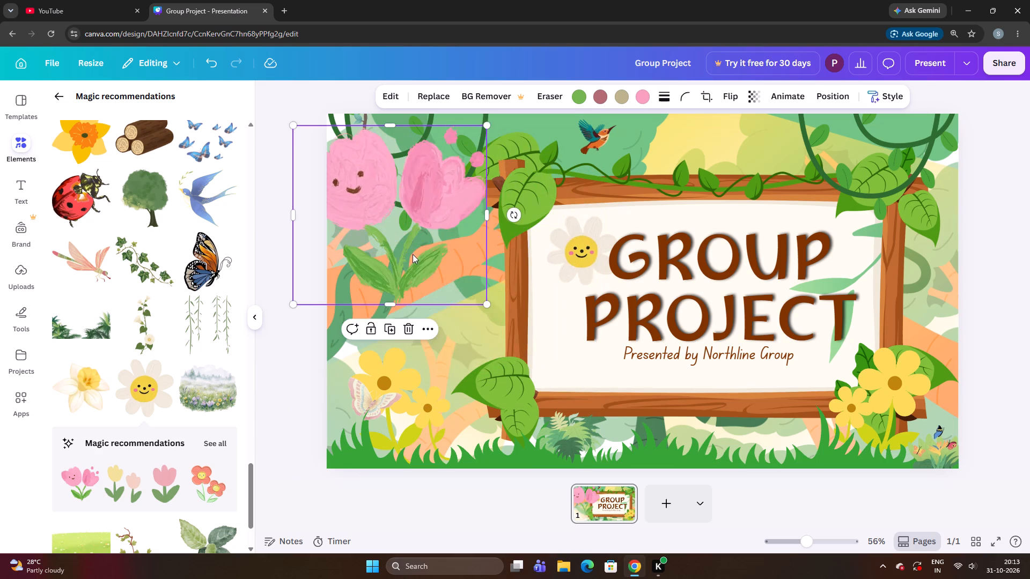
left_click_drag(412, 253, 557, 355)
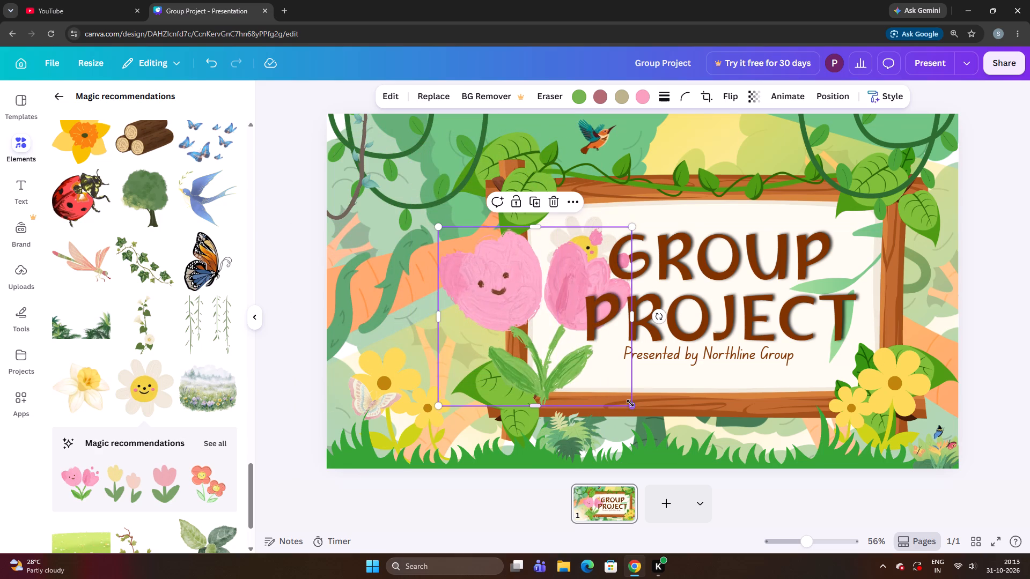
Shrink the tulips to slightly smaller than the daisy and place them in the signboard's lower-left corner.
left_click_drag(630, 403, 534, 324)
left_click_drag(509, 283, 599, 339)
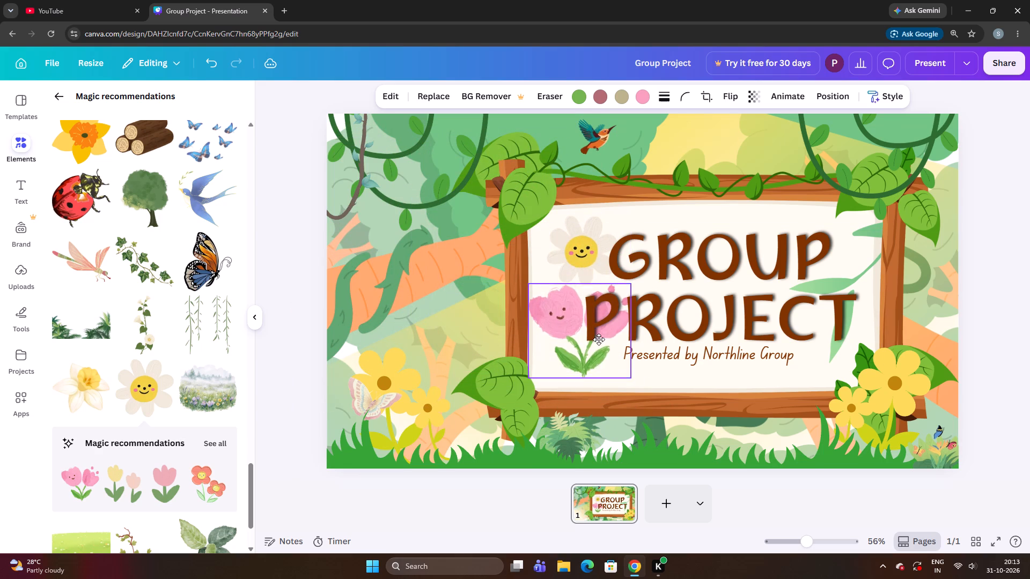
left_click_drag(599, 339, 599, 351)
left_click_drag(633, 389, 632, 388)
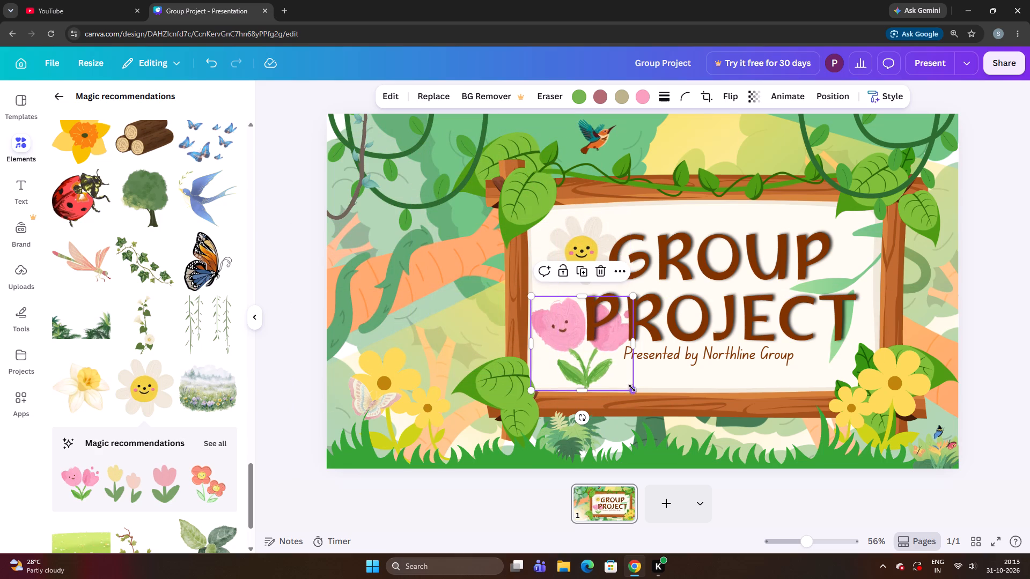
left_click_drag(632, 388, 592, 364)
left_click(568, 337)
left_click_drag(543, 342, 543, 344)
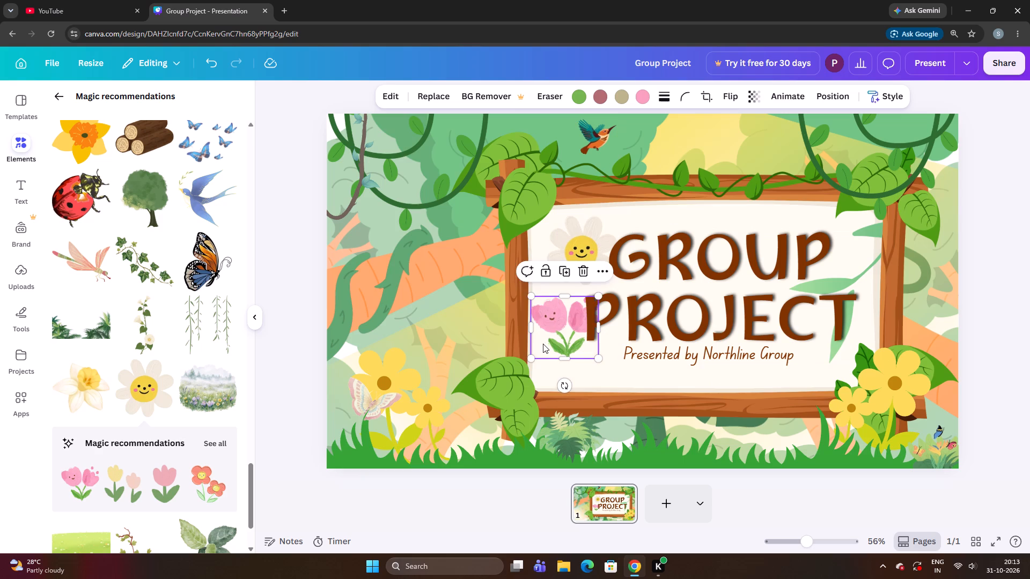
left_click_drag(543, 344, 541, 374)
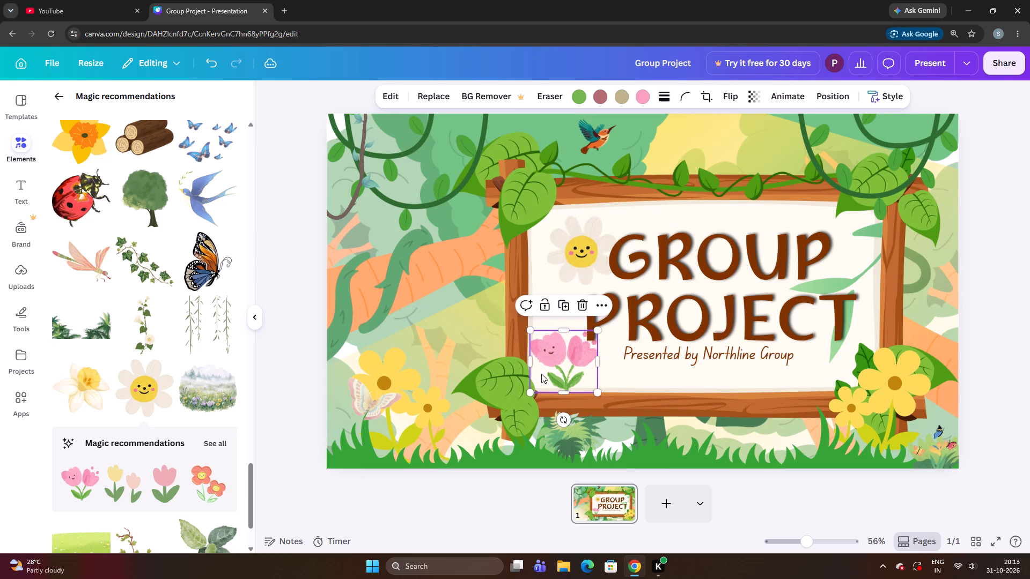
Nudge the tulips right along the signboard's lower edge, just beside the Presented by Northline Group line, and fine-tune their height.
key("Down")
key("Down")
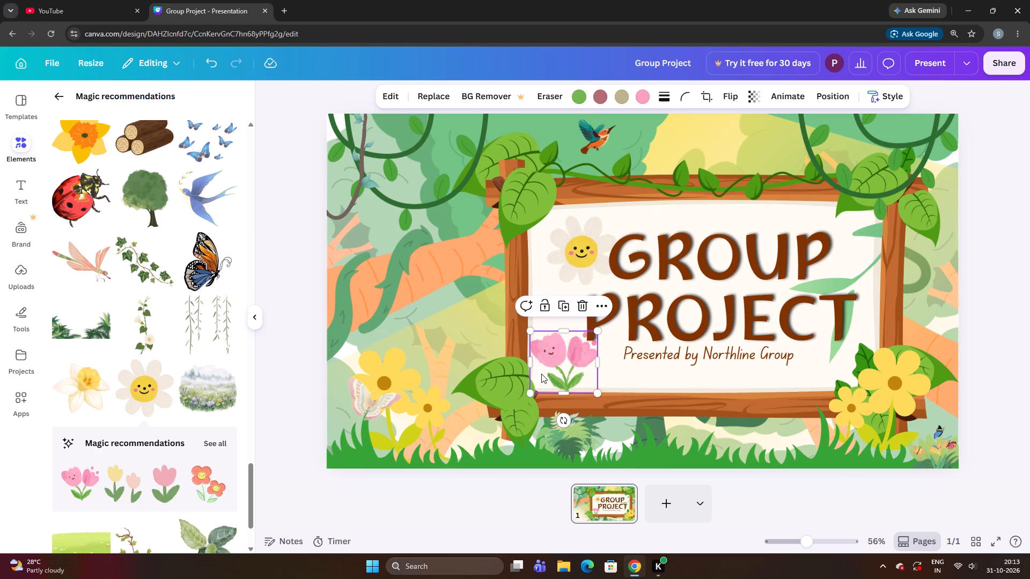
key("Right")
key("Right")
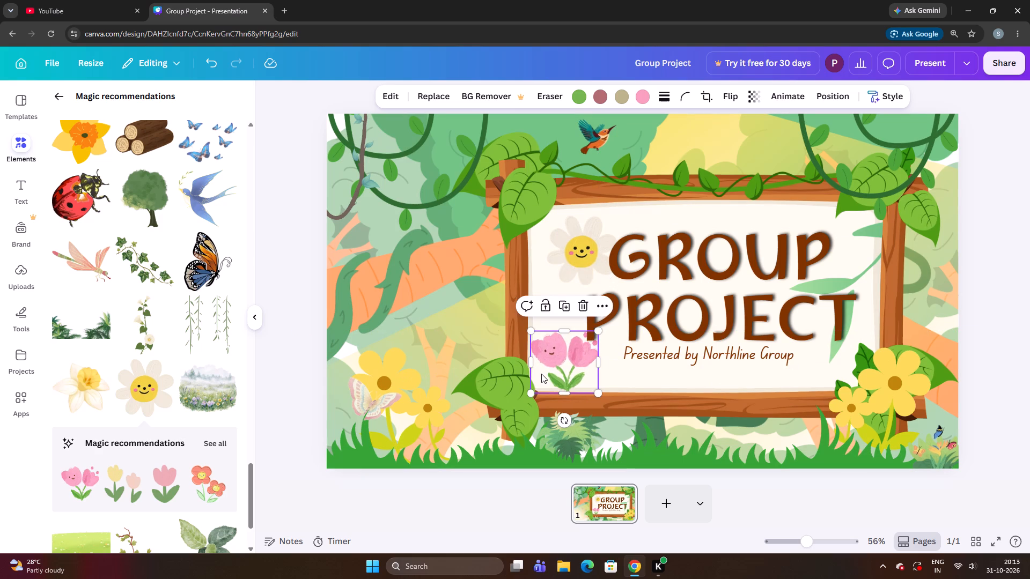
key("Right")
key("Right")
key("Right")
key("Right")
key("Right")
key("Right")
key("Right")
key("Right")
key("Right")
key("Right")
key("Right")
key("Right")
key("Right")
key("Right")
key("Right")
key("Right")
key("Right")
key("Right")
key("Right")
key("Right")
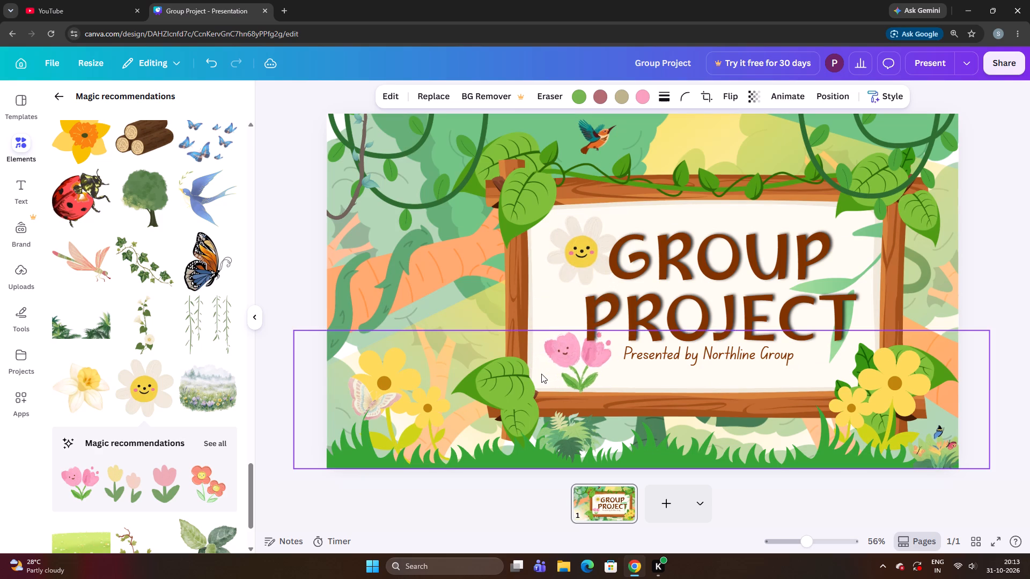
key("Up")
key("Up")
key("Up")
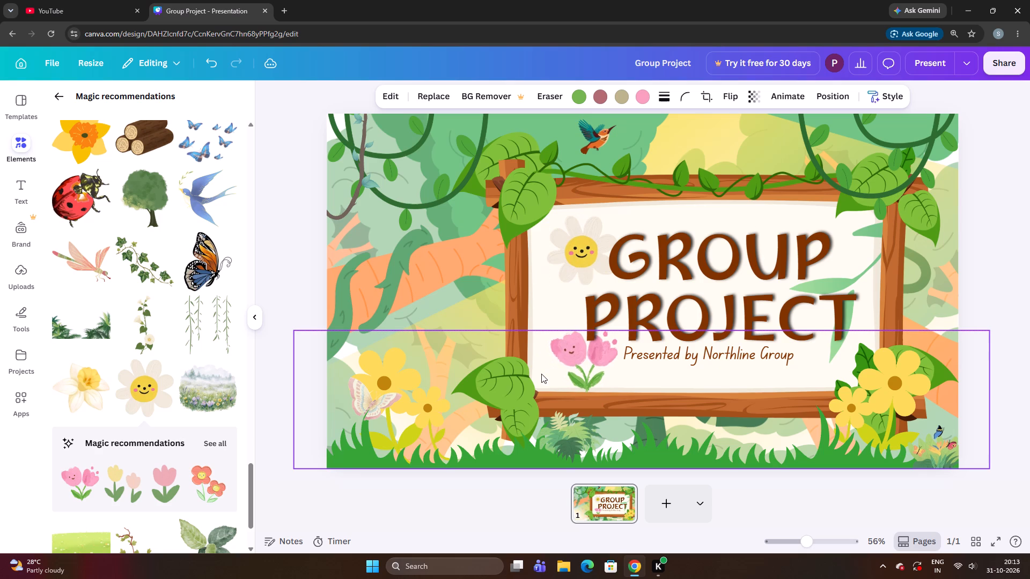
key("Up")
key("Up")
key("Up")
key("Up")
key("Up")
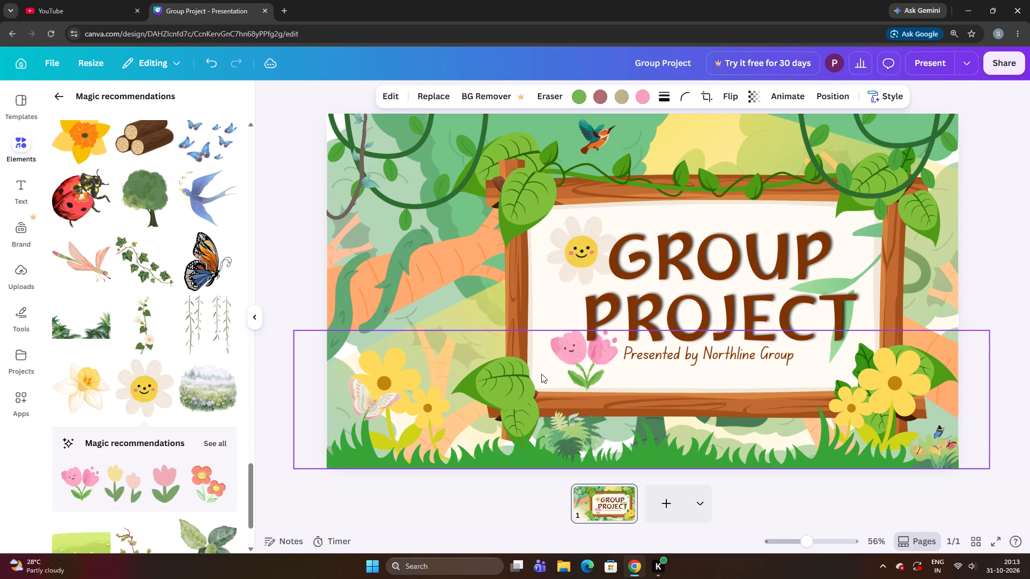
key("Down")
key("Down")
key("Down")
key("Down")
key("Down")
key("Down")
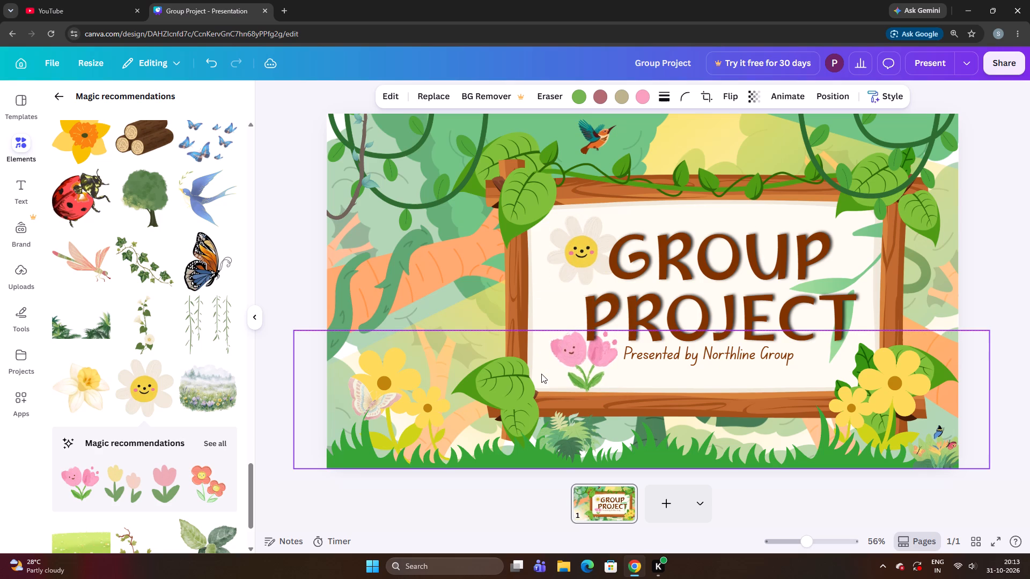
key("Left")
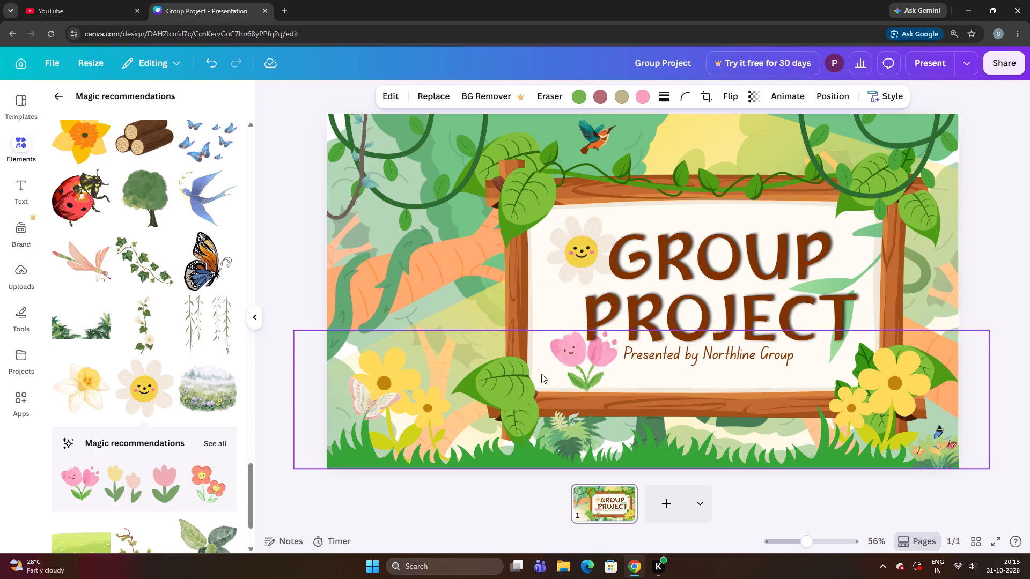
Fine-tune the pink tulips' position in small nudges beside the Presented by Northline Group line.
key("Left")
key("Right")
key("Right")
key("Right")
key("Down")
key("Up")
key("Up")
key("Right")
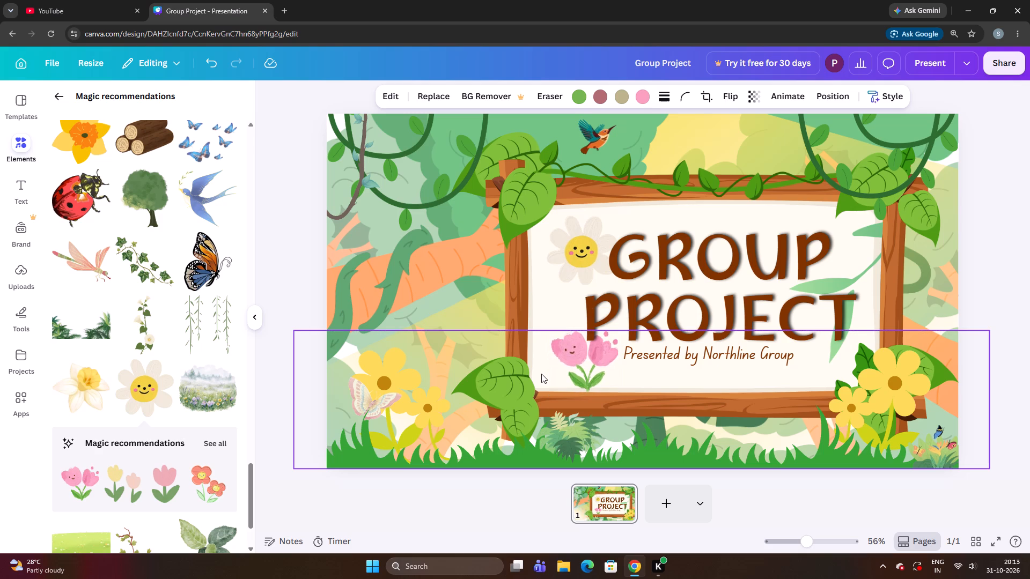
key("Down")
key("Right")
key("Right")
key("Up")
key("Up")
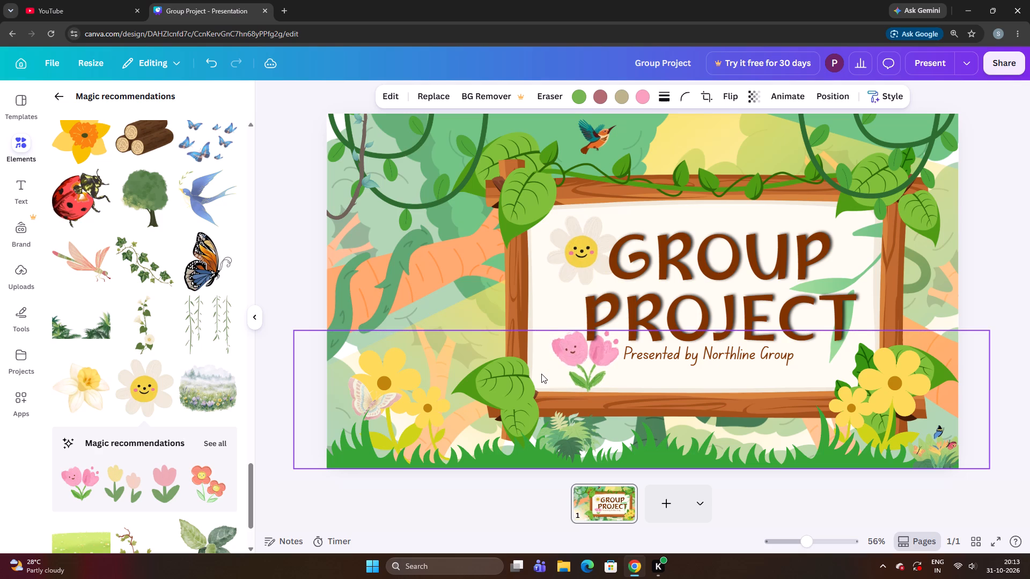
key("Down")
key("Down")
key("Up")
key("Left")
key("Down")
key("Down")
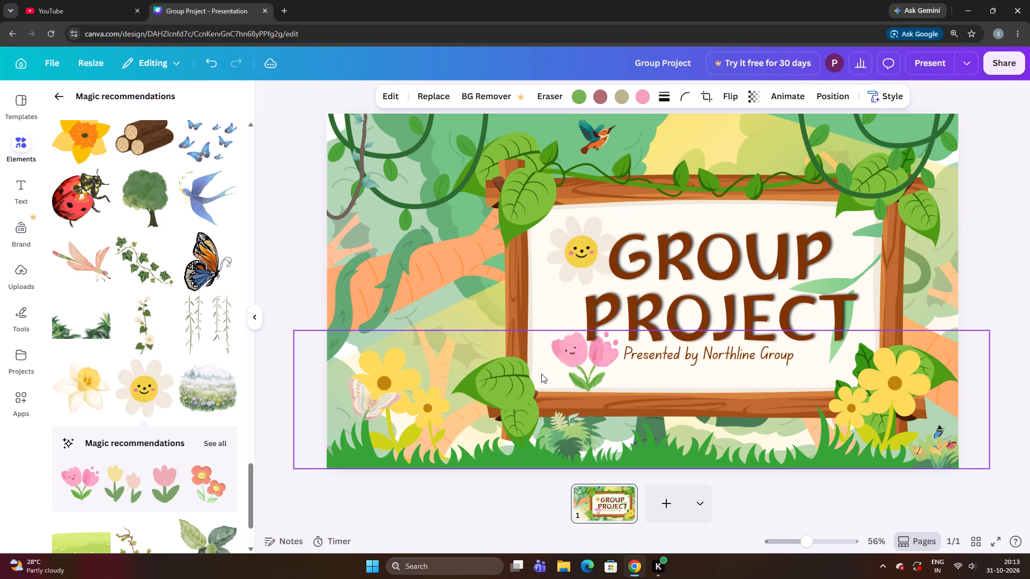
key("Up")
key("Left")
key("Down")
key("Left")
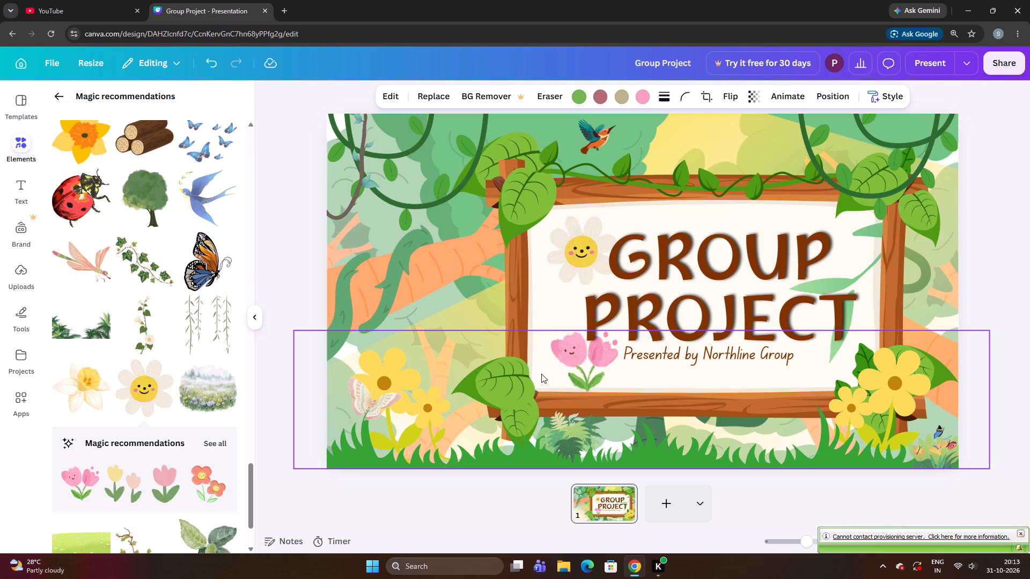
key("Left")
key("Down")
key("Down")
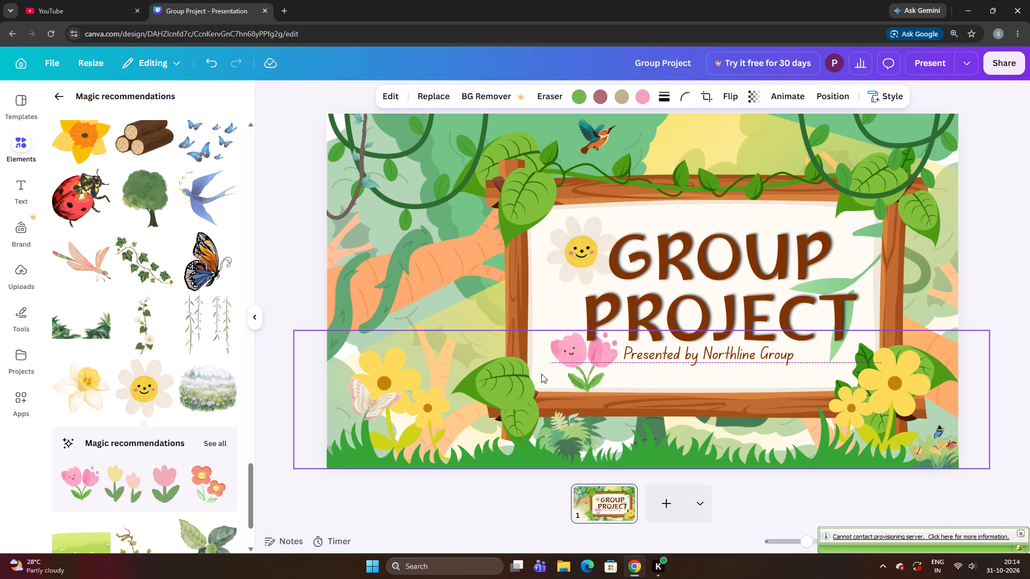
Nudge the smiling daisy slightly left and up, away from the G of GROUP towards the signboard's upper-left corner.
left_click(583, 222)
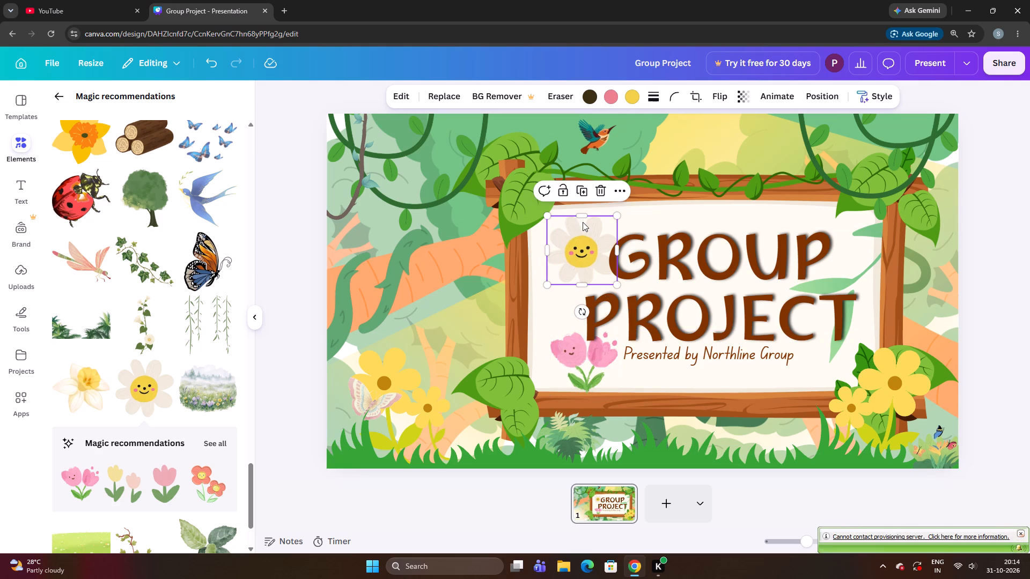
key("Left")
key("Left")
key("Left")
key("Left")
key("Left")
key("Left")
key("Left")
key("Left")
key("Left")
key("Left")
key("Left")
key("Left")
key("Left")
key("Left")
key("Left")
key("Left")
key("Left")
key("Left")
key("Left")
key("Left")
key("Up")
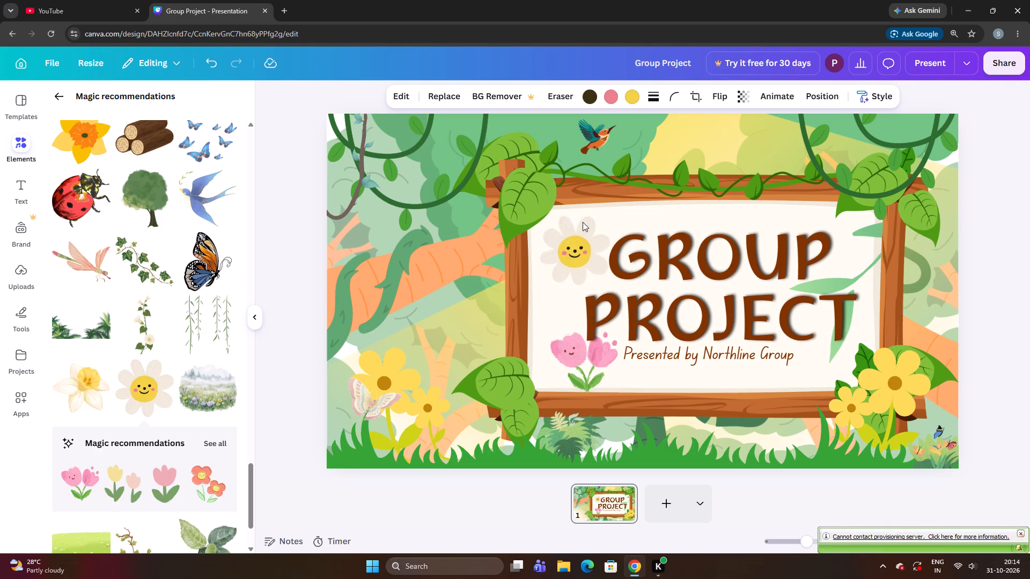
key("Up")
key("Up")
key("Up")
key("Up")
key("Up")
key("Up")
key("Up")
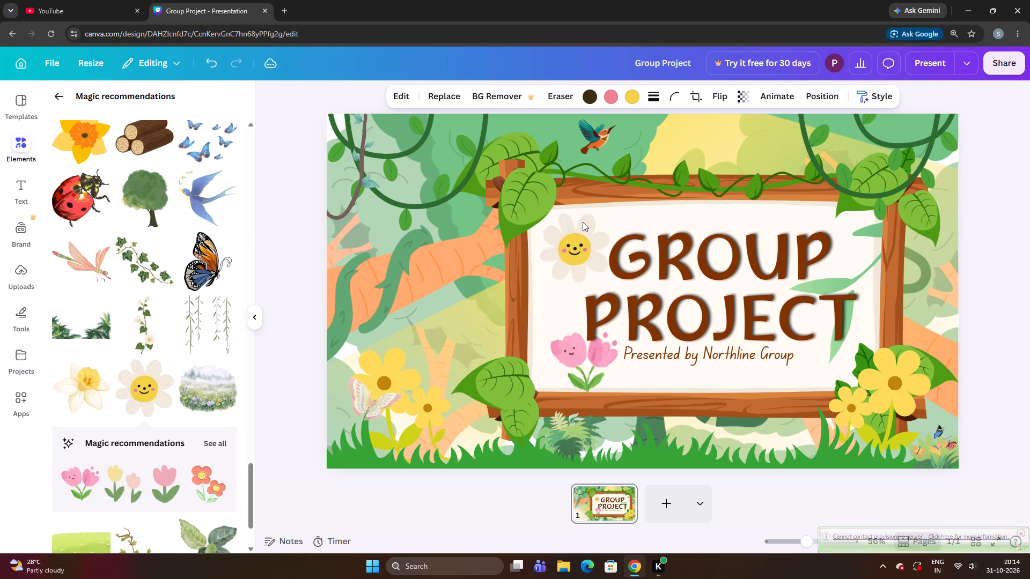
key("Up")
key("Up")
key("Up")
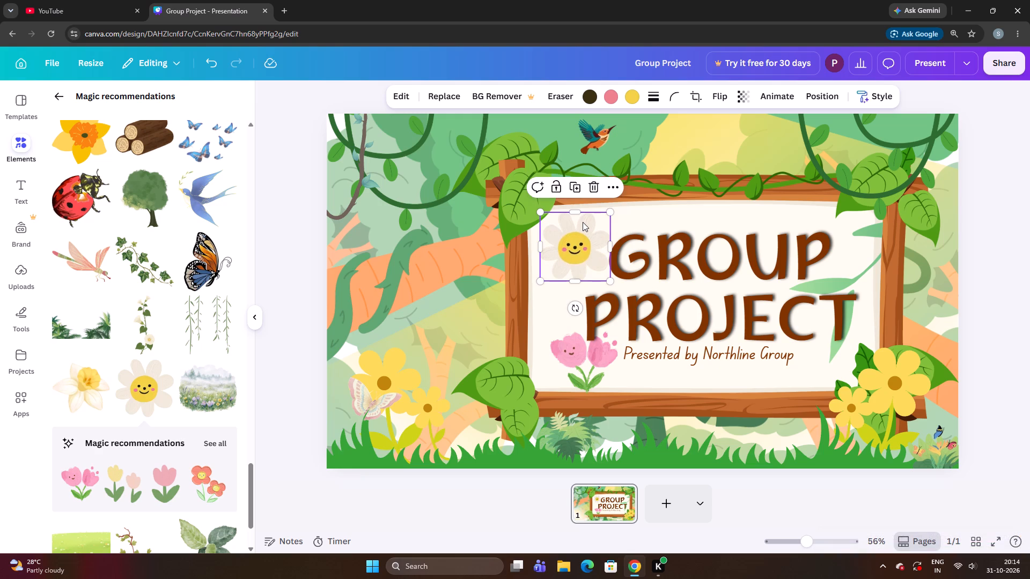
Move the pink tulips across the signboard's lower edge to the end of the Presented by Northline Group line.
left_click_drag(580, 380, 758, 373)
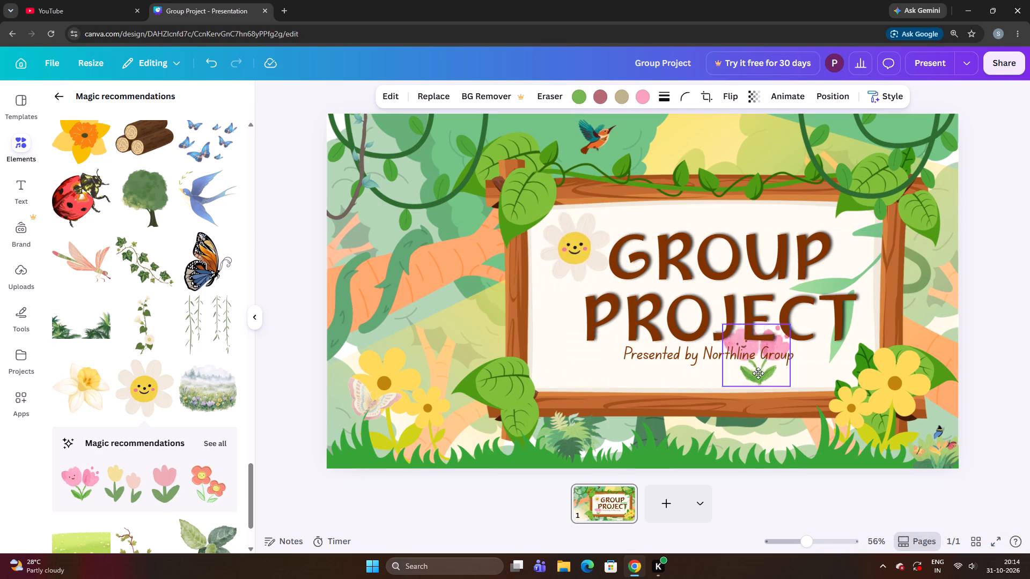
left_click_drag(758, 373, 785, 377)
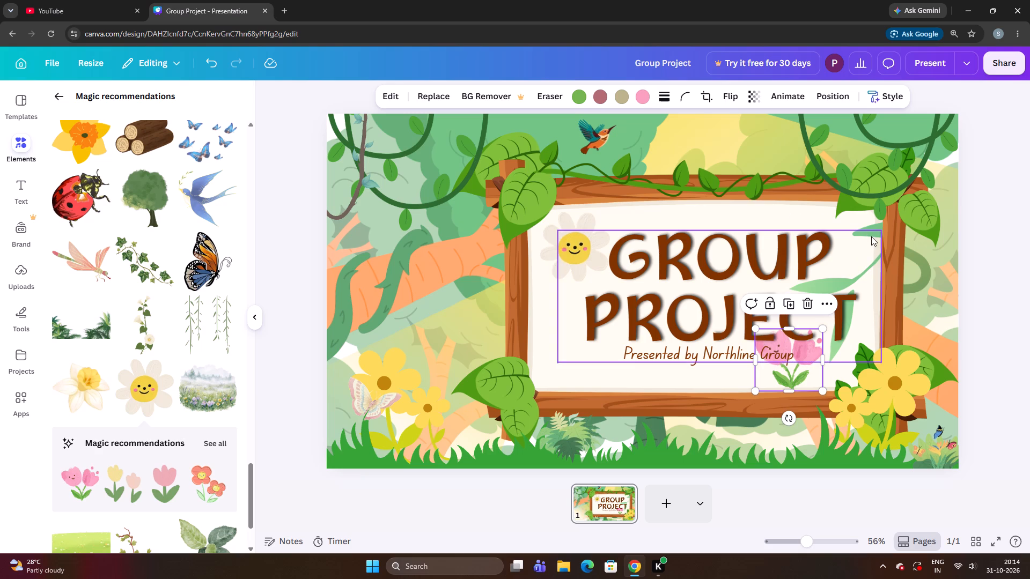
Rotate the pale green leaf sprig counter-clockwise and move it from the signboard's right side to behind the middle of the title.
left_click_drag(877, 223, 590, 268)
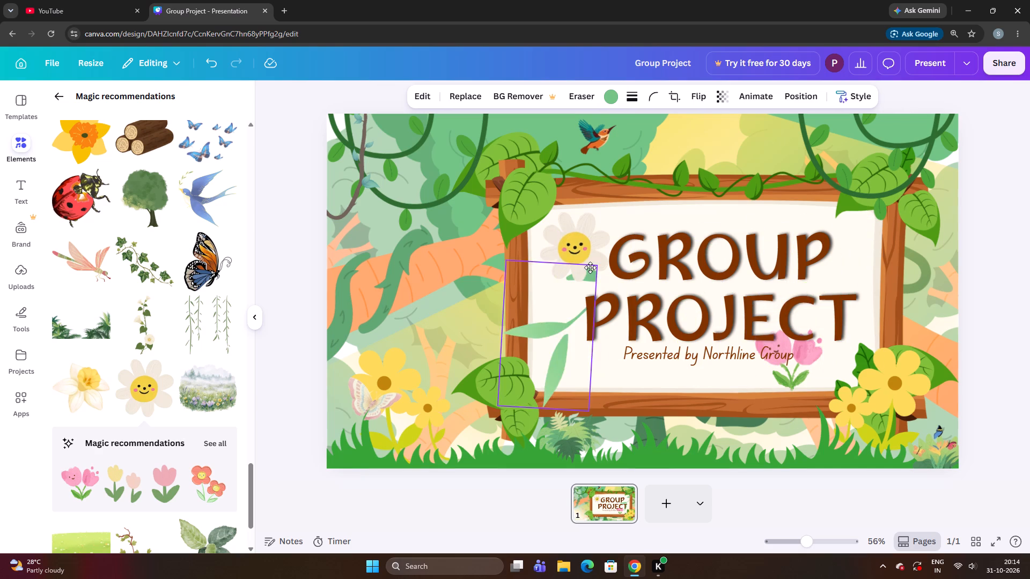
left_click_drag(590, 268, 483, 231)
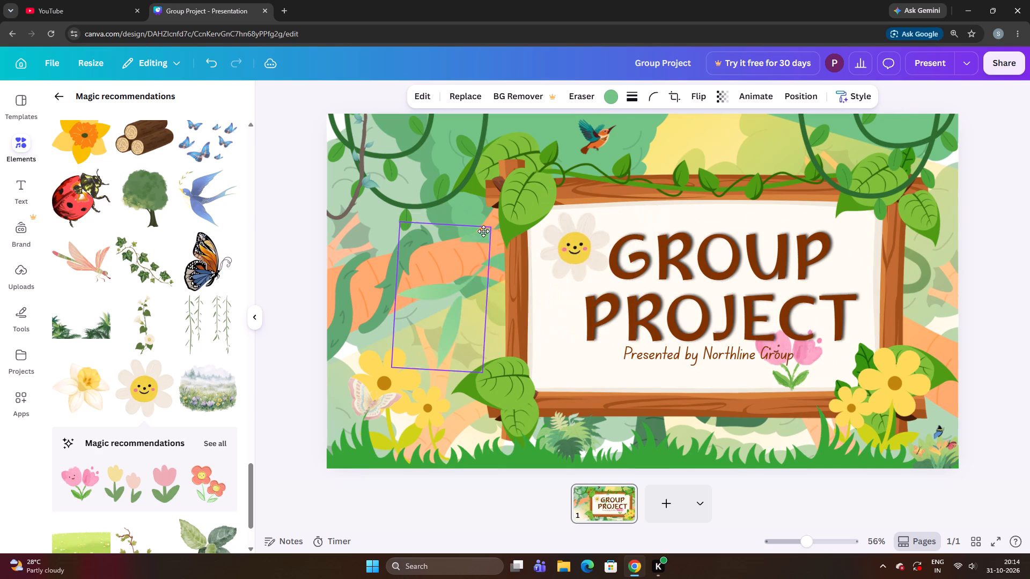
left_click_drag(483, 231, 483, 232)
left_click_drag(434, 400, 569, 387)
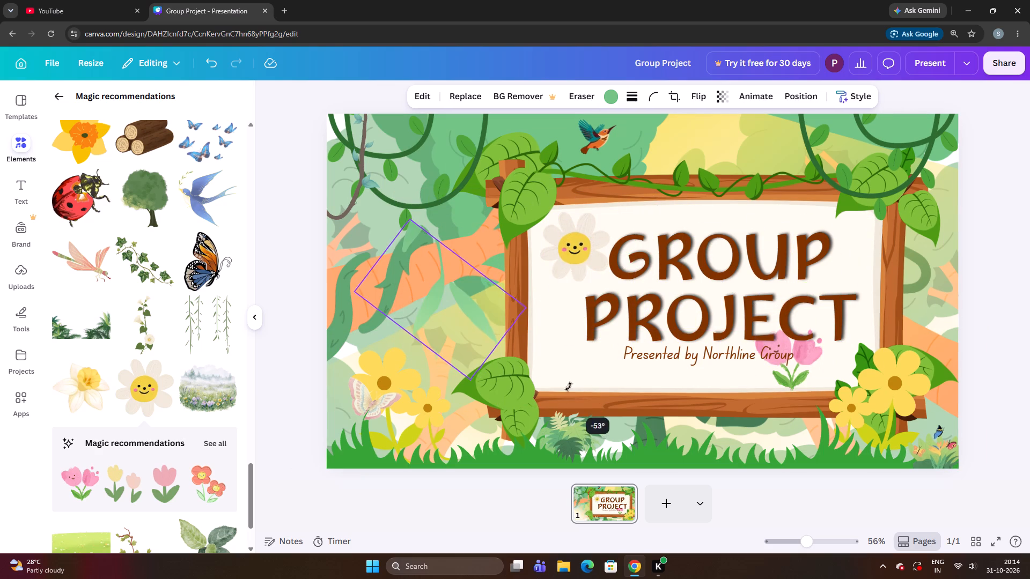
left_click_drag(569, 387, 569, 372)
left_click_drag(463, 311, 703, 278)
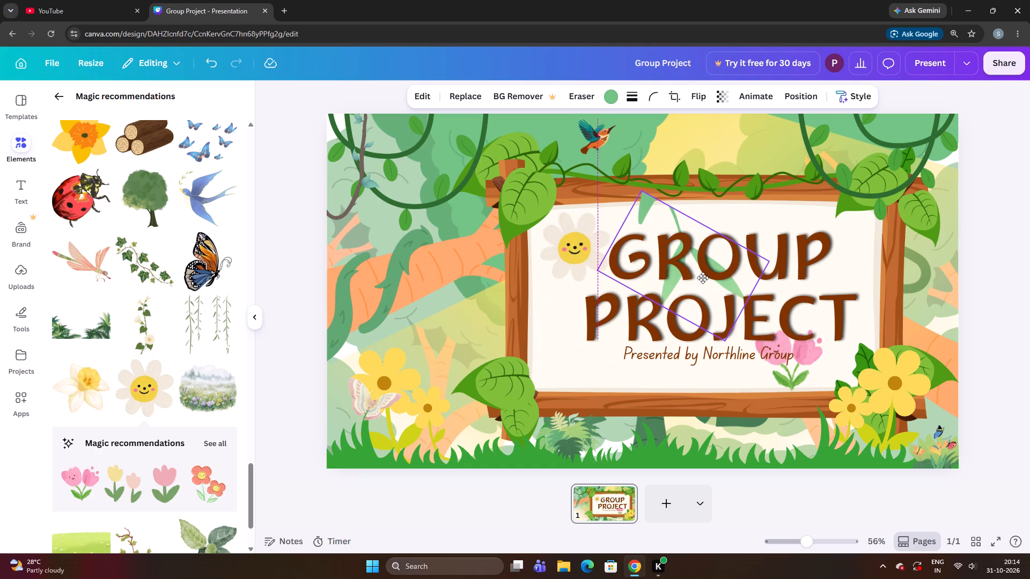
left_click_drag(703, 278, 703, 276)
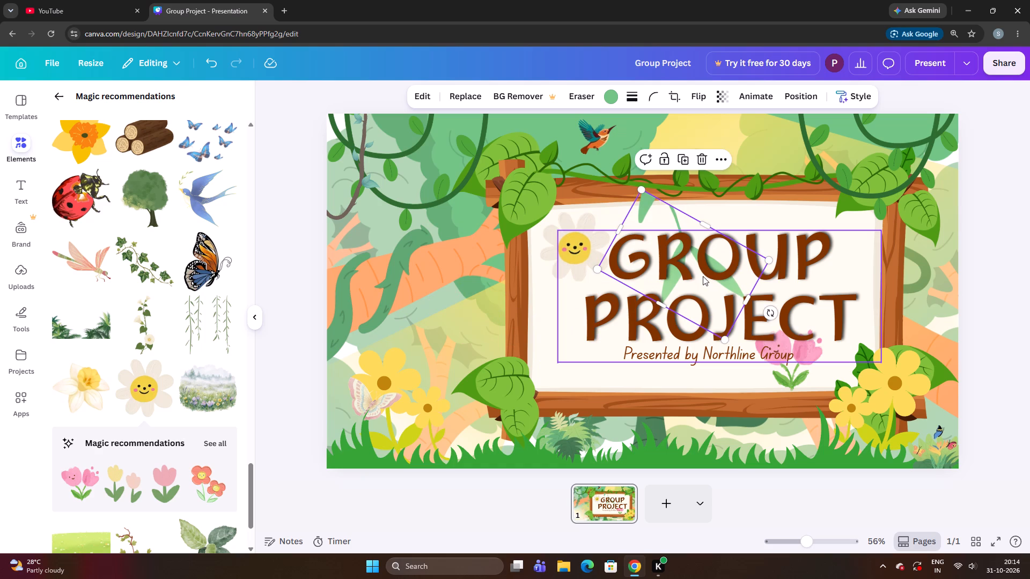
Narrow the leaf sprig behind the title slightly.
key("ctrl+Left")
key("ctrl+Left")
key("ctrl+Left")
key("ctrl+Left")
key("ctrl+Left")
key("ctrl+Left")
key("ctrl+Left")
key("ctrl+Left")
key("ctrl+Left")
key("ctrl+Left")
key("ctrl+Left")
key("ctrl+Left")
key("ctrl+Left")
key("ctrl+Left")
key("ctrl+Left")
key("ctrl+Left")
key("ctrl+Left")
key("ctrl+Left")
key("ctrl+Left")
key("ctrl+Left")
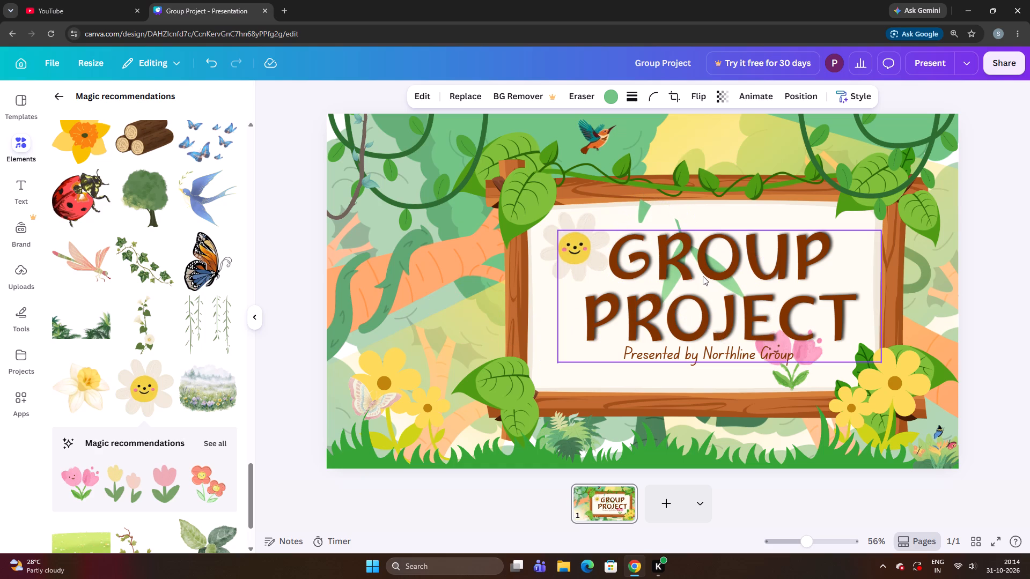
Widen the leaf sprig behind the title to about a tenth more than its width when it was placed there.
key("ctrl+Right")
key("ctrl+Right")
key("ctrl+Right")
key("ctrl+Right")
key("ctrl+Right")
key("ctrl+Right")
key("ctrl+Right")
key("ctrl+Right")
key("ctrl+Right")
key("ctrl+Right")
key("ctrl+Right")
key("ctrl+Right")
key("ctrl+Right")
key("ctrl+Right")
key("ctrl+Right")
key("ctrl+Right")
key("ctrl+Right")
key("ctrl+Right")
key("ctrl+Right")
key("ctrl+Right")
key("ctrl+Right")
key("ctrl+Right")
key("ctrl+Right")
key("ctrl+Right")
key("ctrl+Right")
key("ctrl+Right")
key("ctrl+Right")
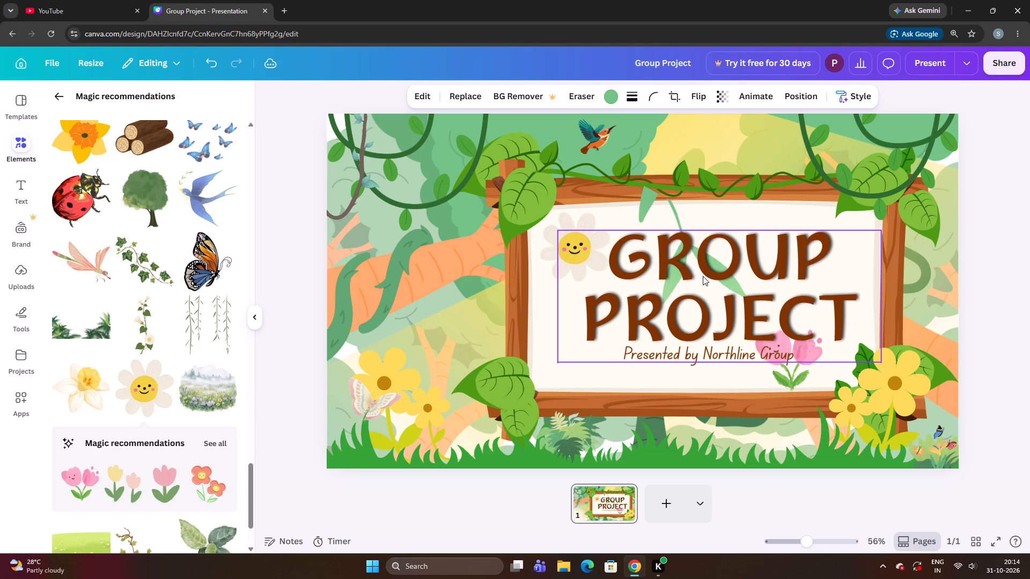
key("ctrl+Right")
key("ctrl+Right")
key("ctrl+Right")
key("ctrl+Right")
key("ctrl+Right")
key("ctrl+Right")
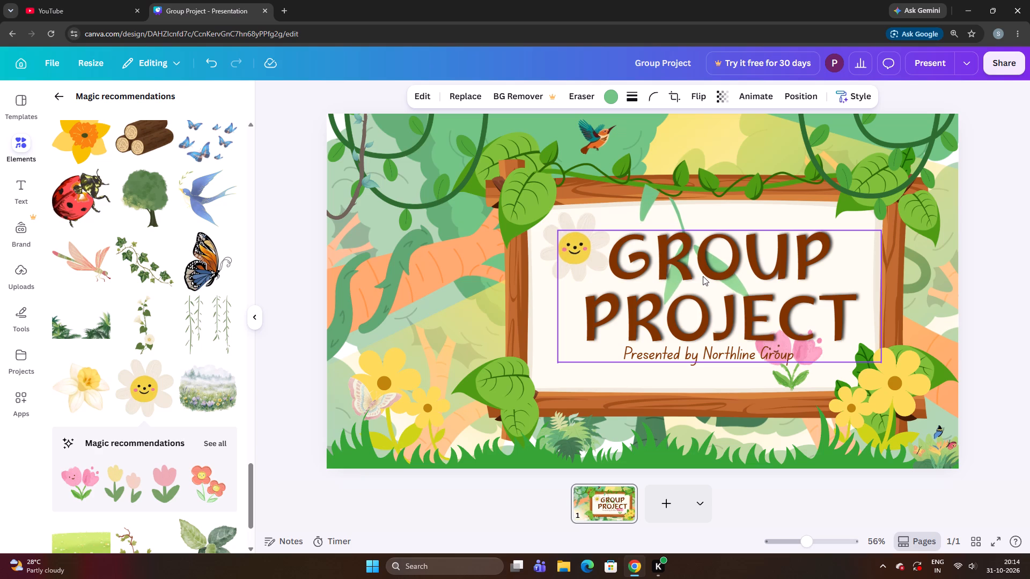
key("ctrl+Right")
key("ctrl+Right")
key("ctrl+Right")
key("ctrl+Right")
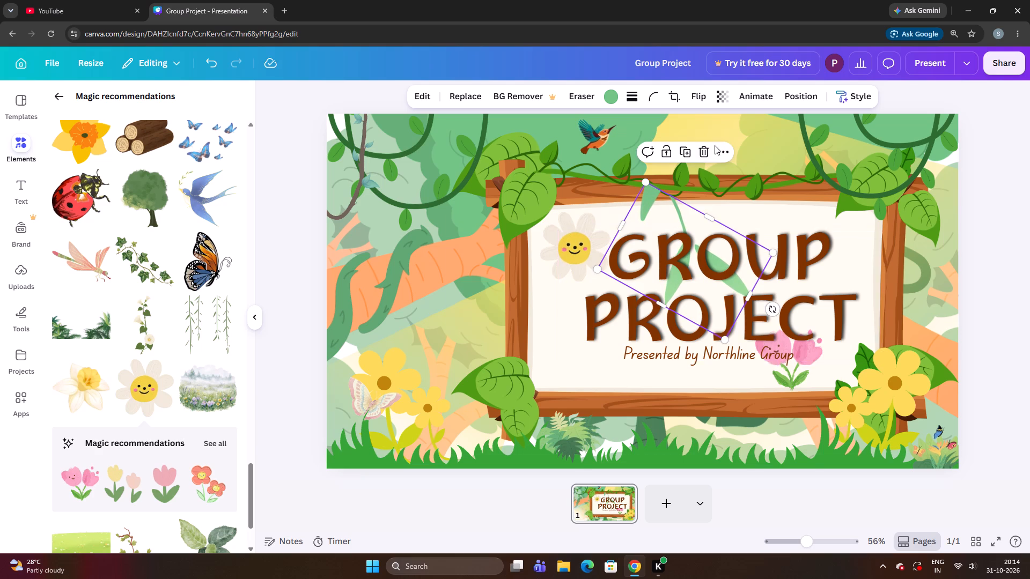
Crop the leaf sprig to cut off the small leaf at its upper end, keeping the stem and lower leaves.
double_click(664, 220)
left_click(664, 211)
left_click(678, 99)
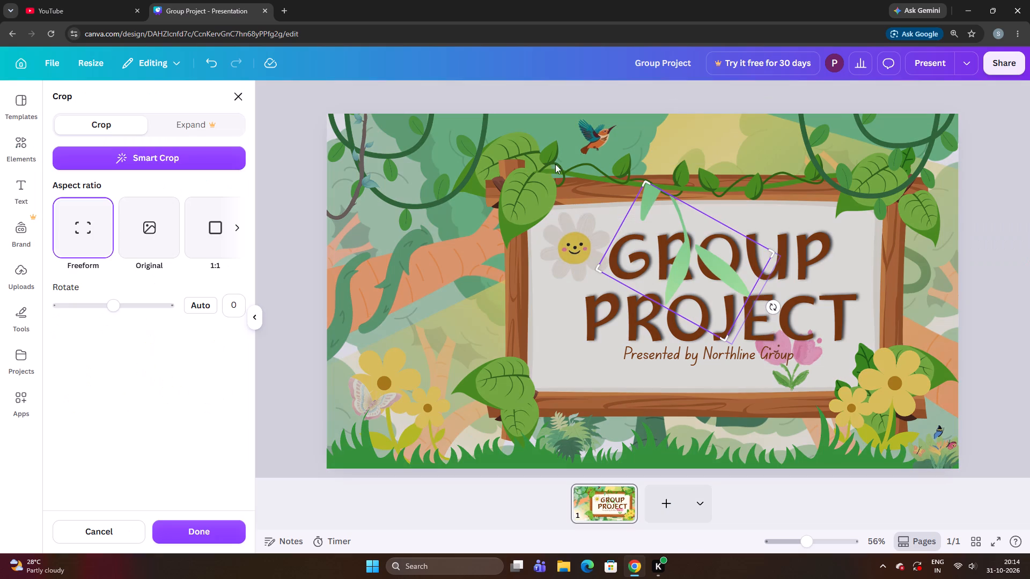
left_click_drag(645, 179, 664, 180)
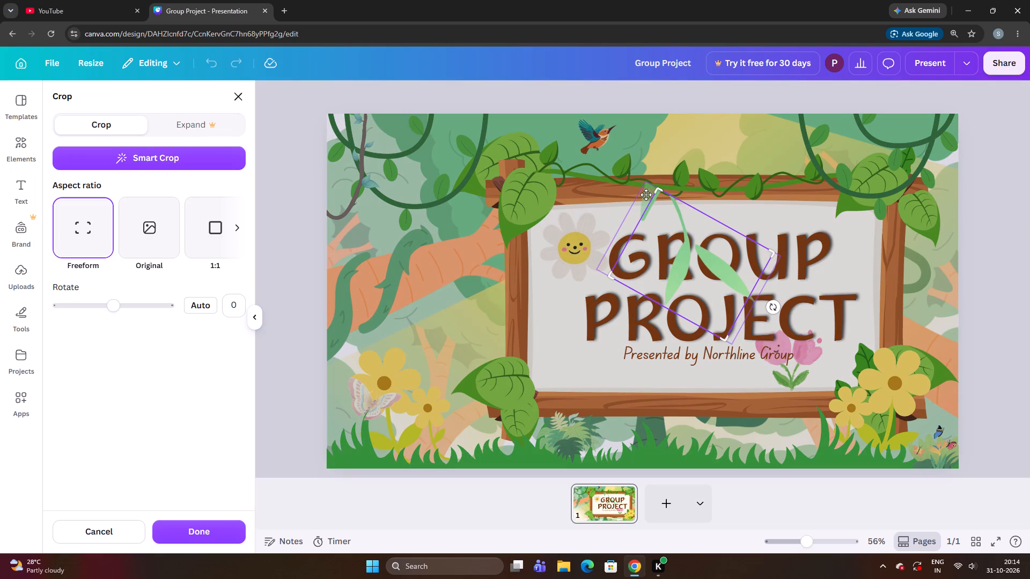
left_click_drag(657, 192, 667, 191)
left_click(523, 236)
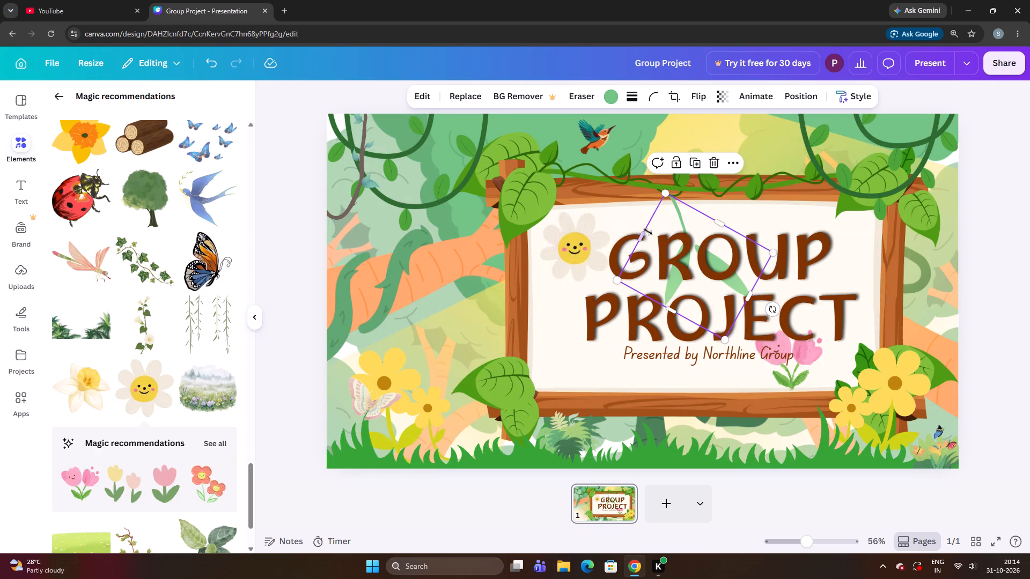
Nudge the cropped leaf sprig up and slightly right so its stem hangs from the vine along the signboard's top edge.
left_click(678, 211)
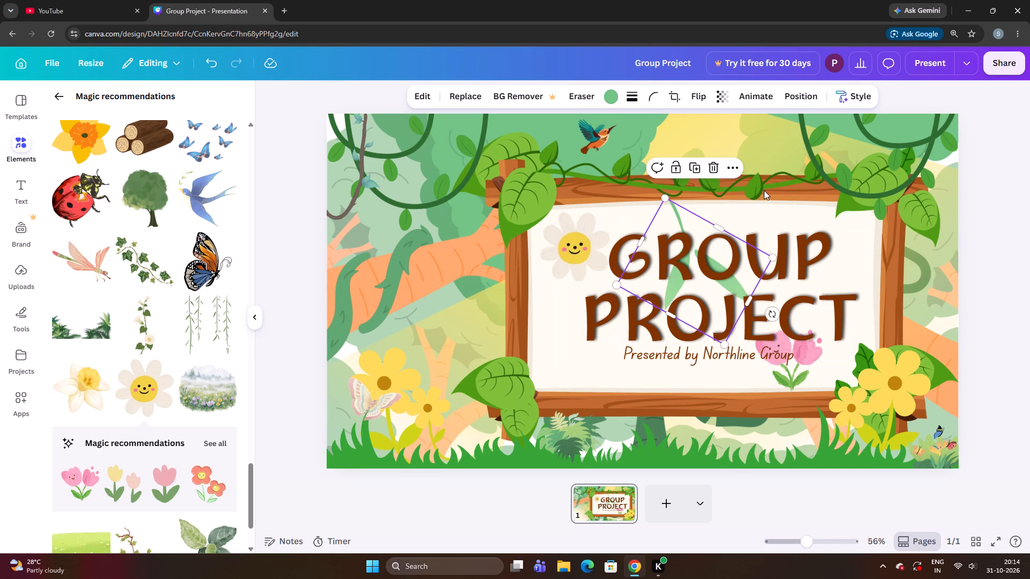
left_click(764, 190)
left_click(673, 212)
key("Up")
key("Up")
key("Up")
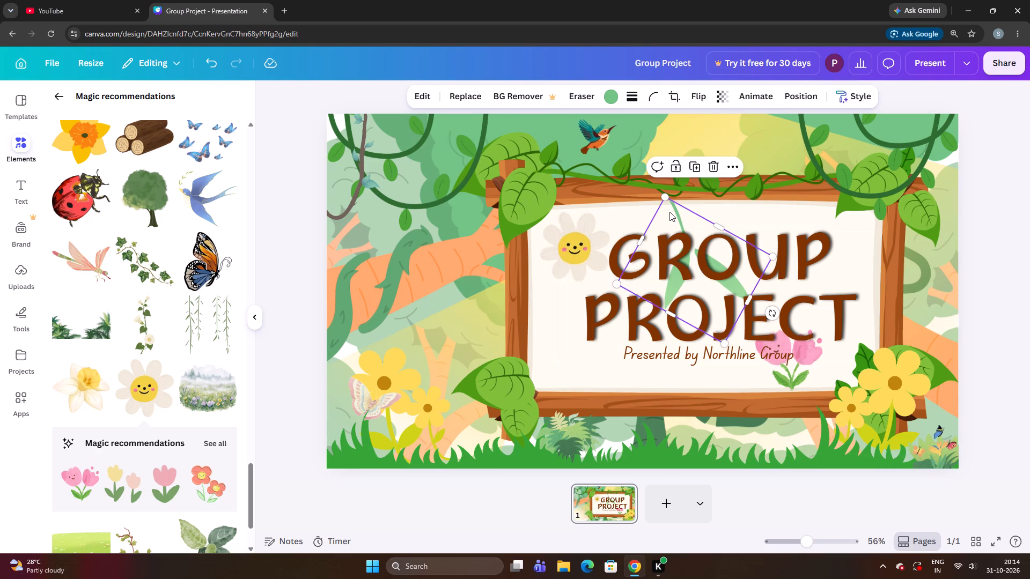
key("Up")
key("Right")
key("Right")
key("Right")
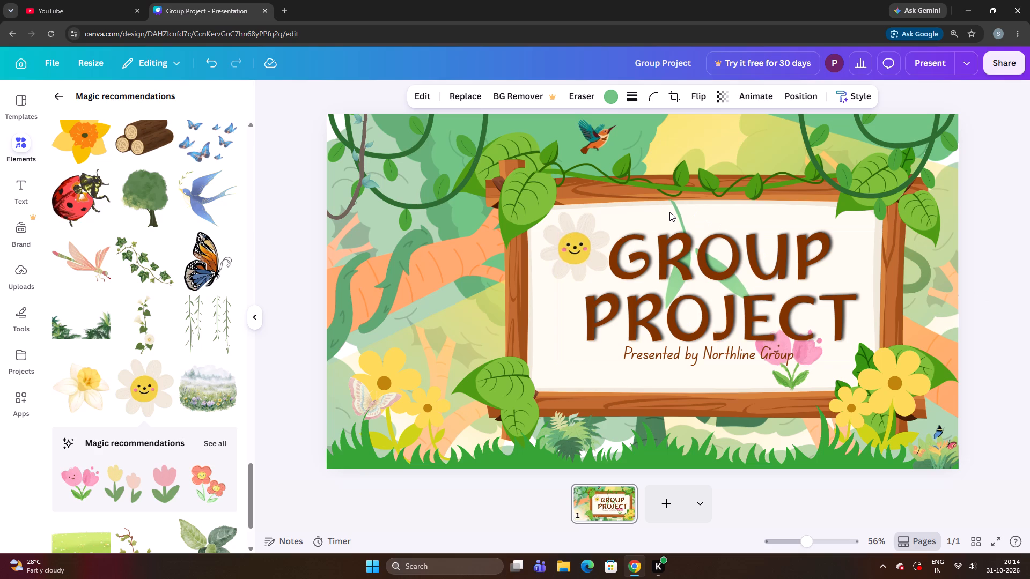
key("Up")
key("Up")
key("Up")
key("Up")
key("Up")
key("Up")
key("Up")
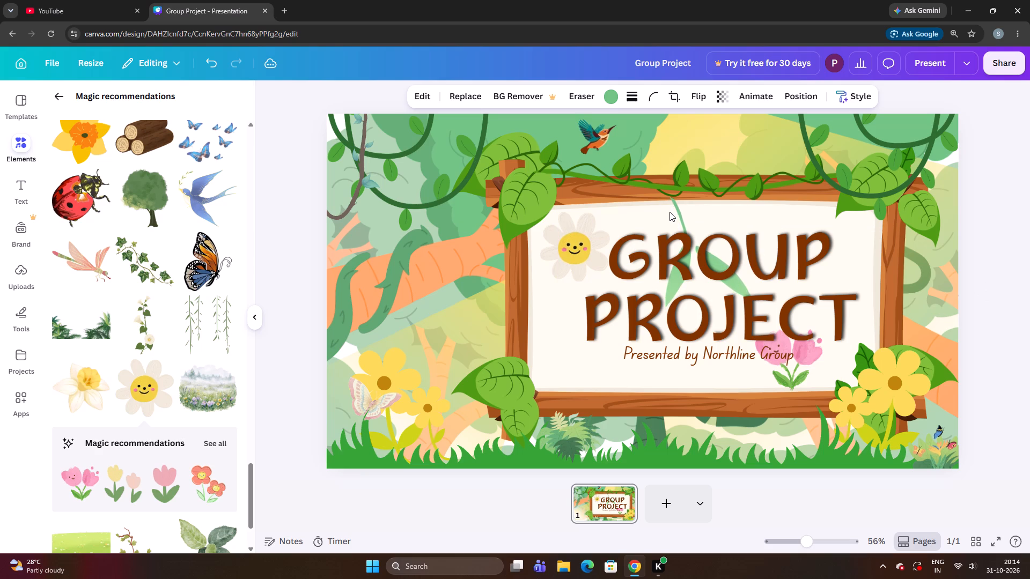
key("Up")
key("Up")
key("Up")
key("Up")
key("Up")
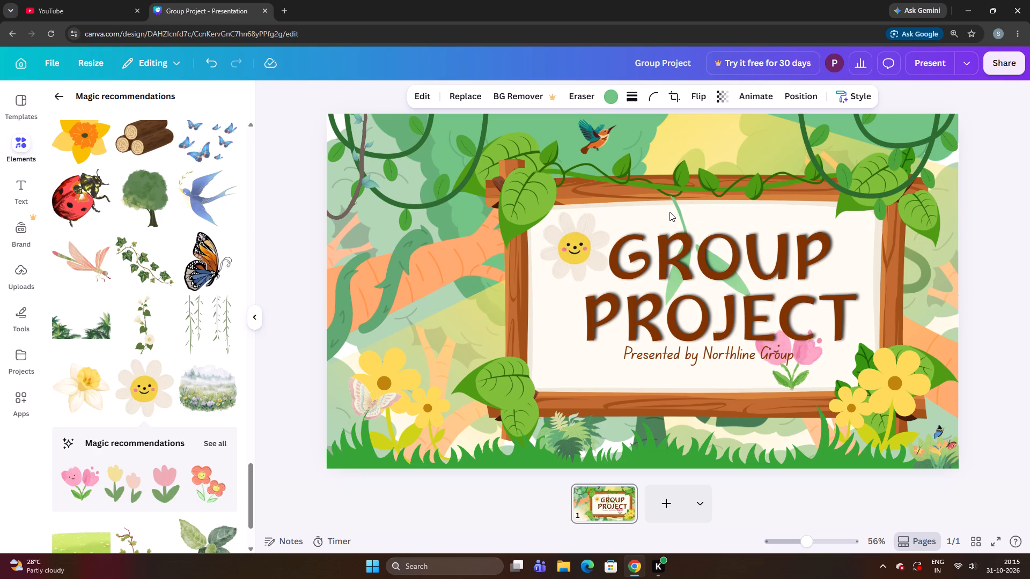
Nudge the cropped leaf sprig slightly down so its stem starts at the lower side of the signboard's top plank.
key("Up")
key("Up")
key("Up")
key("Down")
key("Down")
key("Down")
key("Down")
key("Down")
key("Down")
key("Down")
key("Down")
key("Down")
key("Down")
key("Down")
key("Down")
key("Down")
key("Down")
key("Down")
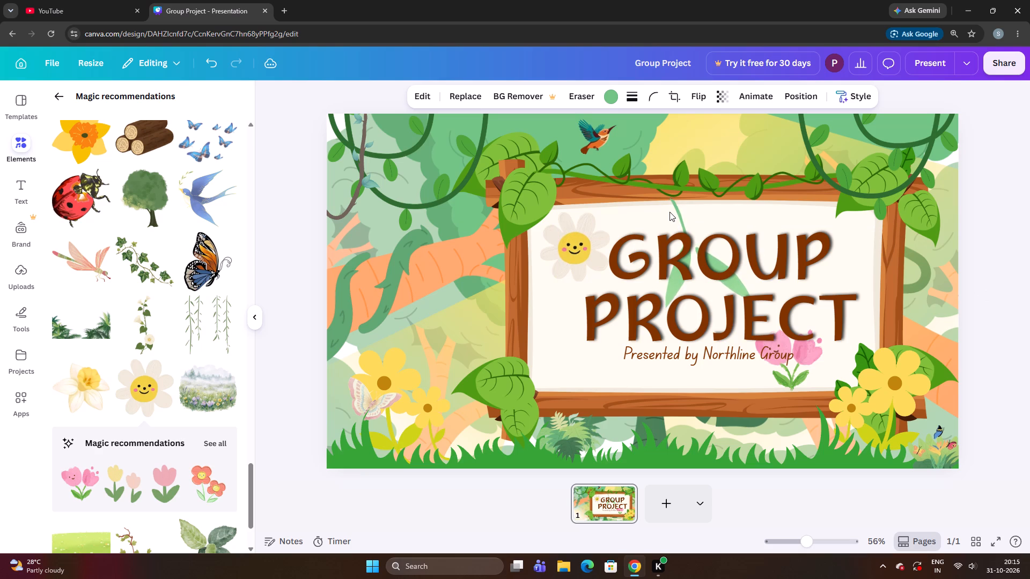
key("Down")
key("Down")
key("Up")
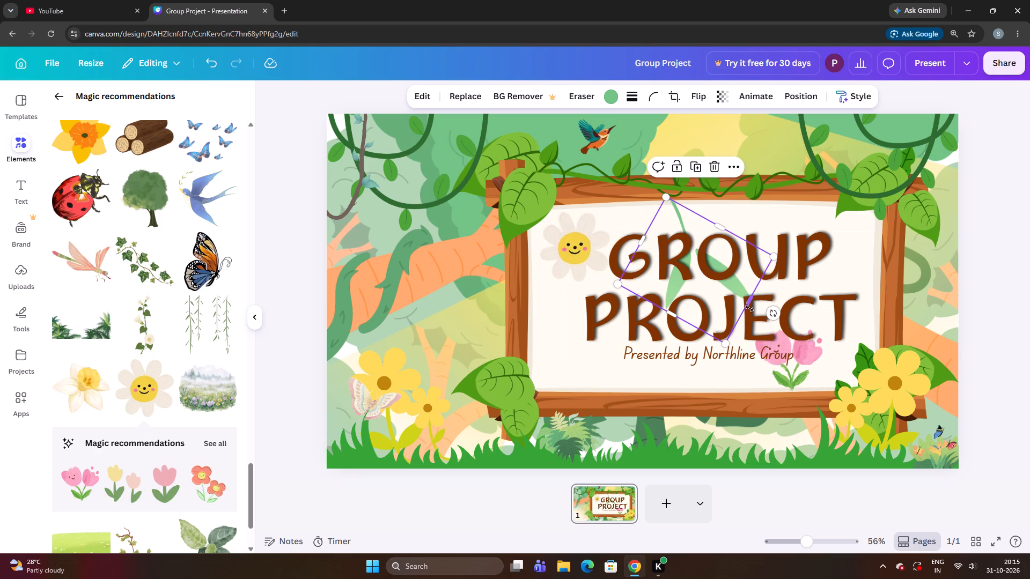
Rotate the leaf sprig about 12 degrees counter-clockwise and shift it slightly up so its stem meets the signboard's top plank.
left_click_drag(777, 318, 782, 300)
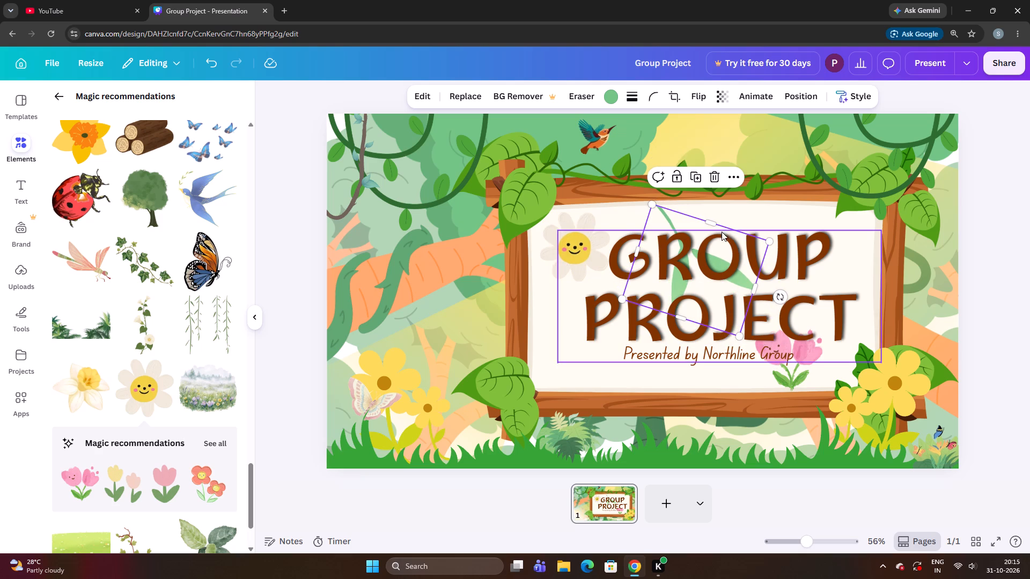
left_click(680, 224)
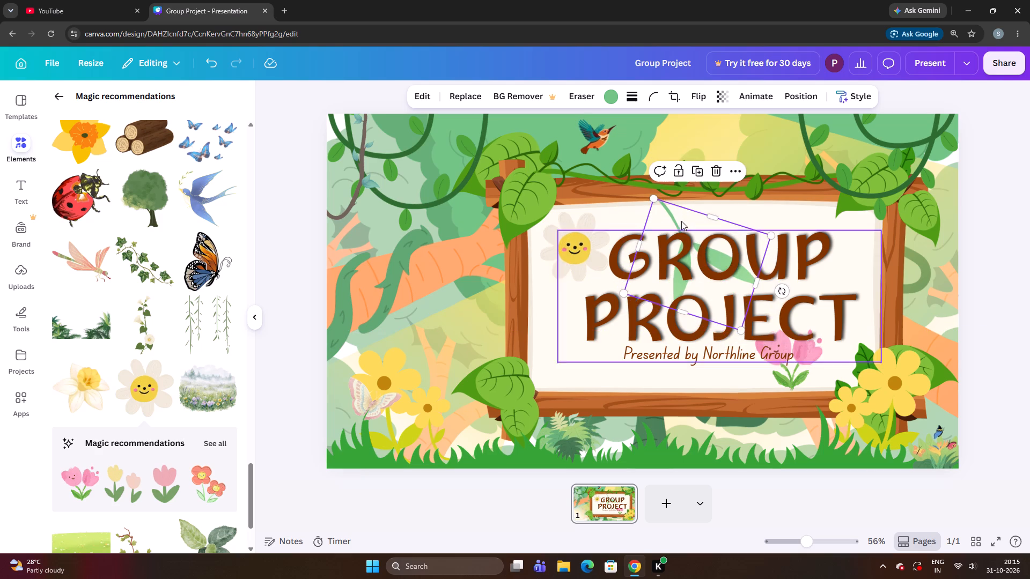
left_click(460, 313)
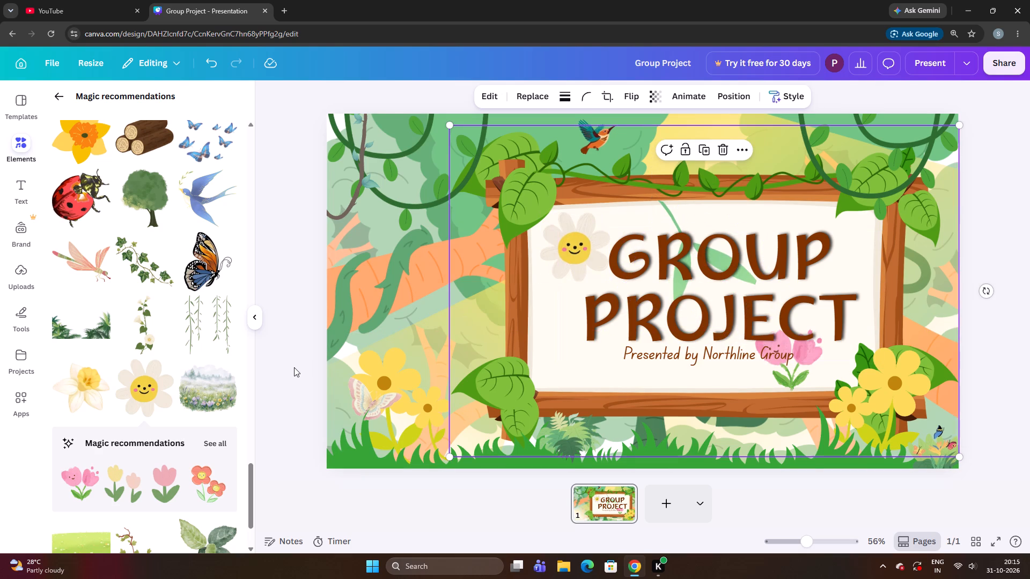
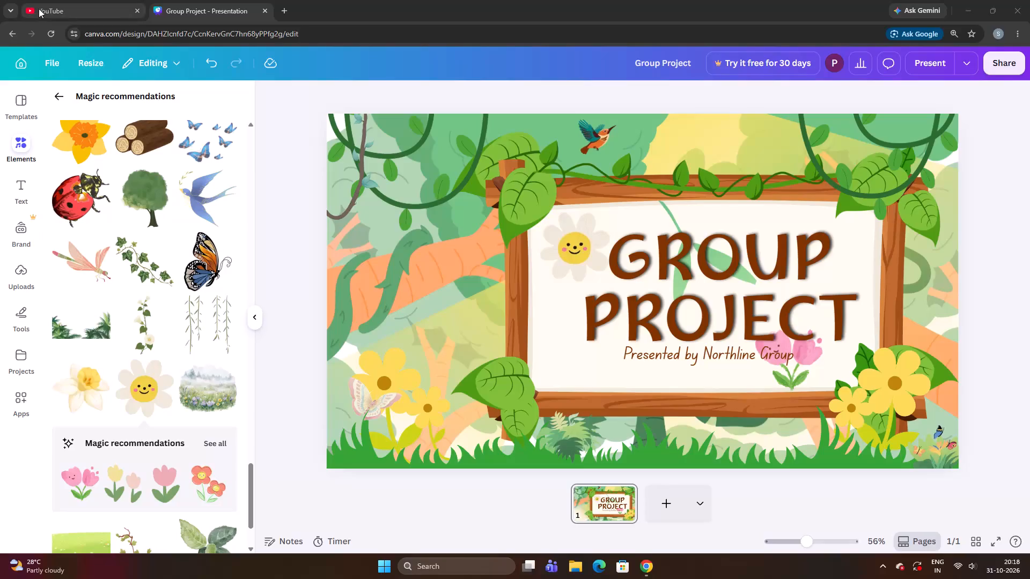
Switch to YouTube, search for "aj amai swapno dekhabi ai lofi" and play LOFI MUSIC's Aaj Amay [Slowed & Reverb] video.
left_click_drag(40, 9, 47, 11)
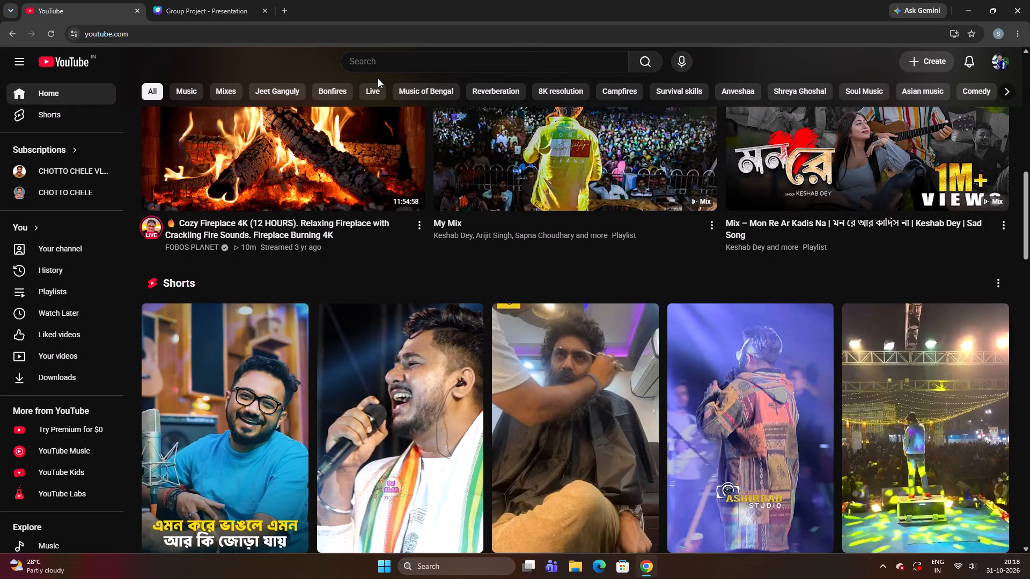
left_click(409, 63)
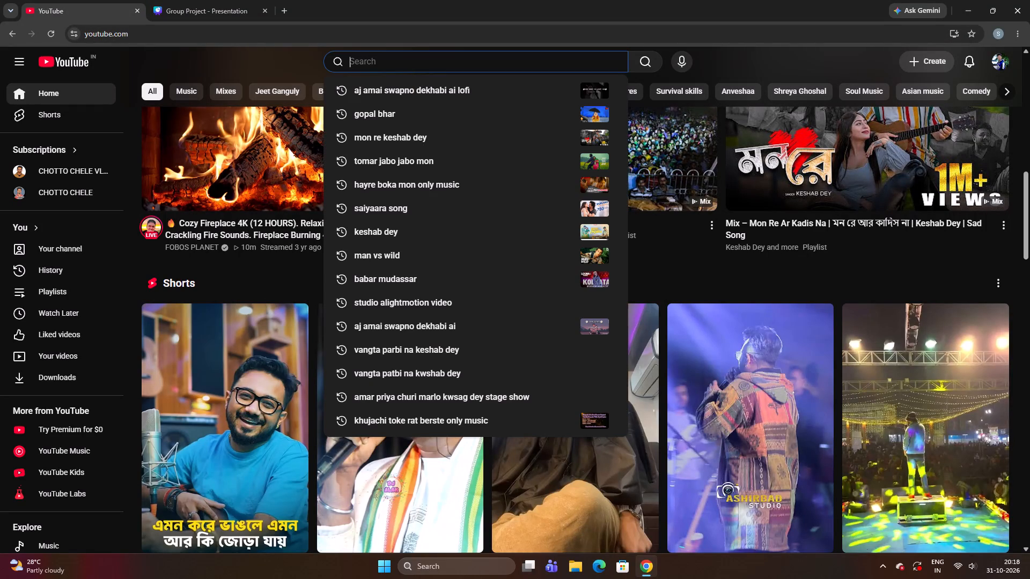
left_click(411, 87)
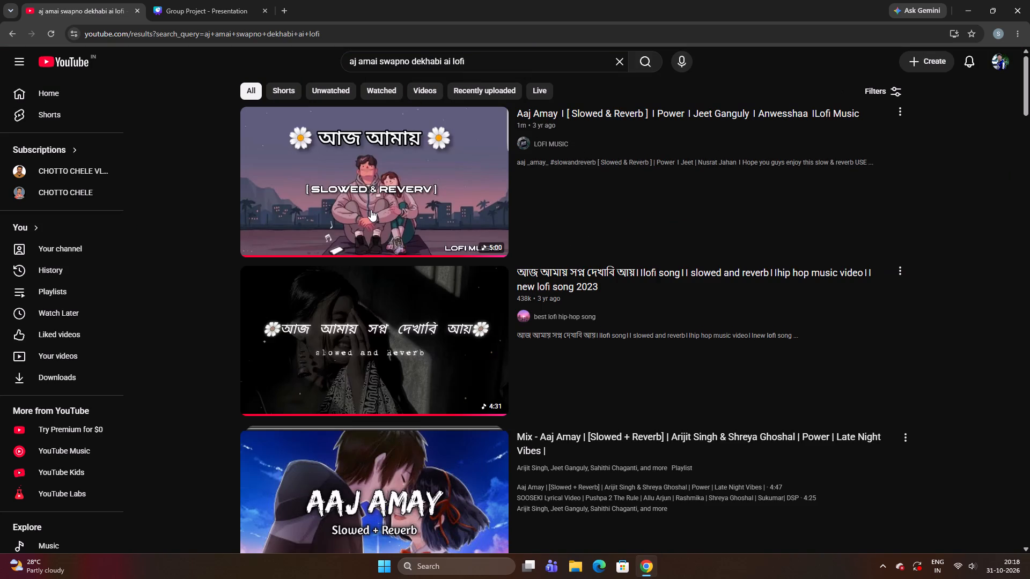
left_click(394, 240)
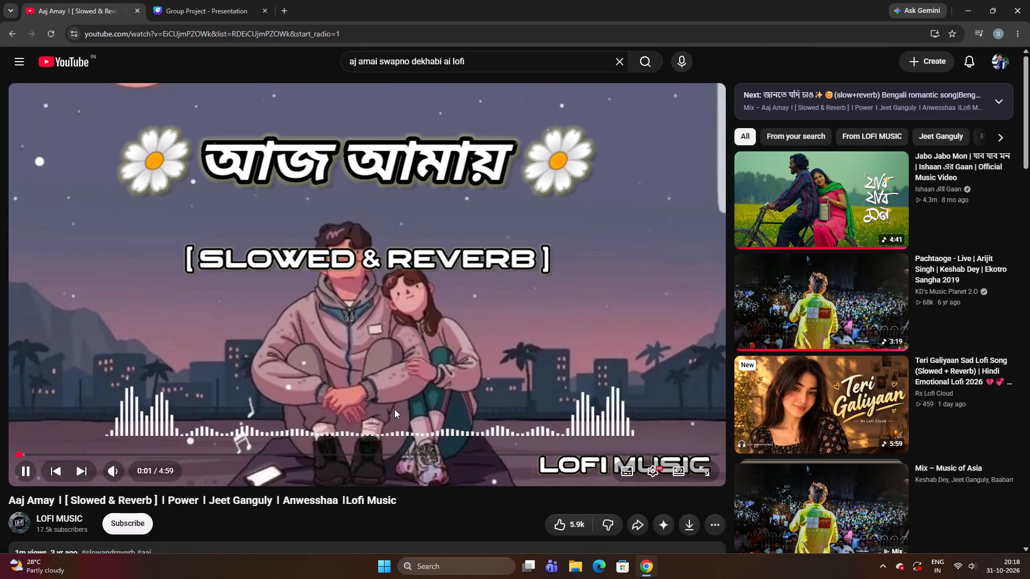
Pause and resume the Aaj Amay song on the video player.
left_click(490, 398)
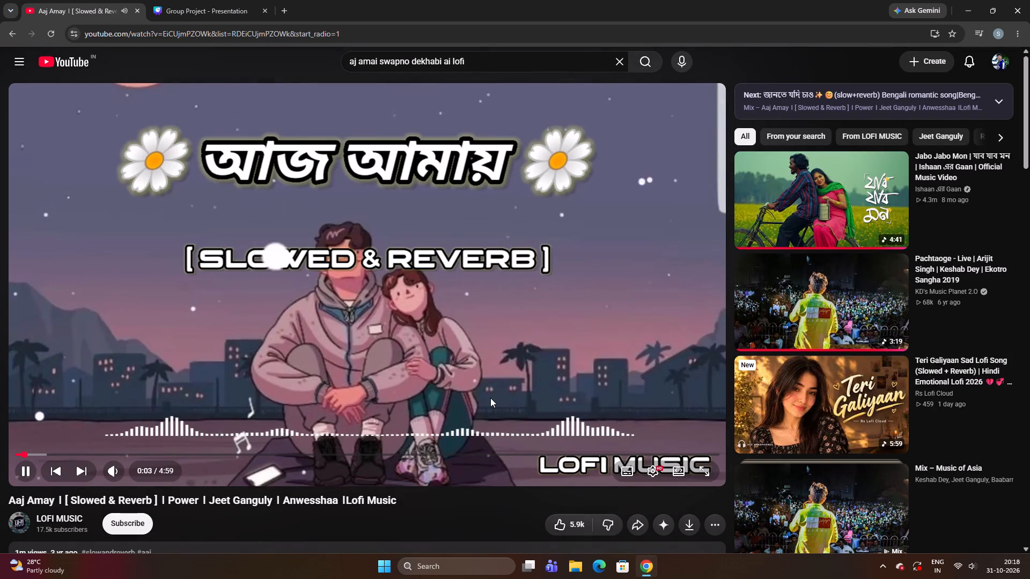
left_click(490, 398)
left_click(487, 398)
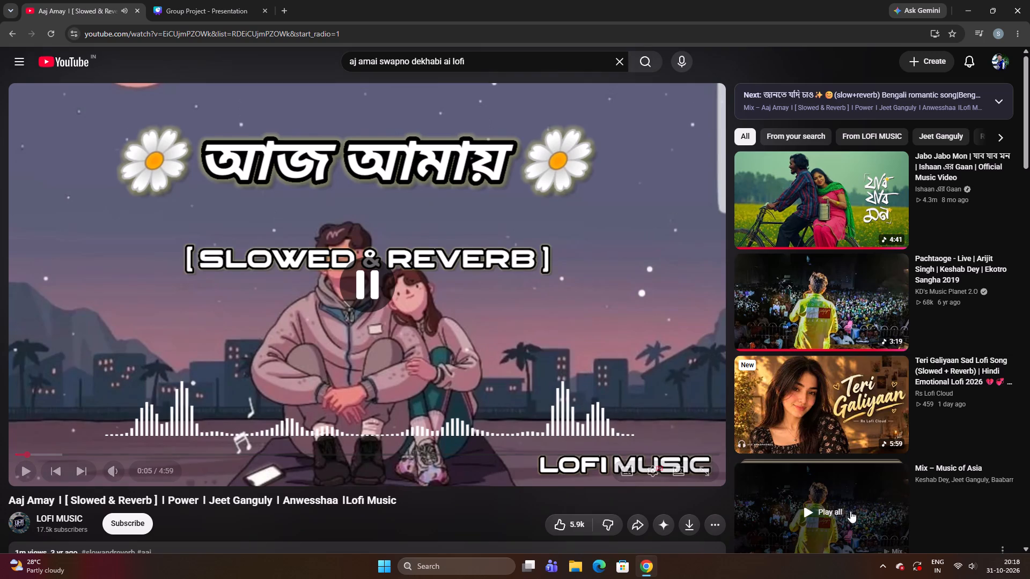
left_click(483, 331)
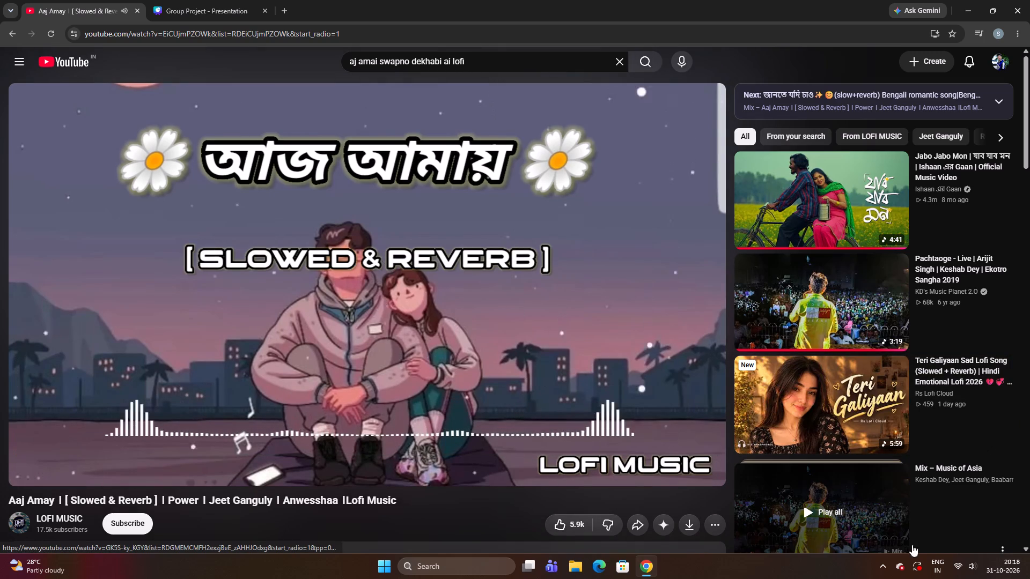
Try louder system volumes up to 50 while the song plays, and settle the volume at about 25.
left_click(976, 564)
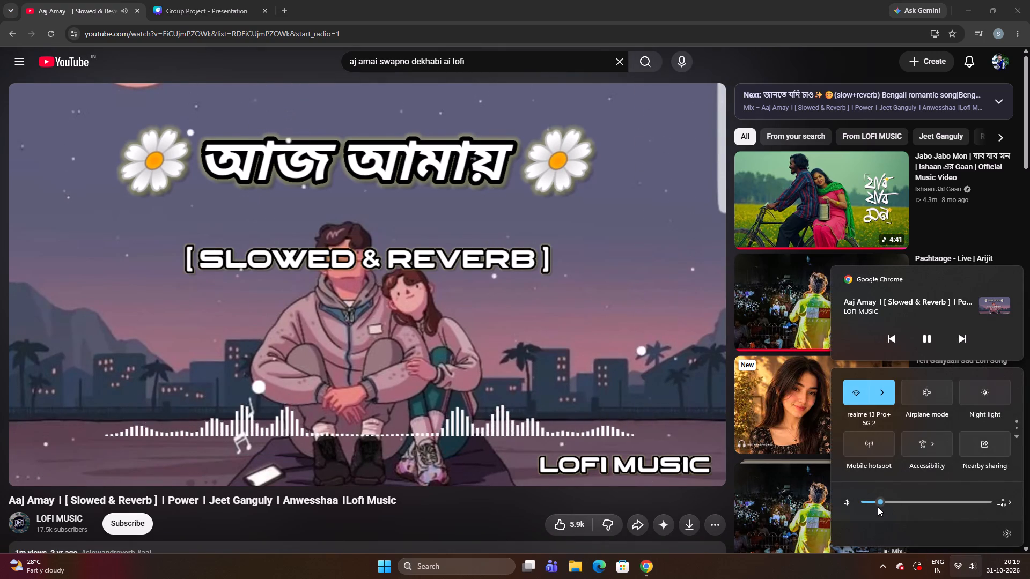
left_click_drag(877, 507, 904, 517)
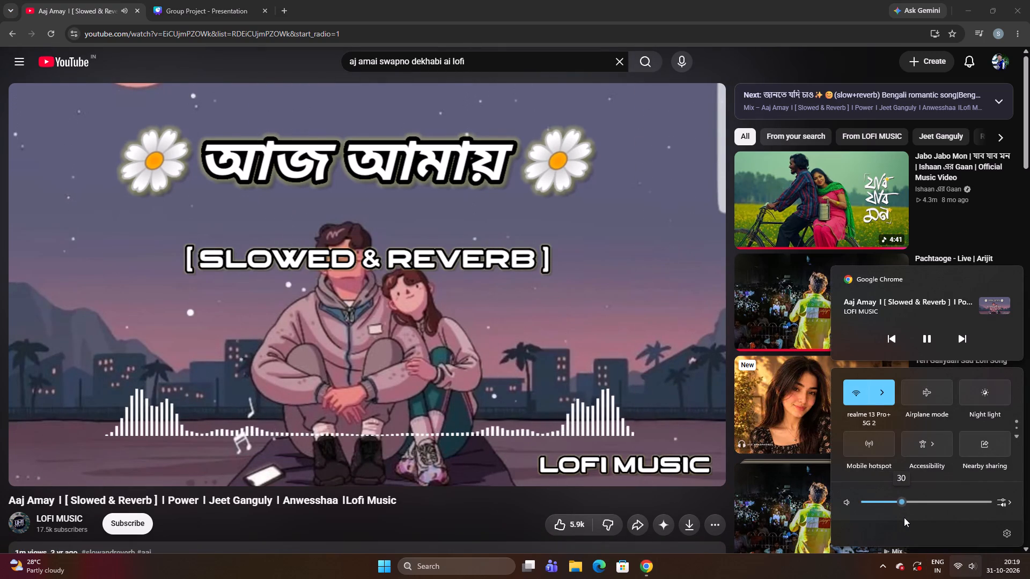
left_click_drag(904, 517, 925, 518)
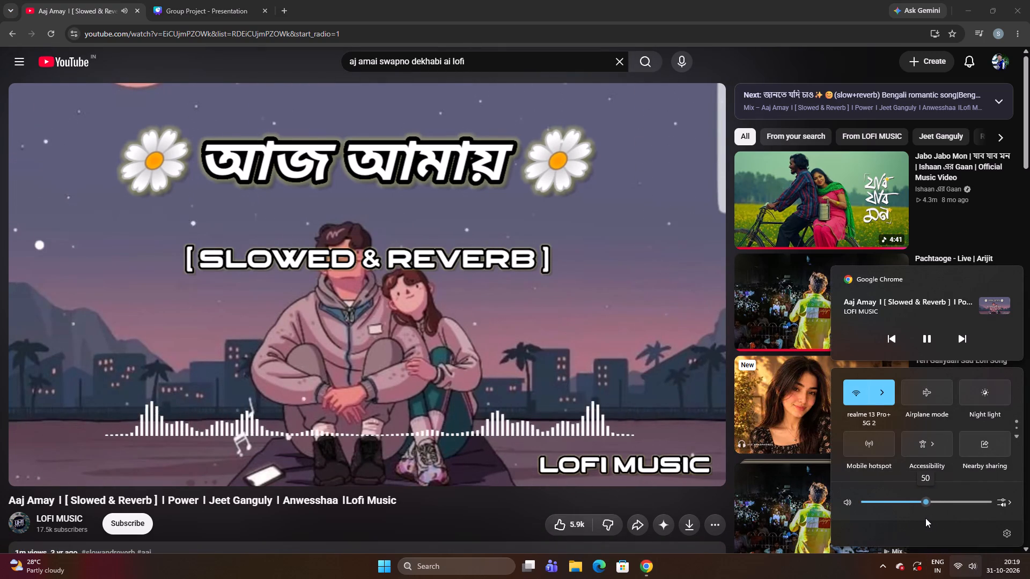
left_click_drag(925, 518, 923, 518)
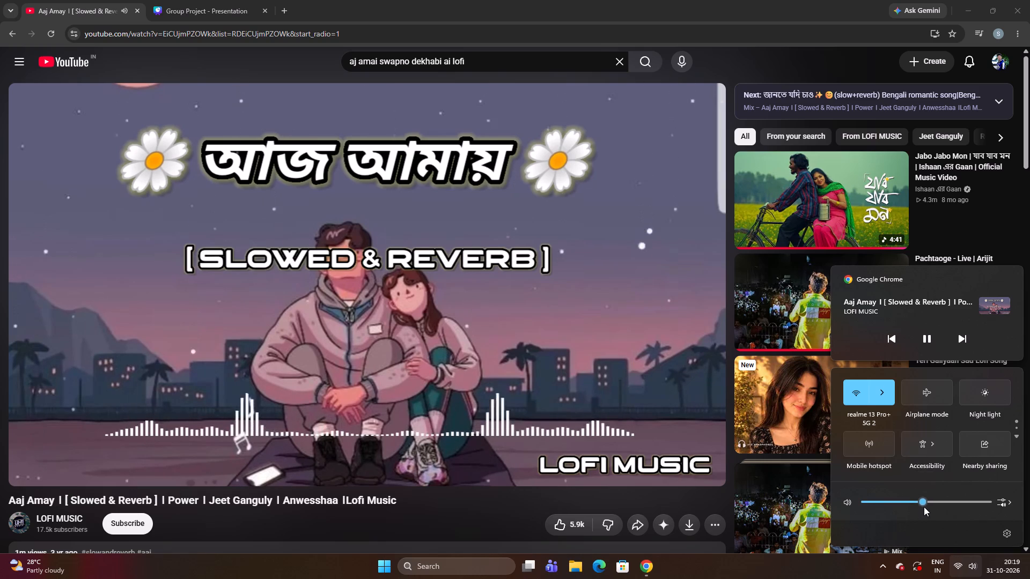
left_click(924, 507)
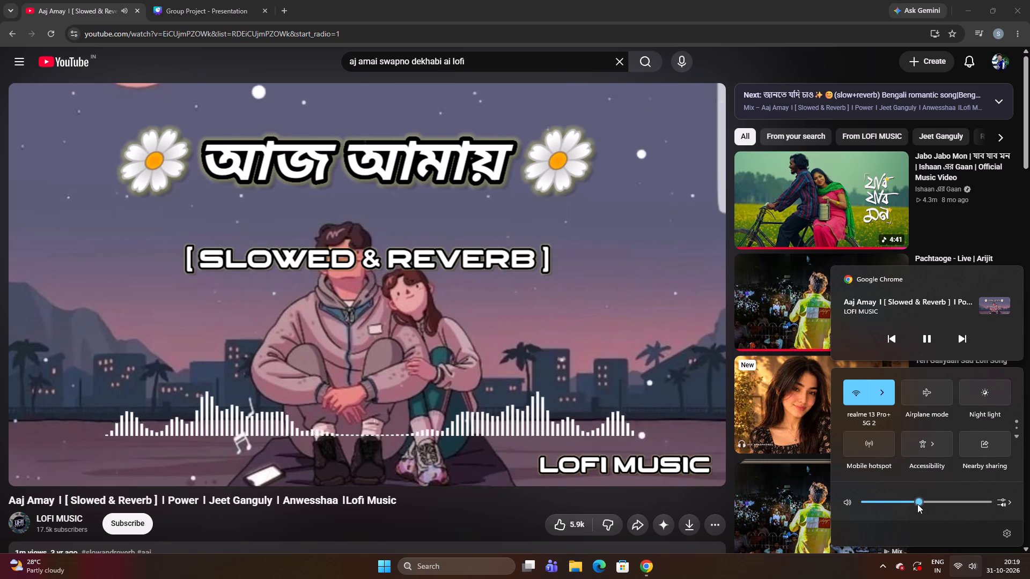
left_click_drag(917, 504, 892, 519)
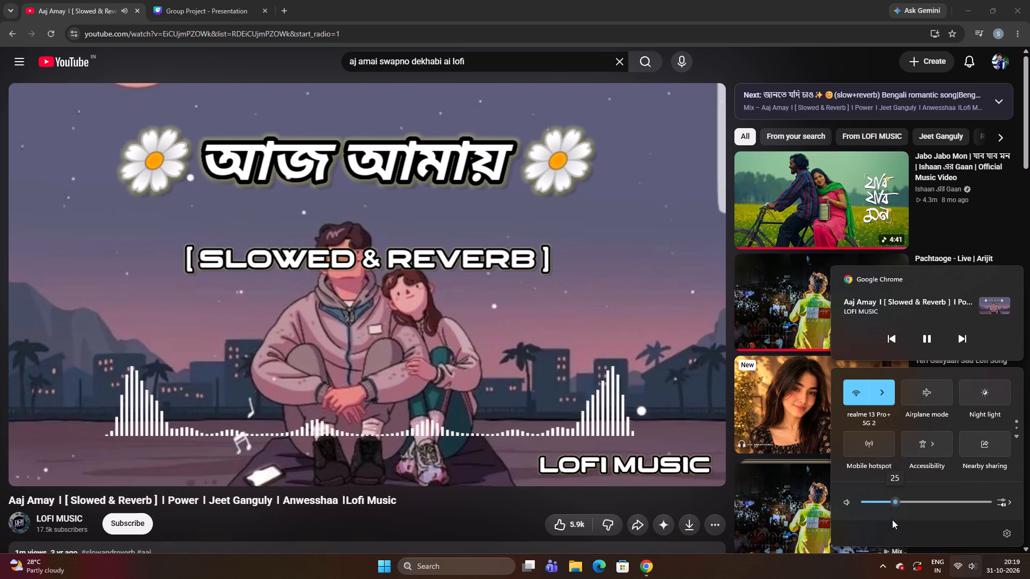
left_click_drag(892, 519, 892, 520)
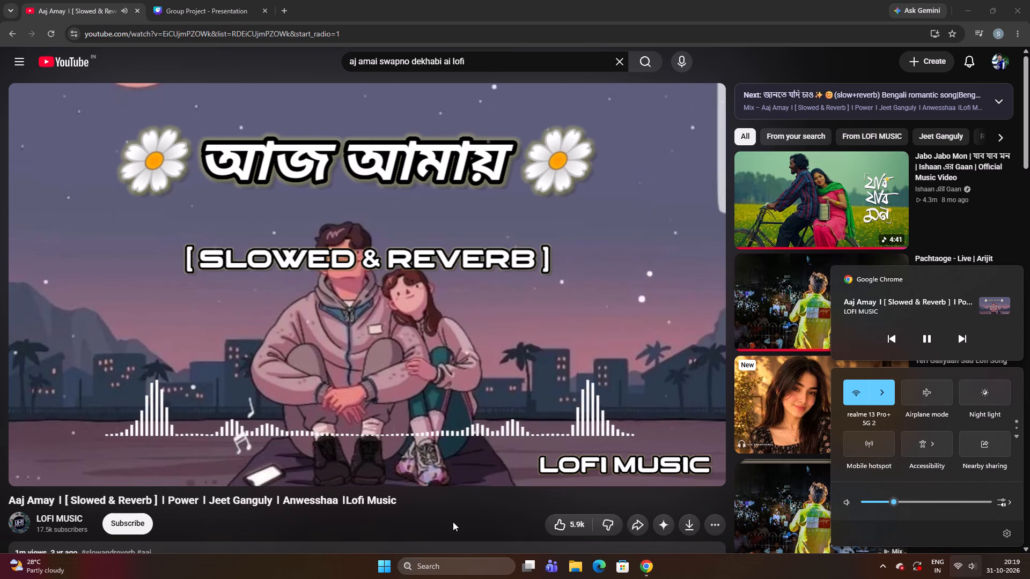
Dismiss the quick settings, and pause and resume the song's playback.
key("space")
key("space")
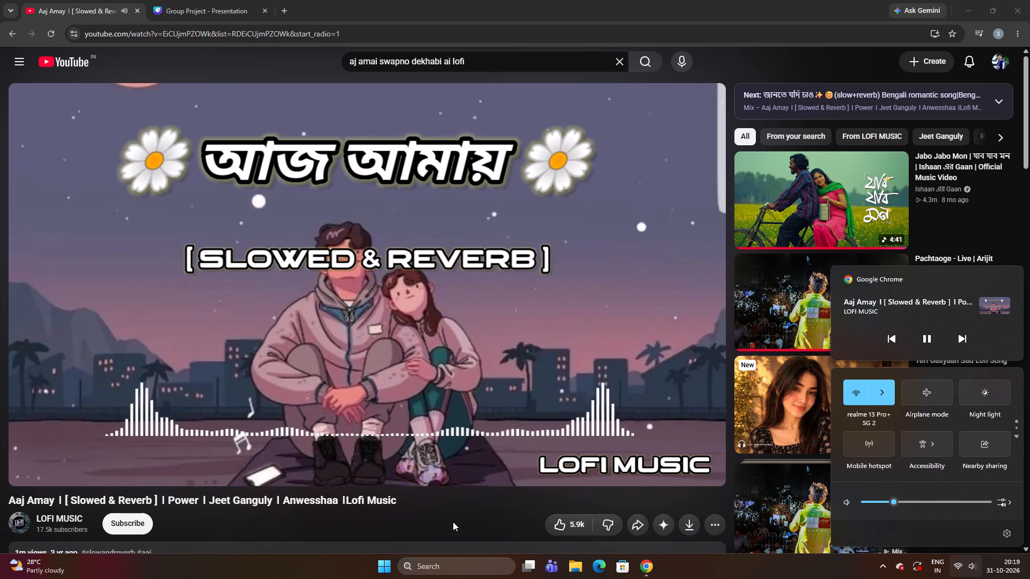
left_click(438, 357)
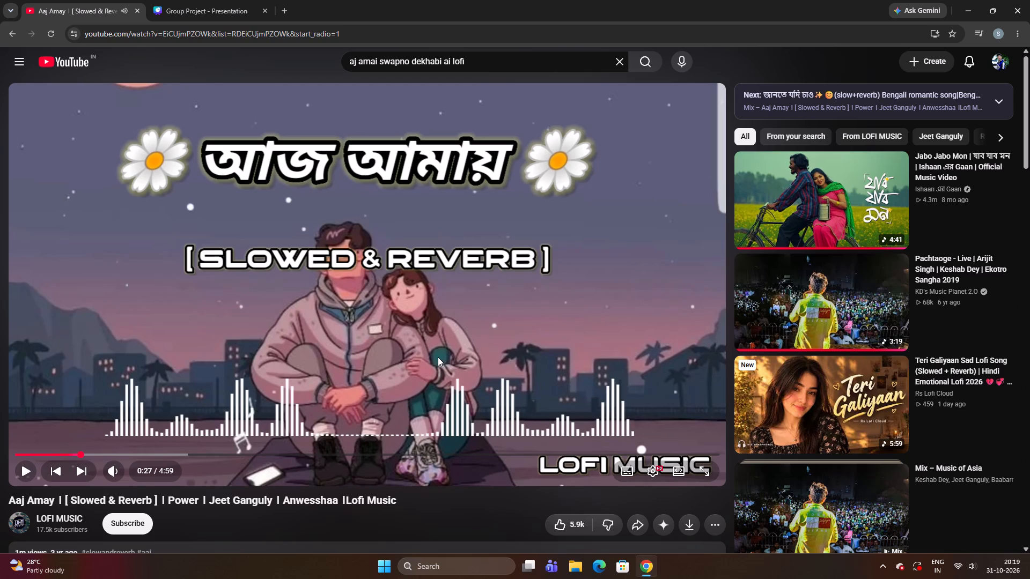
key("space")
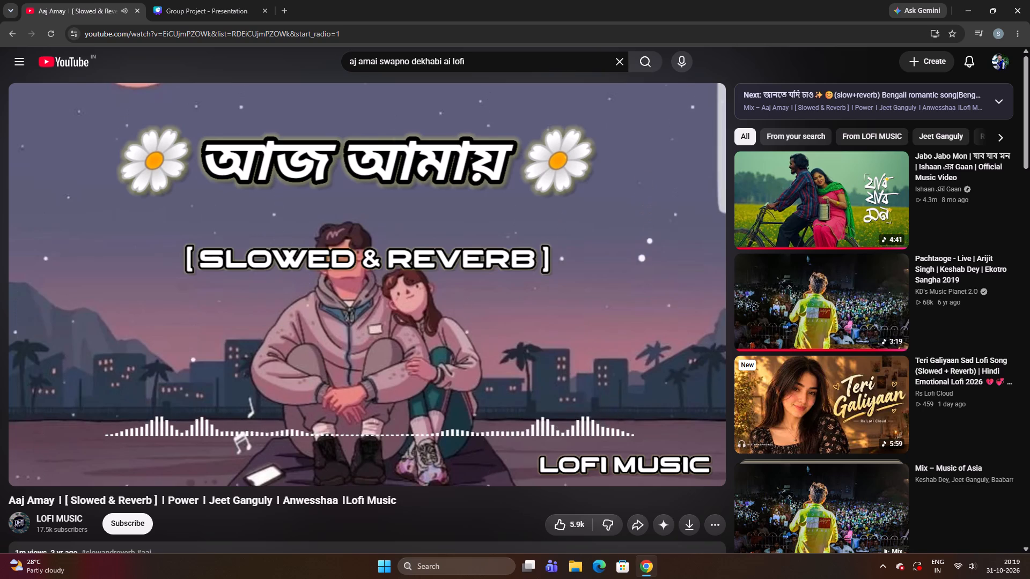
Raise the system volume for the playing song, trying levels between 31 and 83, and settle at about 71.
left_click(978, 565)
left_click_drag(891, 503, 921, 510)
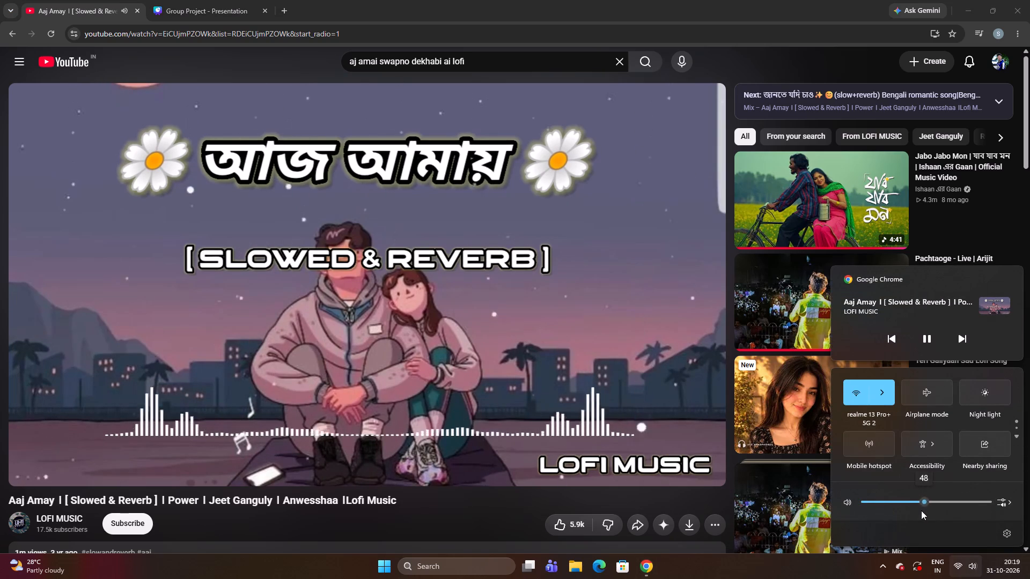
left_click_drag(921, 510, 963, 518)
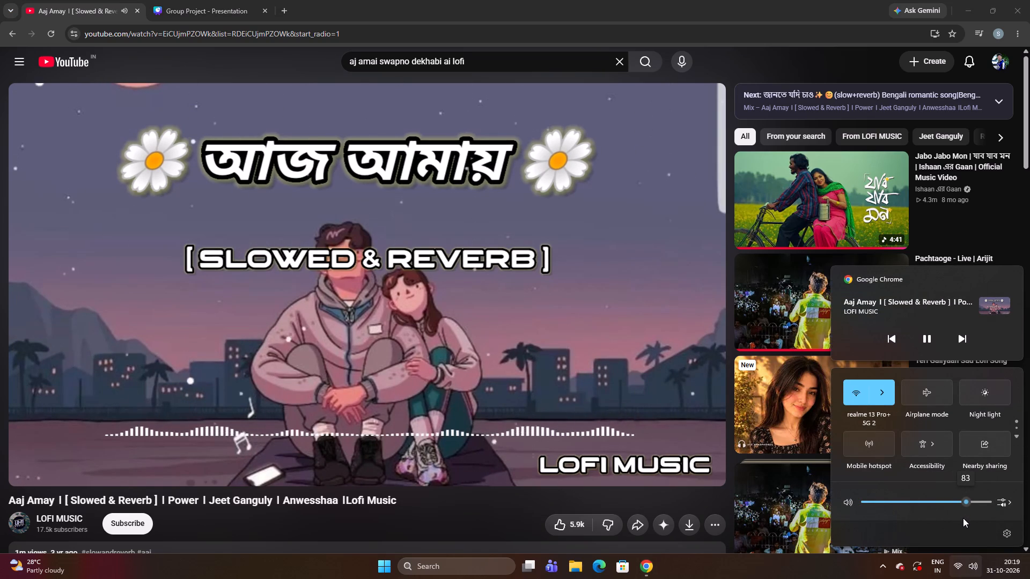
left_click_drag(963, 518, 954, 526)
left_click_drag(953, 505, 946, 509)
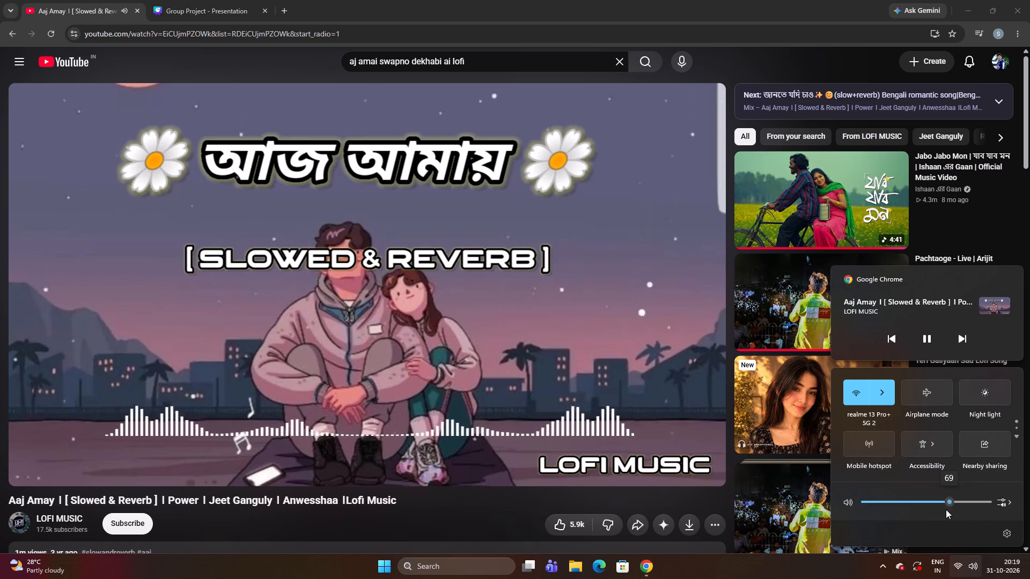
left_click_drag(946, 509, 954, 509)
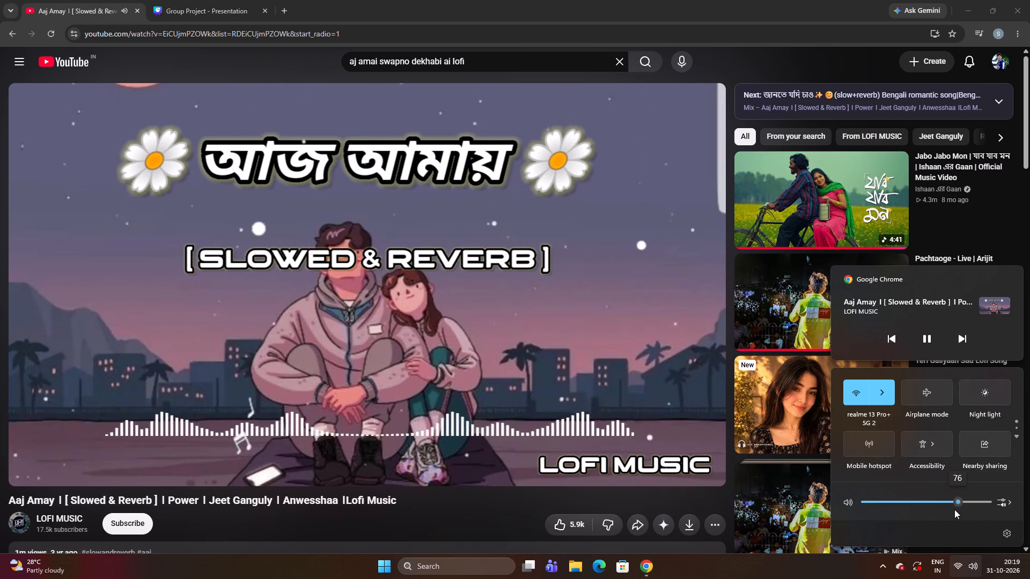
left_click_drag(954, 509, 947, 517)
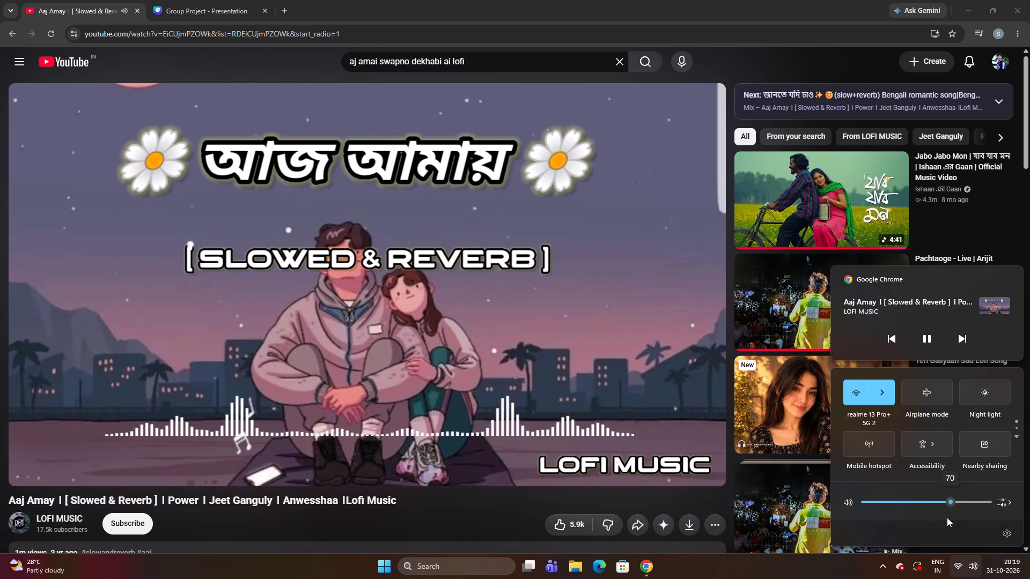
left_click_drag(947, 517, 900, 541)
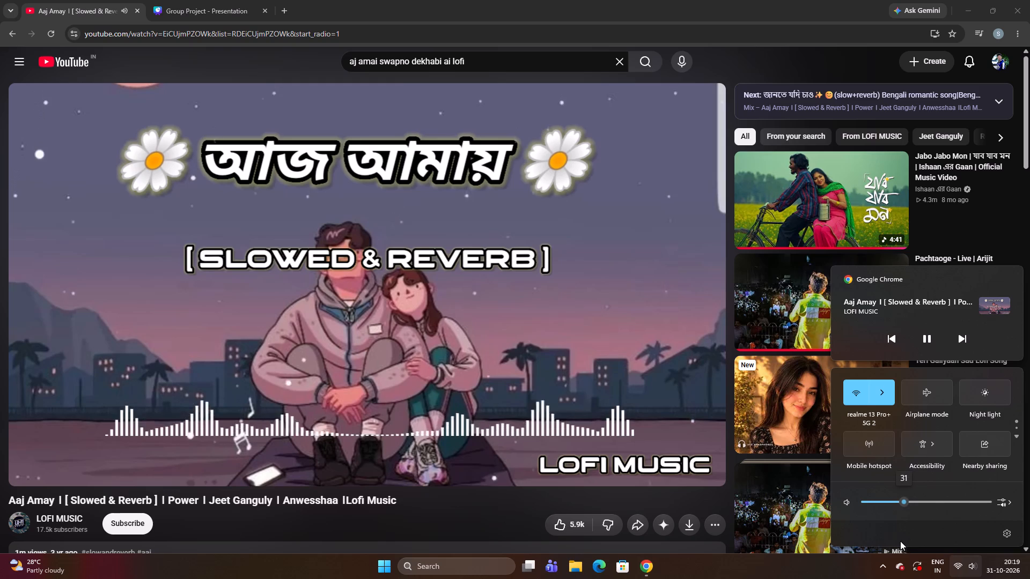
left_click_drag(900, 541, 941, 535)
left_click_drag(947, 503, 944, 507)
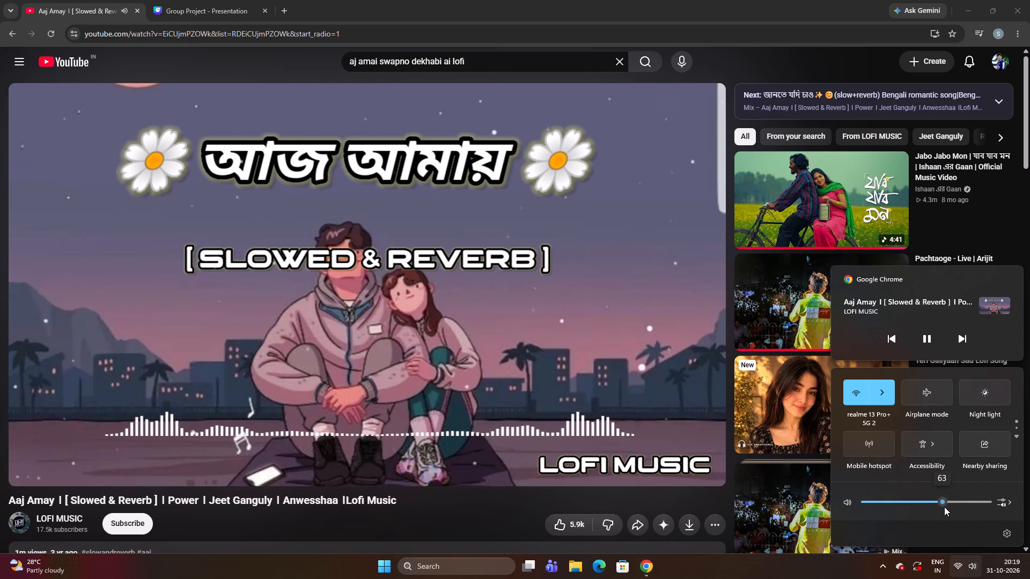
left_click_drag(944, 507, 954, 511)
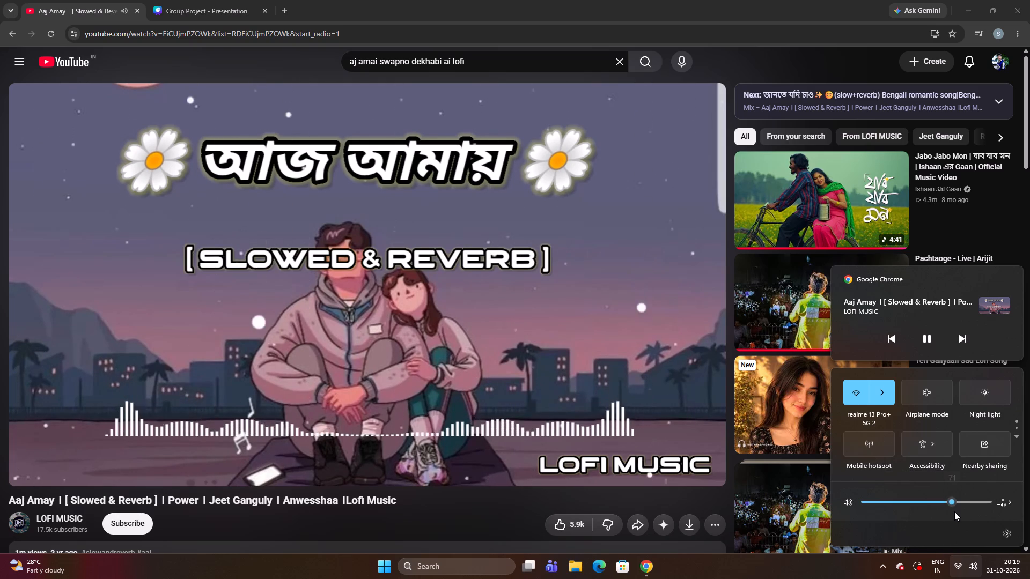
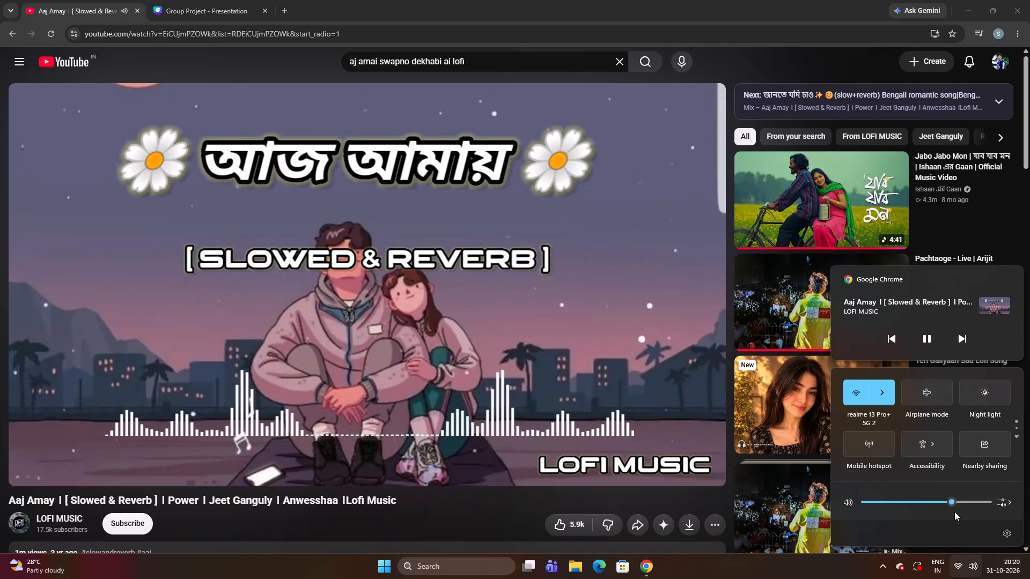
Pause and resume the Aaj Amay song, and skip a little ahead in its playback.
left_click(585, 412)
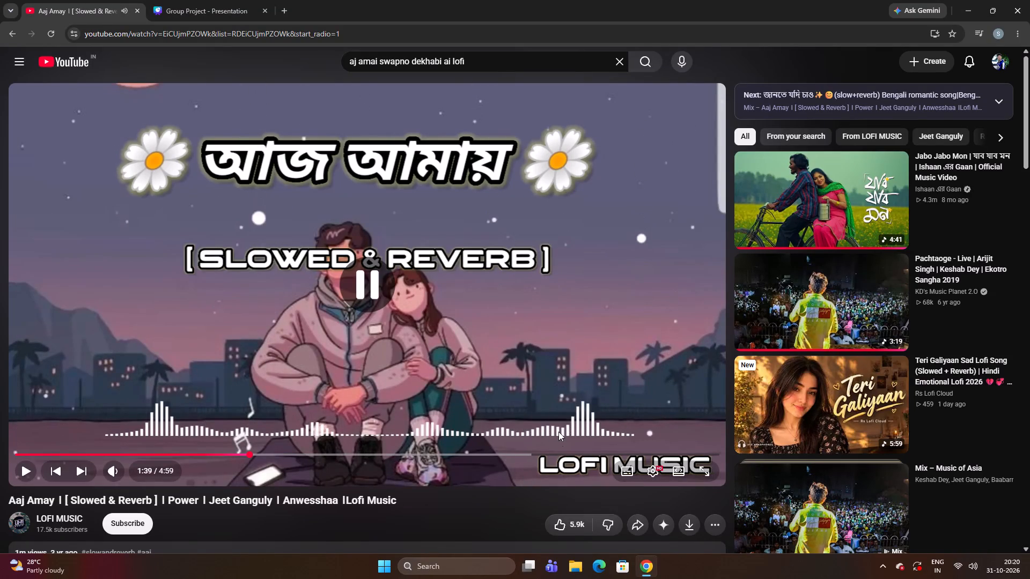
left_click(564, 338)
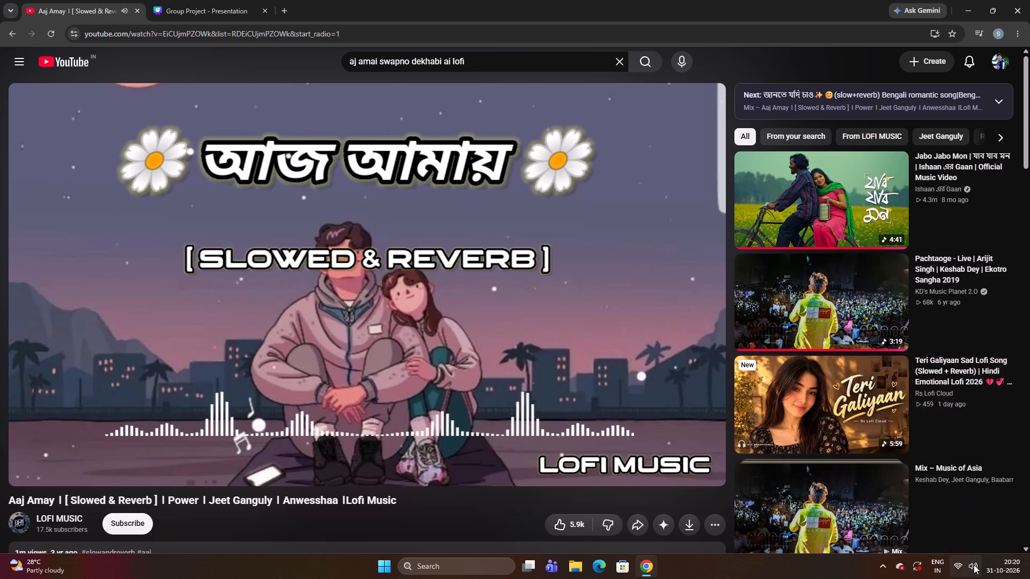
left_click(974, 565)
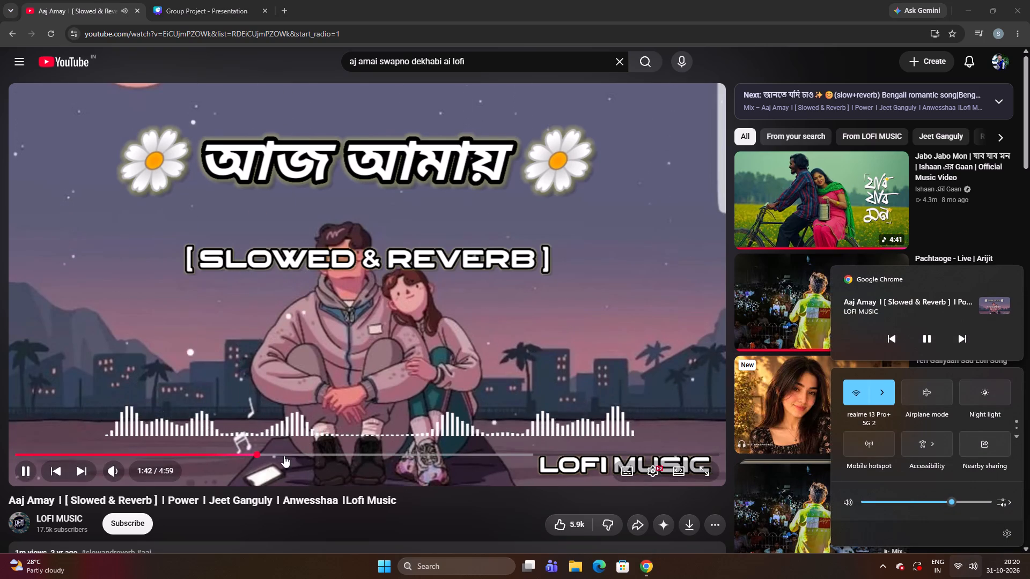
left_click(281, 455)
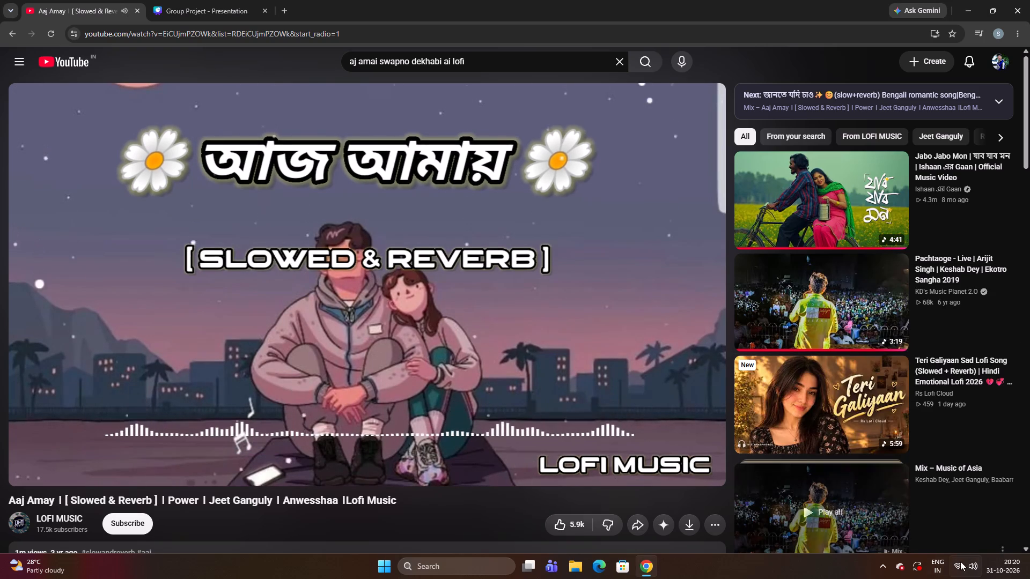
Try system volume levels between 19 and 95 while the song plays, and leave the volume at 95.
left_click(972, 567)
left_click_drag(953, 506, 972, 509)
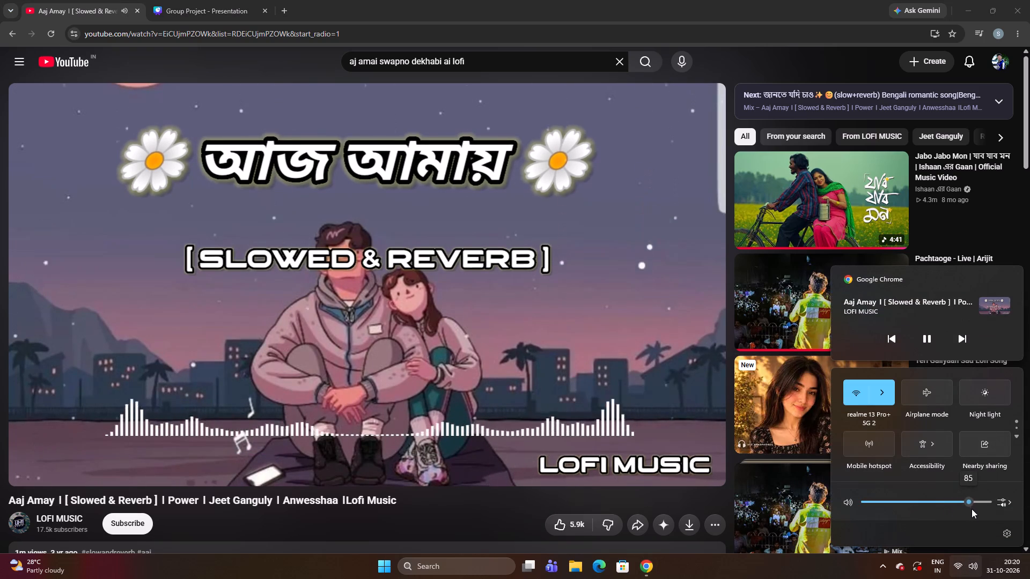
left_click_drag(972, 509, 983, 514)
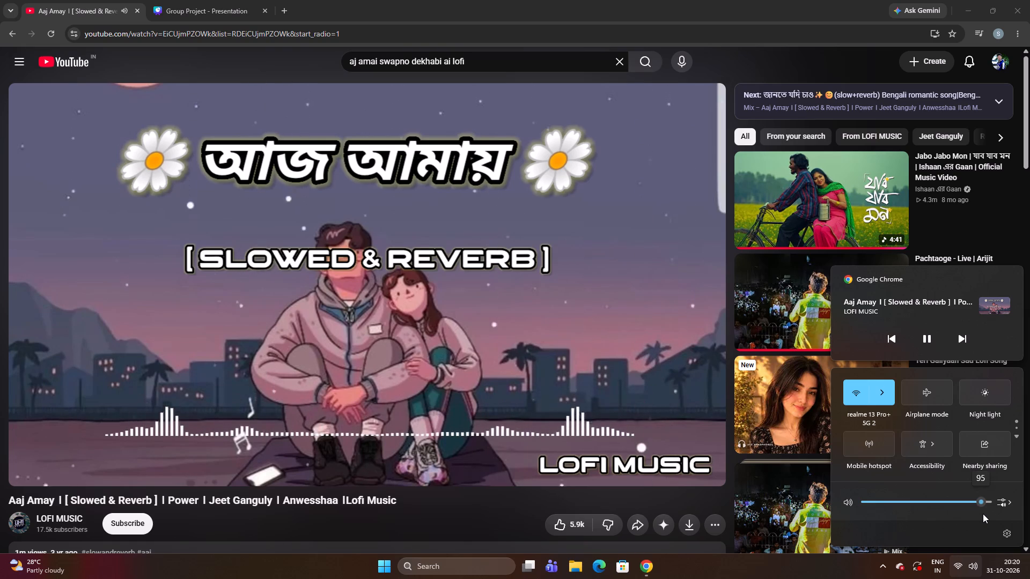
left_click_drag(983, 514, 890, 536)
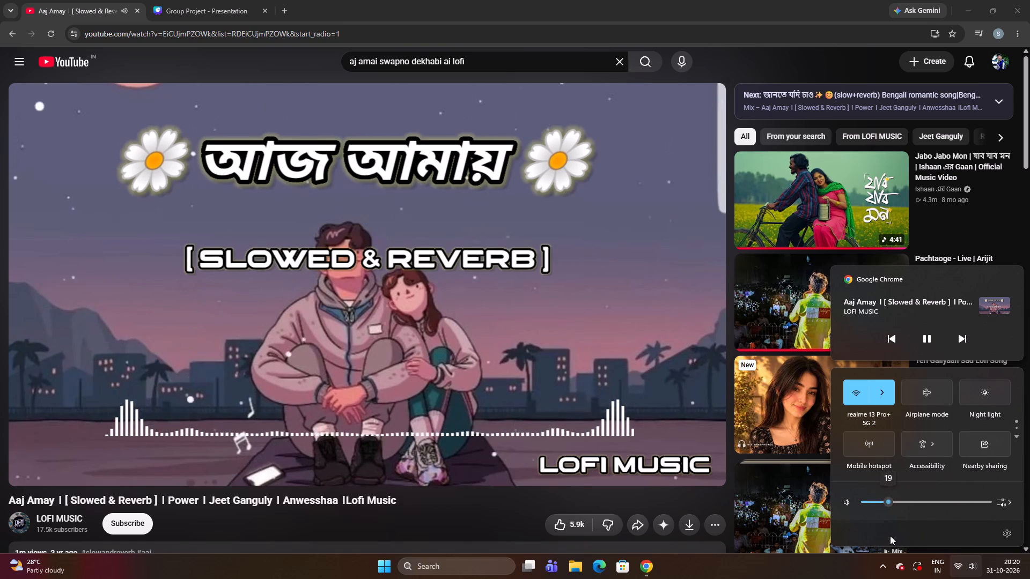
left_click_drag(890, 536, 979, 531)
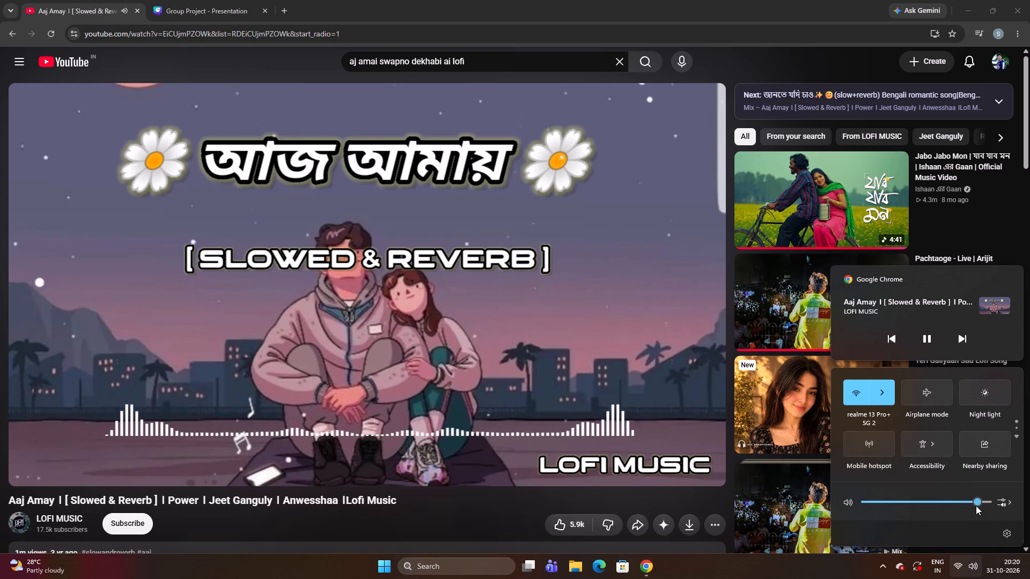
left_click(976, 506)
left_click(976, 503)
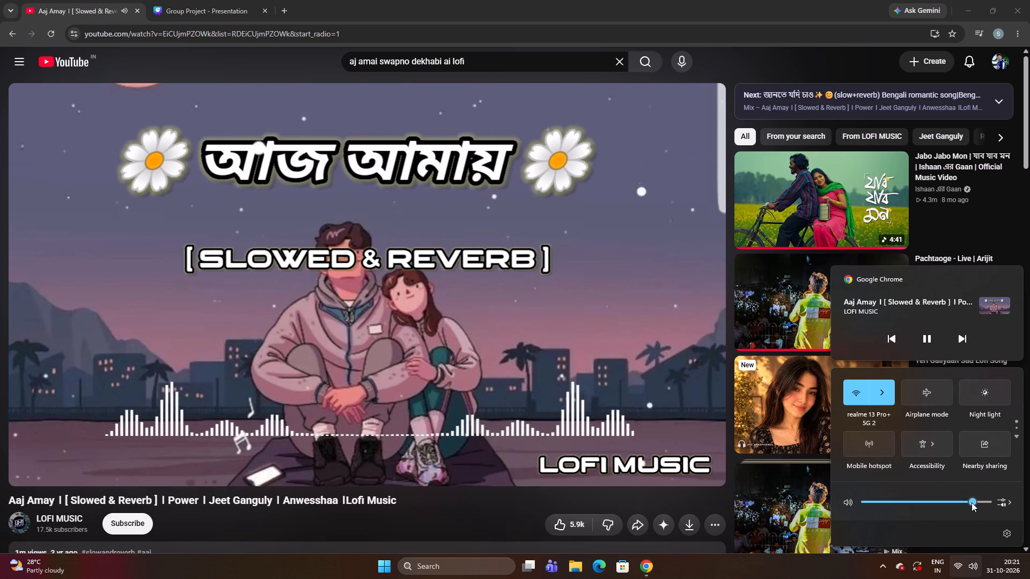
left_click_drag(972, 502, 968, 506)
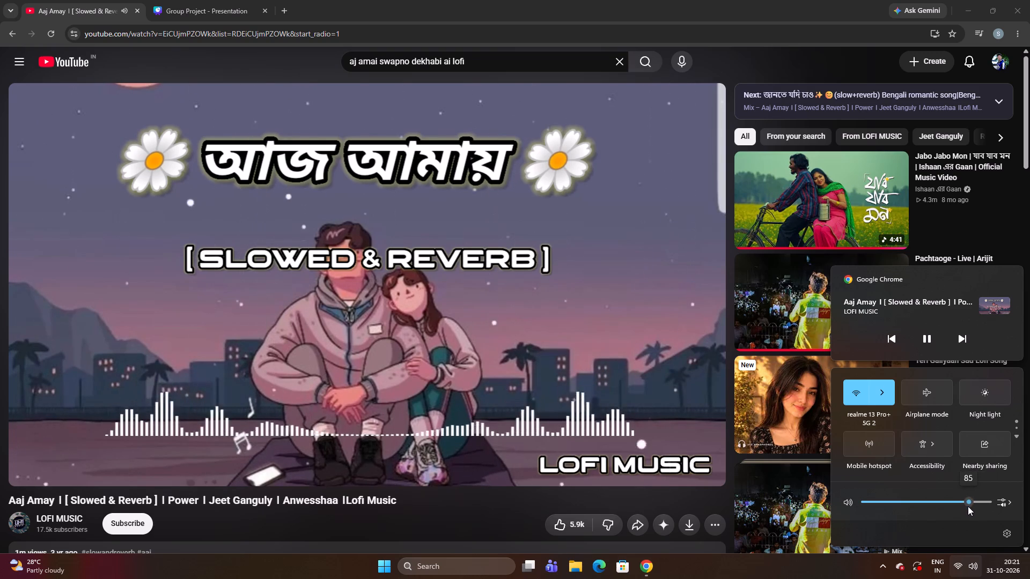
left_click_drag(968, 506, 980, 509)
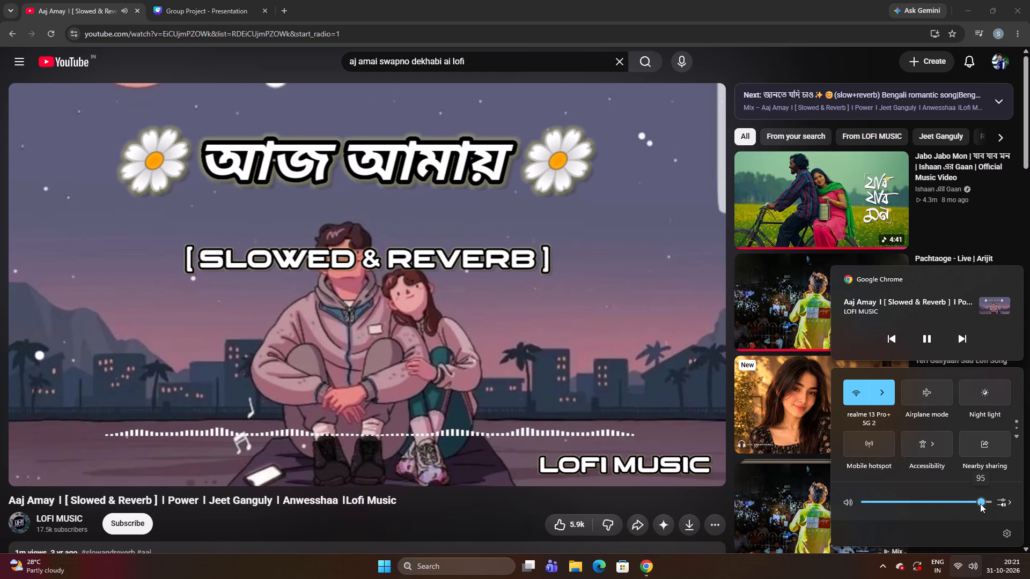
Lower the system volume for the playing song, trying levels between 16 and 67, and settle at about 16.
left_click_drag(980, 503, 899, 530)
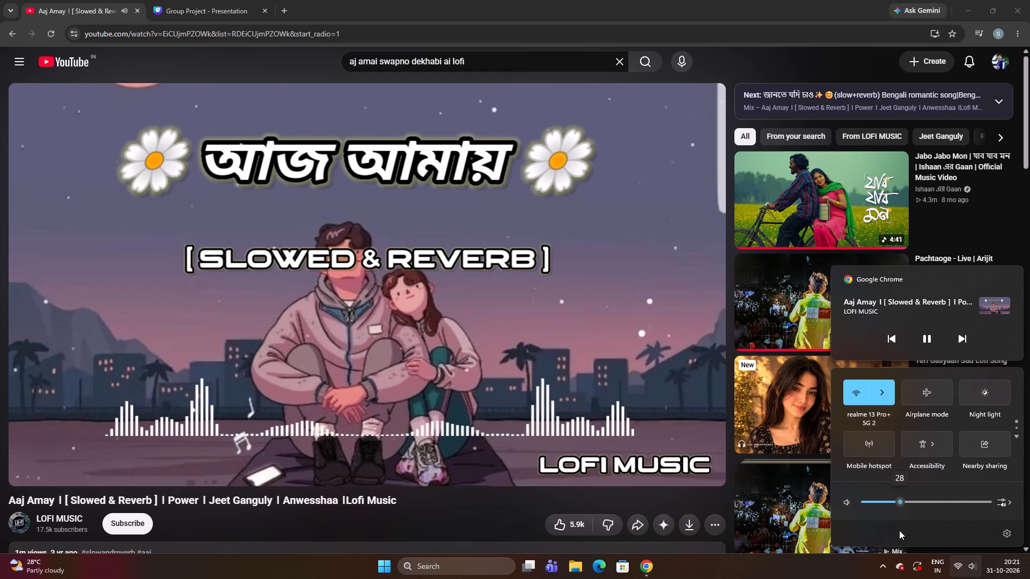
left_click_drag(899, 530, 890, 538)
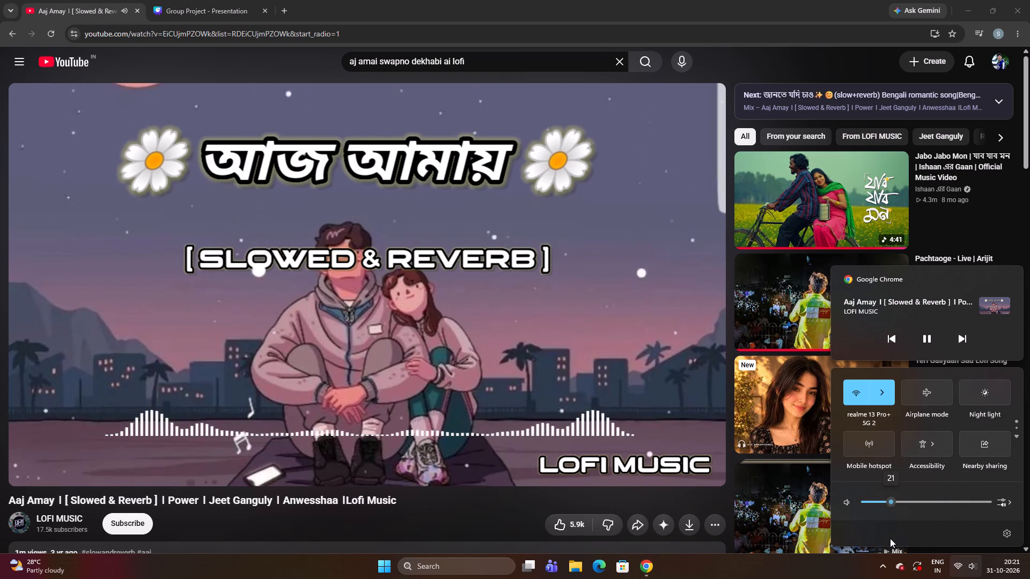
left_click_drag(890, 538, 885, 542)
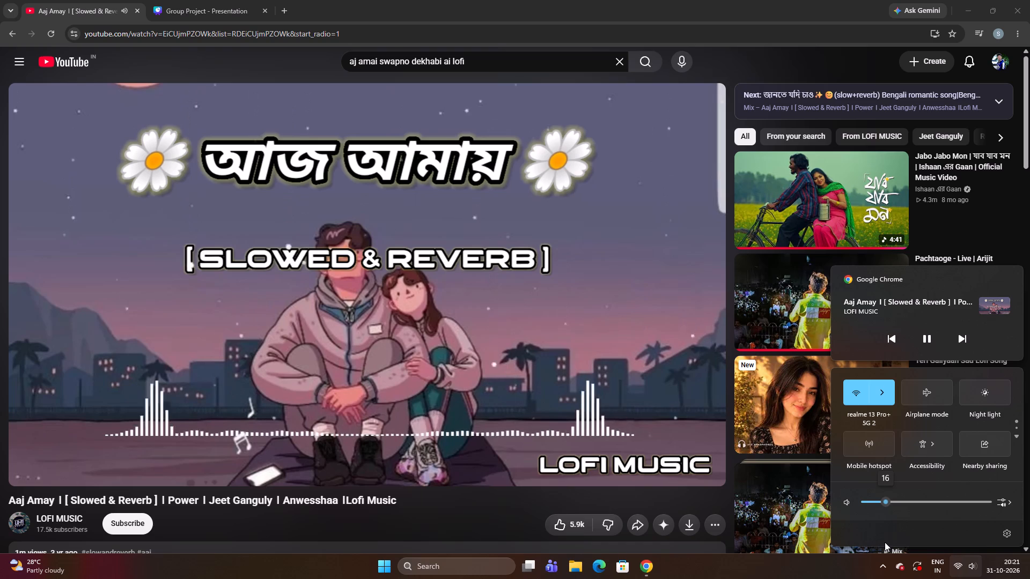
left_click_drag(885, 542, 885, 539)
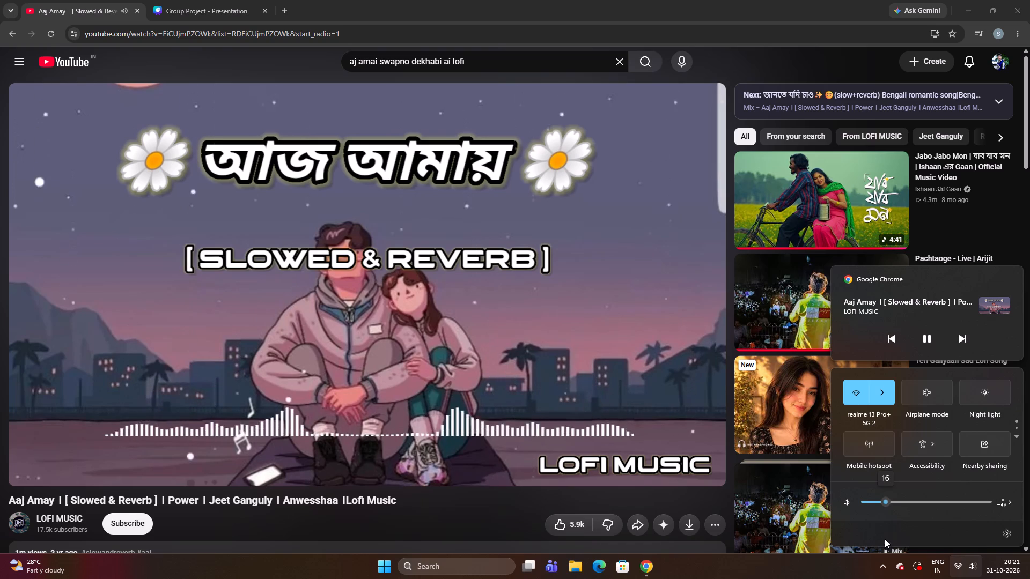
left_click_drag(885, 539, 886, 539)
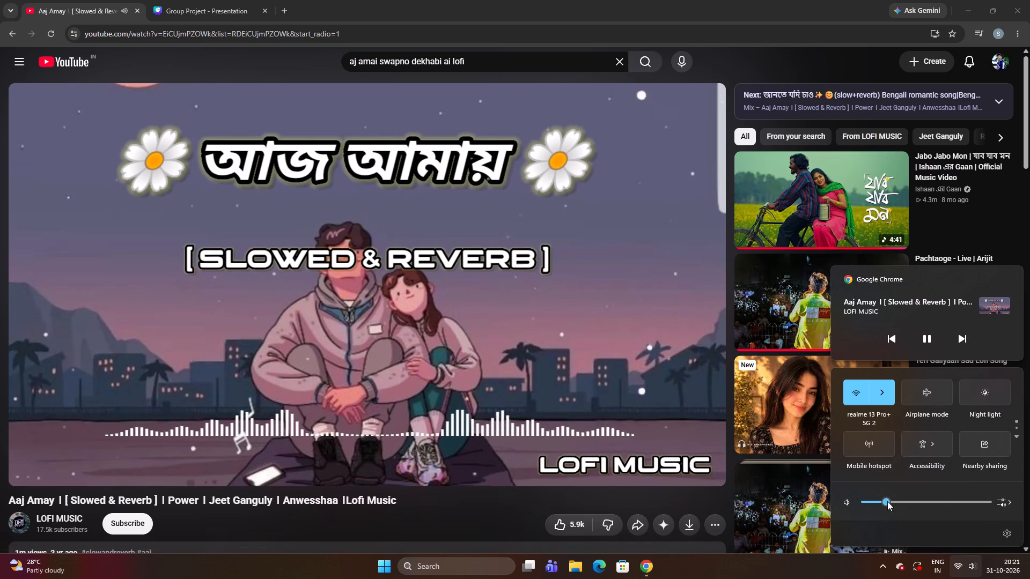
left_click_drag(887, 501, 948, 511)
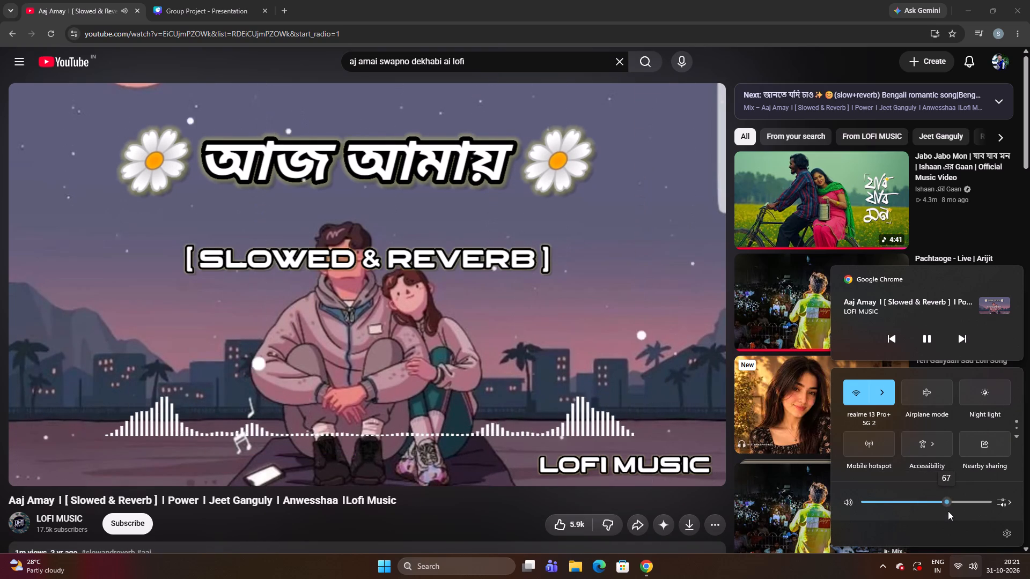
left_click_drag(948, 511, 893, 532)
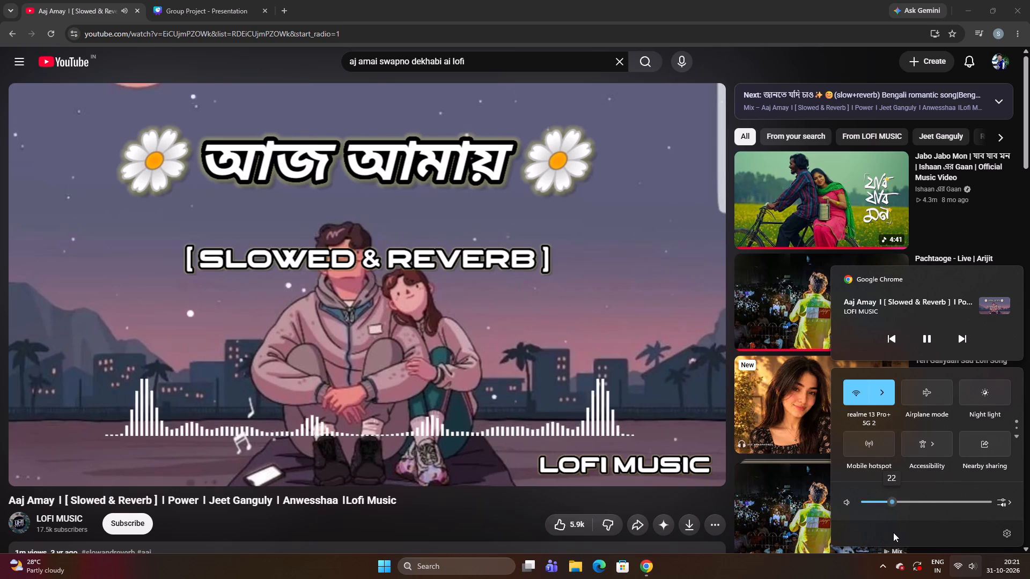
left_click_drag(893, 532, 892, 534)
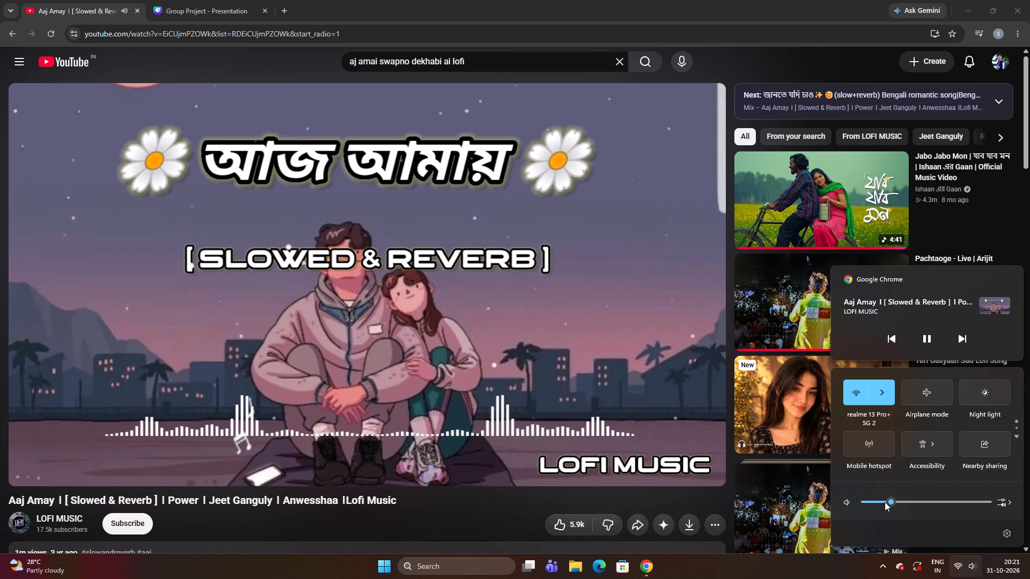
left_click(885, 502)
Pause and resume the song, and look through its comments and the suggested videos.
scroll(532, 420, "down", 3)
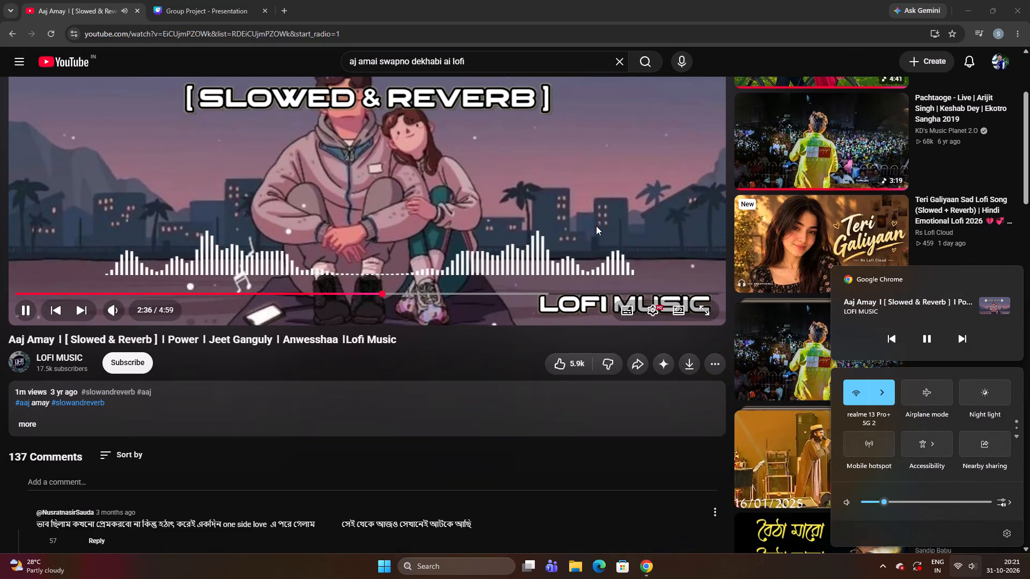
left_click(595, 224)
left_click(604, 217)
scroll(730, 314, "down", 3)
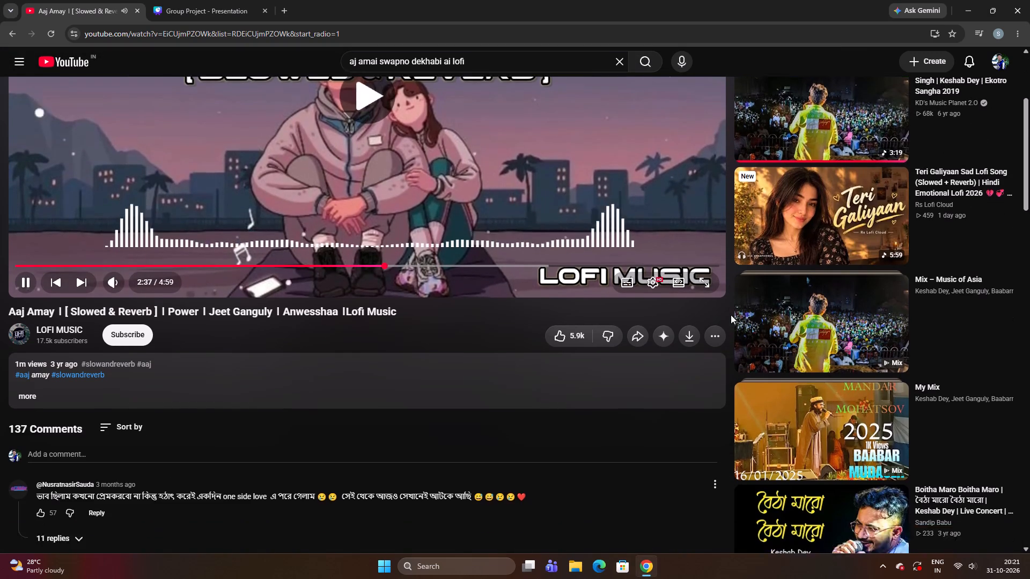
scroll(748, 344, "down", 7)
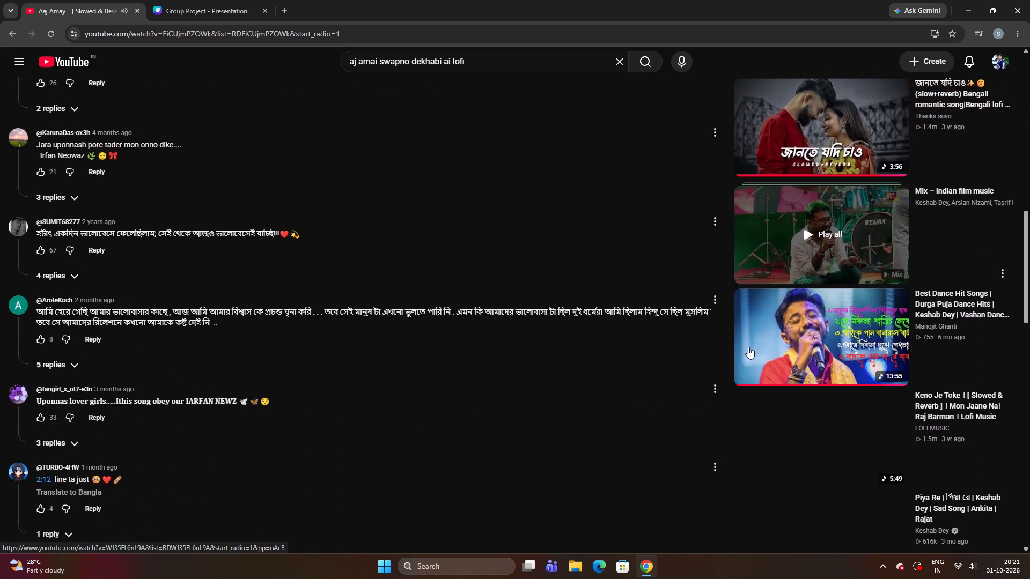
scroll(748, 347, "up", 9)
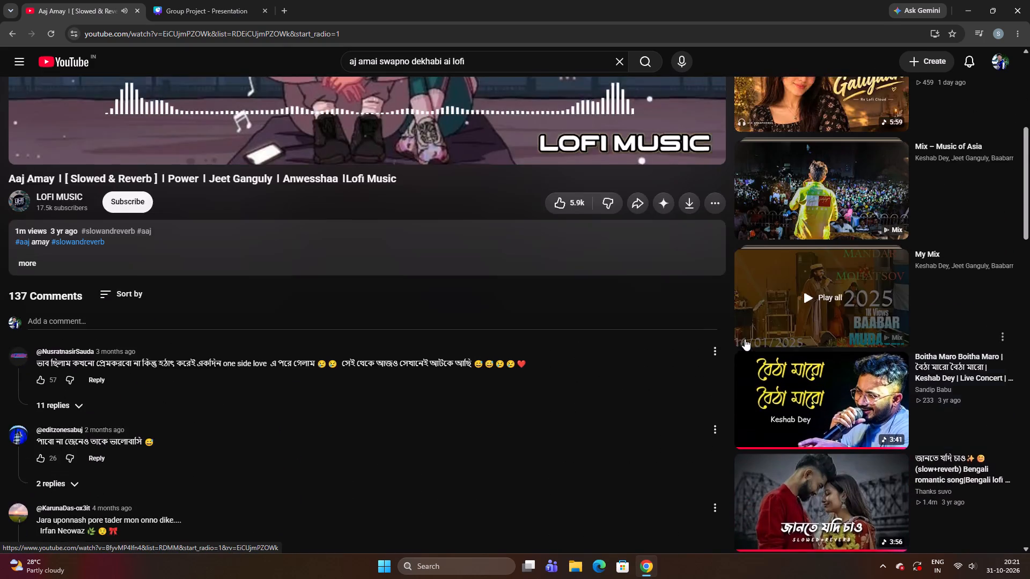
scroll(745, 339, "up", 5)
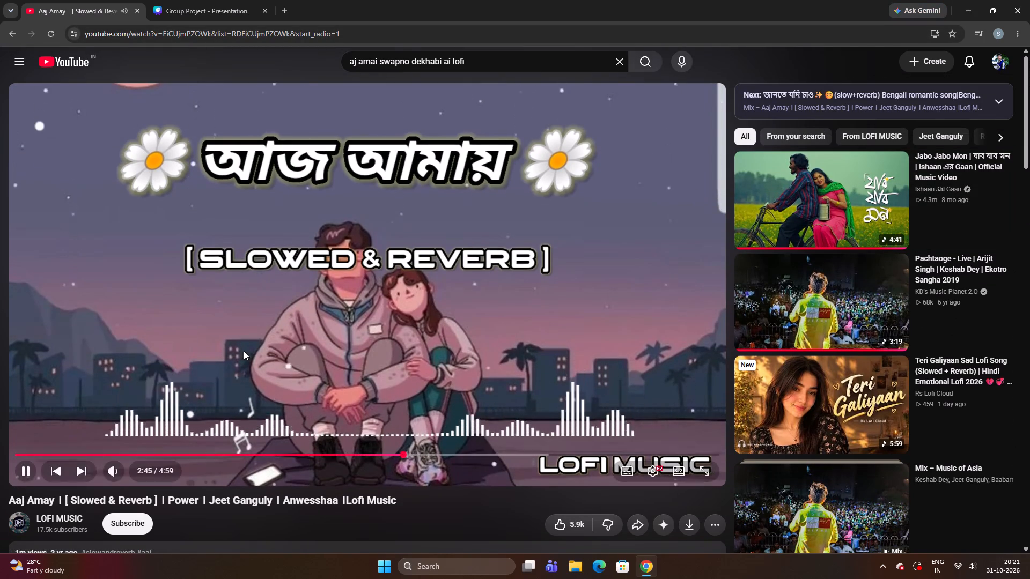
Replay the Aaj Amay song from near its beginning.
left_click(19, 456)
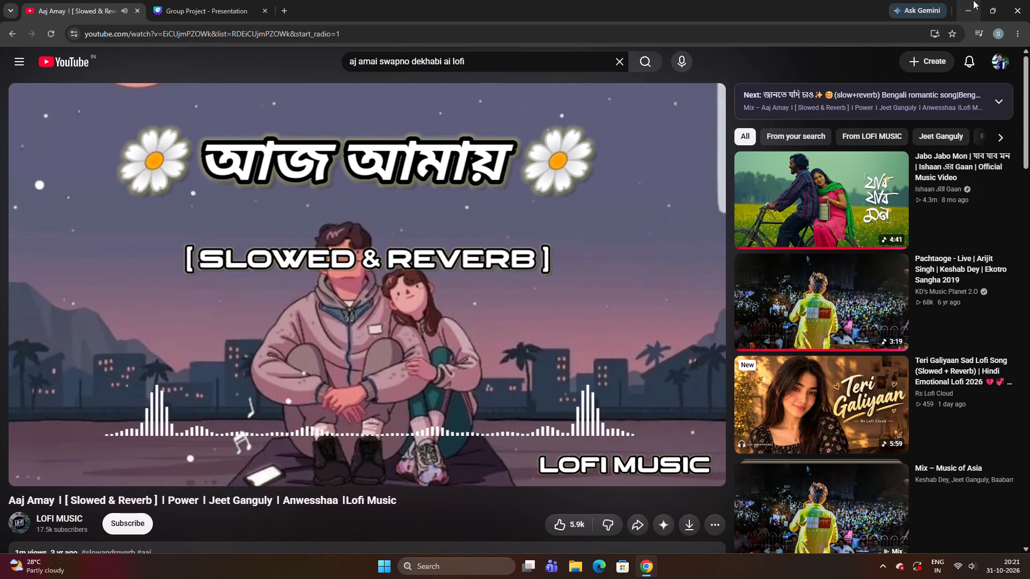
Minimize the browser and launch Kuro from the desktop.
left_click(959, 13)
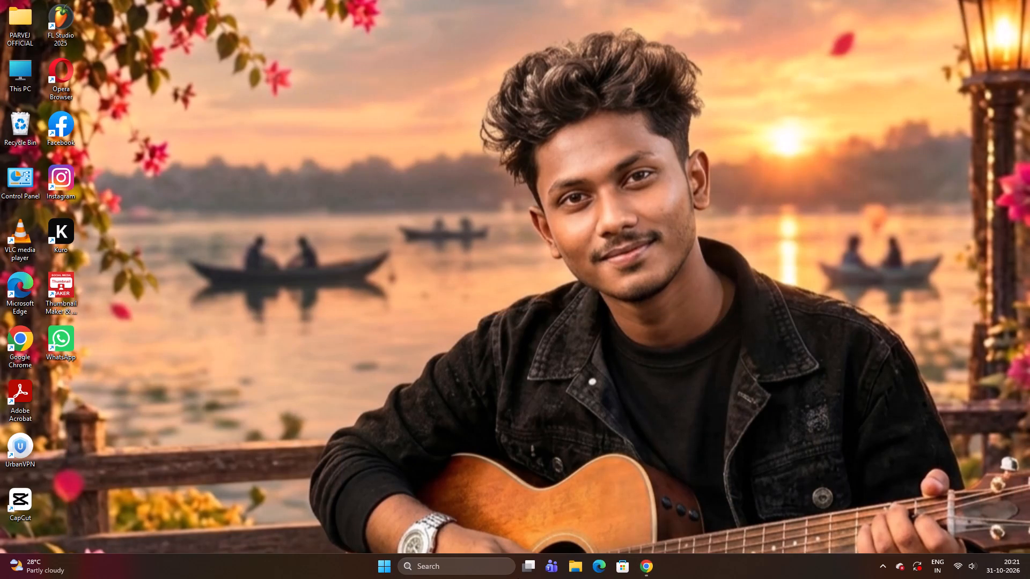
double_click(65, 234)
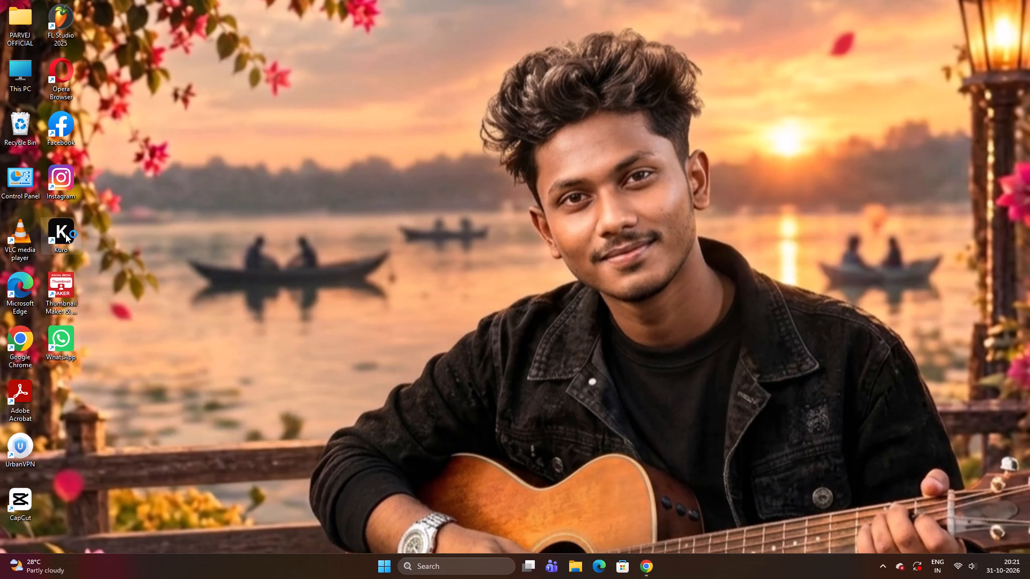
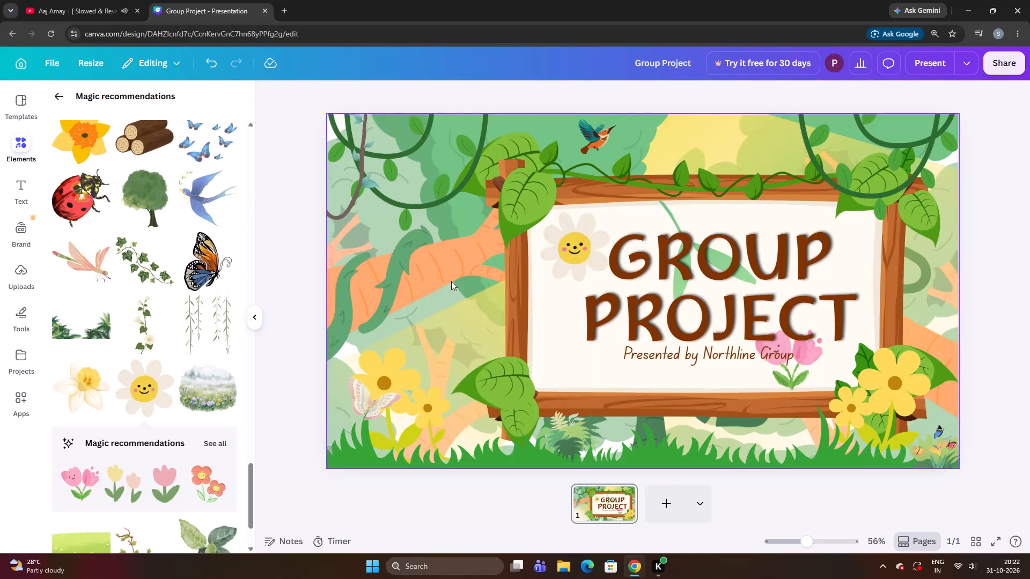
Reposition the leafy wooden frame toward the slide's left side, undoing the last of the trial moves.
left_click_drag(553, 295, 446, 296)
left_click_drag(446, 296, 809, 152)
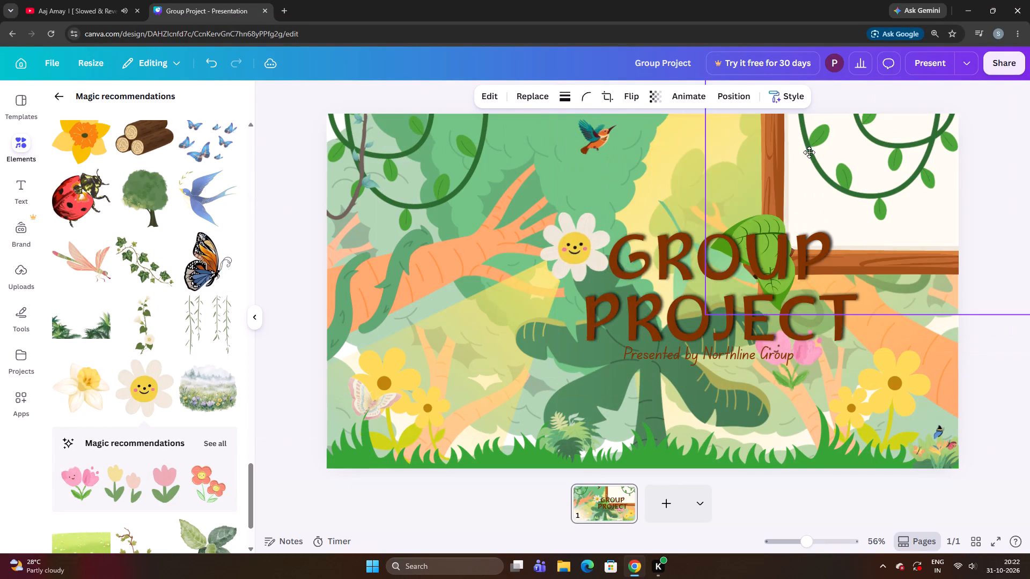
left_click_drag(809, 152, 407, 227)
key("ctrl+z")
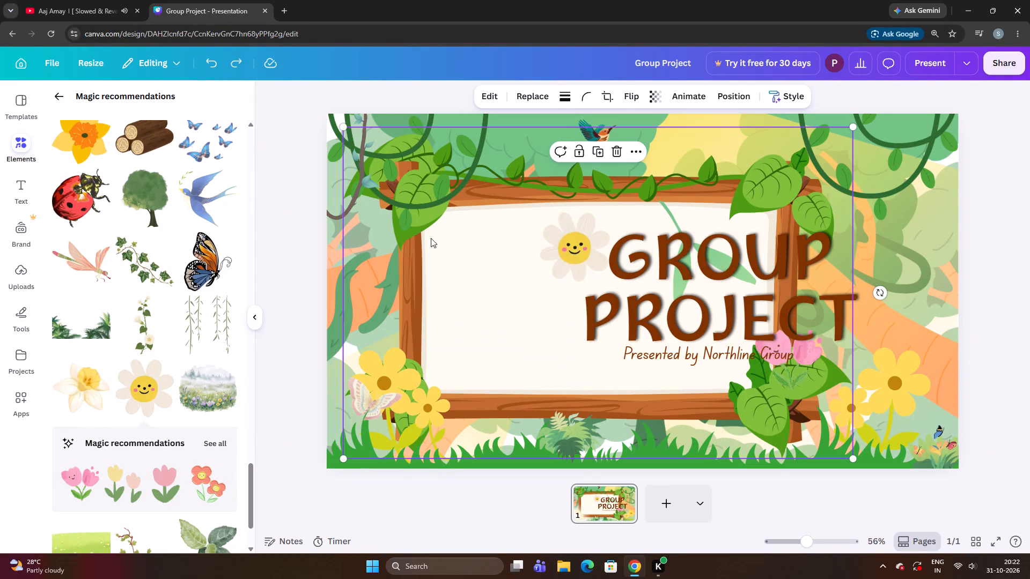
Delete the GROUP PROJECT title text from the slide.
left_click(708, 292)
left_click(733, 211)
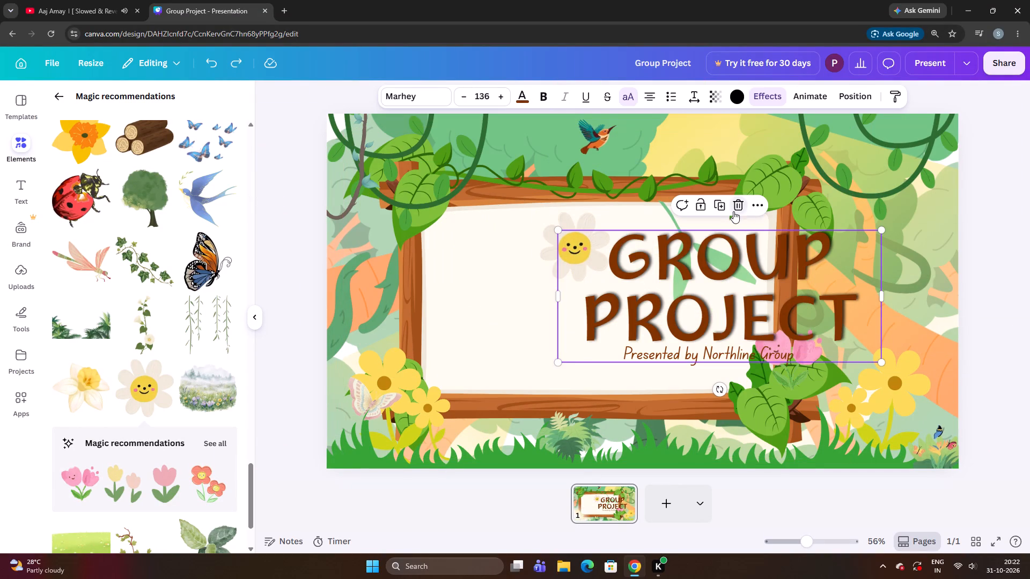
Move the smiling daisy to the upper-left corner of the wooden frame's board.
left_click(709, 318)
scroll(445, 331, "down", 3)
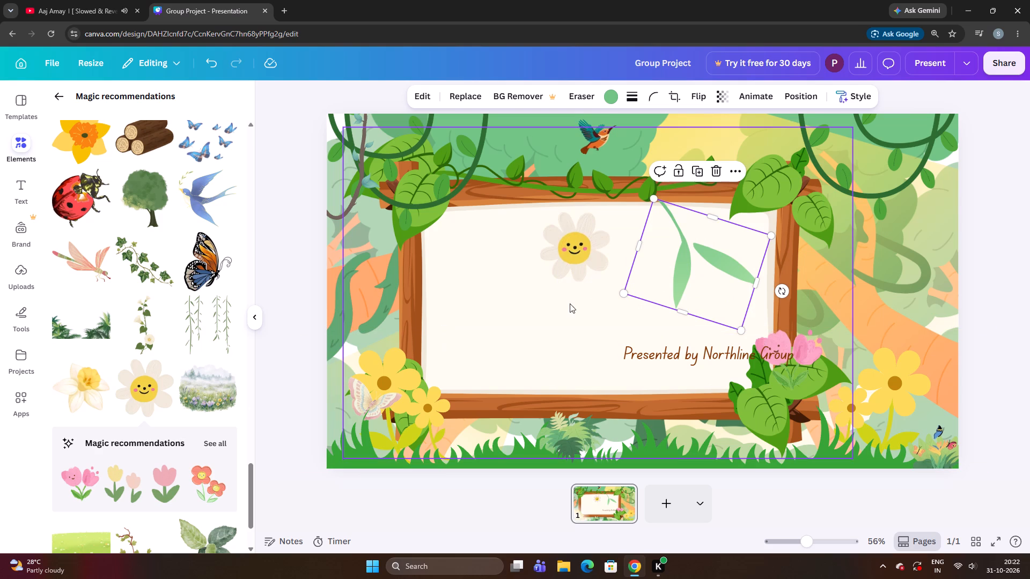
double_click(570, 303)
left_click_drag(597, 216, 470, 213)
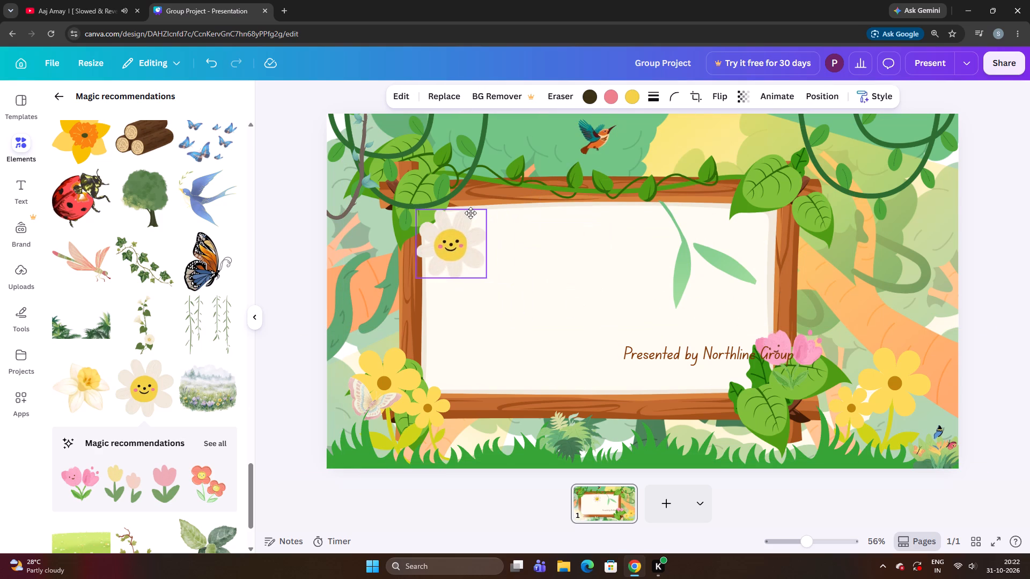
left_click_drag(470, 213, 477, 221)
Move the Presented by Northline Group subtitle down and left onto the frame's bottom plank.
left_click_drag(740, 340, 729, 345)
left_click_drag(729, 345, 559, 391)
Delete the small fern below the frame and the pink smiling tulips near its lower-right corner.
left_click_drag(580, 449, 619, 421)
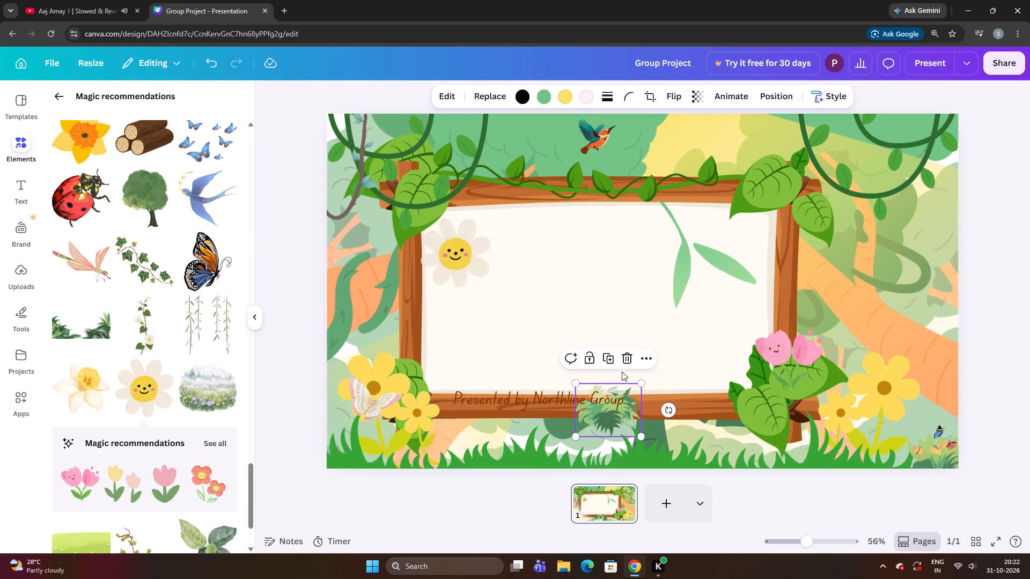
left_click(623, 365)
left_click(776, 400)
left_click(782, 307)
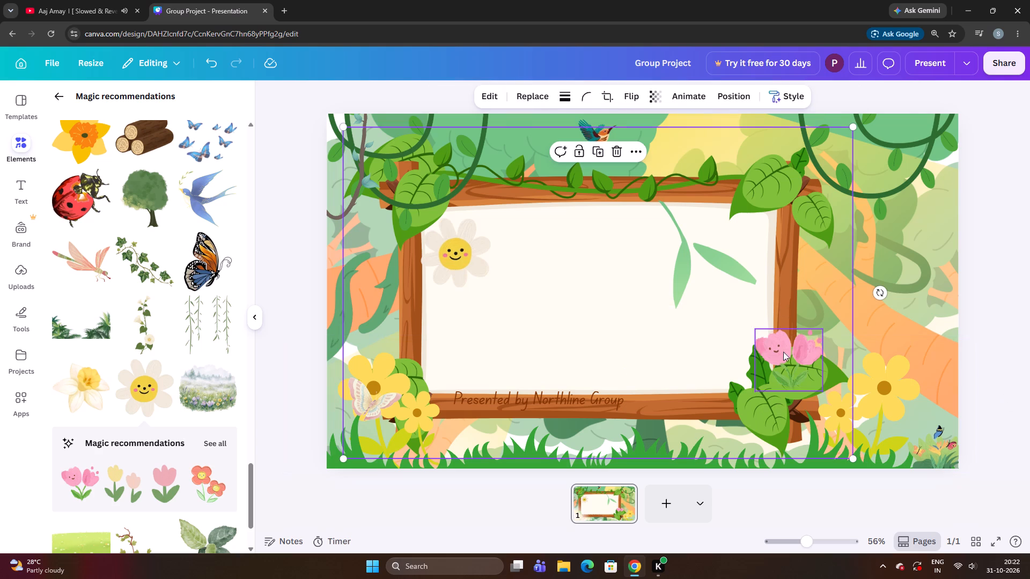
left_click(782, 367)
left_click(803, 306)
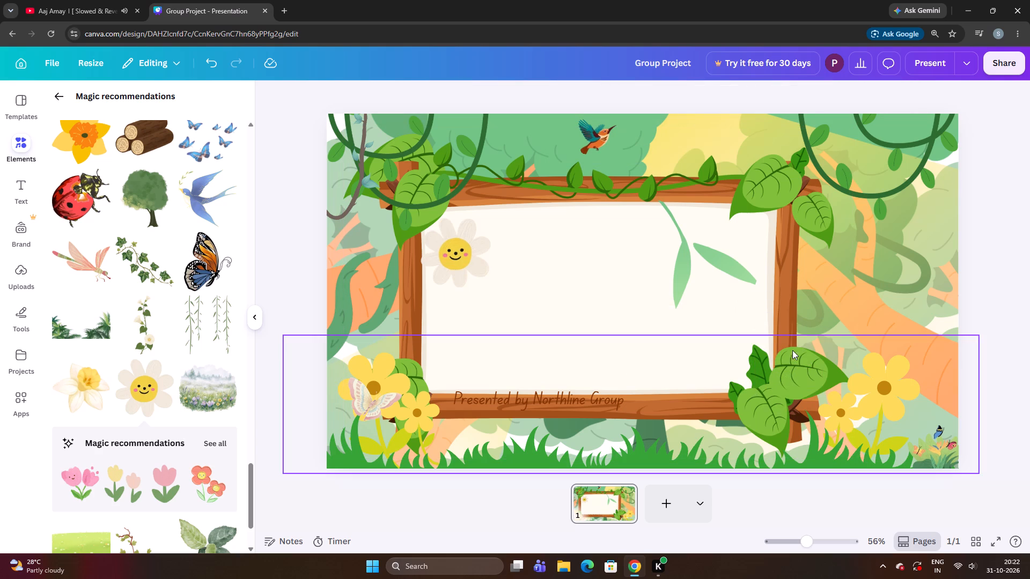
Shrink the grass strip with yellow flowers and place it along the bottom of the wooden board.
left_click(788, 387)
left_click_drag(788, 387, 261, 315)
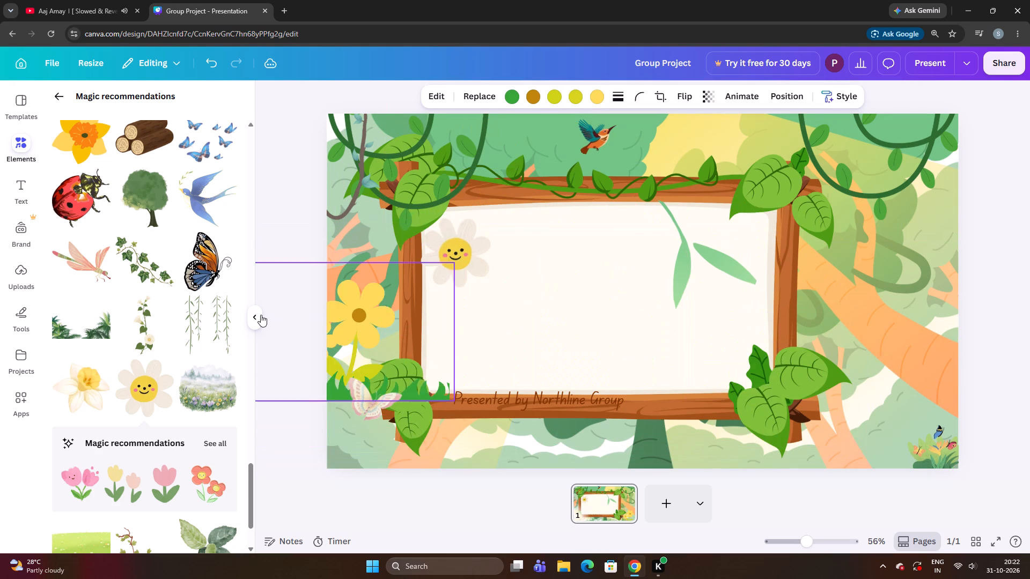
left_click_drag(261, 315, 636, 239)
left_click_drag(829, 320, 603, 299)
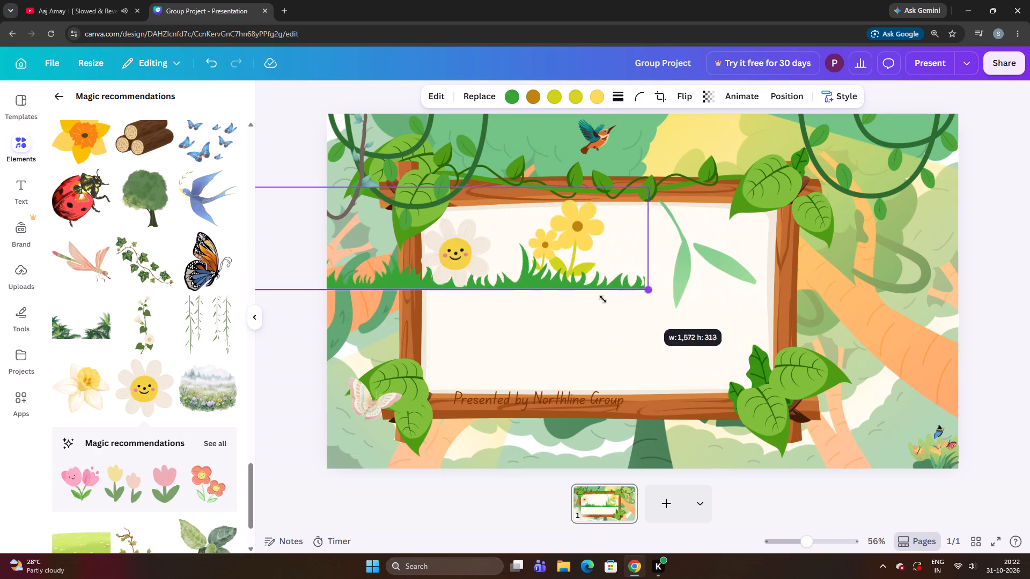
left_click_drag(603, 299, 583, 293)
left_click_drag(519, 270, 756, 384)
Shift the leafy wooden frame slightly to the right.
left_click_drag(766, 414, 803, 420)
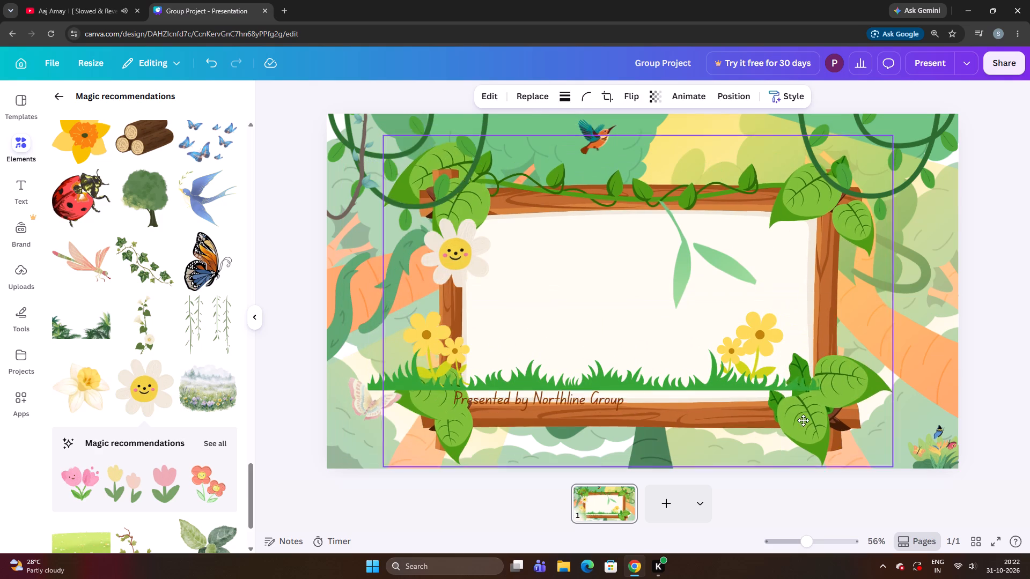
left_click_drag(803, 420, 780, 412)
Delete the Presented by Northline Group subtitle.
left_click(477, 363)
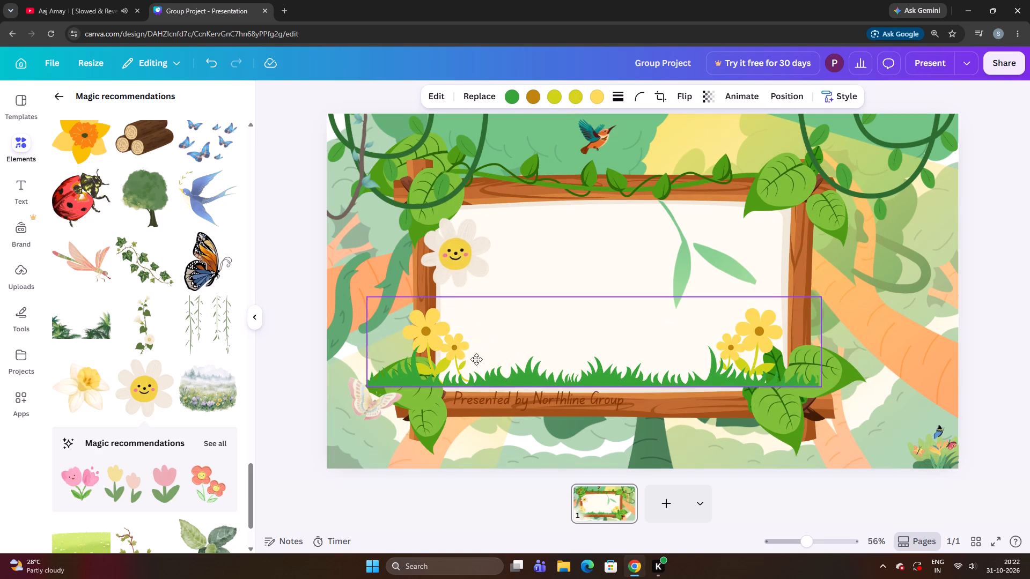
left_click(523, 406)
left_click(553, 363)
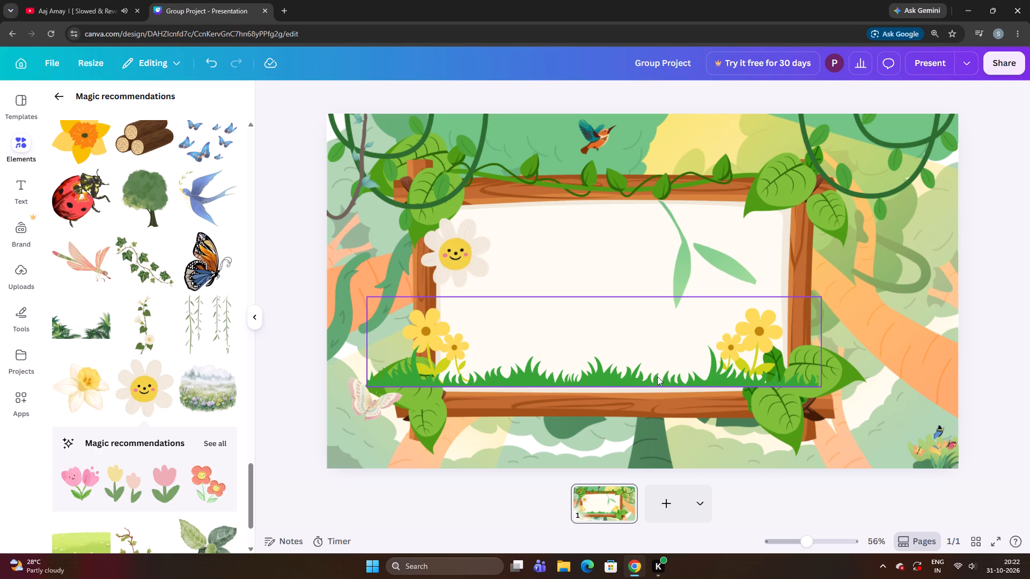
Shrink the flowered grass strip further and seat it on the board's lower edge, between the frame's side posts.
left_click_drag(668, 387, 687, 388)
left_click(843, 382)
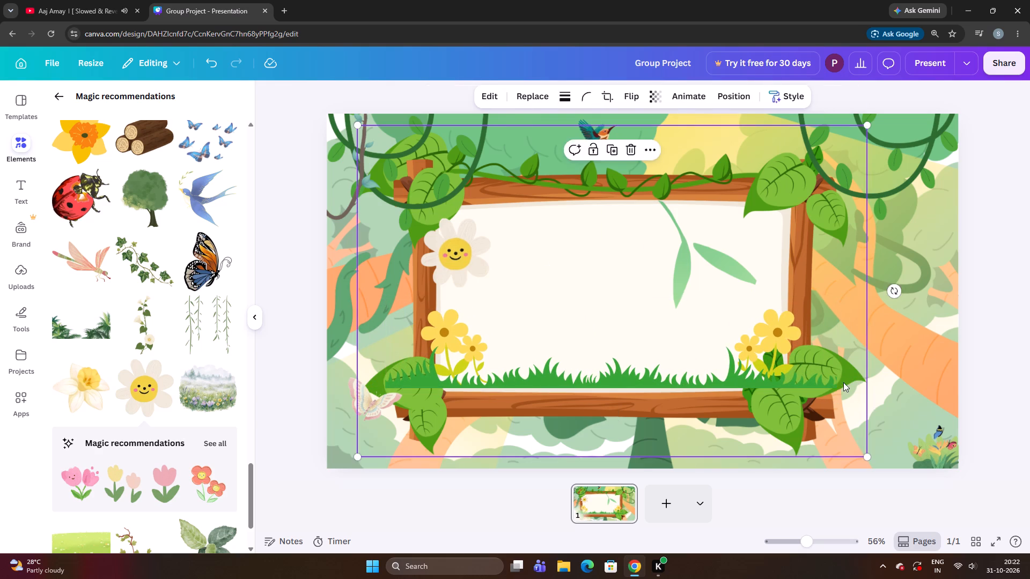
left_click_drag(715, 383, 745, 381)
left_click_drag(873, 388, 740, 368)
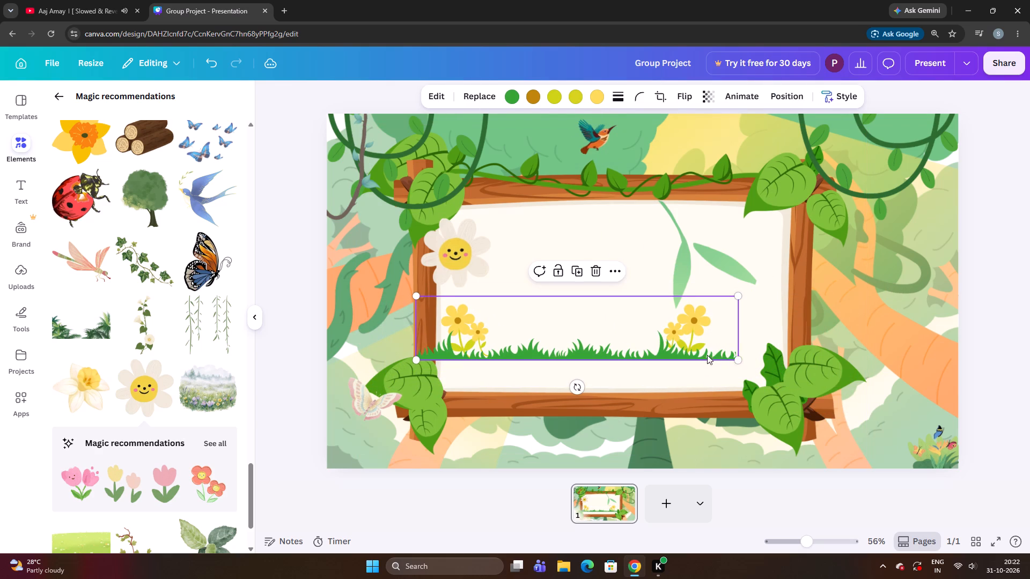
left_click_drag(702, 351, 730, 381)
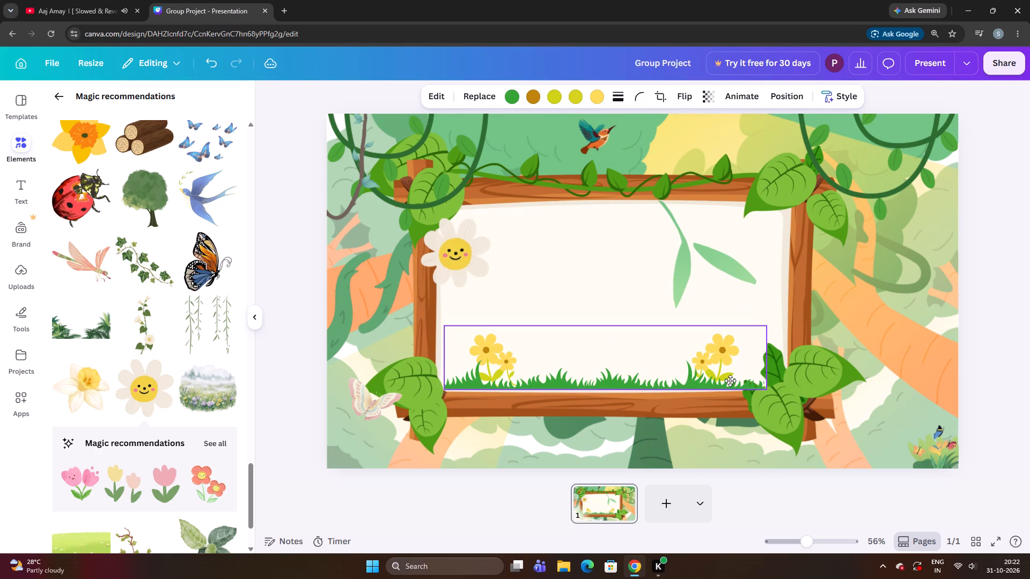
left_click_drag(730, 381, 729, 382)
left_click(729, 382)
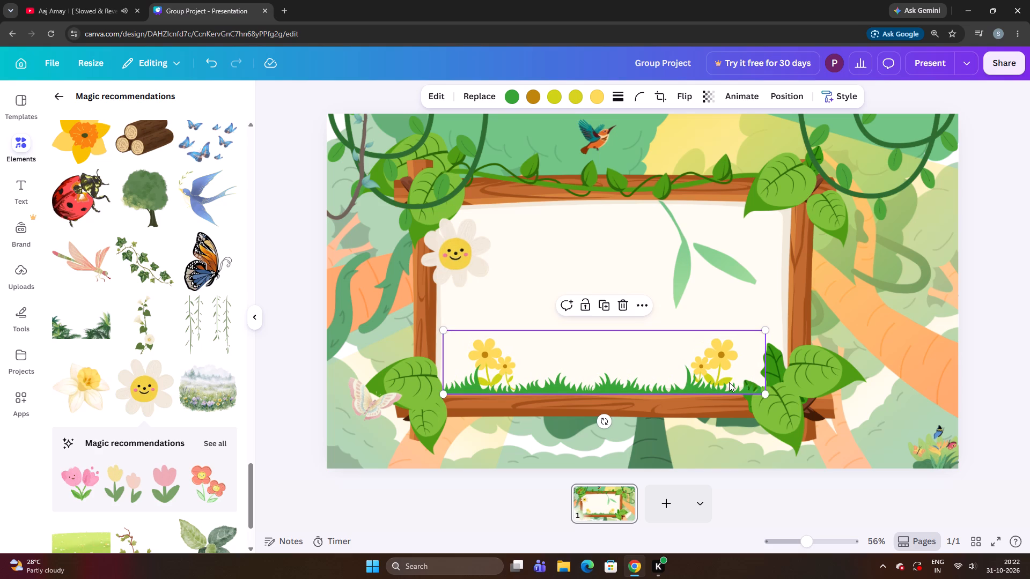
left_click_drag(753, 388, 744, 385)
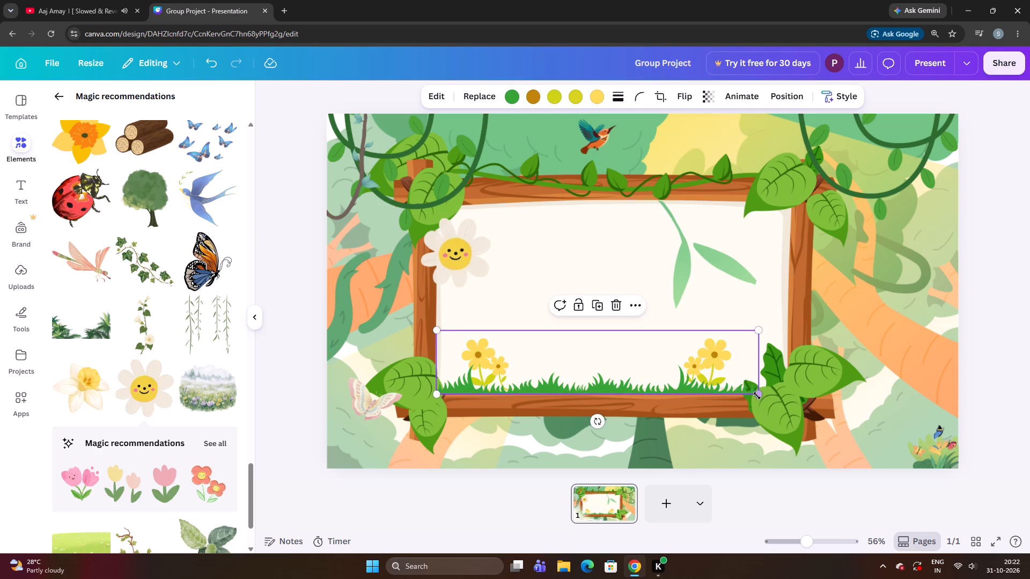
left_click_drag(757, 396, 739, 391)
Adjust the system volume for the playing song, trying levels between 4 and 92, and settle on a lower level.
left_click(980, 571)
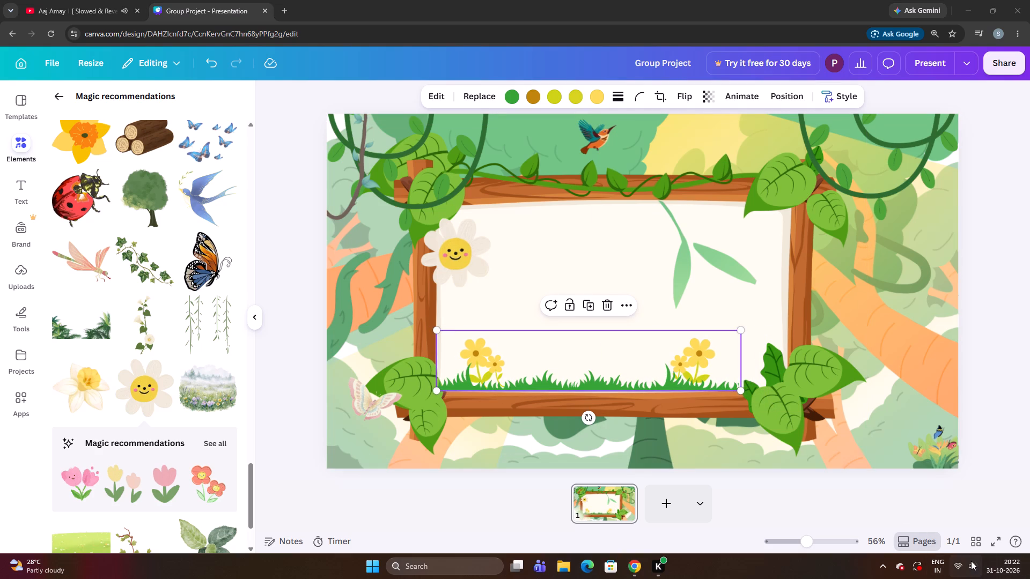
left_click(971, 561)
left_click_drag(888, 503, 874, 513)
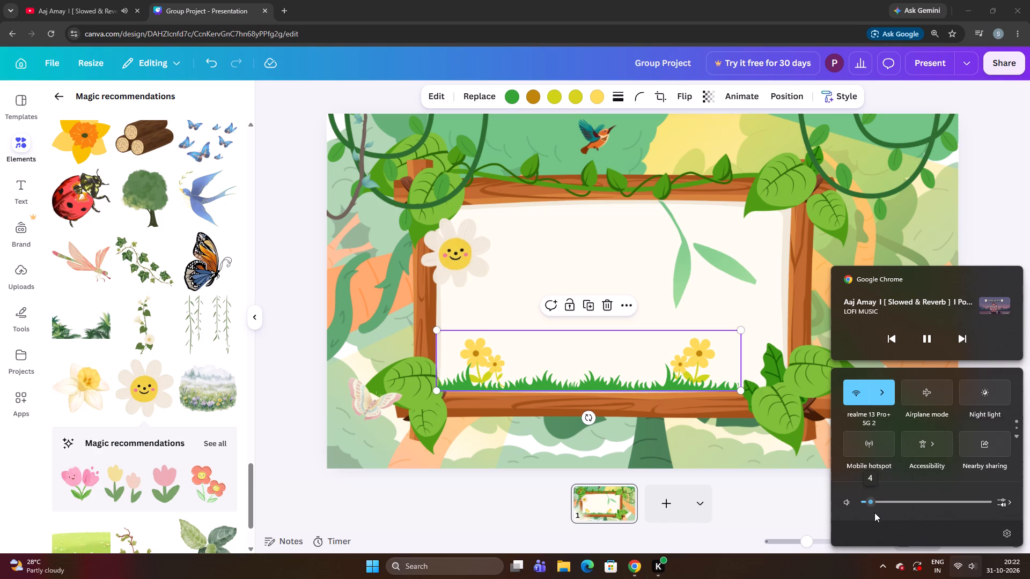
left_click_drag(874, 513, 934, 518)
left_click_drag(934, 518, 982, 521)
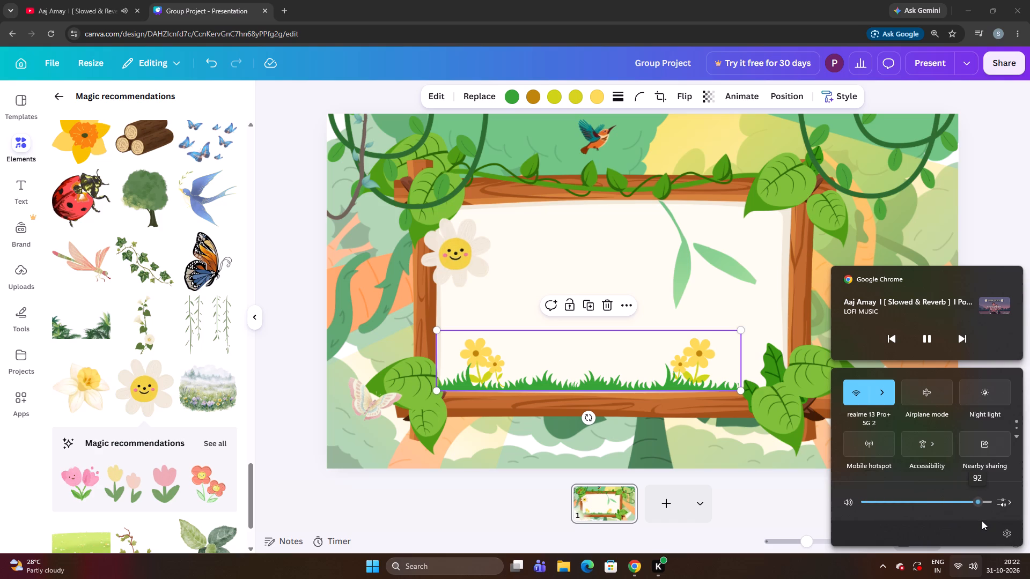
left_click_drag(982, 521, 977, 524)
left_click_drag(977, 524, 889, 565)
left_click(859, 569)
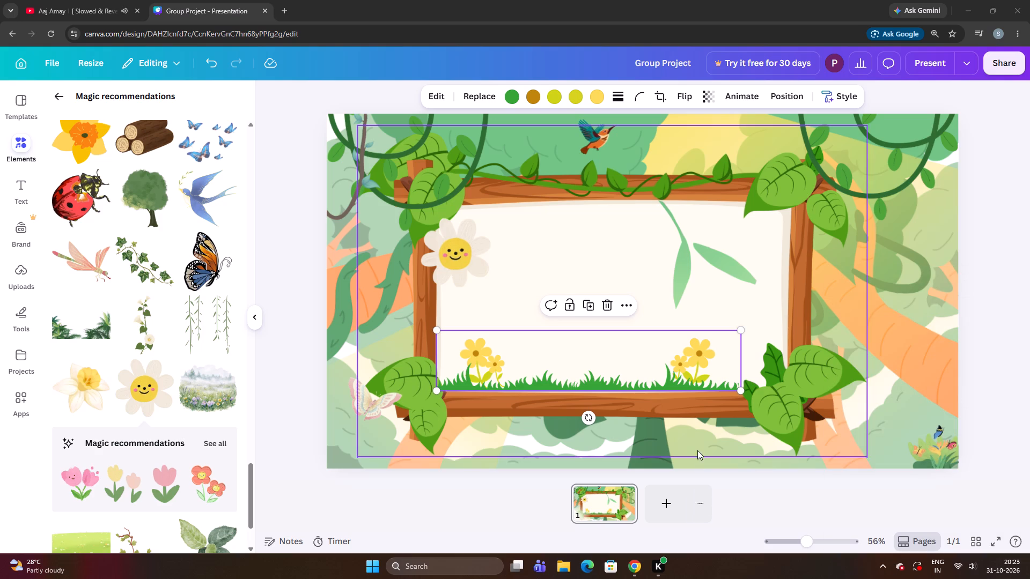
Nudge the flowered grass strip slightly right to centre it along the board's lower edge.
left_click_drag(691, 385, 698, 383)
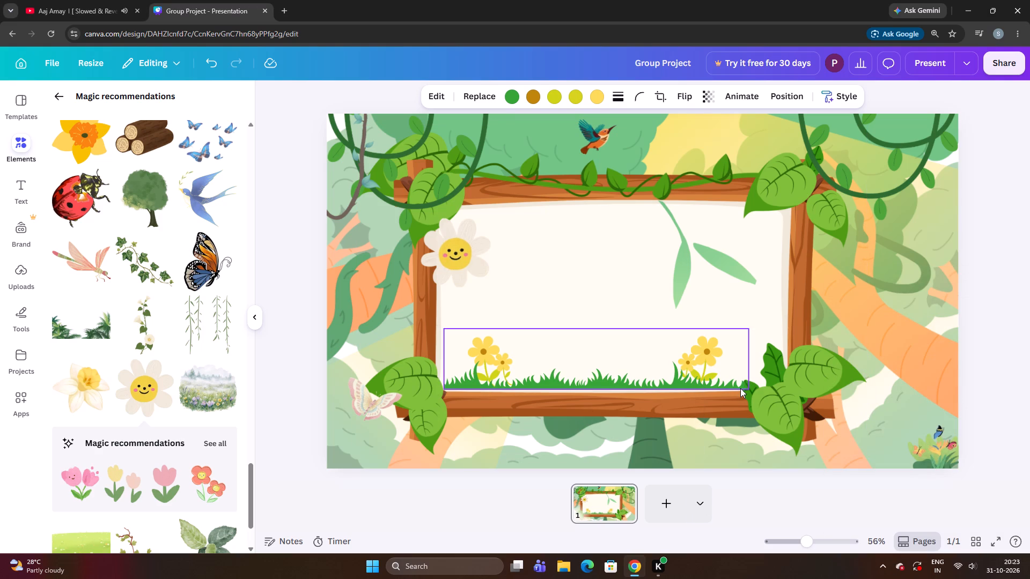
left_click(732, 375)
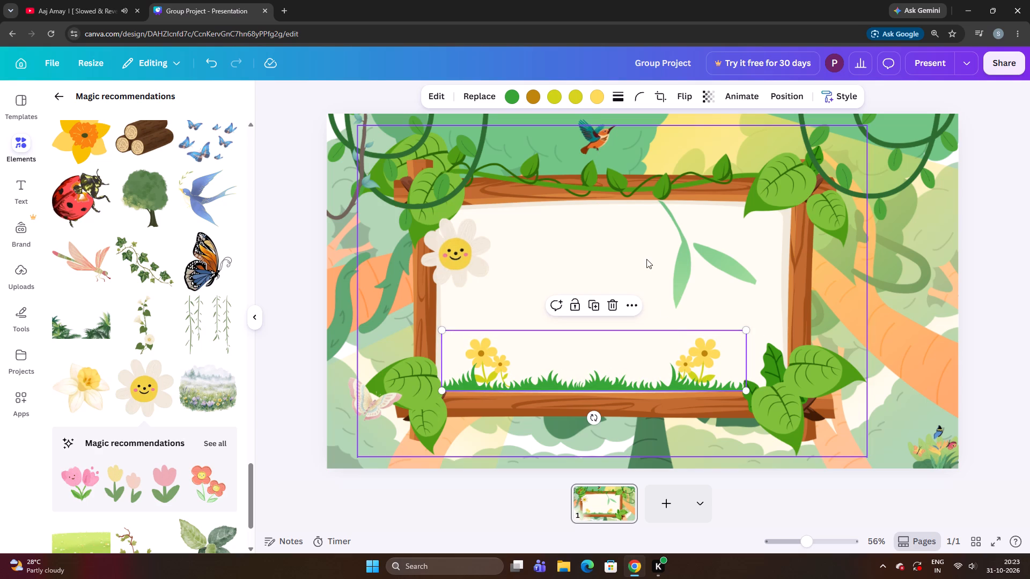
left_click(528, 293)
left_click(529, 363)
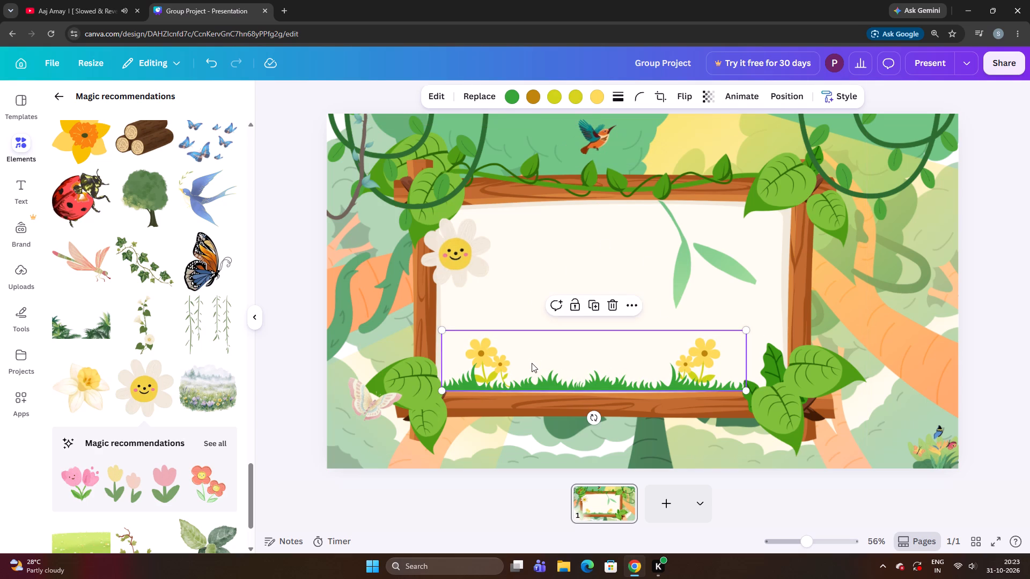
left_click(631, 370)
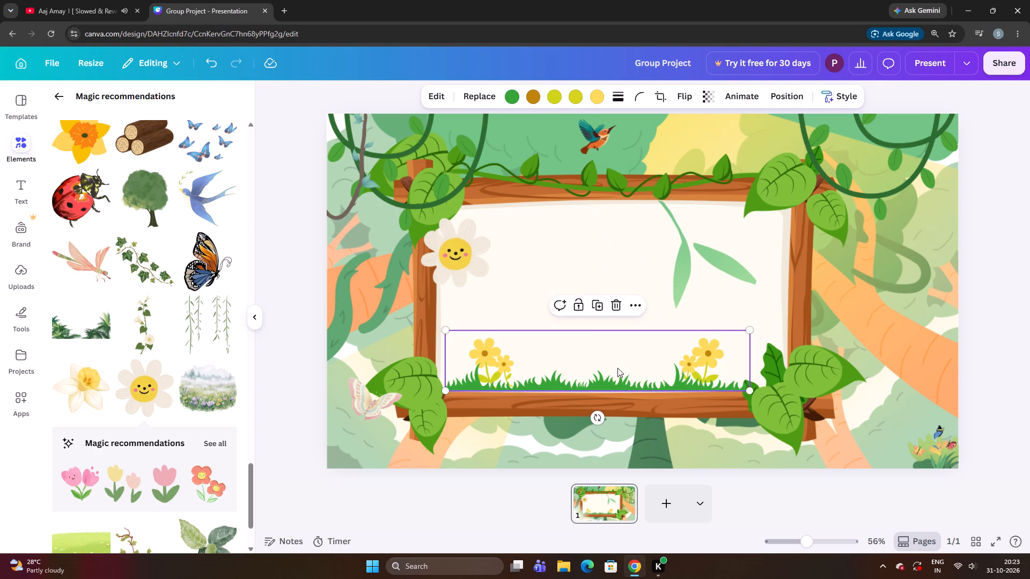
Add the white daffodil with a yellow centre, shrink it to a small flower, and place it at the board's upper right.
left_click(80, 398)
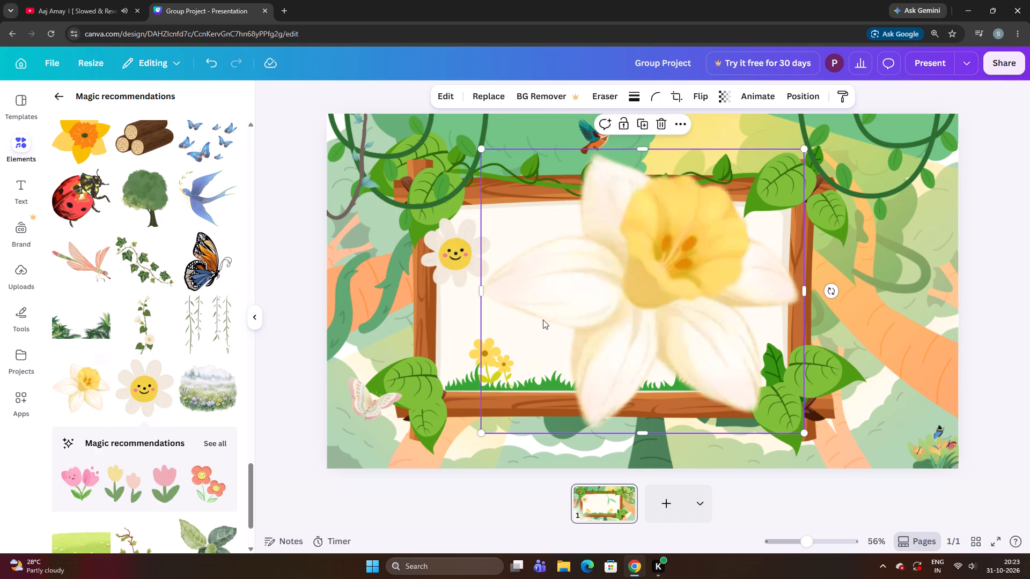
left_click_drag(604, 306, 509, 292)
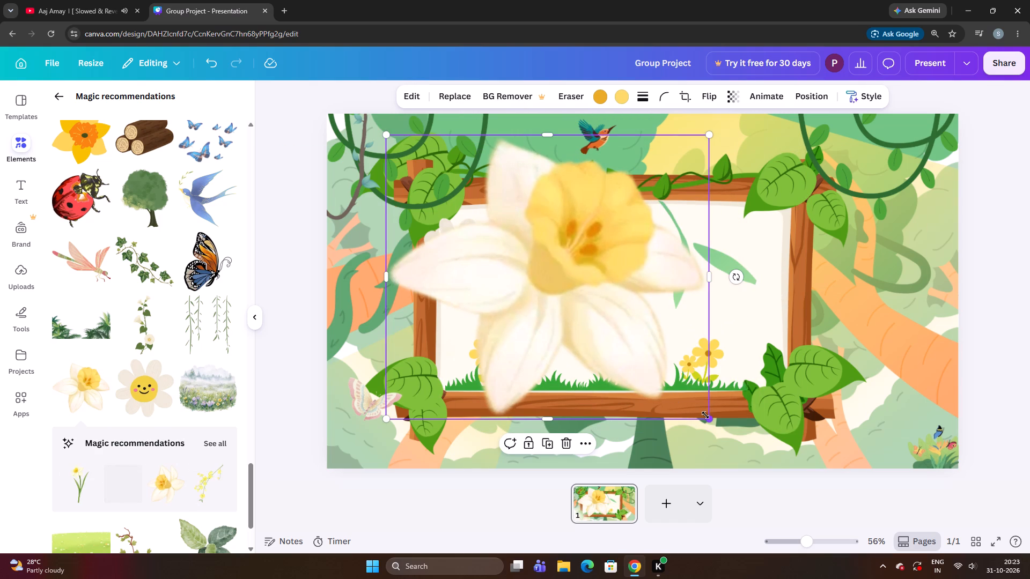
left_click_drag(707, 417, 385, 233)
left_click_drag(413, 165, 472, 205)
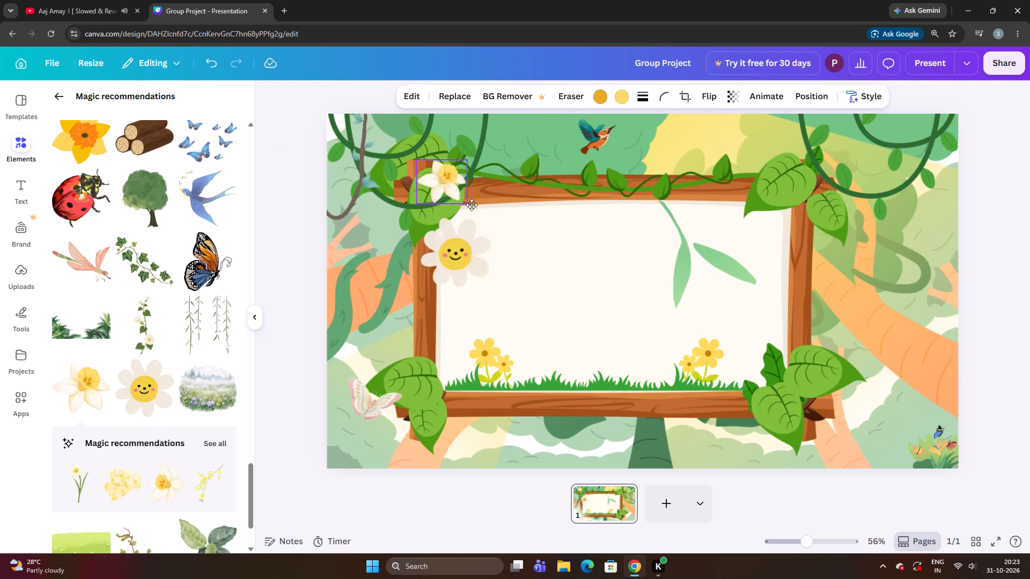
left_click_drag(472, 205, 736, 243)
Move the green leaf sprig left and up so it hangs from the top centre of the frame.
left_click_drag(687, 257, 620, 270)
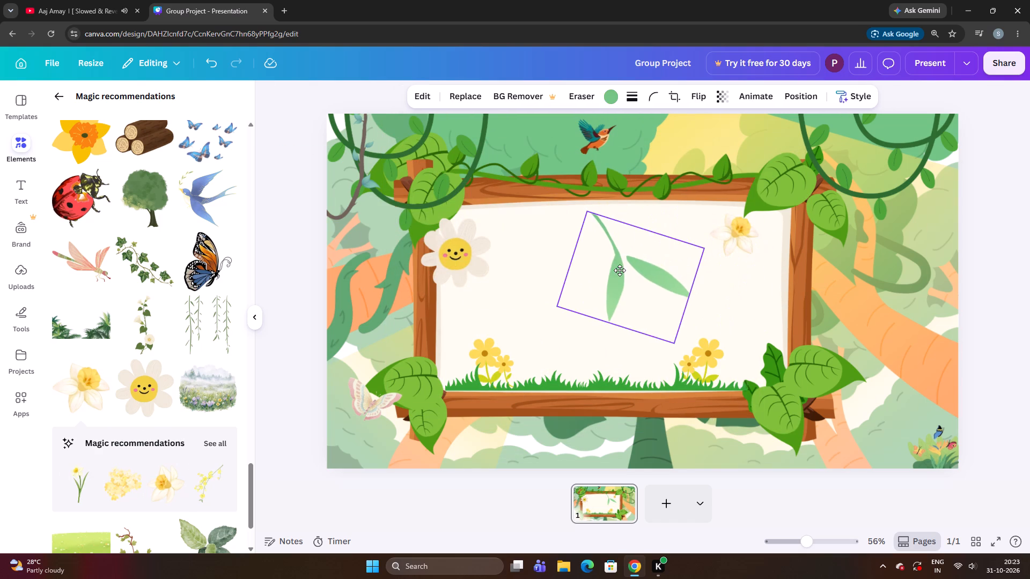
left_click_drag(620, 270, 620, 246)
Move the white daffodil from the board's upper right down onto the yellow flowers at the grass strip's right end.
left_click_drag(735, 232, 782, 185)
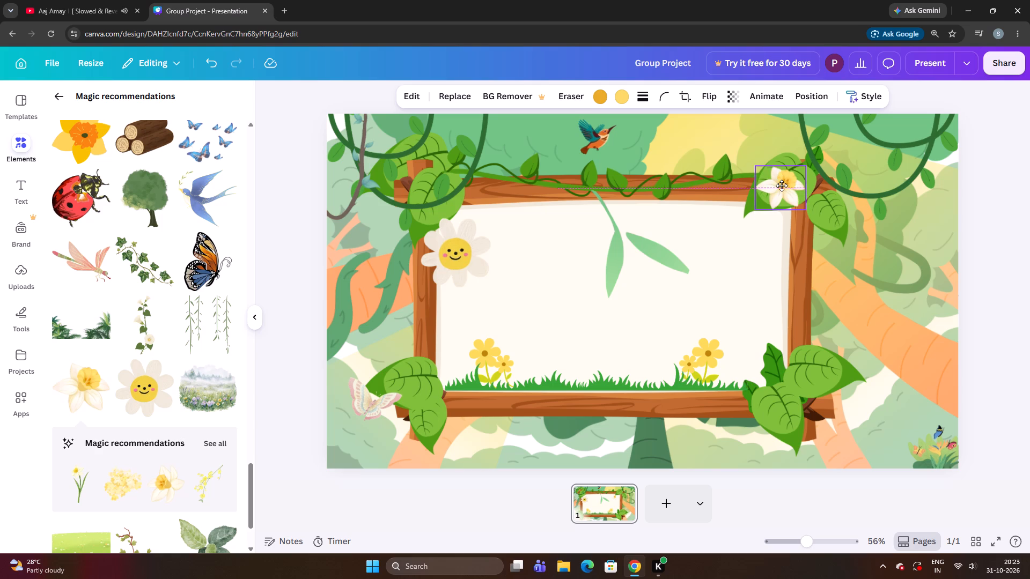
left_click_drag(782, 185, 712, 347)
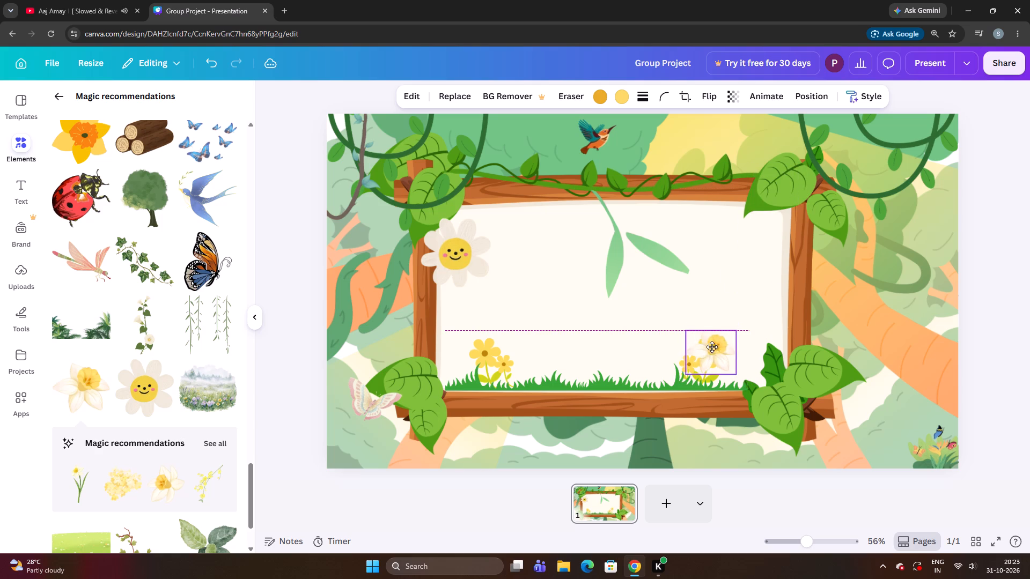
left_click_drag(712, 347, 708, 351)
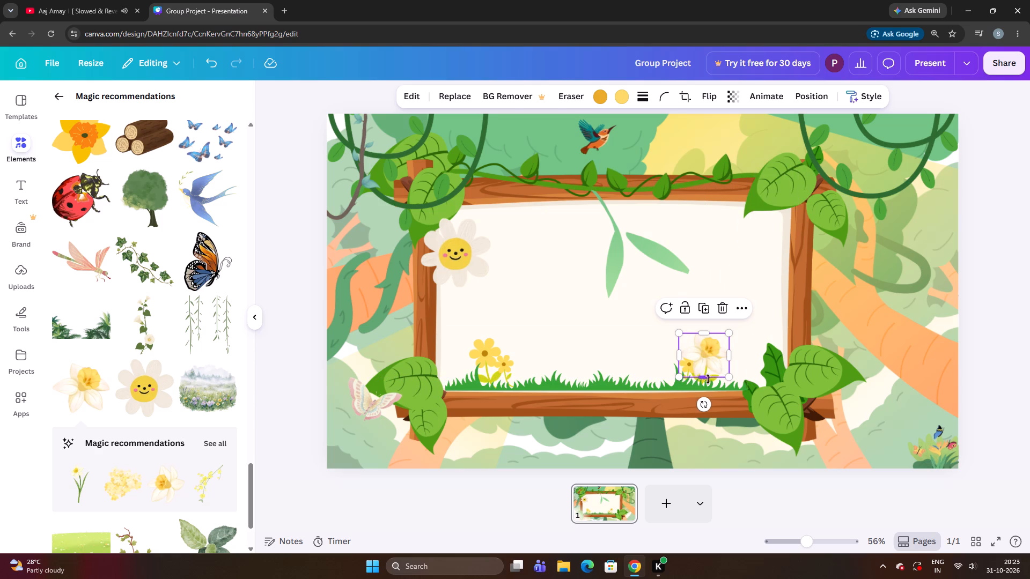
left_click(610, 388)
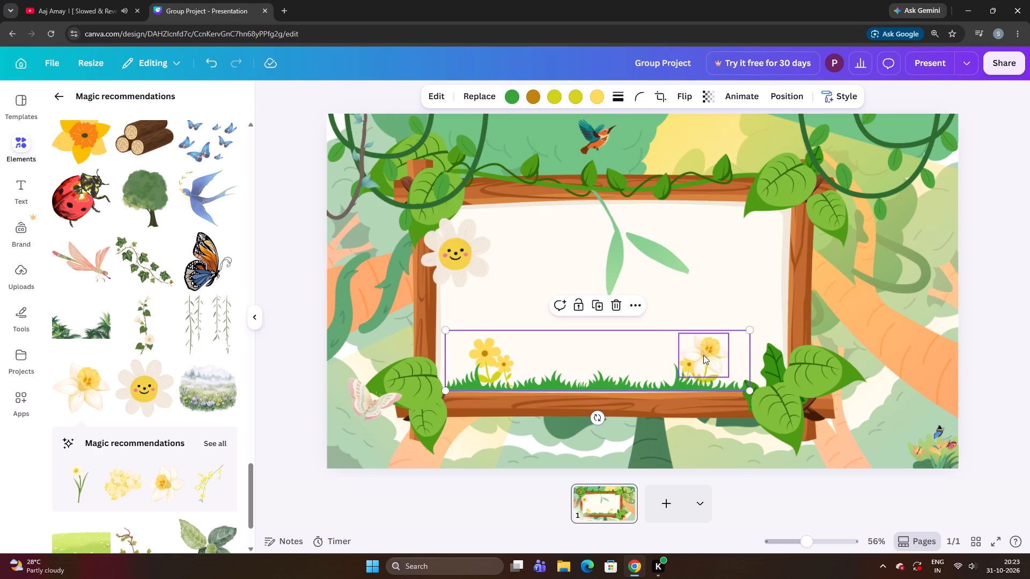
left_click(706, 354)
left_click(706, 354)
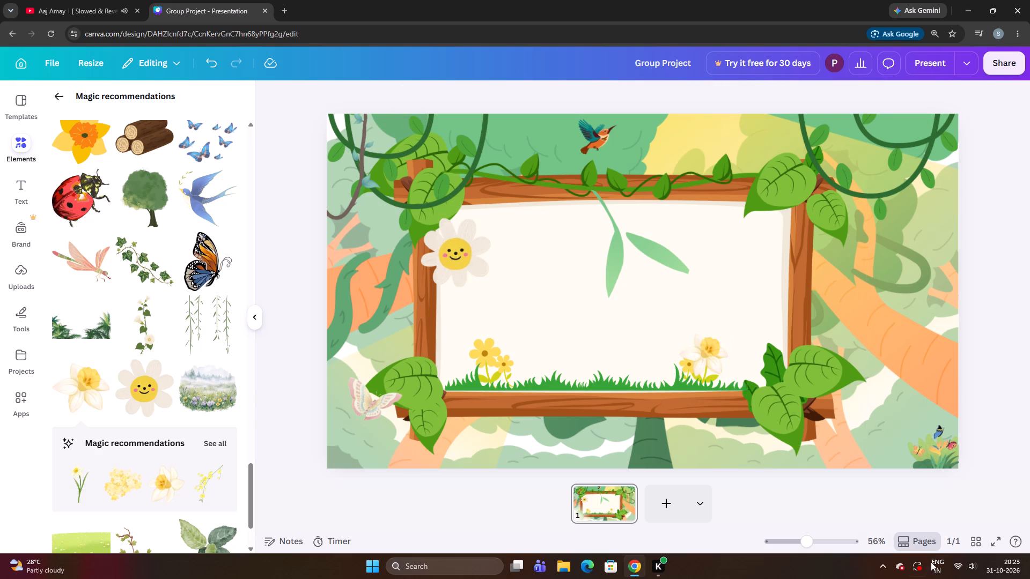
Adjust the system volume for the playing song to around 22.
left_click(970, 568)
left_click(893, 499)
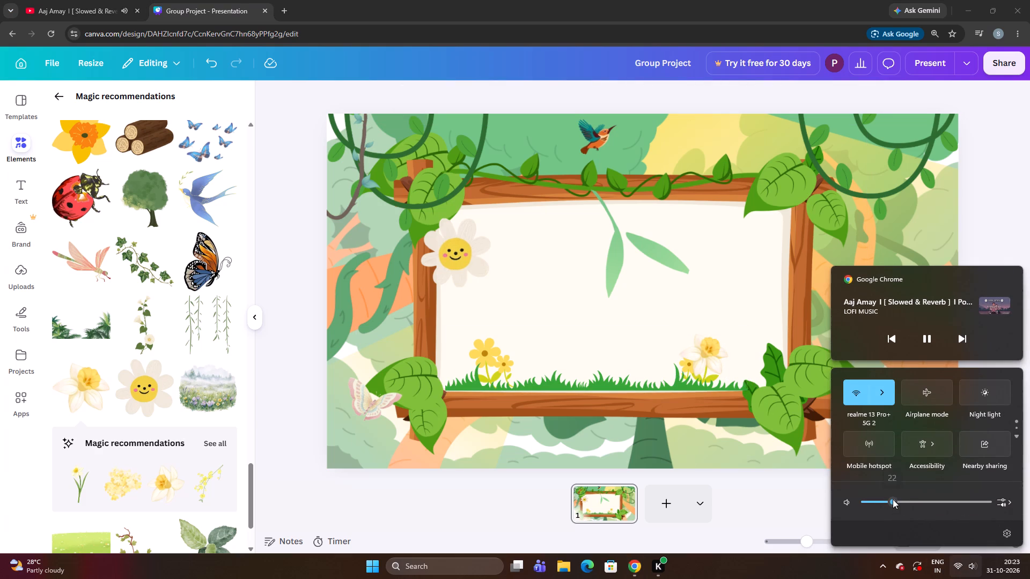
left_click(896, 501)
left_click_drag(899, 498, 895, 511)
left_click(835, 559)
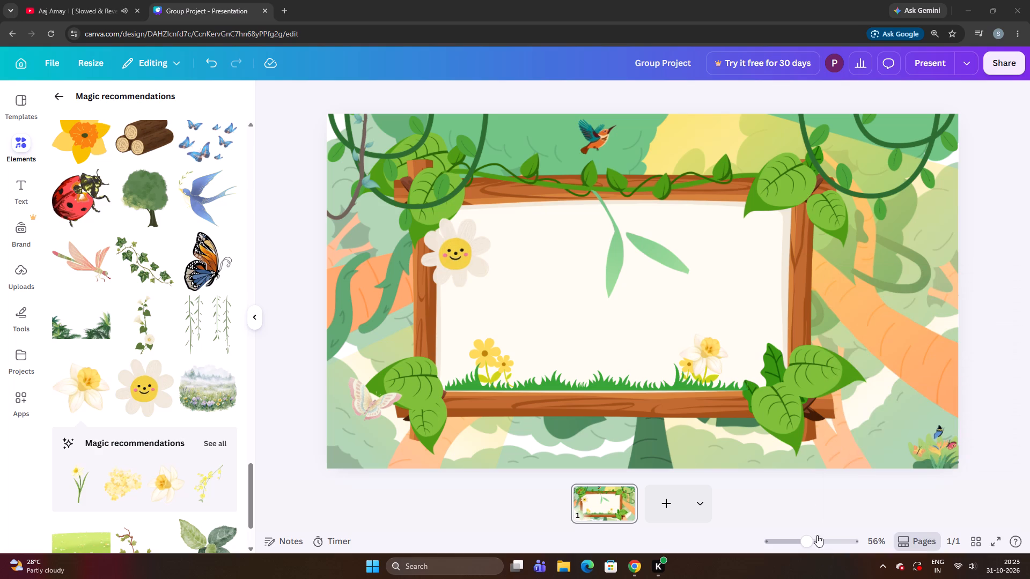
Shift the white daffodil just right of the yellow flowers at the board's lower right and enlarge it slightly.
left_click_drag(691, 359, 709, 363)
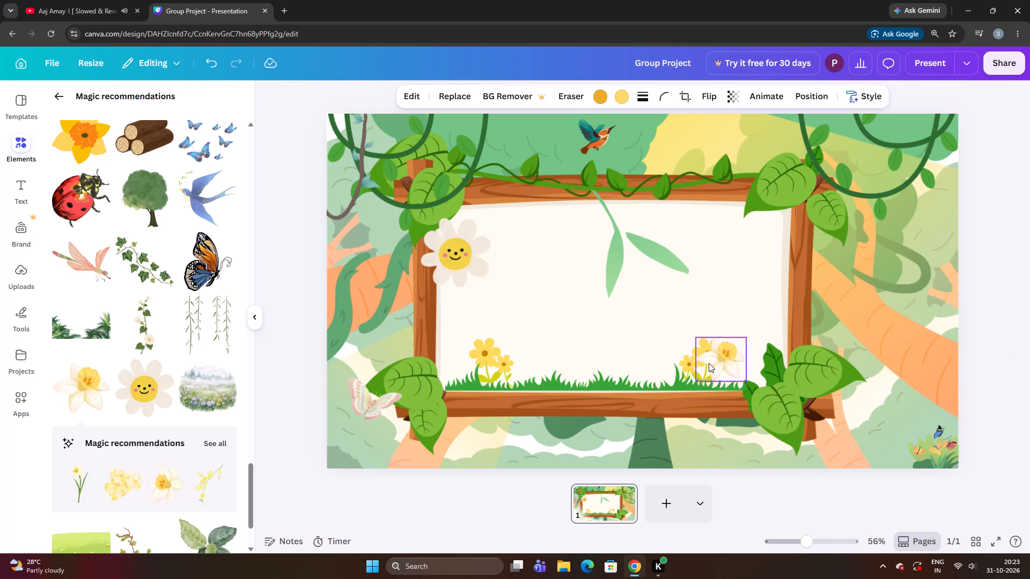
key("ctrl+Up")
key("ctrl+Up")
key("ctrl+Up")
key("Up")
key("Up")
key("ctrl+Up")
key("ctrl+Up")
key("ctrl+Up")
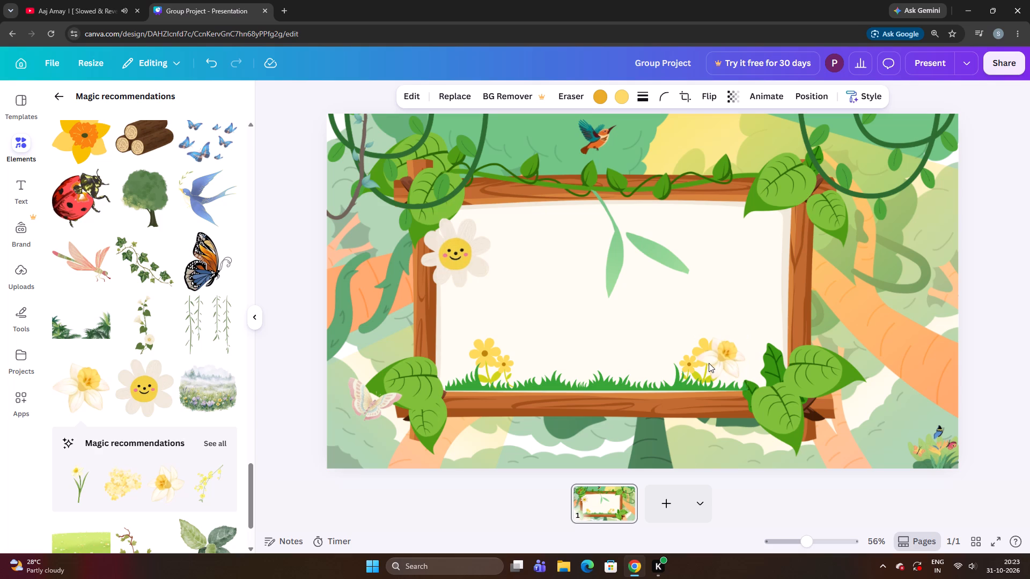
key("ctrl+Down")
key("ctrl+Down")
key("ctrl+Down")
key("ctrl+Down")
key("ctrl+Down")
key("ctrl+Down")
key("ctrl+Down")
key("ctrl+Down")
key("ctrl+Down")
key("ctrl+Down")
key("ctrl+Down")
key("ctrl+Down")
key("ctrl+Down")
key("ctrl+Down")
key("ctrl+Down")
key("ctrl+Down")
key("ctrl+Down")
key("ctrl+Down")
key("ctrl+Down")
key("ctrl+Down")
key("Up")
key("Up")
key("Up")
key("Up")
key("Up")
key("Up")
key("Up")
key("Up")
key("Up")
key("Up")
key("Up")
key("Up")
key("Up")
key("Up")
key("Up")
key("Up")
key("Up")
key("Up")
key("Up")
key("Up")
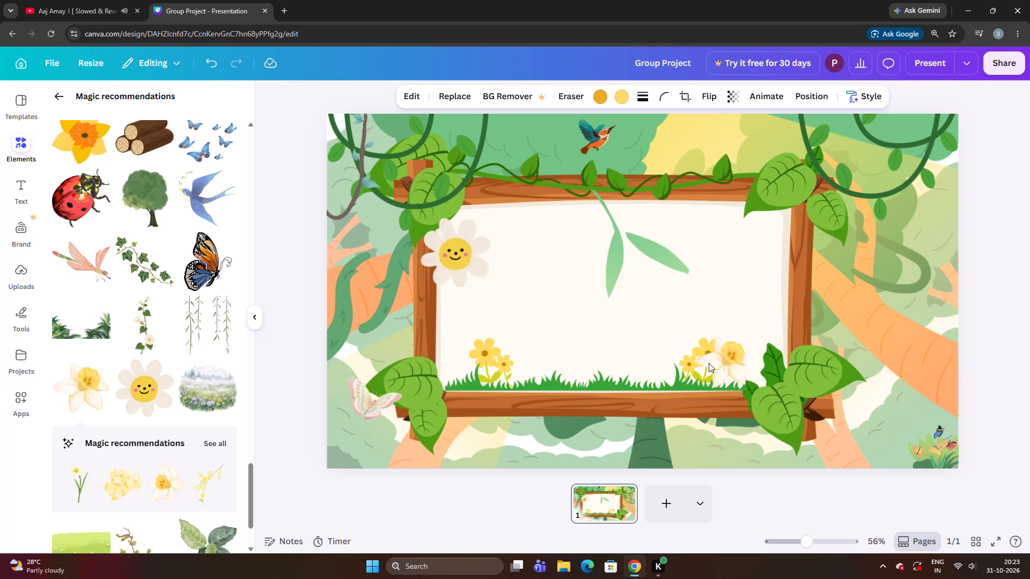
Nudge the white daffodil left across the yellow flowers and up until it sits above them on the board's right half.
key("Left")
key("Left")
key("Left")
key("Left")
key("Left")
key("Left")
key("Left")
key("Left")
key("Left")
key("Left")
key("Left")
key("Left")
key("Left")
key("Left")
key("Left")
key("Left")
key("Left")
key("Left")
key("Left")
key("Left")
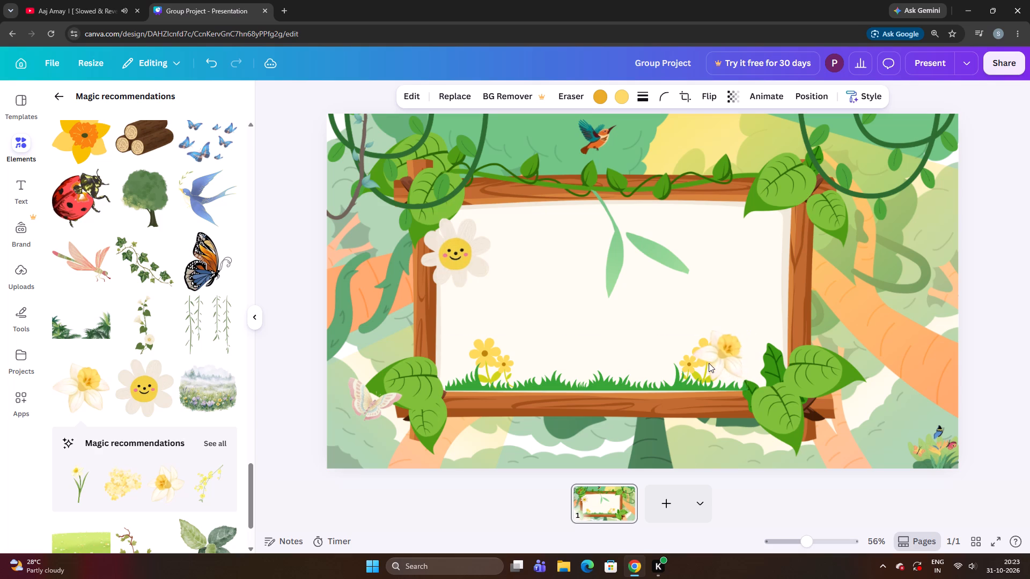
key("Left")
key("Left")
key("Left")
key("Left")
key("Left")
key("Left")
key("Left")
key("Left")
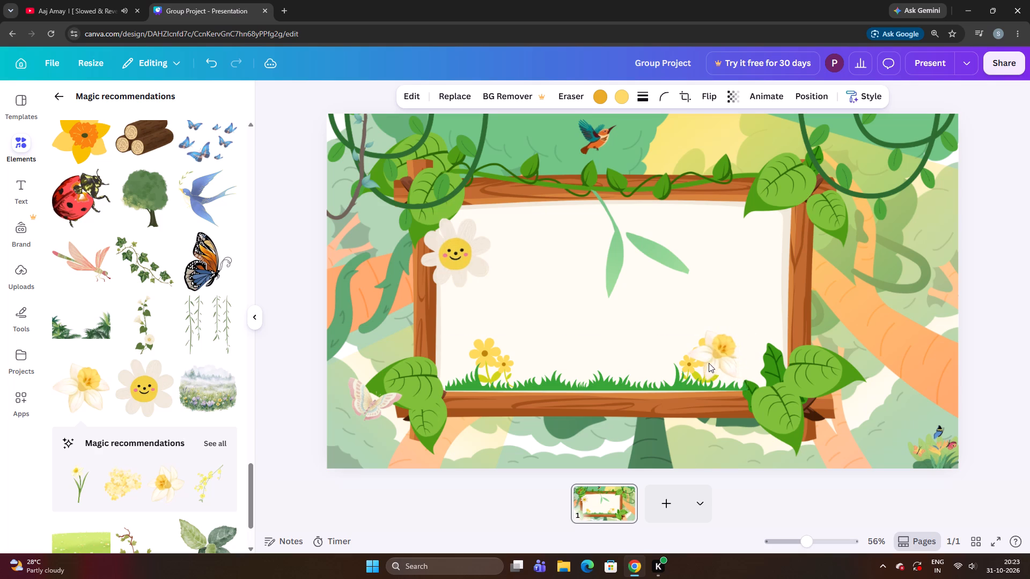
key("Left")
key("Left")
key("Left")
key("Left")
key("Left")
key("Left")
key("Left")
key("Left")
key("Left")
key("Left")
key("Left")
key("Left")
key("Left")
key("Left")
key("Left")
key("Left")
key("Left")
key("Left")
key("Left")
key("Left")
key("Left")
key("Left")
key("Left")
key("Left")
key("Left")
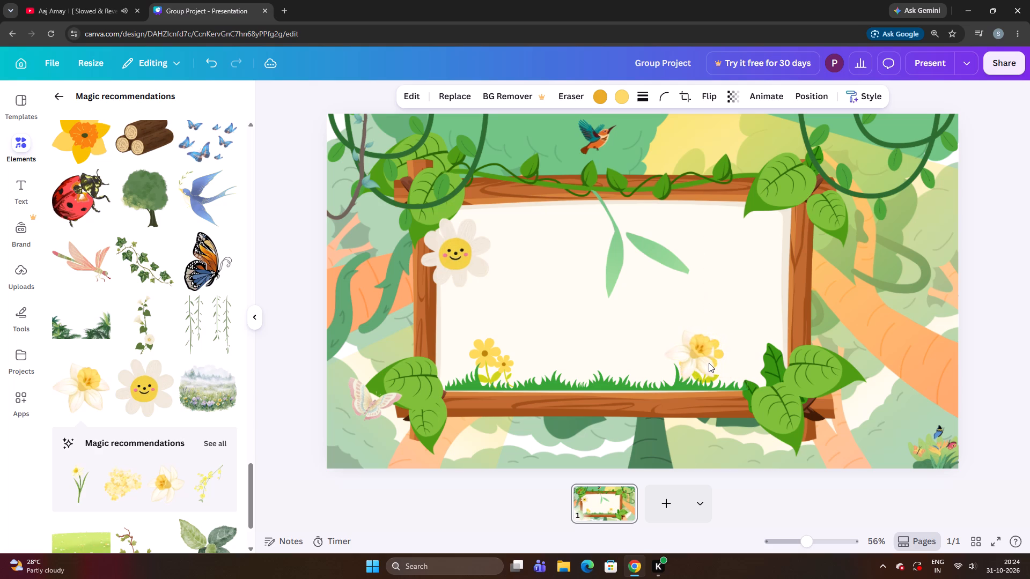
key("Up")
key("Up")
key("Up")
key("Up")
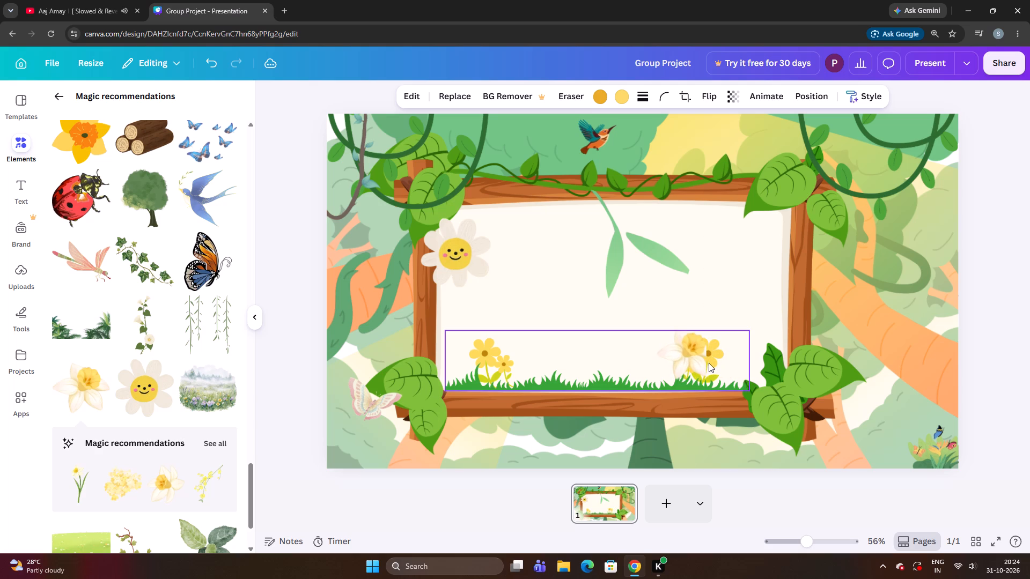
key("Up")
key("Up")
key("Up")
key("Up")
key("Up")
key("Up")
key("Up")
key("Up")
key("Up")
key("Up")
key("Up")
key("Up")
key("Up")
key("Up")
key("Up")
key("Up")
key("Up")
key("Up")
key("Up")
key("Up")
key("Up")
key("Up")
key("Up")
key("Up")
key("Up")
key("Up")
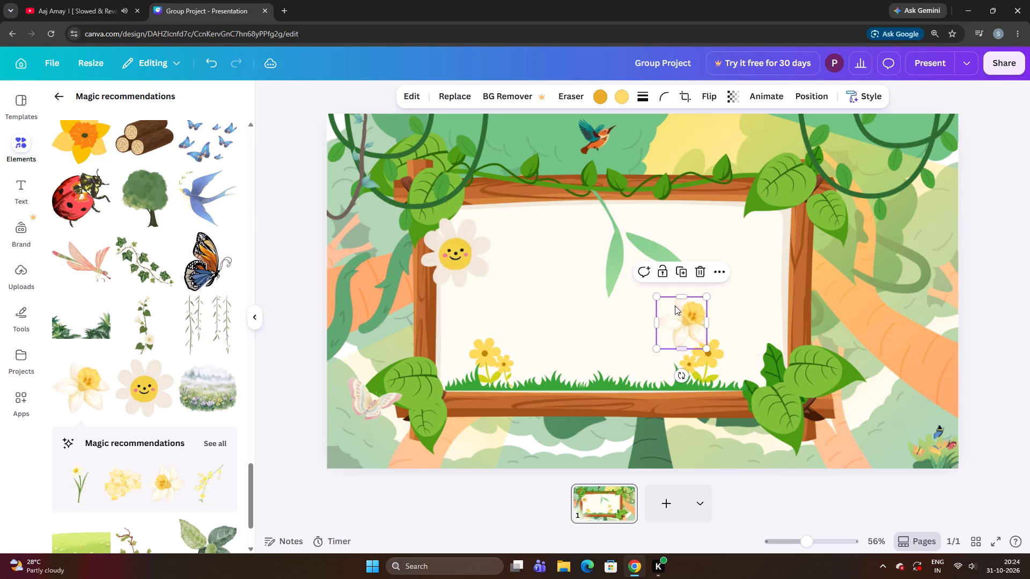
Move the white daffodil across the board to its left side, between the smiling flower and the yellow flowers.
left_click_drag(679, 328, 637, 317)
left_click_drag(665, 309, 676, 312)
left_click_drag(656, 311, 480, 302)
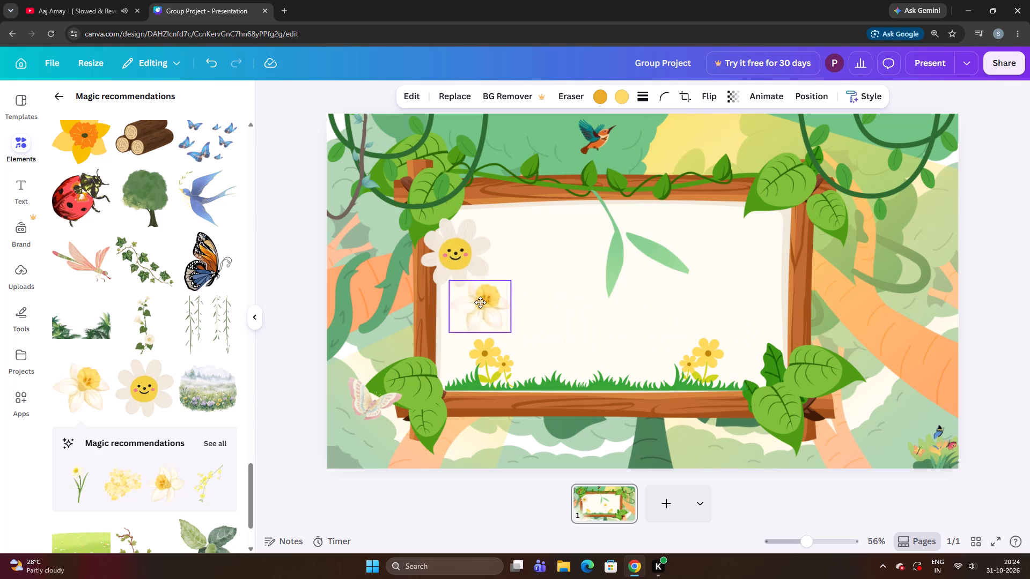
left_click_drag(480, 302, 466, 300)
left_click_drag(462, 300, 474, 313)
Add the four-strand hanging vines graphic and move it over the lower-left part of the slide.
left_click(189, 308)
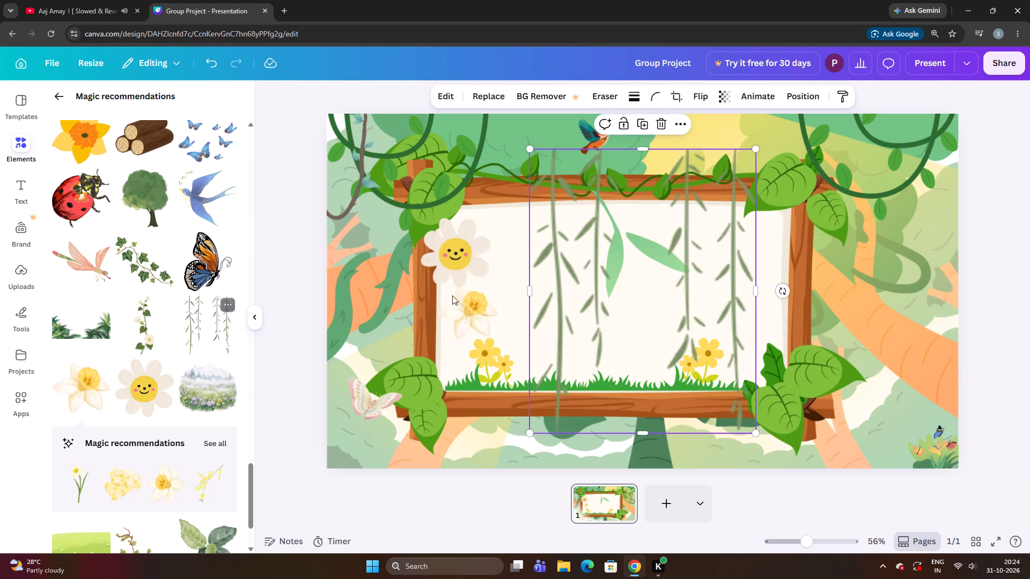
left_click_drag(648, 288, 592, 302)
left_click_drag(604, 256, 451, 332)
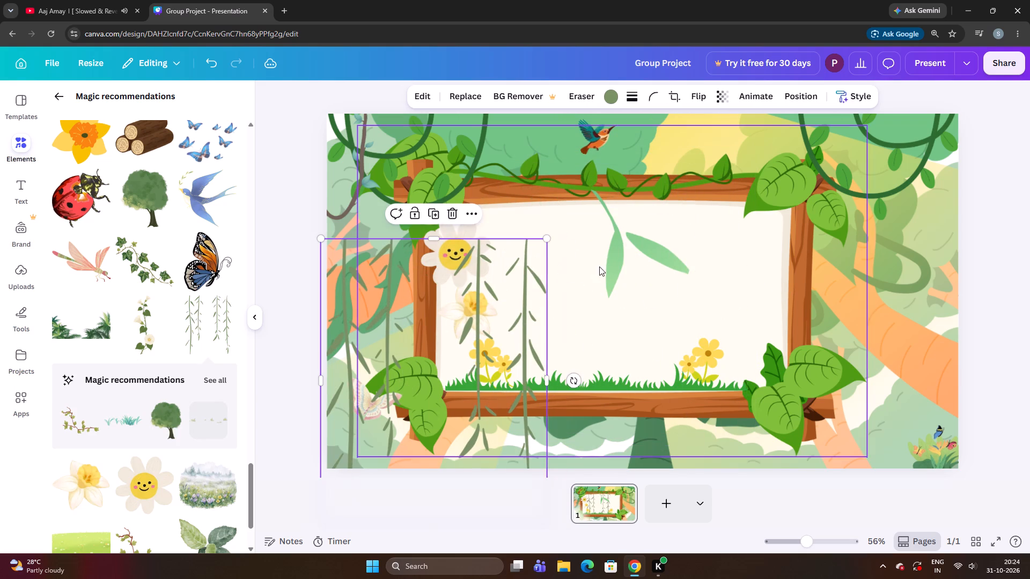
Delete the green leaf sprig hanging from the top centre of the frame.
left_click_drag(599, 266, 629, 271)
left_click(674, 168)
Reposition the leafy wooden frame slightly left and down behind the daisy, flowers and grass.
left_click_drag(675, 247, 682, 266)
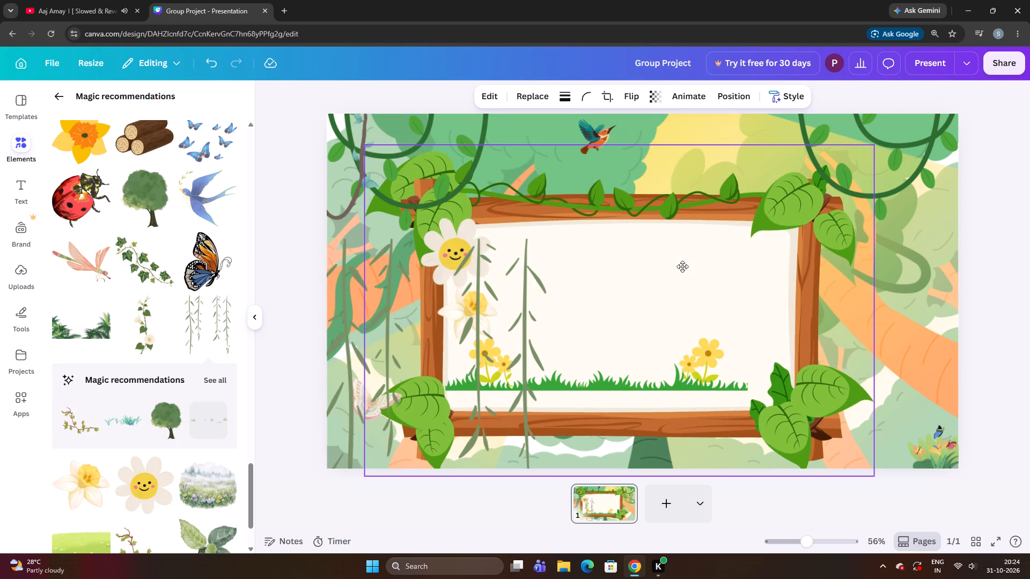
left_click_drag(682, 266, 682, 268)
left_click_drag(445, 350, 432, 343)
left_click_drag(483, 335, 505, 330)
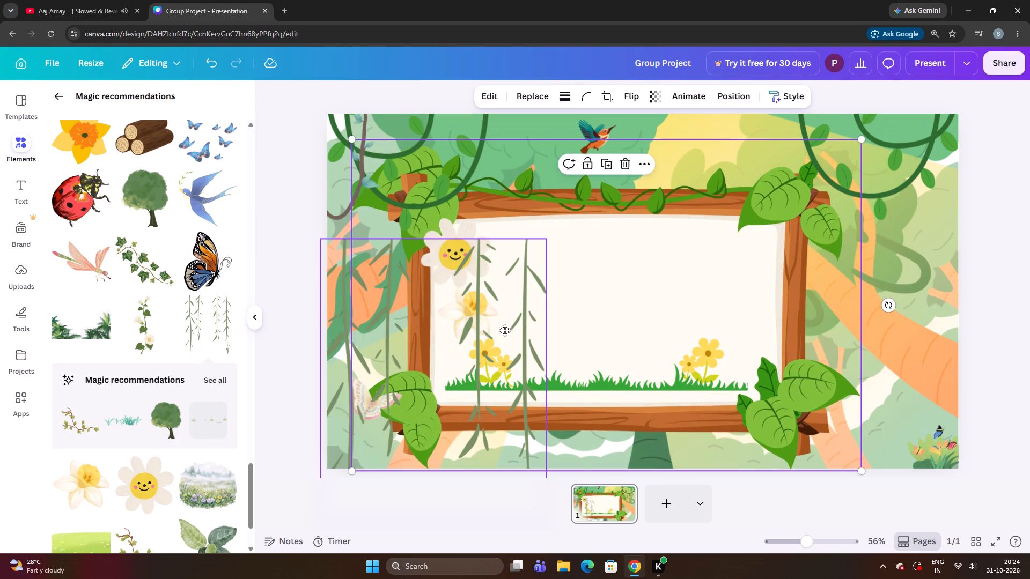
left_click_drag(505, 330, 481, 329)
left_click_drag(499, 324, 482, 325)
left_click_drag(523, 314, 531, 313)
left_click(509, 315)
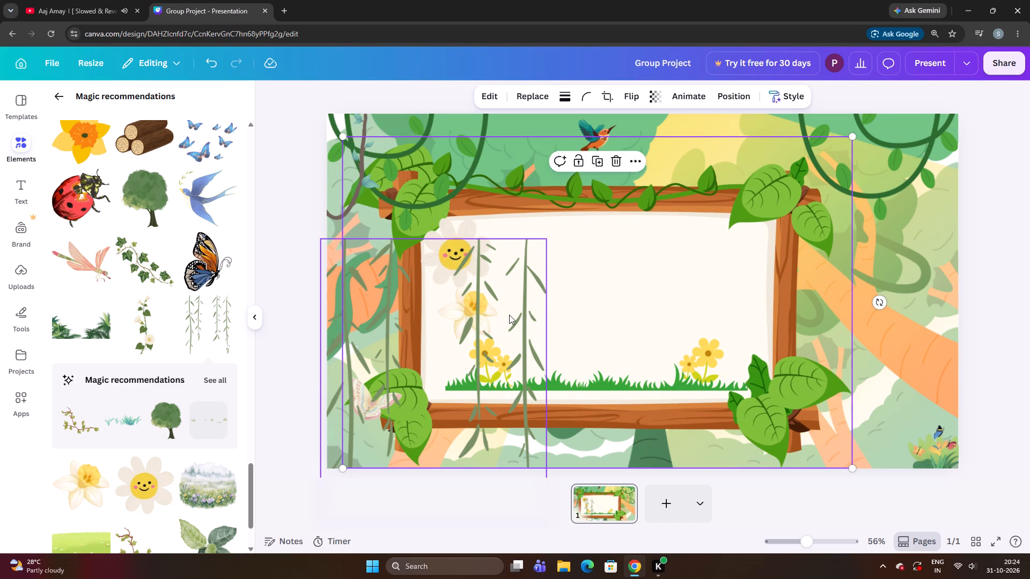
Move the hanging vines onto the board and shrink them to a small cluster that fits above the grass.
left_click_drag(509, 315, 614, 264)
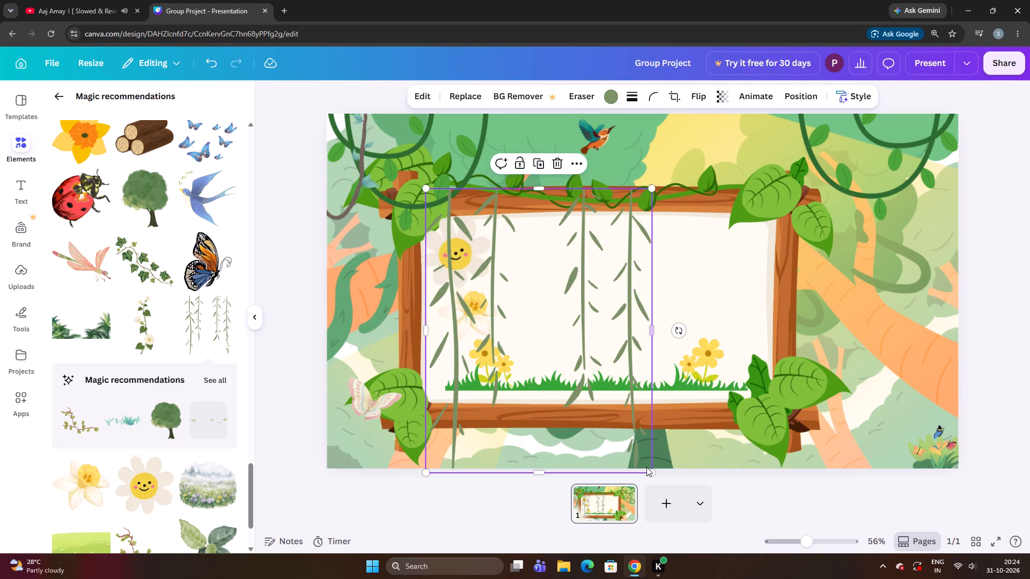
left_click_drag(649, 471, 600, 407)
left_click_drag(535, 310, 587, 318)
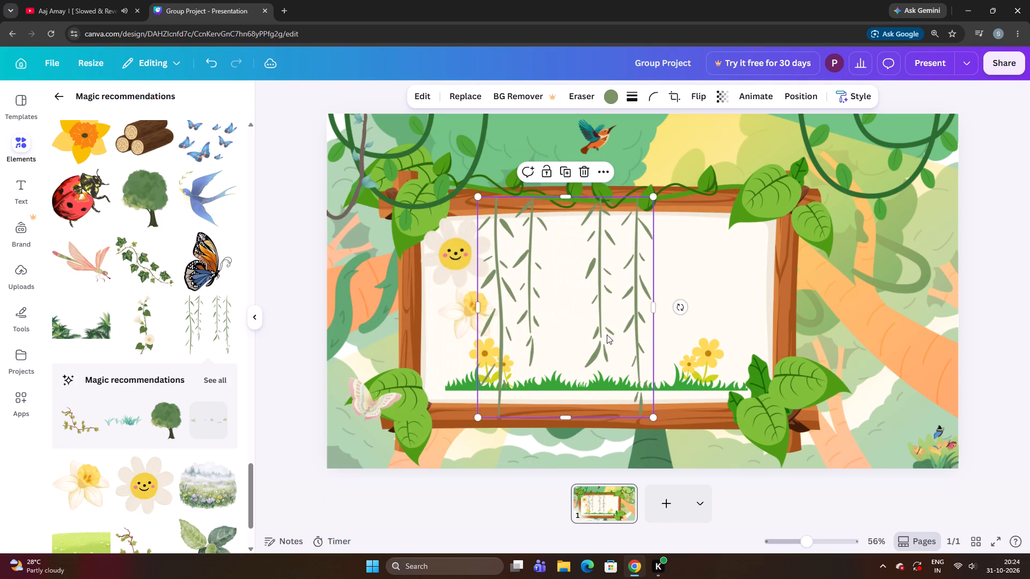
left_click_drag(652, 417, 576, 339)
left_click_drag(525, 271, 551, 297)
left_click_drag(610, 357, 593, 326)
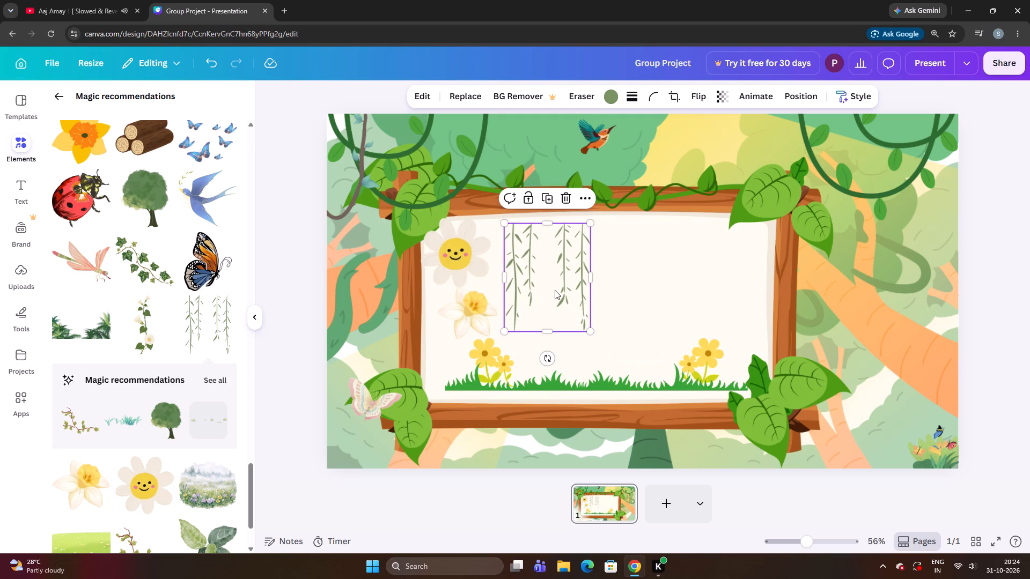
Shrink the hanging vines slightly more and place them at the board's upper edge, just right of the smiling daisy.
left_click_drag(555, 290, 623, 317)
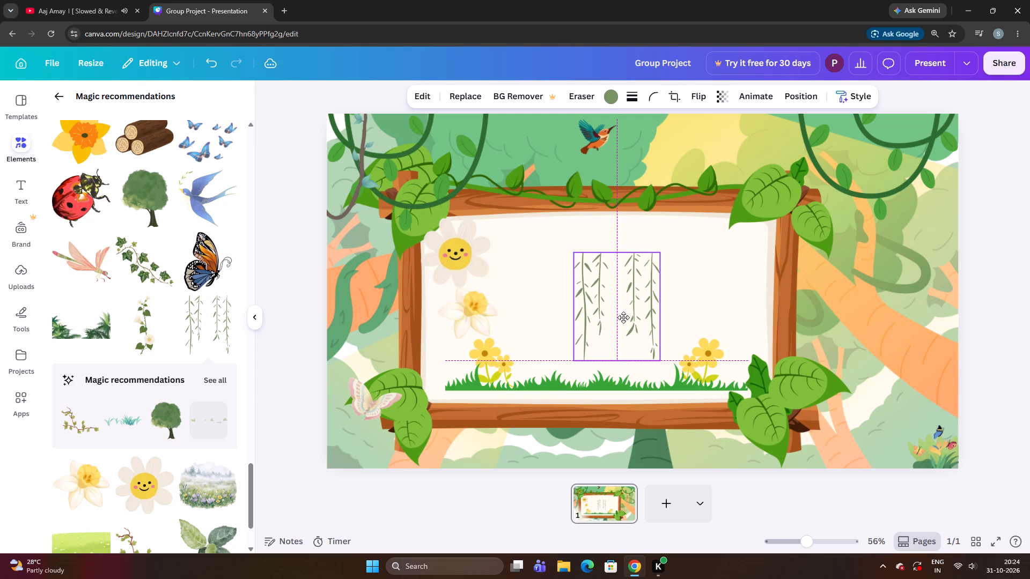
left_click_drag(623, 317, 651, 302)
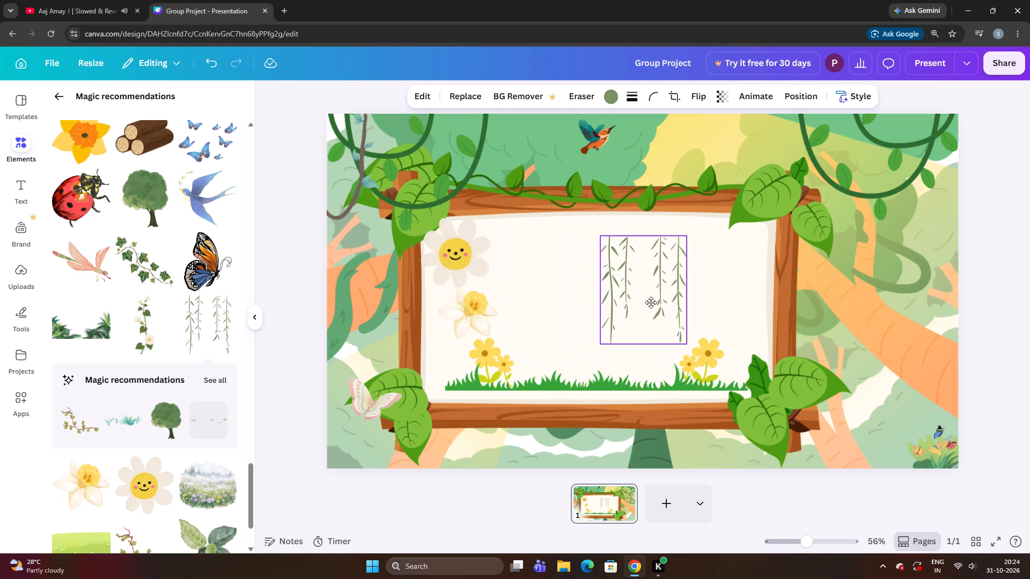
left_click_drag(651, 302, 612, 305)
left_click_drag(612, 305, 583, 301)
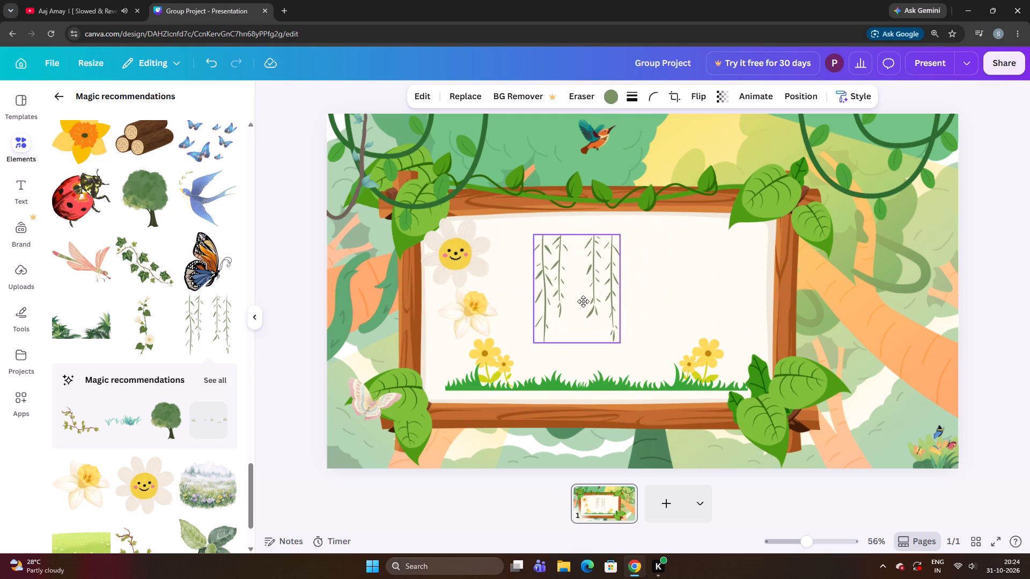
left_click_drag(583, 301, 579, 297)
left_click_drag(617, 336, 604, 320)
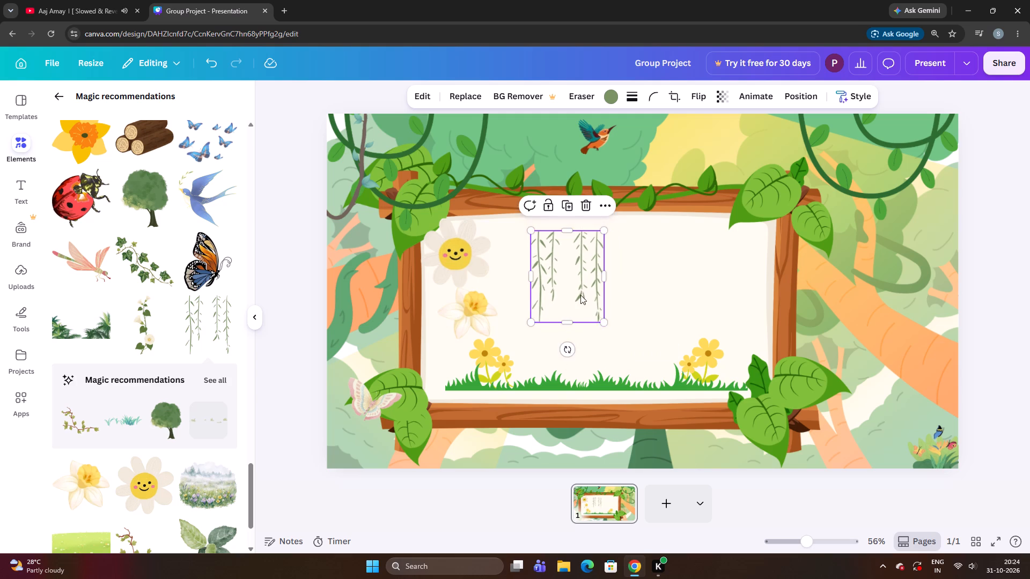
left_click_drag(580, 295, 691, 280)
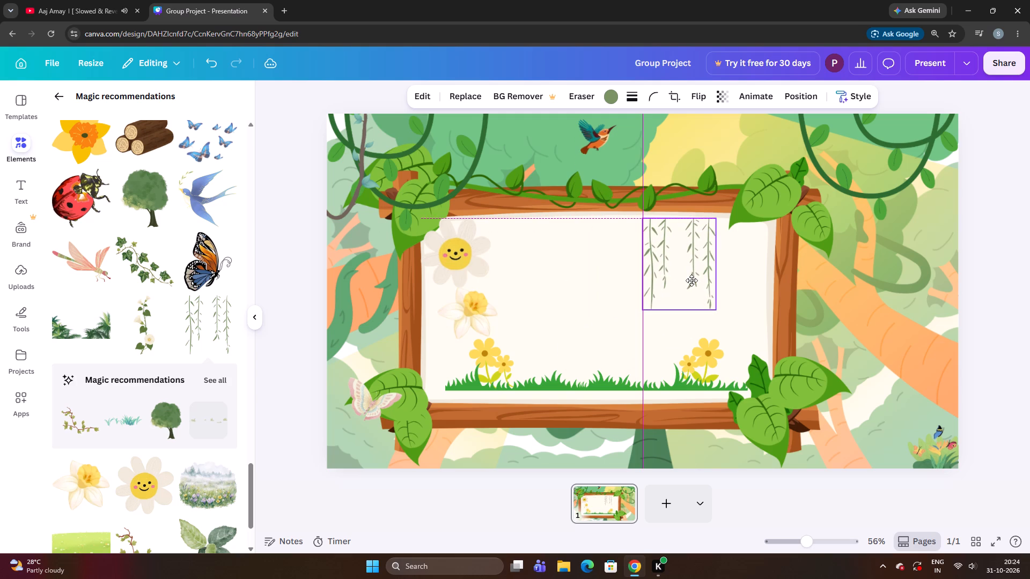
left_click_drag(691, 280, 692, 280)
left_click_drag(692, 280, 515, 279)
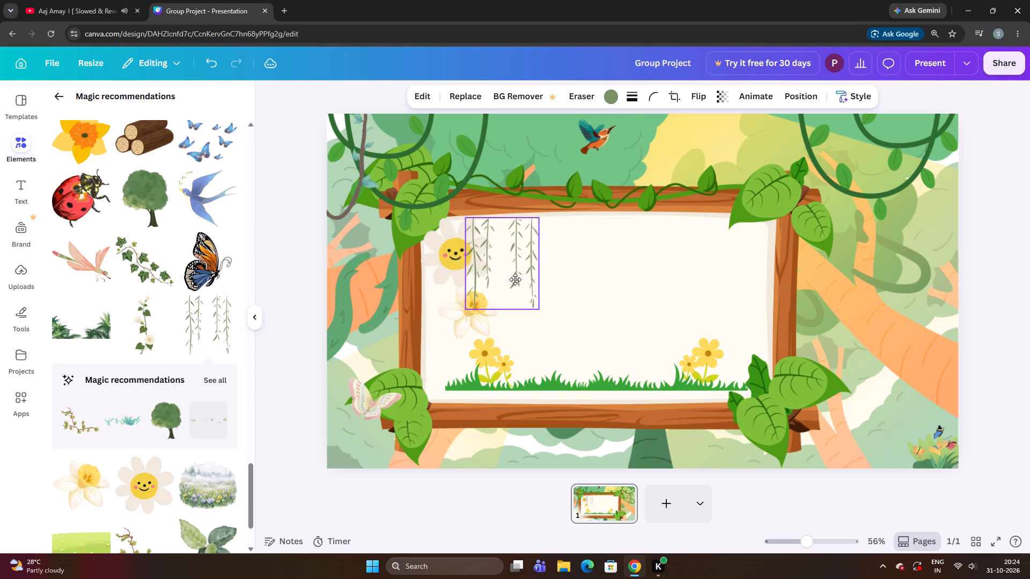
left_click_drag(515, 279, 539, 279)
left_click(539, 279)
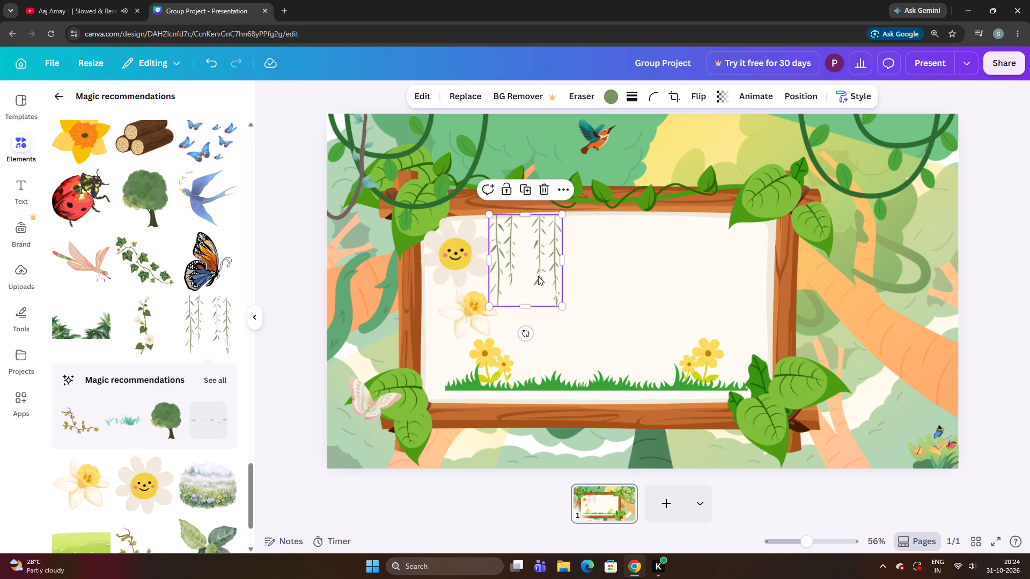
left_click(538, 276)
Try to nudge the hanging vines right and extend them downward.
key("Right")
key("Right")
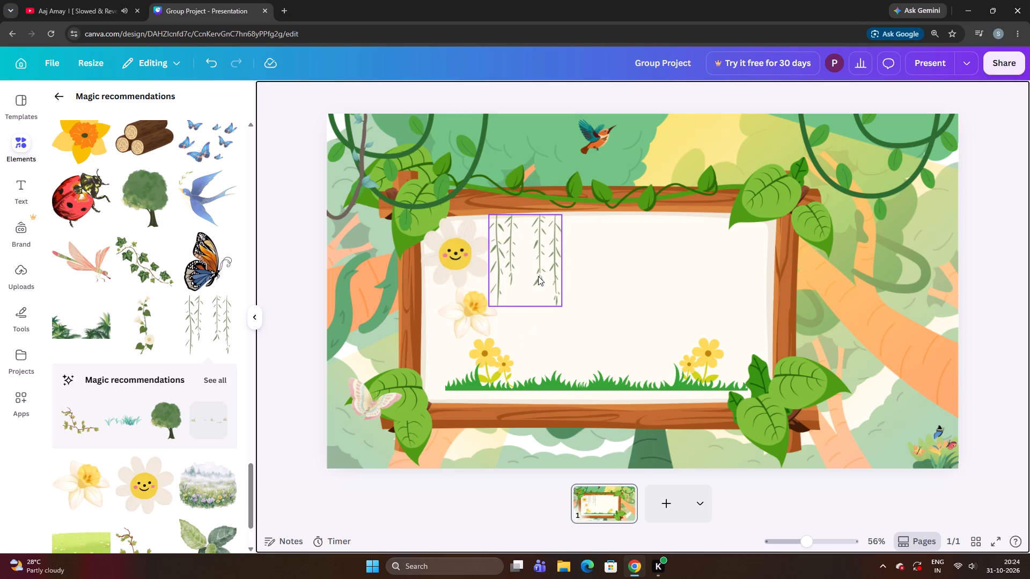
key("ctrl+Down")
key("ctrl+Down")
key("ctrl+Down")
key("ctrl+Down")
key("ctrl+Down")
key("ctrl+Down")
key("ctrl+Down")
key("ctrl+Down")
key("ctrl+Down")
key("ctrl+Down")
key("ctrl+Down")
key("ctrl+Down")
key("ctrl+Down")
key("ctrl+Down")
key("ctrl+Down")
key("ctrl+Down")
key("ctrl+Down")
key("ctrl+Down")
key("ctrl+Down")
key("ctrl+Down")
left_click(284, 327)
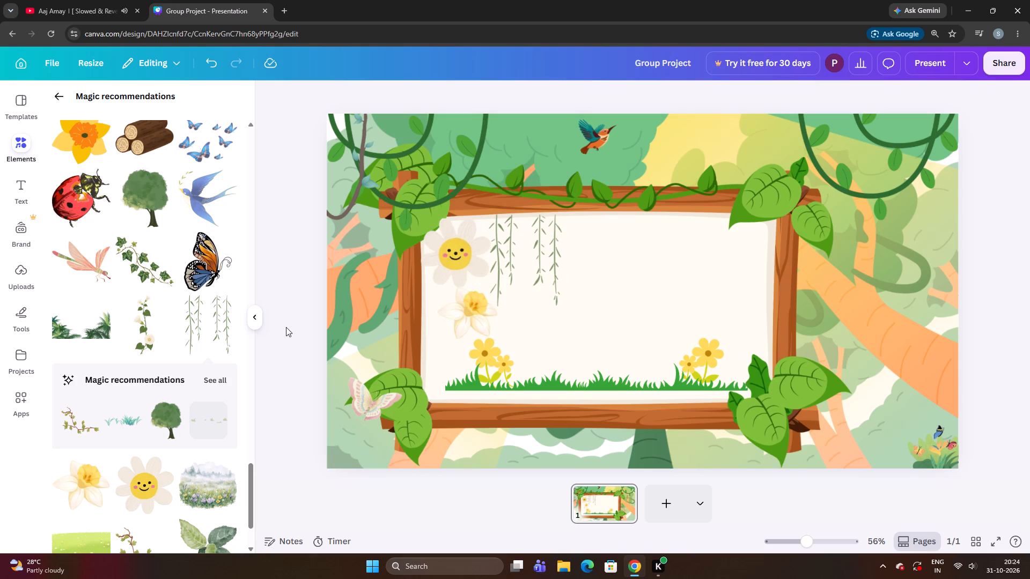
Extend the hanging vines downward from the board's upper edge until they nearly reach the grass strip.
left_click(539, 289)
key("ctrl+Down")
key("ctrl+Down")
key("ctrl+Down")
key("ctrl+Down")
key("ctrl+Down")
key("ctrl+Down")
key("ctrl+Down")
key("ctrl+Down")
key("ctrl+Down")
key("ctrl+Down")
key("ctrl+Down")
key("ctrl+Down")
key("ctrl+Down")
key("ctrl+Down")
key("ctrl+Down")
key("ctrl+Down")
key("ctrl+Down")
key("ctrl+Down")
key("ctrl+Down")
key("ctrl+Down")
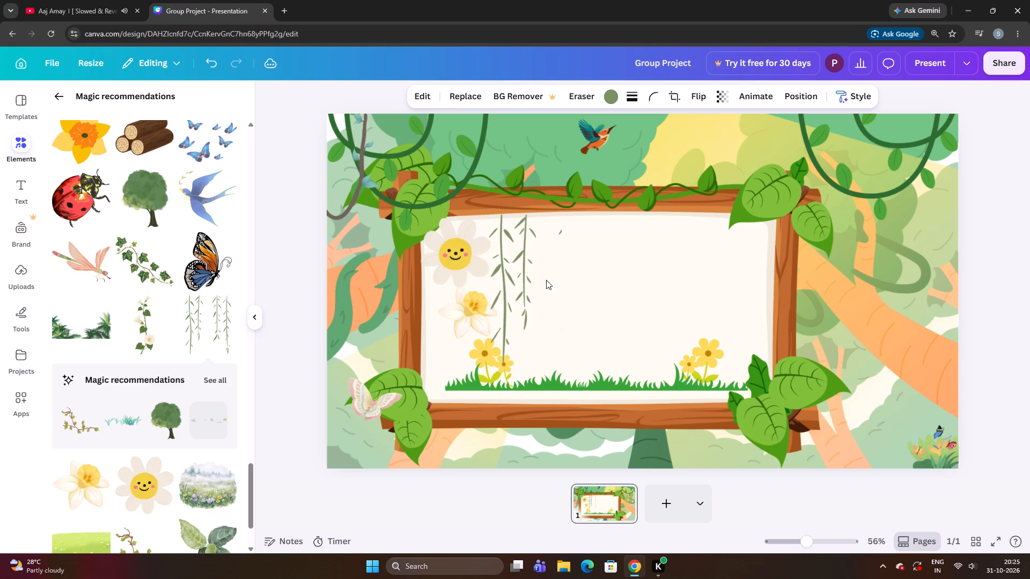
Nudge the lengthened hanging vines slightly right, away from the daisy and daffodil.
key("Right")
key("Right")
key("Right")
key("Right")
key("Right")
key("Right")
key("Right")
key("Right")
key("Right")
key("Right")
key("Right")
key("Right")
key("Right")
key("Right")
key("Right")
key("Right")
key("Right")
key("Right")
key("Right")
key("Right")
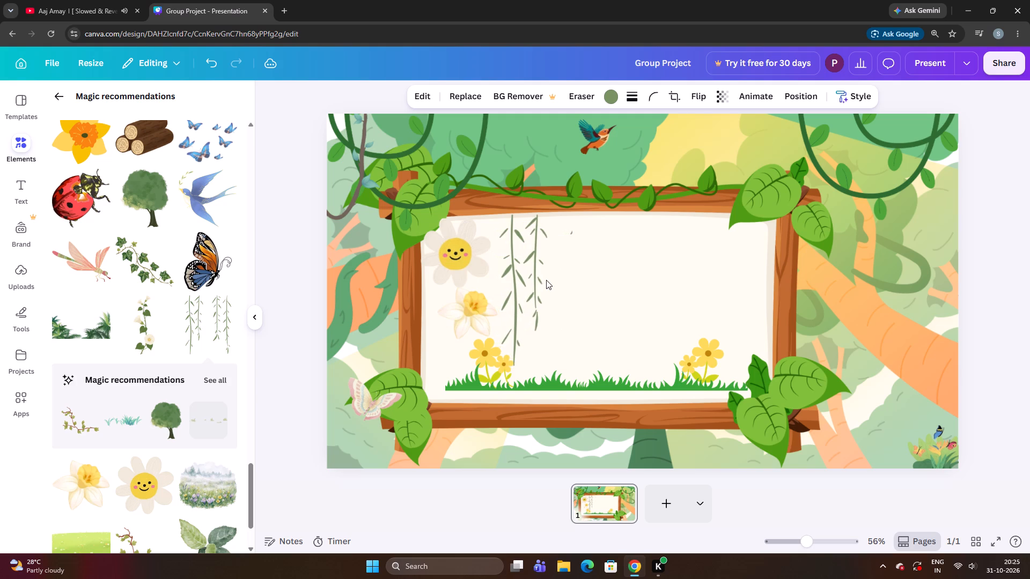
Widen the hanging vines toward the right until all four strands show across the board's upper middle.
key("ctrl+Left")
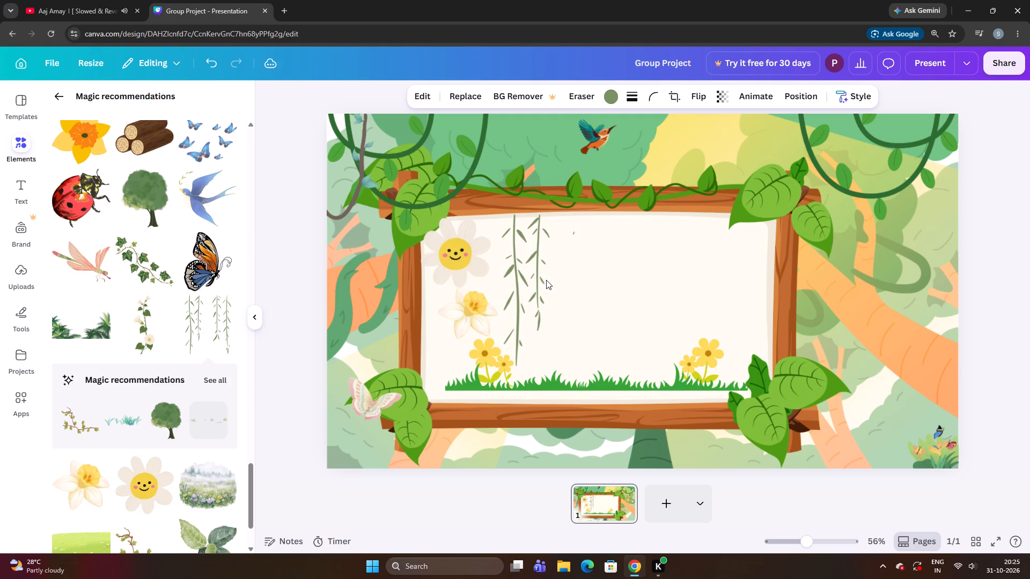
key("ctrl+Right")
key("ctrl+Right")
key("ctrl+Right")
key("ctrl+Right")
key("ctrl+Right")
key("ctrl+Right")
key("ctrl+Right")
key("ctrl+Right")
key("ctrl+Right")
key("ctrl+Right")
key("ctrl+Right")
key("ctrl+Right")
key("ctrl+Right")
key("ctrl+Right")
key("ctrl+Right")
key("ctrl+Right")
key("ctrl+Right")
key("ctrl+Right")
key("ctrl+Right")
key("ctrl+Right")
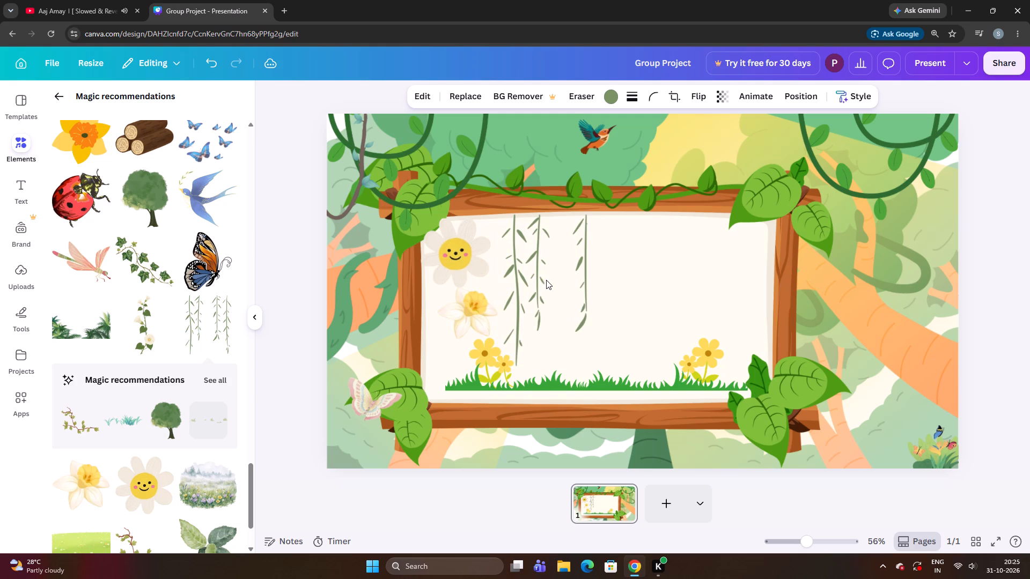
key("ctrl+Right")
key("ctrl+Right")
key("ctrl+Right")
key("ctrl+Right")
key("ctrl+Right")
key("ctrl+Right")
key("ctrl+Right")
key("ctrl+Right")
key("ctrl+Right")
key("ctrl+Right")
key("ctrl+Right")
key("ctrl+Right")
key("ctrl+Right")
key("ctrl+Right")
key("ctrl+Right")
key("ctrl+Right")
key("ctrl+Right")
key("ctrl+Right")
key("ctrl+Right")
key("ctrl+Right")
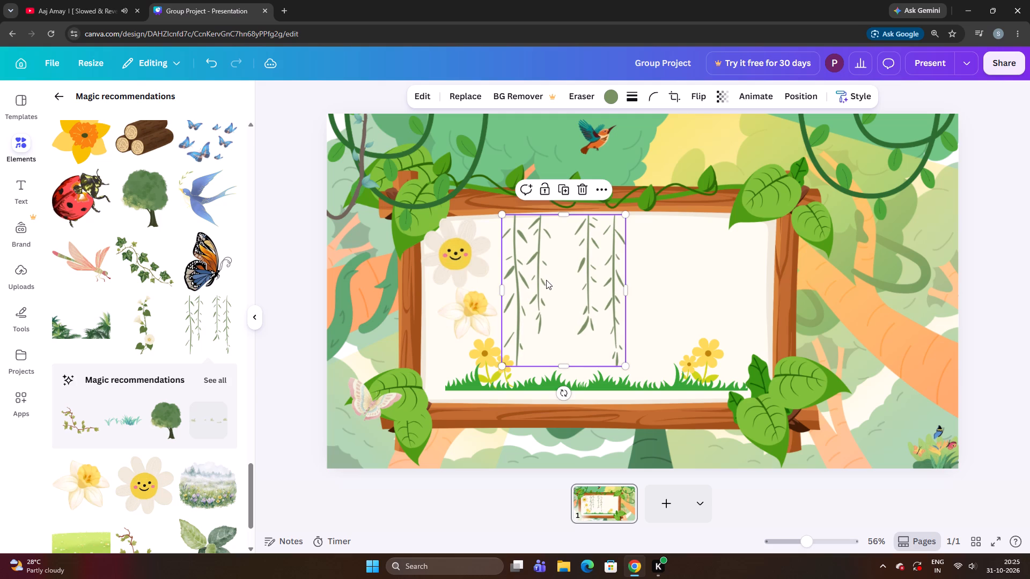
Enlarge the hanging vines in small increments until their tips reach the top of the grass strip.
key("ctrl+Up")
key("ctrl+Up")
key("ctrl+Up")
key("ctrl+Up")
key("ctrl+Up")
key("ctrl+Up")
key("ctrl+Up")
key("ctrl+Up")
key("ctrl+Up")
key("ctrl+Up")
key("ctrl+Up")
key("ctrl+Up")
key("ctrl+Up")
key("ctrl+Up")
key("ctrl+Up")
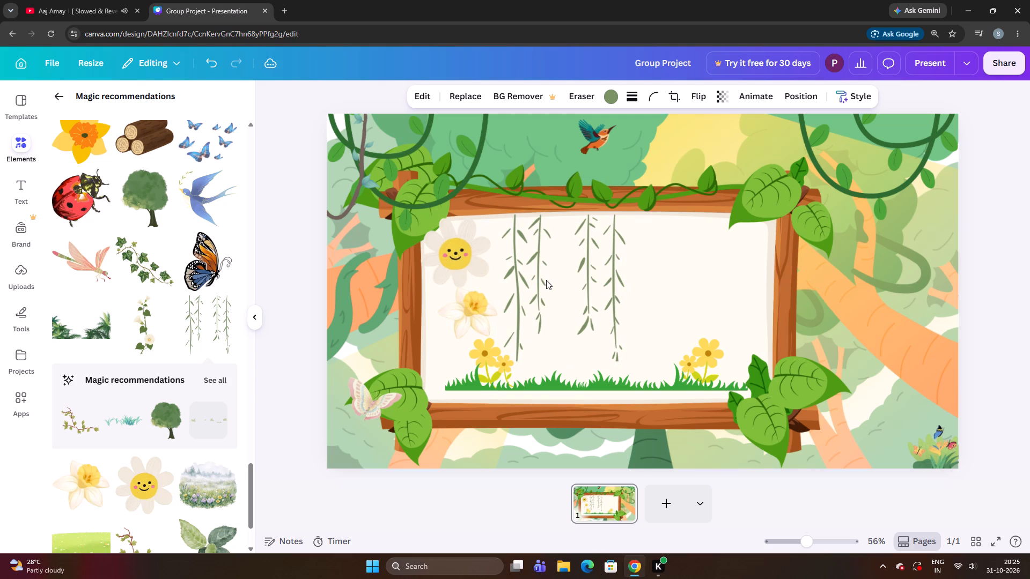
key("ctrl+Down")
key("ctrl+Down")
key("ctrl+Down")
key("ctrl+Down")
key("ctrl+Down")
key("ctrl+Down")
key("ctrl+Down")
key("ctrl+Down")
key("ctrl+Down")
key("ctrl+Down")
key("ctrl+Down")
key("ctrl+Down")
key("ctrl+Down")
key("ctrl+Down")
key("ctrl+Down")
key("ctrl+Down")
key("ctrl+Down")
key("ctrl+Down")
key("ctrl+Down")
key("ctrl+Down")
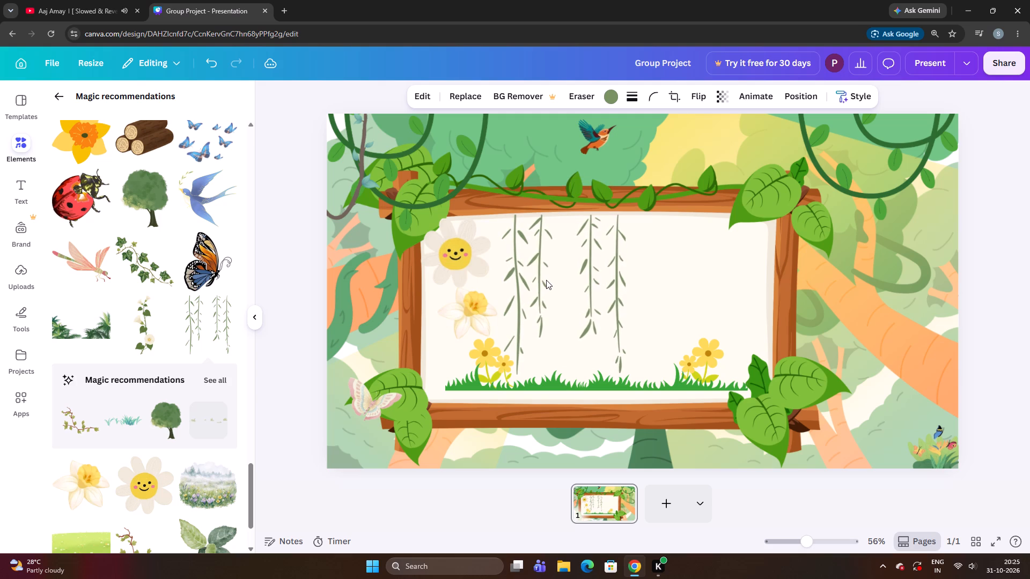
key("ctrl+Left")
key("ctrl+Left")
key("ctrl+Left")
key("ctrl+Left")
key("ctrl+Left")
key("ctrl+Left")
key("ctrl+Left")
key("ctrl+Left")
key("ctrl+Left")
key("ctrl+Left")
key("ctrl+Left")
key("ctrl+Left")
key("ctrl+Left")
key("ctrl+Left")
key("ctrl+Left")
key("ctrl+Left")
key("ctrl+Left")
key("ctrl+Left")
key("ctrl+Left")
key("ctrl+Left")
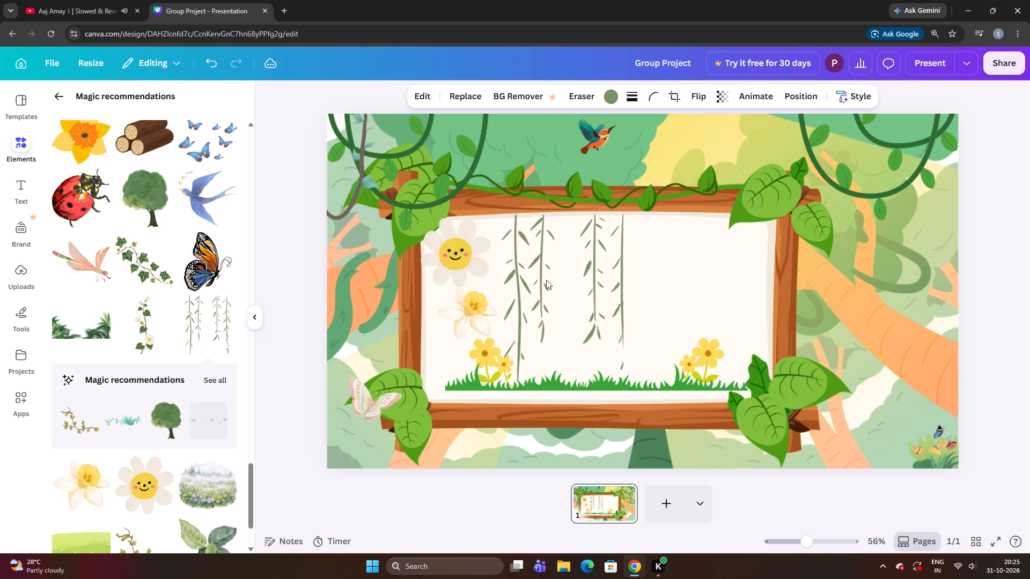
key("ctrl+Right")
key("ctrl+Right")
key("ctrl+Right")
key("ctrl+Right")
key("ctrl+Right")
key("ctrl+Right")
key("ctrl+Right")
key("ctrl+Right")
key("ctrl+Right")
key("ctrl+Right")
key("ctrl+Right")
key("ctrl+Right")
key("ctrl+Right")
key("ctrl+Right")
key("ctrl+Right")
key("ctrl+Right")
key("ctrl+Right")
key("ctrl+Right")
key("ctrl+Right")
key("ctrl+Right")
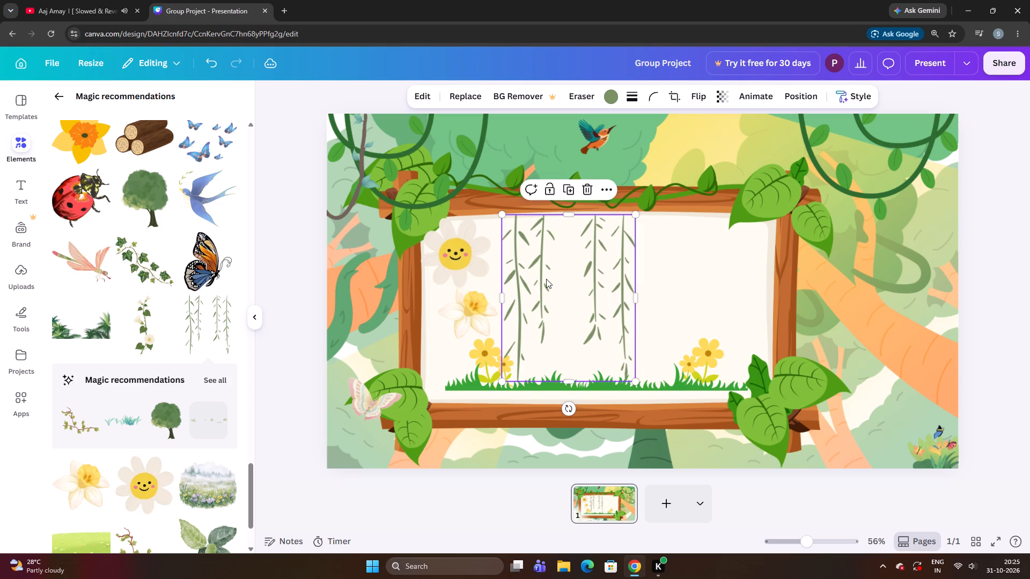
Shrink the hanging vines to about two-thirds size and place them beneath the board's upper edge, beside the upper-right leaf cluster.
left_click_drag(546, 279, 600, 279)
left_click_drag(599, 281, 565, 274)
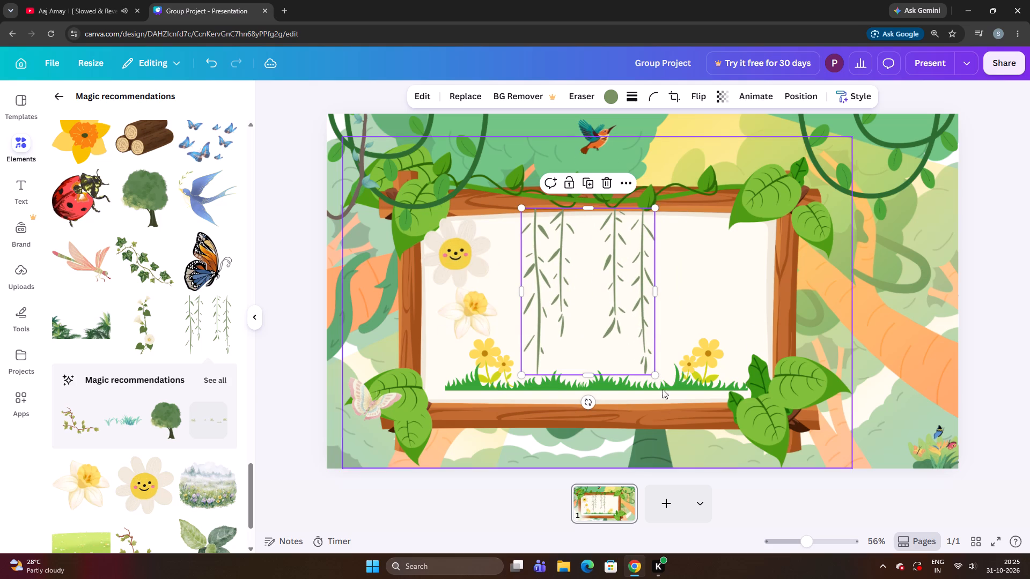
left_click_drag(650, 377, 601, 320)
left_click_drag(590, 286, 575, 277)
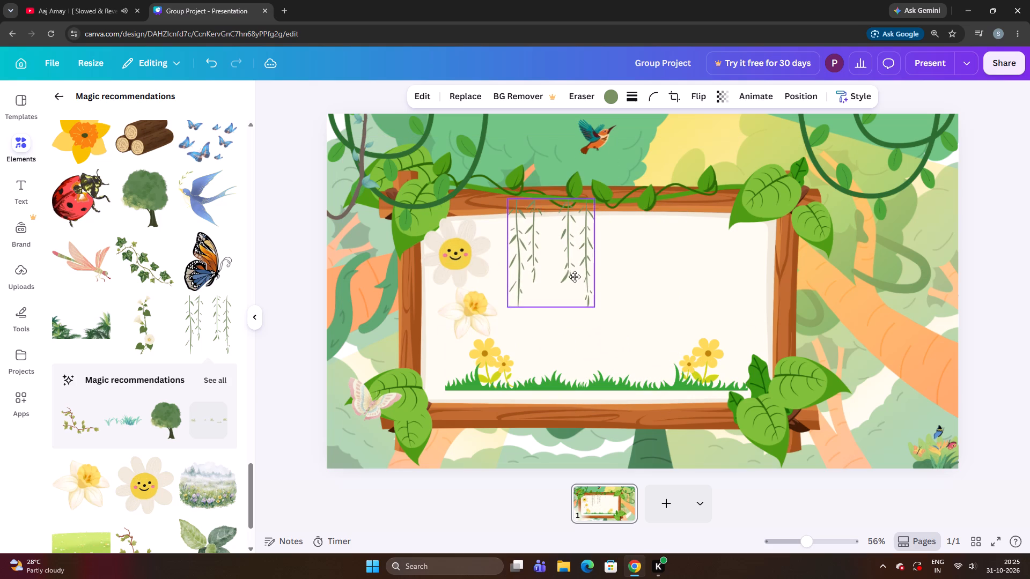
left_click_drag(575, 277, 548, 285)
left_click_drag(547, 286, 705, 289)
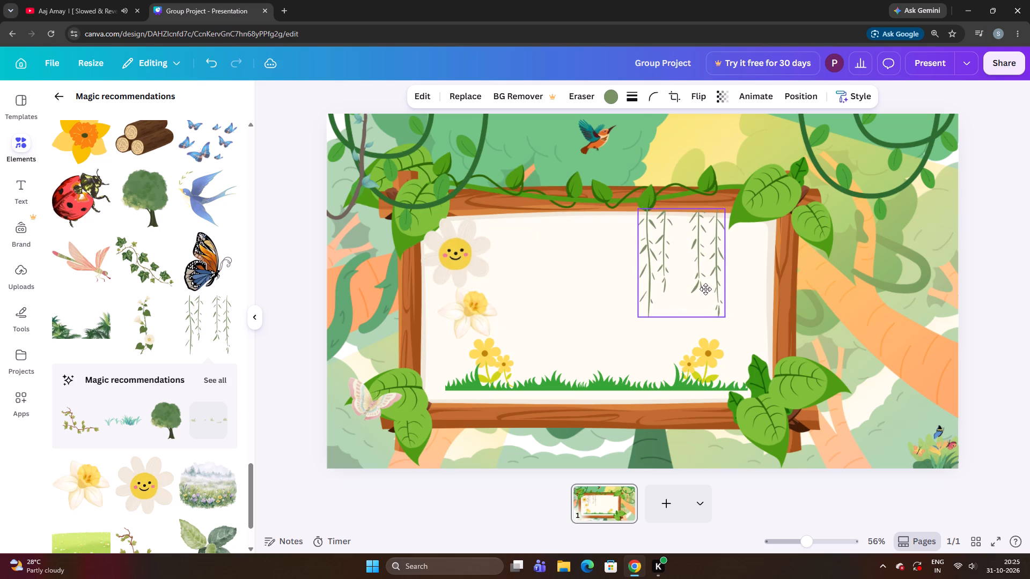
left_click_drag(705, 289, 708, 292)
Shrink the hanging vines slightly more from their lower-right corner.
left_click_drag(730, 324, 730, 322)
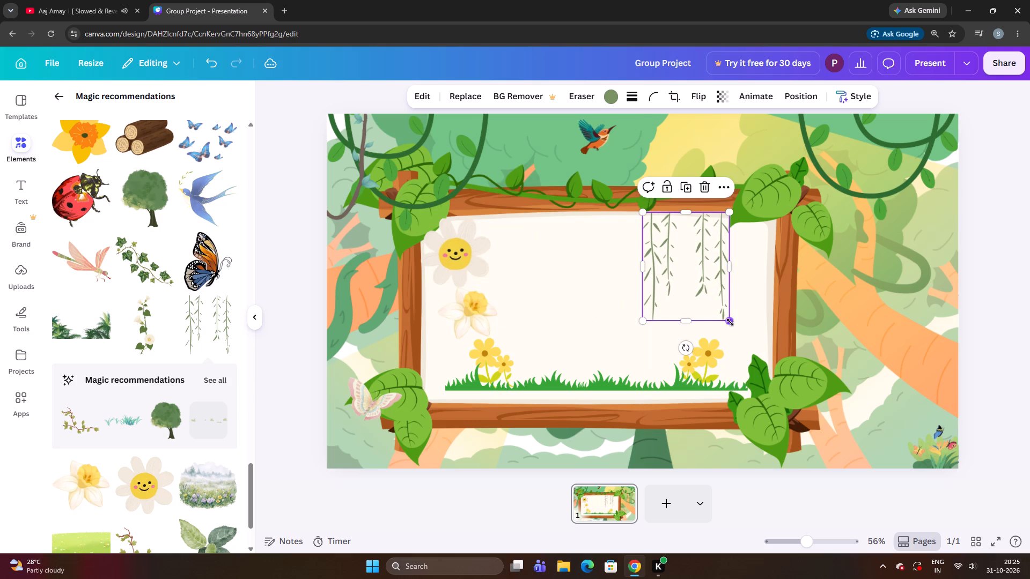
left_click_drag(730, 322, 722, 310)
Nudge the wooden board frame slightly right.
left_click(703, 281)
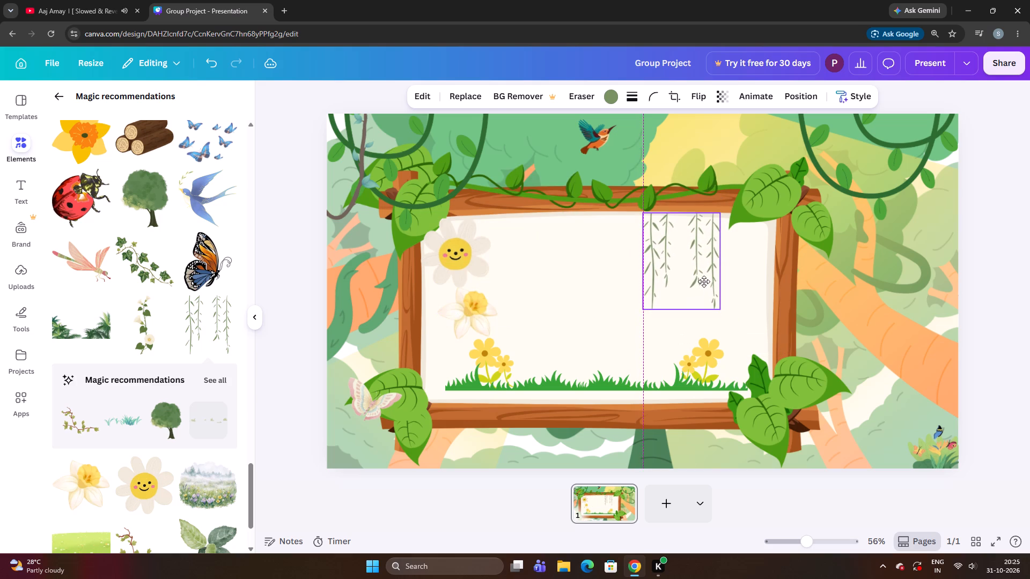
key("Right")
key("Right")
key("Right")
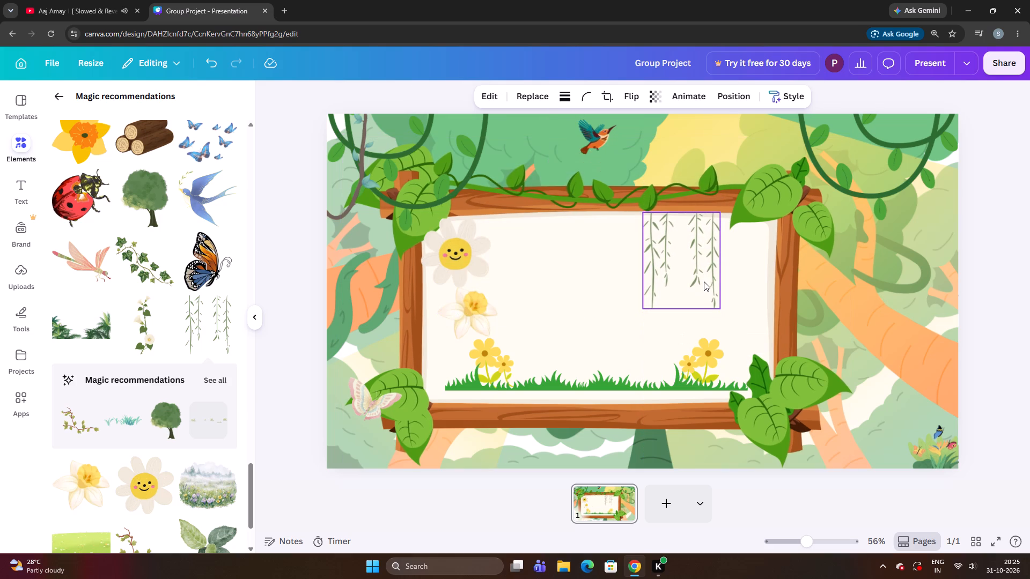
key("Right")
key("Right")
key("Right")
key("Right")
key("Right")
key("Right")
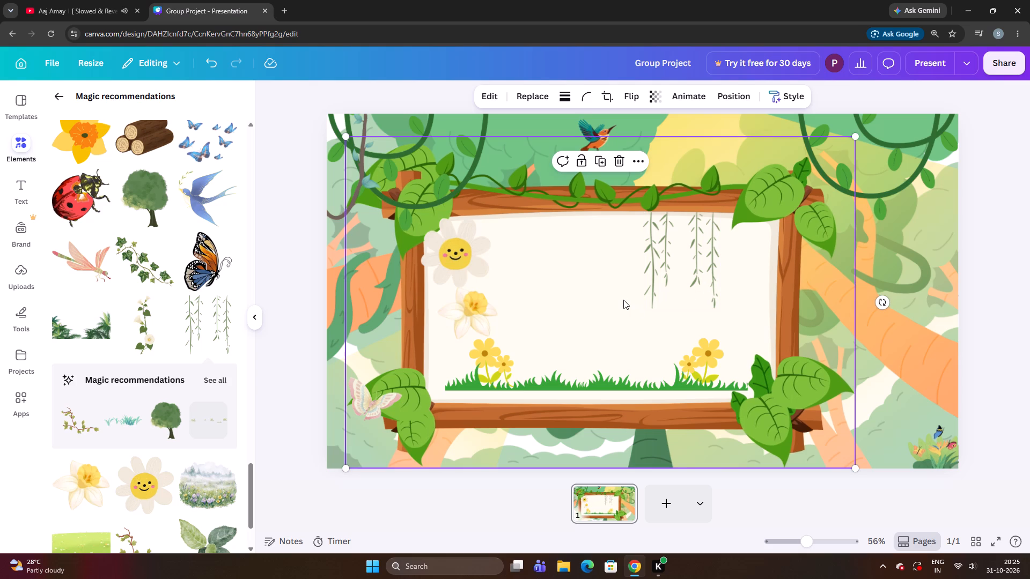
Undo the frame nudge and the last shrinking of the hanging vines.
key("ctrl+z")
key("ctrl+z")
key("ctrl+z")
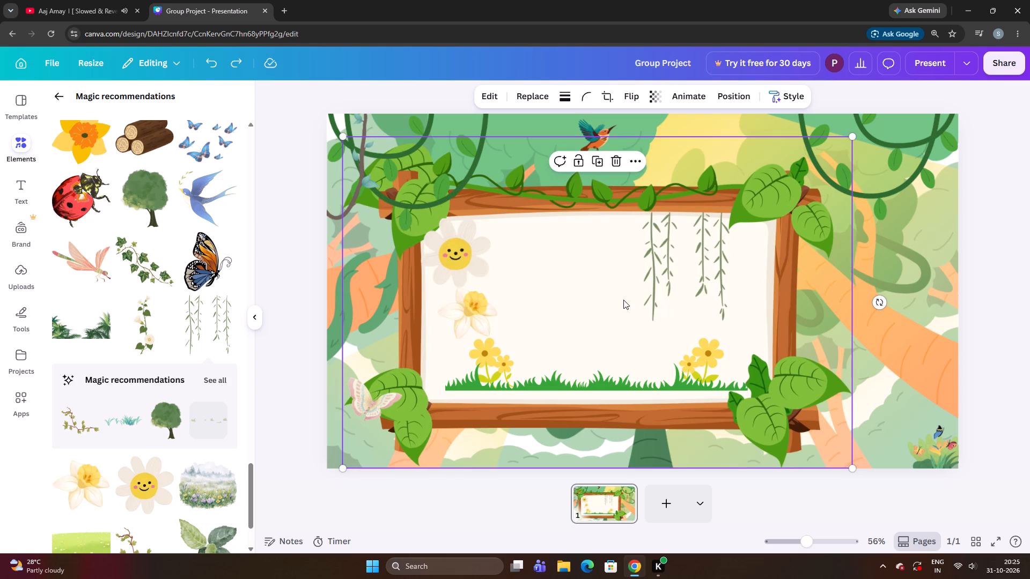
Fine-tune the hanging vines with small nudges so they sit slightly lower beneath the board's upper edge.
left_click(713, 262)
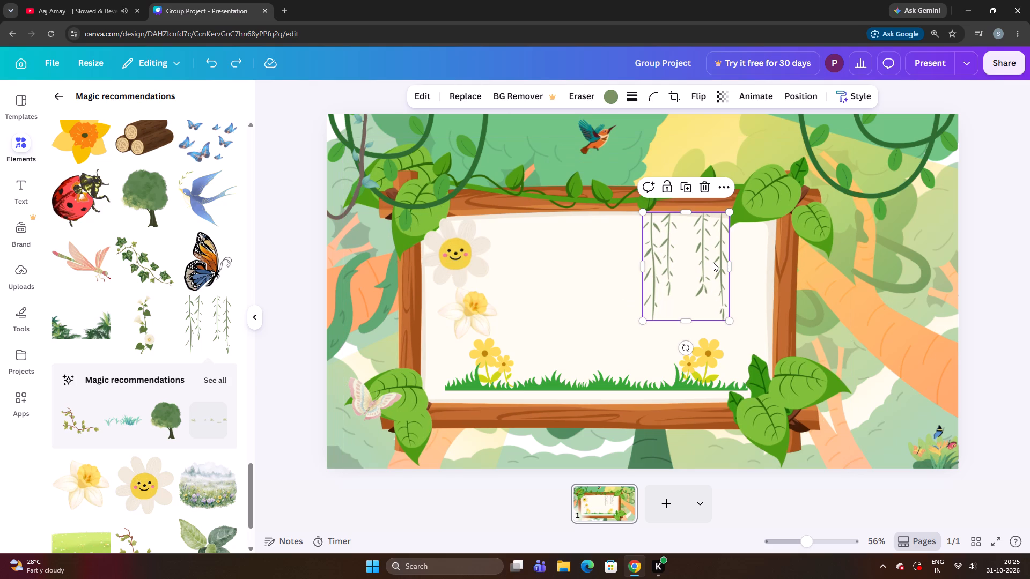
key("Down")
key("Down")
key("Down")
key("Right")
key("Right")
key("Right")
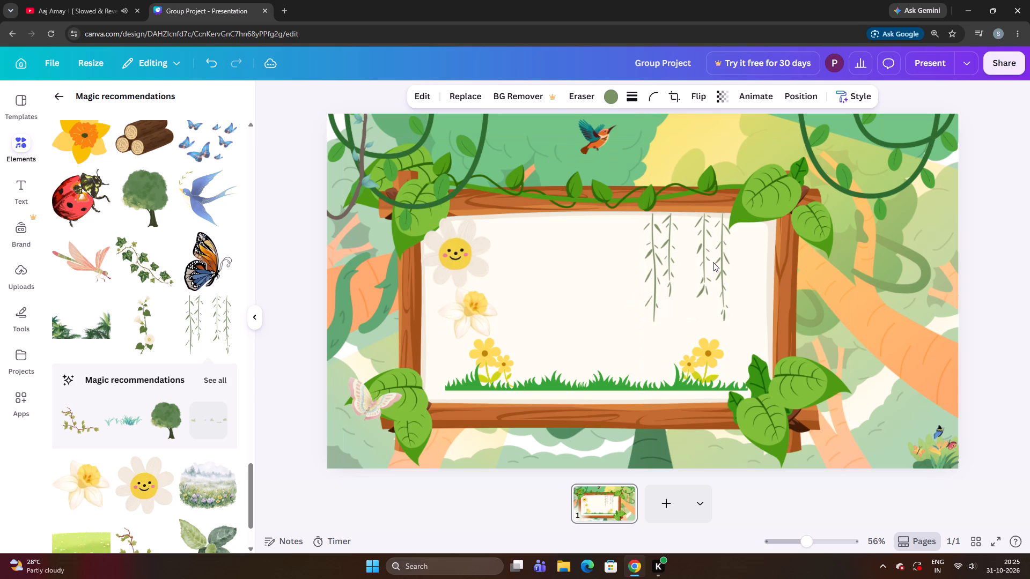
key("Down")
key("Up")
key("Left")
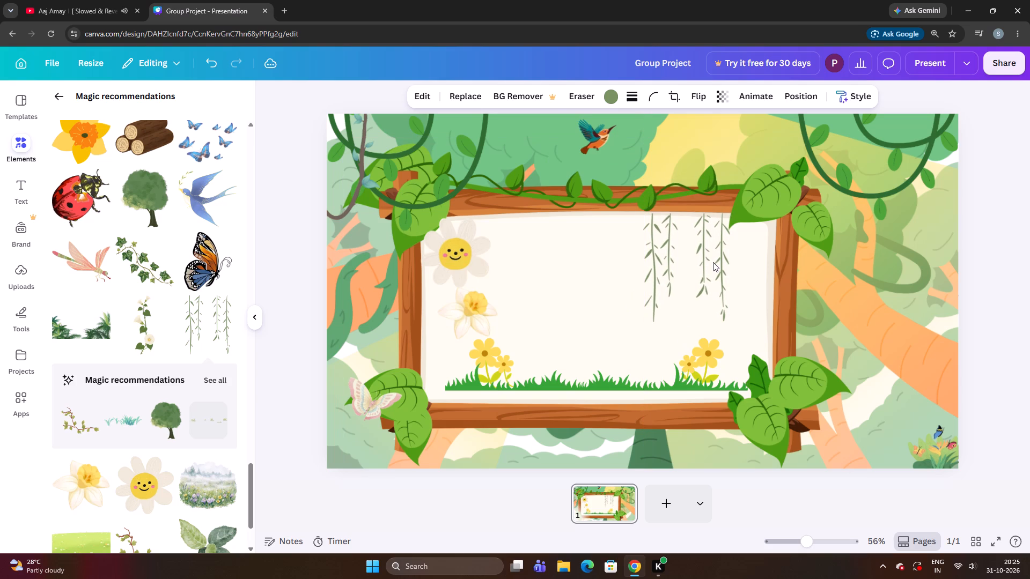
key("Up")
key("Left")
key("Down")
key("Down")
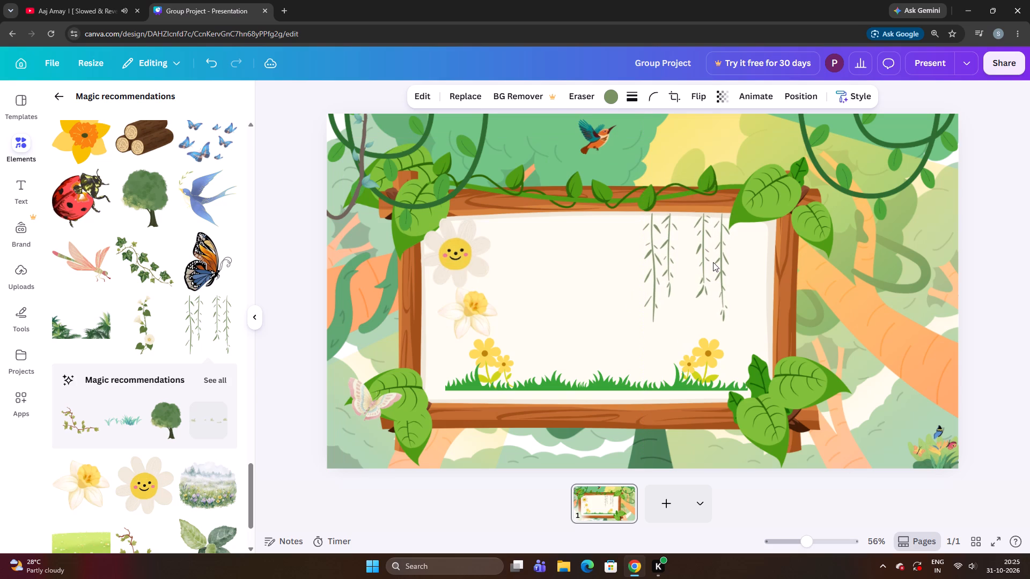
key("Left")
key("Up")
key("Up")
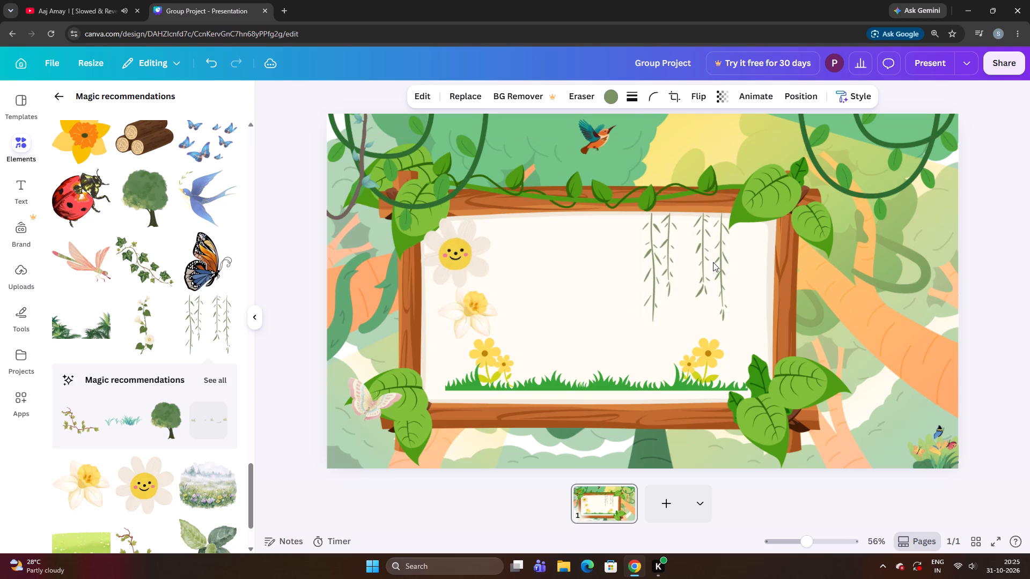
key("Down")
key("Down")
key("Right")
key("Right")
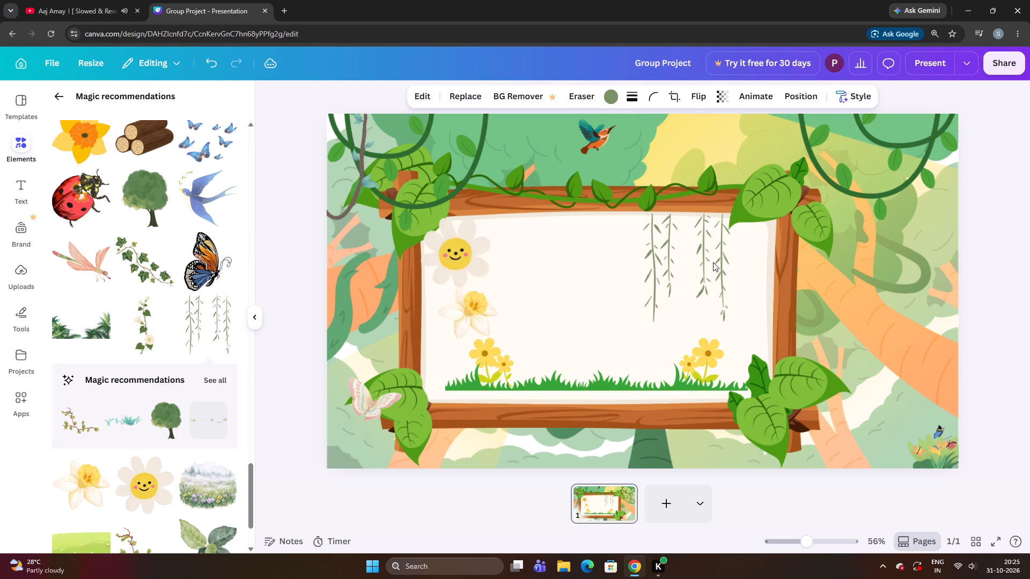
key("Right")
key("Right")
key("Right")
key("Down")
key("Down")
key("Left")
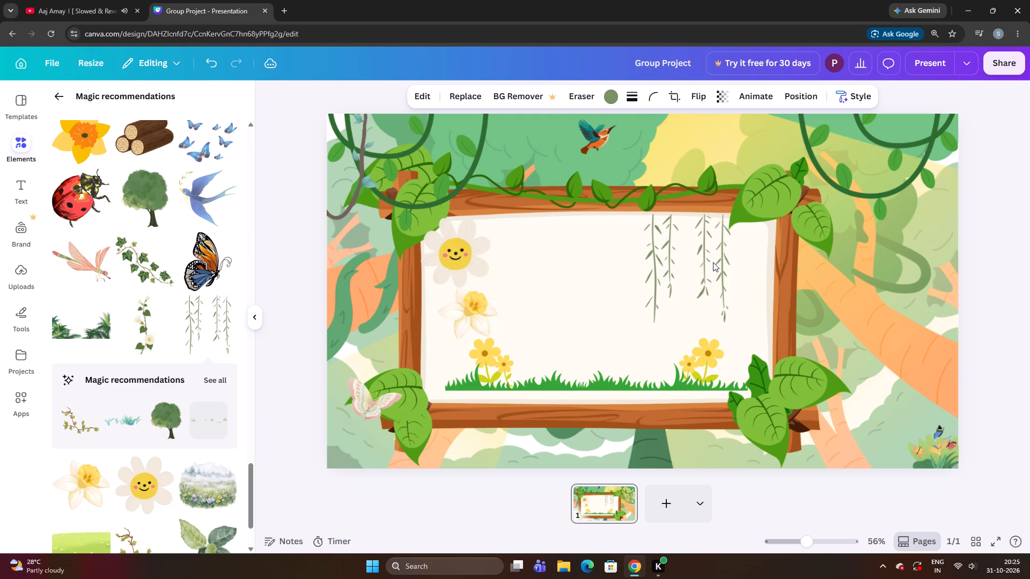
key("Left")
key("Left")
key("Up")
key("Left")
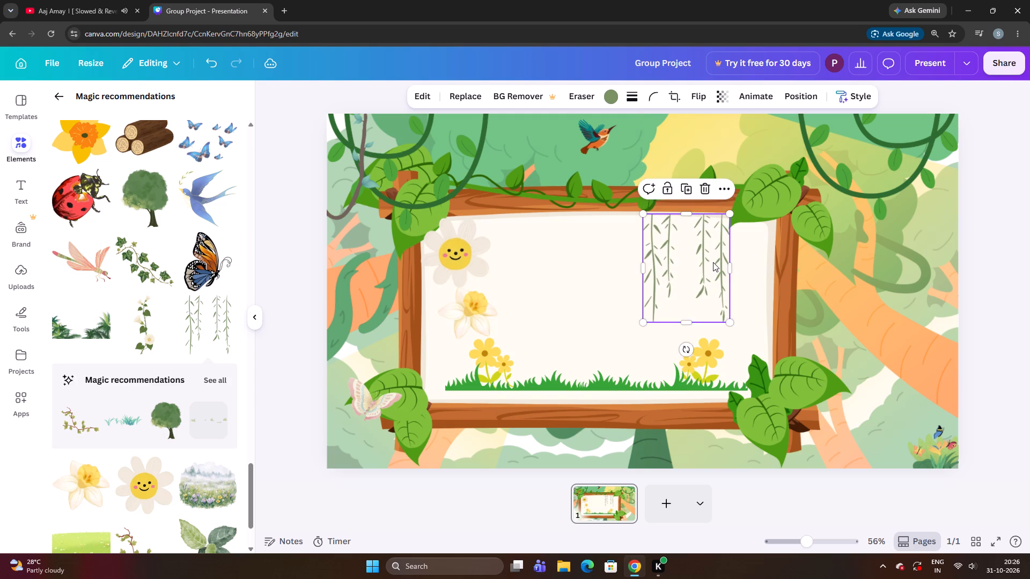
key("Left")
key("Left")
key("Down")
key("Down")
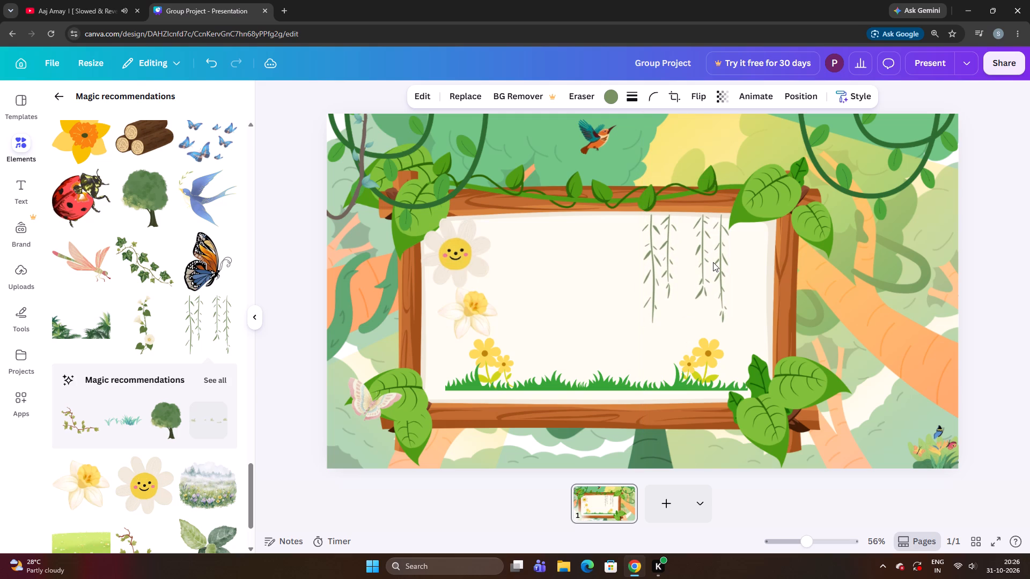
key("Down")
key("Down")
key("Down")
key("Down")
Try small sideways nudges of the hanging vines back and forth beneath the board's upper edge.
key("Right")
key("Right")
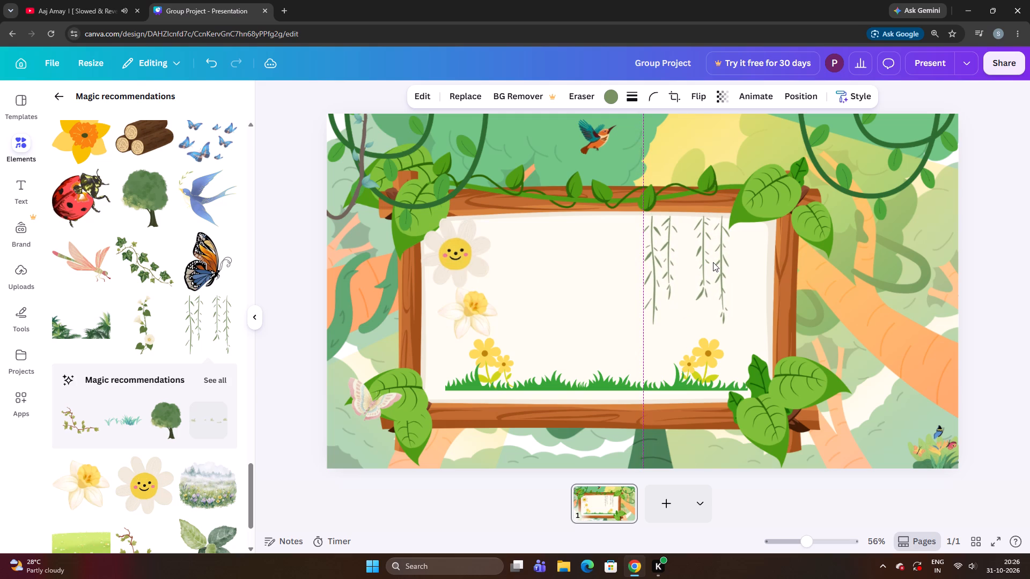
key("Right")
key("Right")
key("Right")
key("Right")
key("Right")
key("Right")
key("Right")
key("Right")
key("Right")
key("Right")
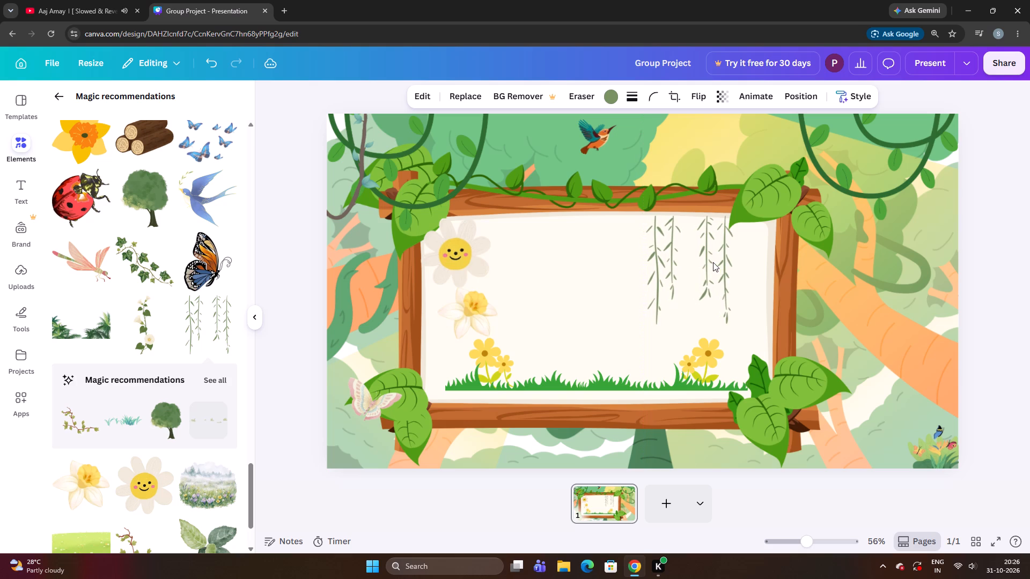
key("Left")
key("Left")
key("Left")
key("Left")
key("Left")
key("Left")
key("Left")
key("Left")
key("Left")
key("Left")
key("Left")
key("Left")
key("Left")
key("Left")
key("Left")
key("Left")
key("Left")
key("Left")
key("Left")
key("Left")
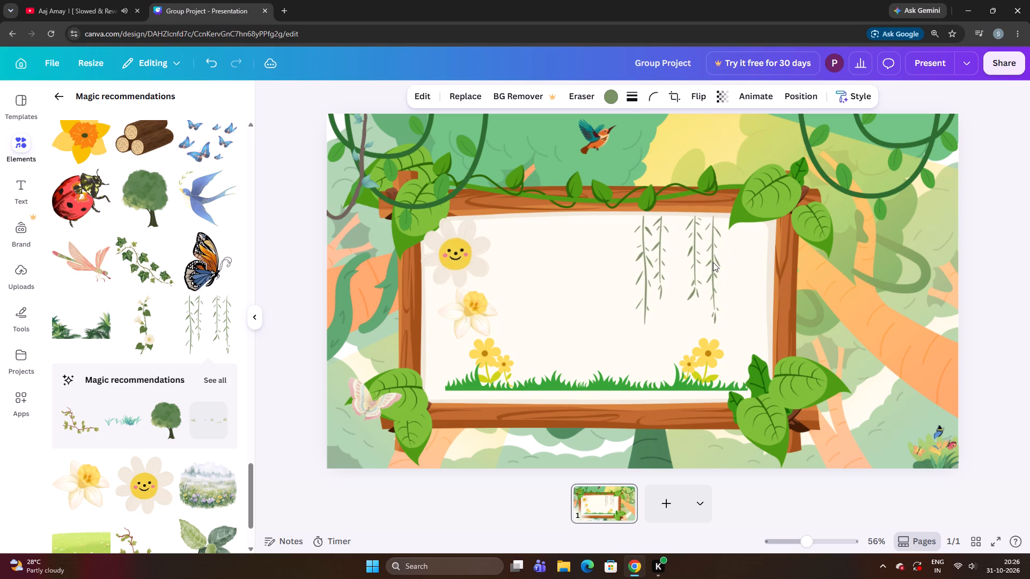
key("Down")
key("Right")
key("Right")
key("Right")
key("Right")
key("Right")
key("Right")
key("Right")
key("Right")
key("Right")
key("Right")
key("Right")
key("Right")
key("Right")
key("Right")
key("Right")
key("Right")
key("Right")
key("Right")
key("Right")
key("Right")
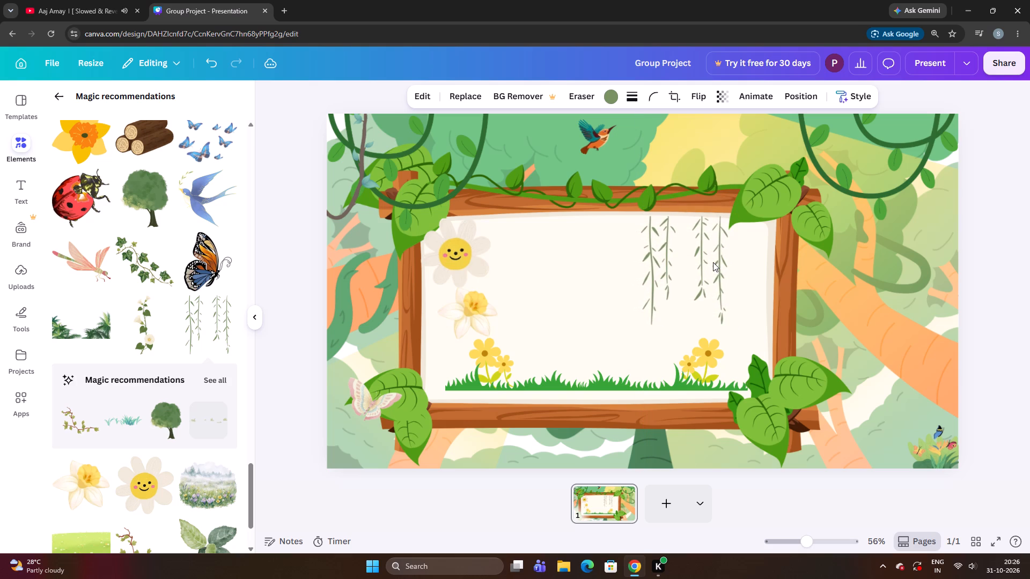
Nudge the hanging vines slightly lower on the board.
key("Down")
key("Down")
key("Down")
key("Down")
key("Down")
key("Down")
key("Down")
key("Down")
key("Down")
key("Down")
key("Down")
key("Down")
key("Down")
key("Down")
key("Down")
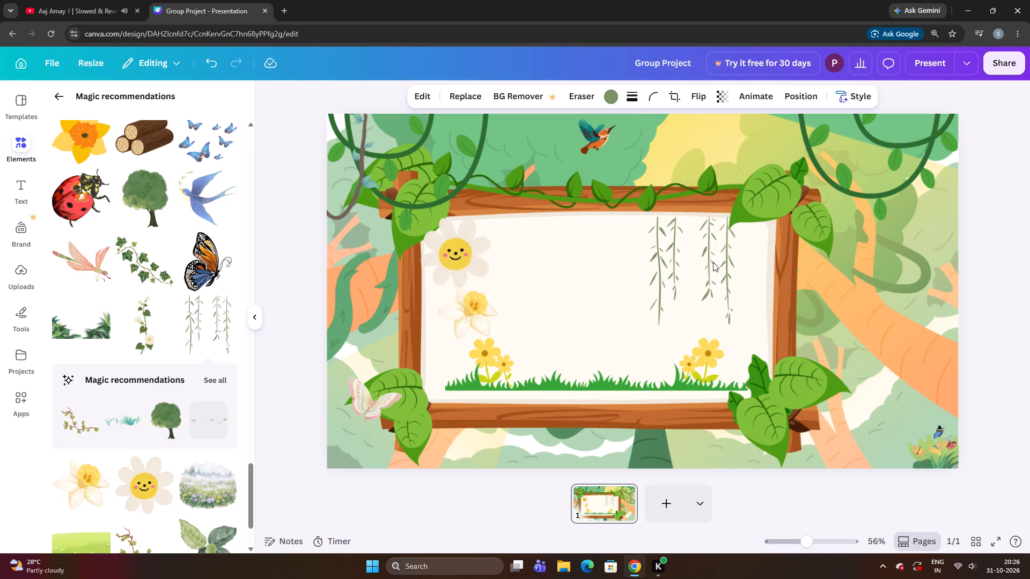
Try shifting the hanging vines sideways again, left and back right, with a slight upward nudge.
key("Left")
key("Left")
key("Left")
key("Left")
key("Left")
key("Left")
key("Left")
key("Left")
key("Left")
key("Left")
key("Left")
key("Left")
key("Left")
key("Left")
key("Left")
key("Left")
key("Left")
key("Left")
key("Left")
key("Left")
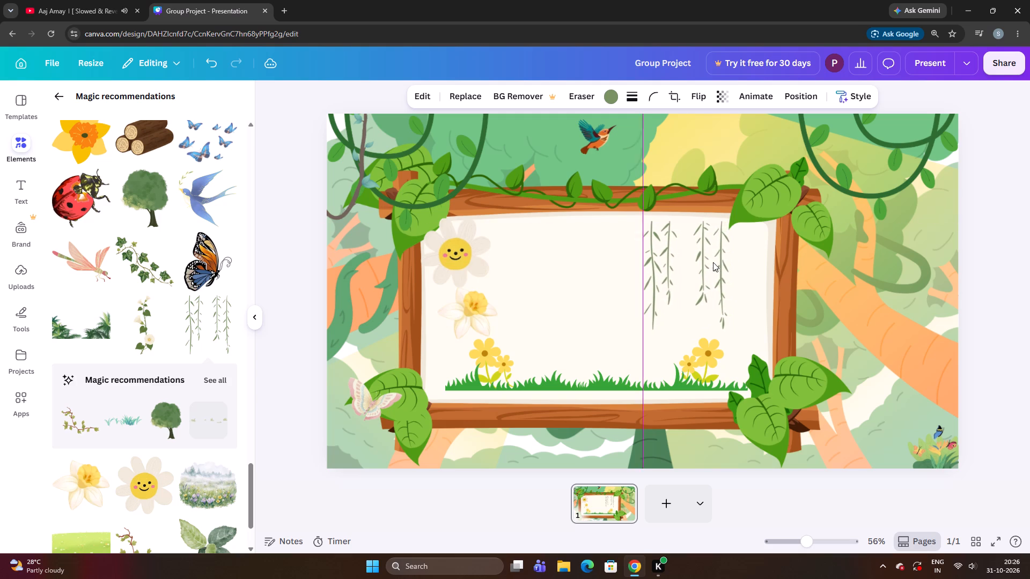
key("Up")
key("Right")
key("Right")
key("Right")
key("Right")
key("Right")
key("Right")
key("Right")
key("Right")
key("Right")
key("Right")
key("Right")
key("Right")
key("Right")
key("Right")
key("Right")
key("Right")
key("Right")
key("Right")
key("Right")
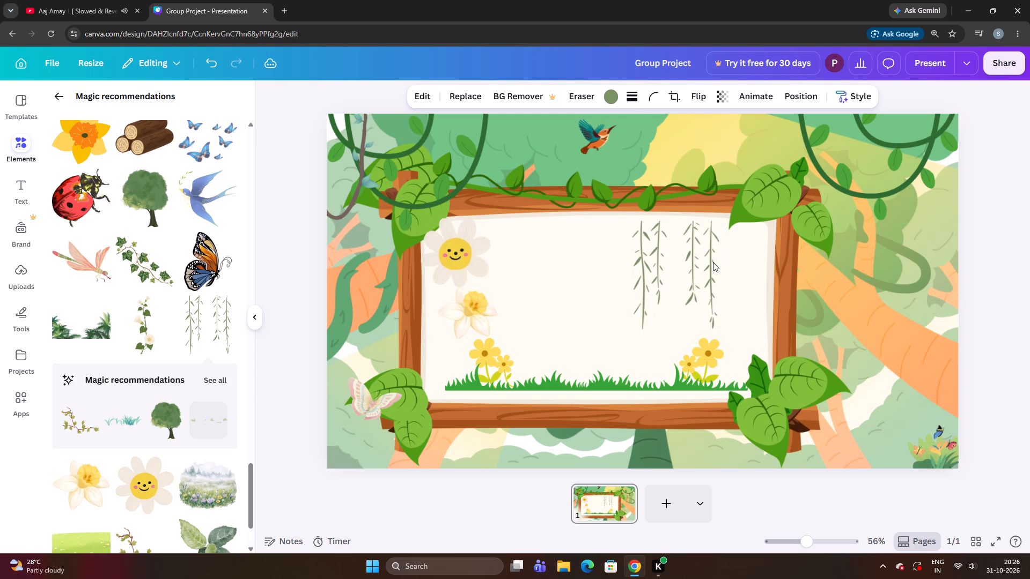
Fine-tune the hanging vines slightly up and right so they sit just beneath the board's upper edge.
key("Up")
key("Up")
key("Up")
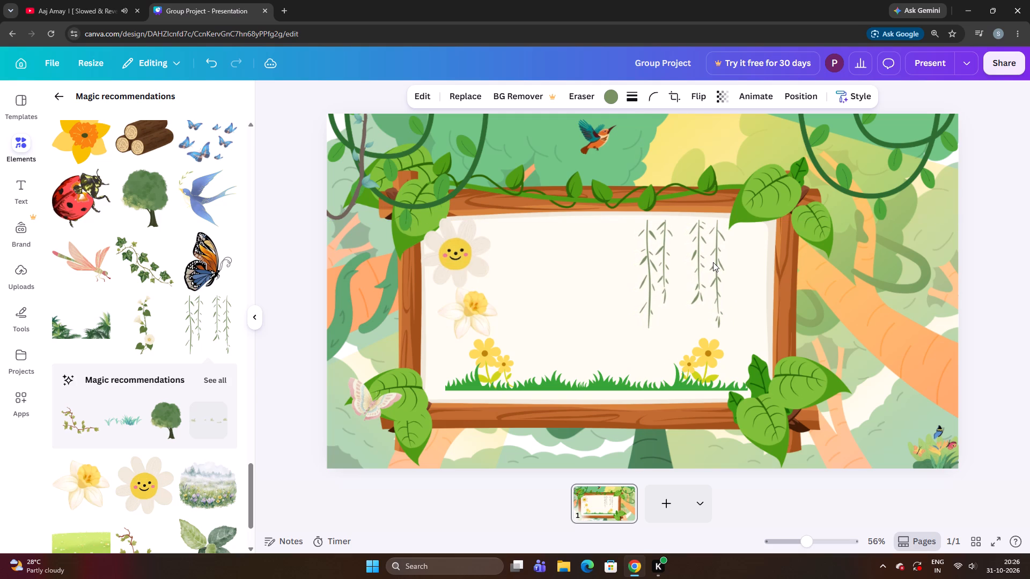
key("Up")
key("Up")
key("Up")
key("Right")
key("Right")
key("Right")
key("Right")
key("Right")
key("Right")
key("Right")
key("Right")
key("Right")
key("Right")
key("Right")
key("Right")
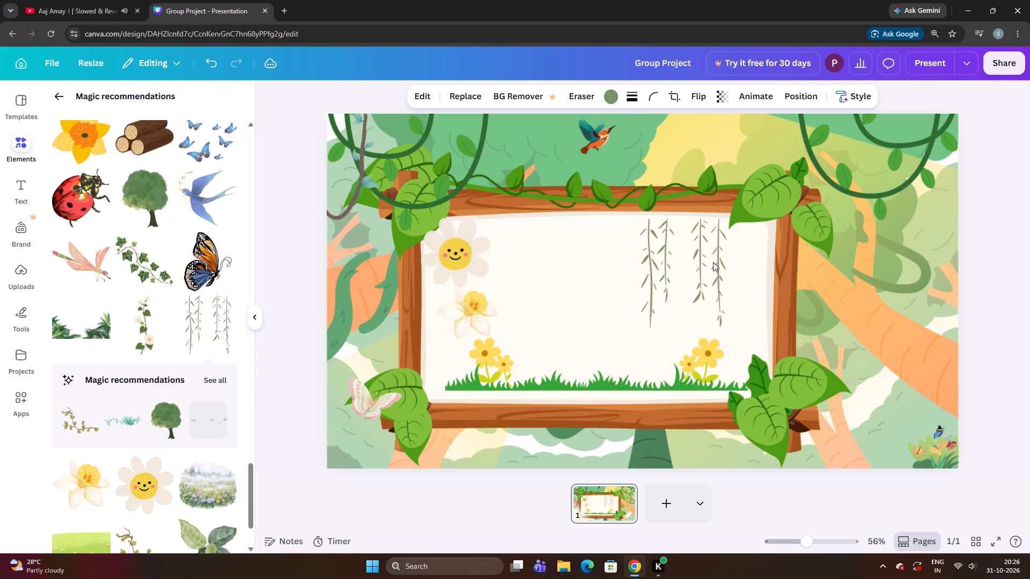
key("Up")
key("Up")
key("Right")
key("Up")
key("Up")
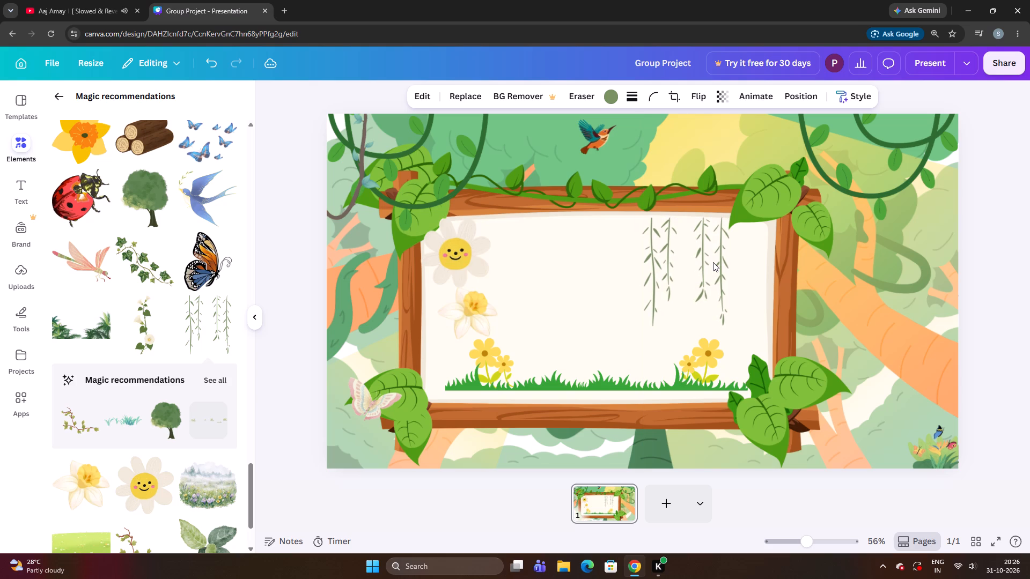
Add the teal grass graphic from the recommendations, shrink it to a small tuft and place it in the middle of the board.
left_click(120, 428)
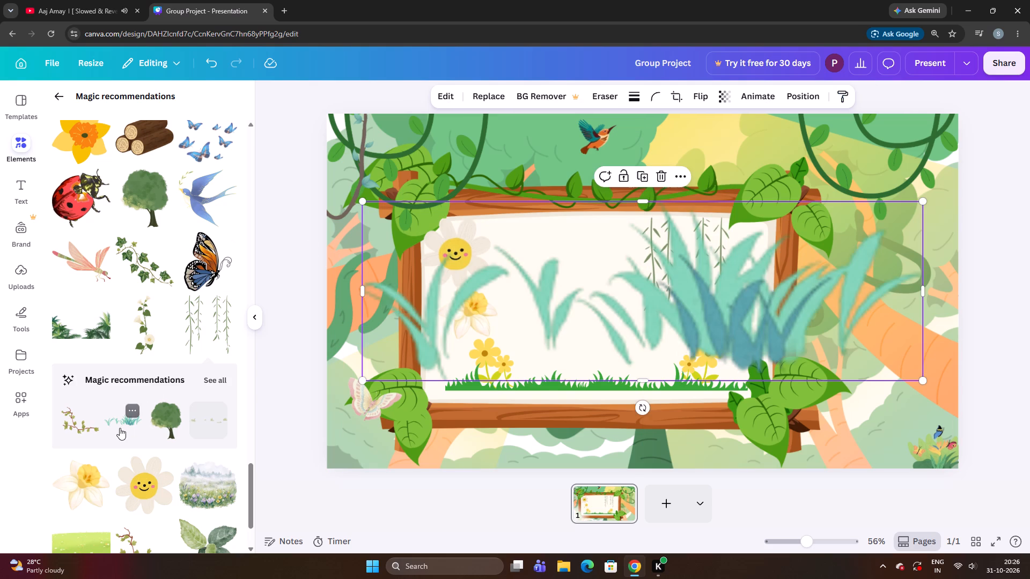
left_click_drag(722, 306, 590, 291)
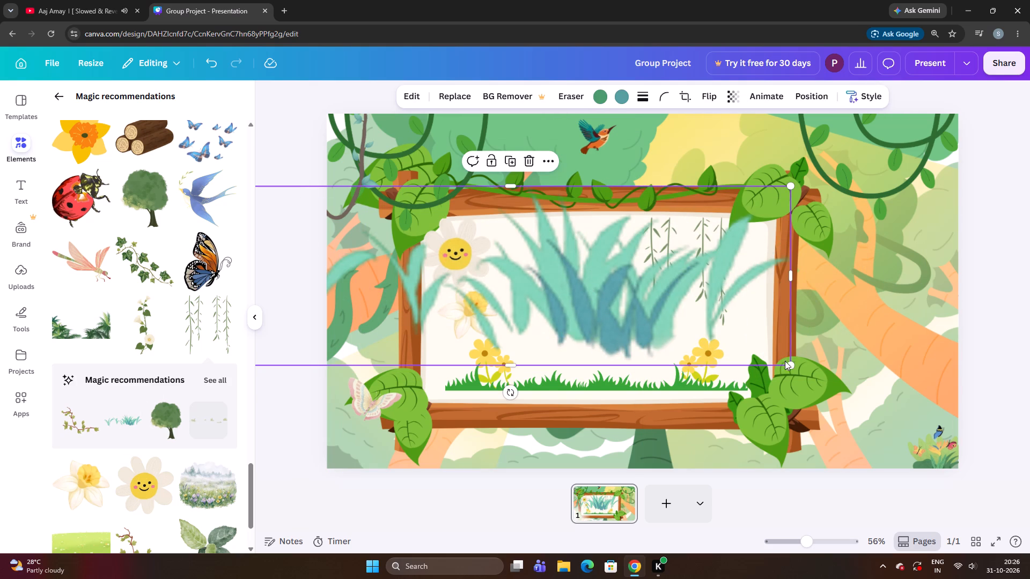
left_click_drag(786, 362, 701, 338)
left_click_drag(600, 258, 674, 288)
left_click_drag(661, 310, 668, 296)
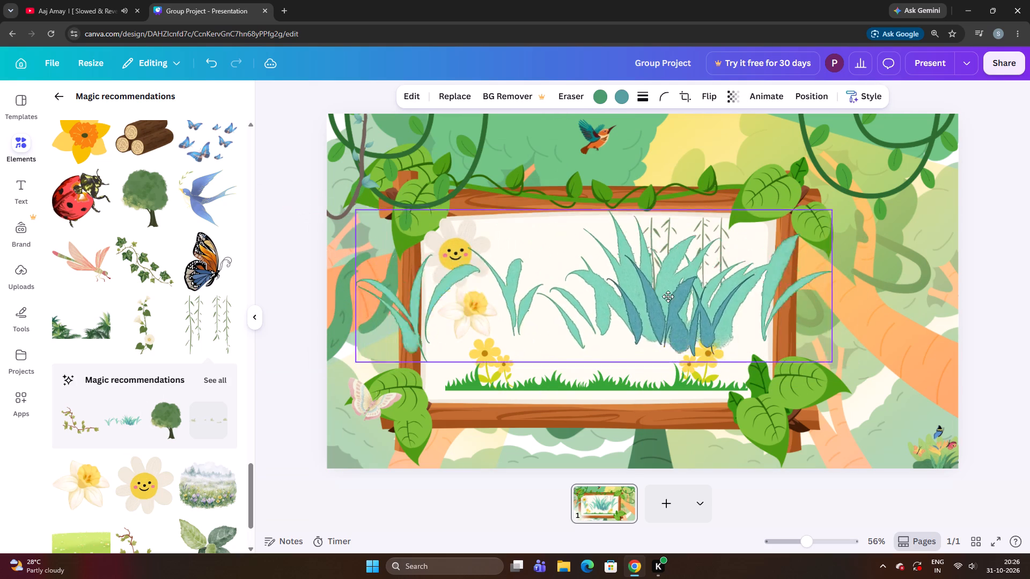
left_click_drag(668, 296, 659, 295)
left_click_drag(779, 351, 548, 262)
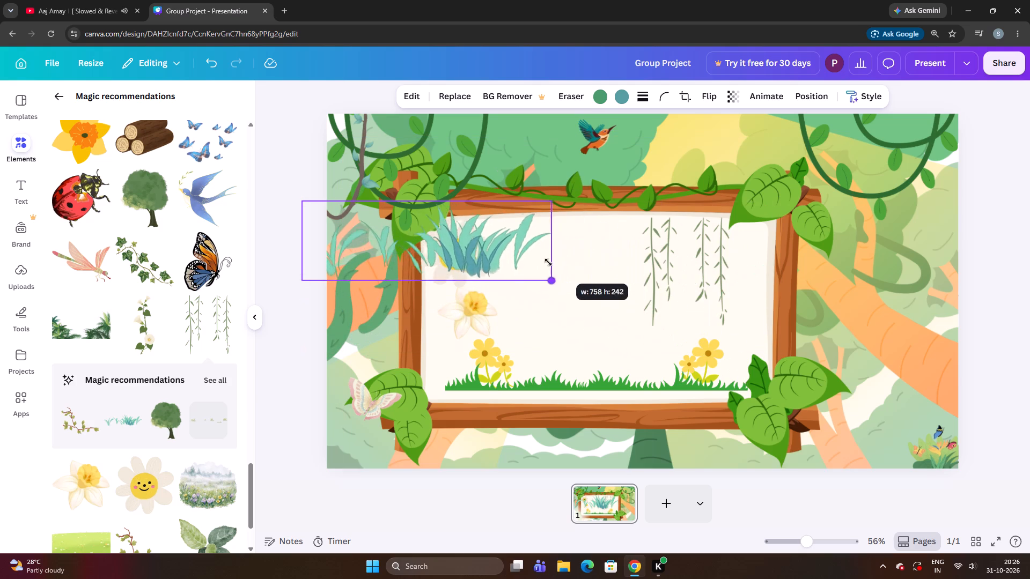
left_click_drag(548, 262, 451, 257)
left_click_drag(427, 243, 544, 299)
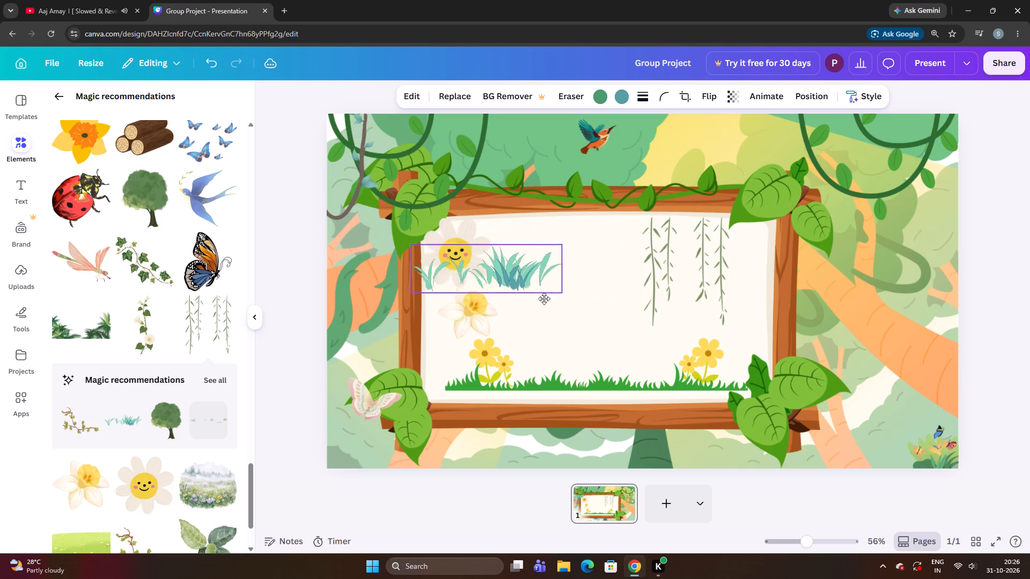
left_click_drag(544, 299, 606, 335)
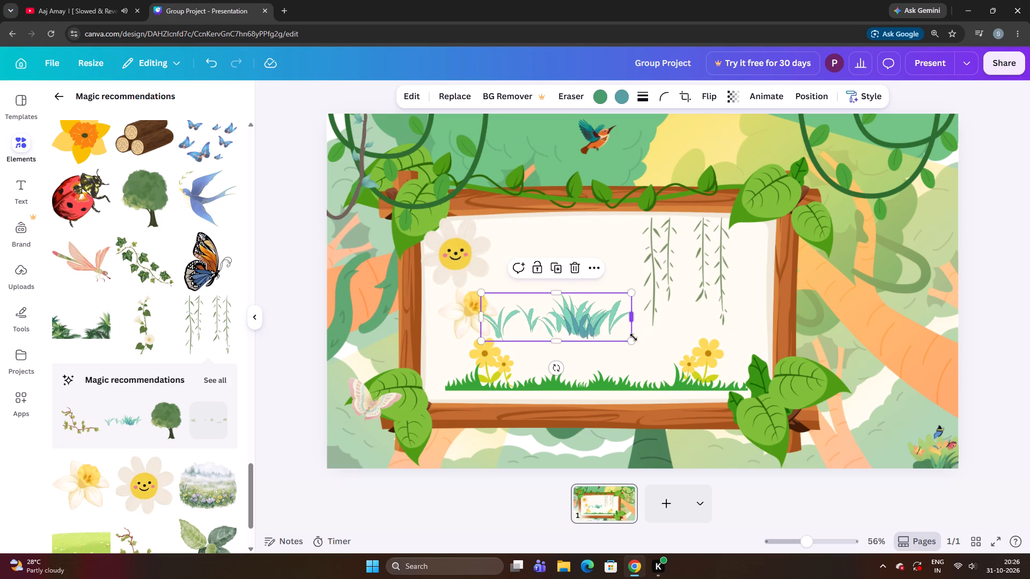
left_click_drag(634, 337, 613, 331)
left_click_drag(582, 300, 600, 310)
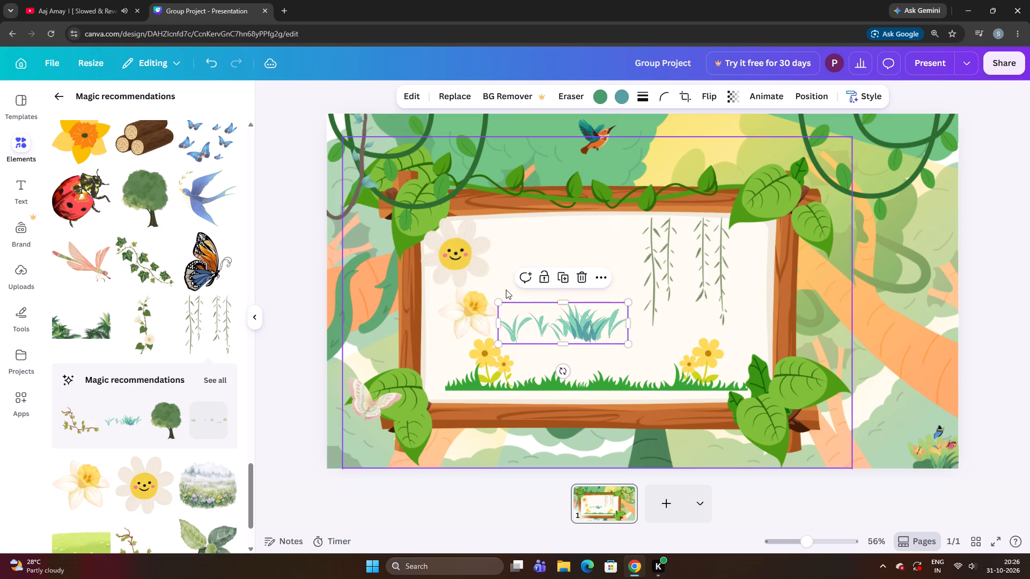
Delete the white and yellow daffodil from the board.
left_click_drag(454, 306, 523, 253)
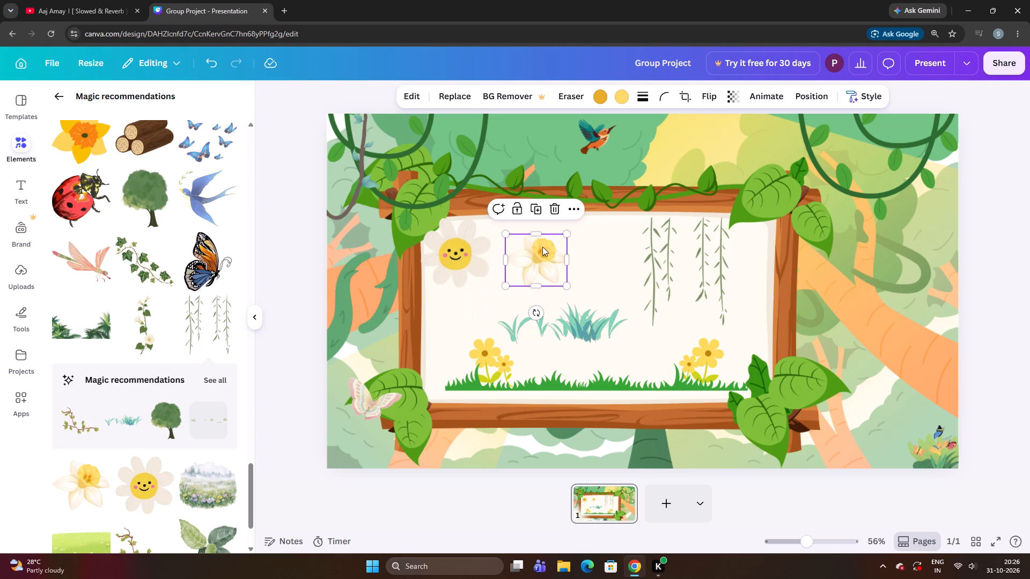
left_click(553, 218)
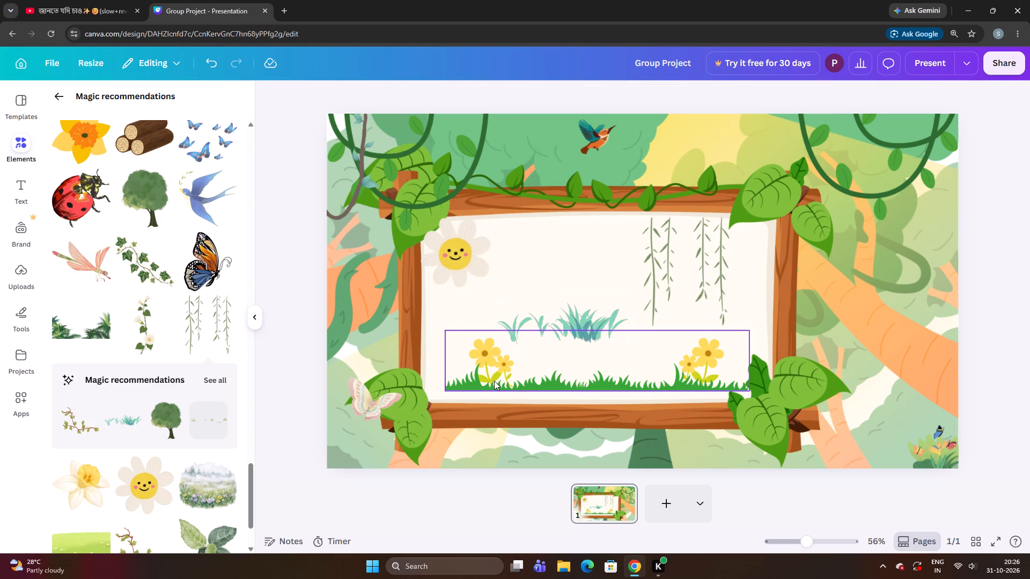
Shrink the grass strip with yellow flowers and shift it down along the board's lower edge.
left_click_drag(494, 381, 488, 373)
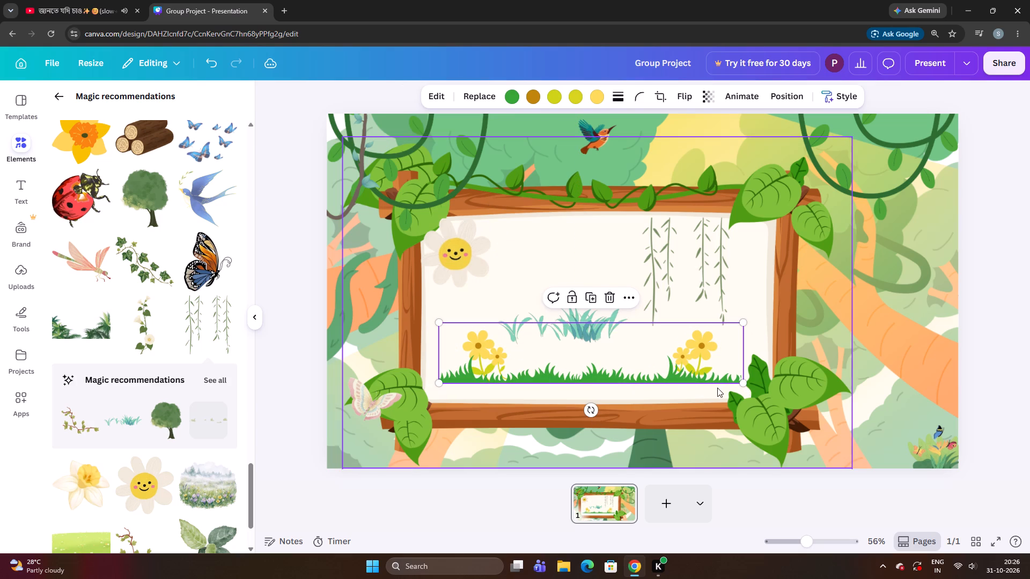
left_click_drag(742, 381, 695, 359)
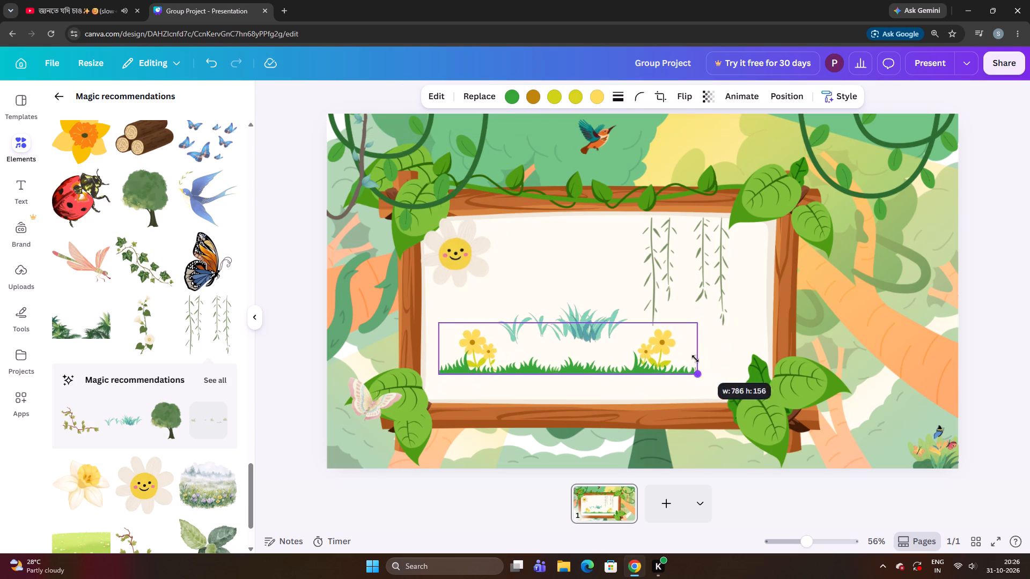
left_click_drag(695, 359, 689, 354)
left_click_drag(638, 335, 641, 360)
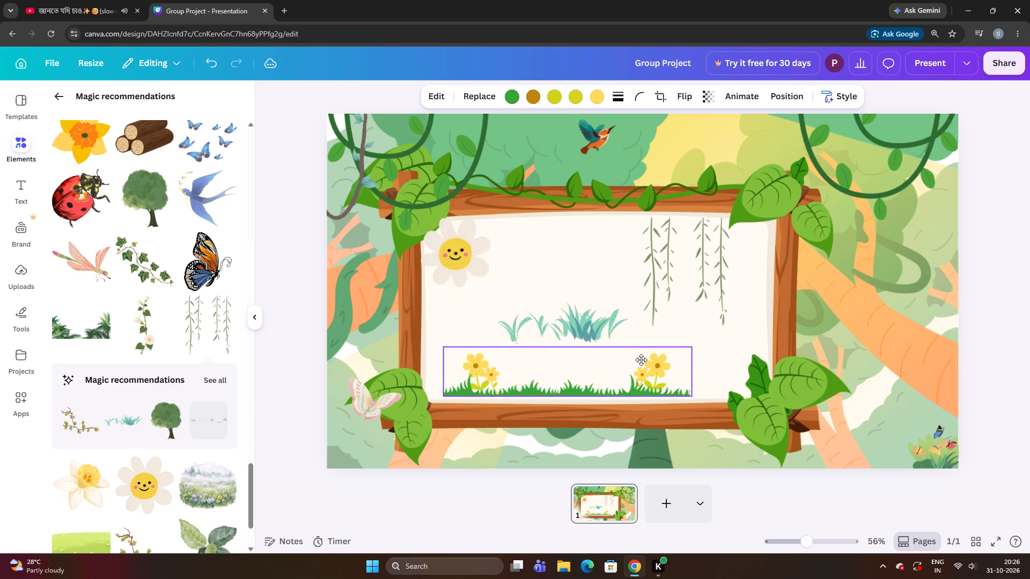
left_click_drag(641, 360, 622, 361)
Delete the green grass strip with yellow flowers from the slide.
left_click_drag(622, 361, 810, 312)
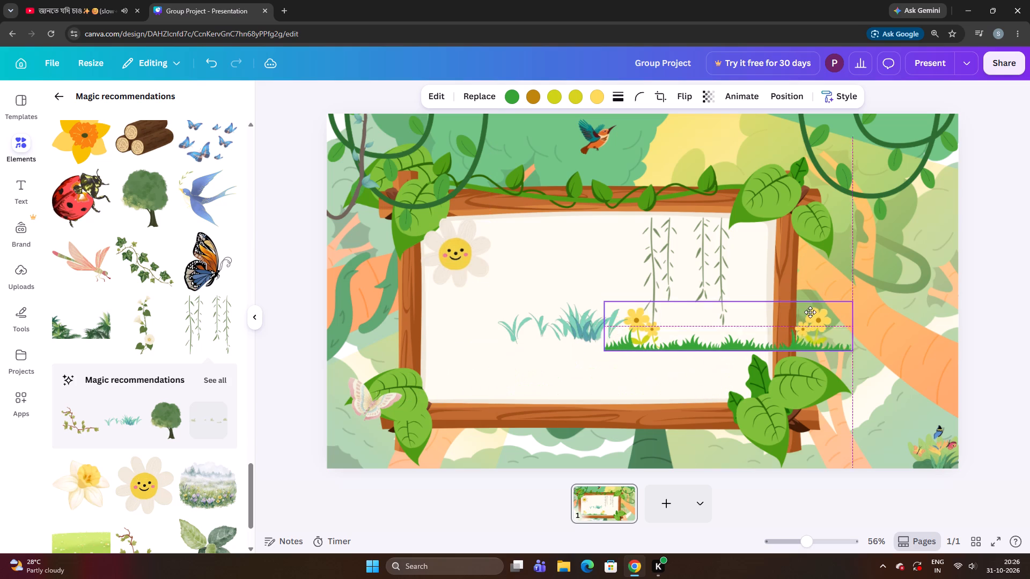
left_click_drag(810, 312, 816, 313)
left_click(760, 277)
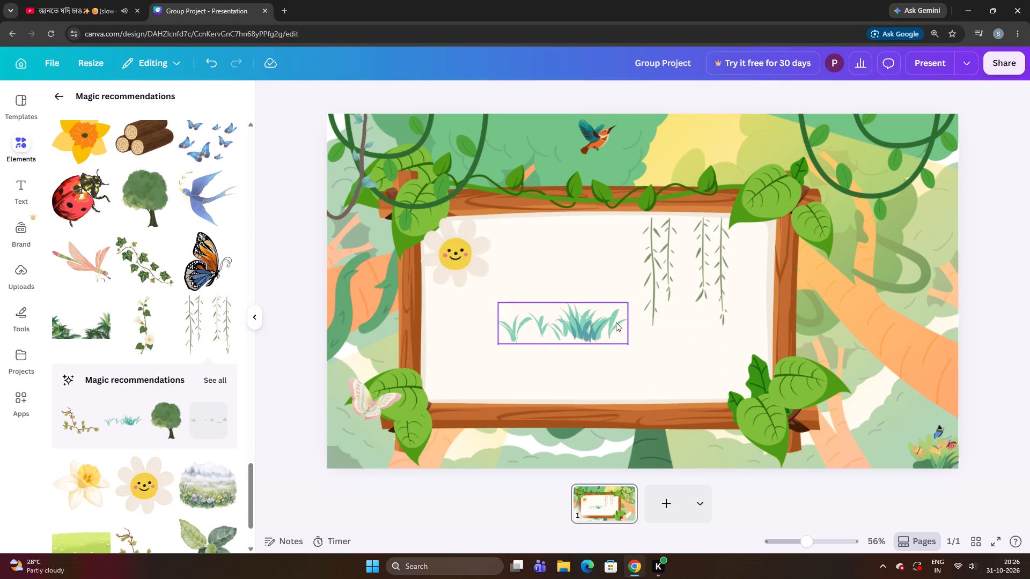
Move the teal grass to the board's lower-left corner and enlarge it slightly.
left_click_drag(604, 325, 534, 381)
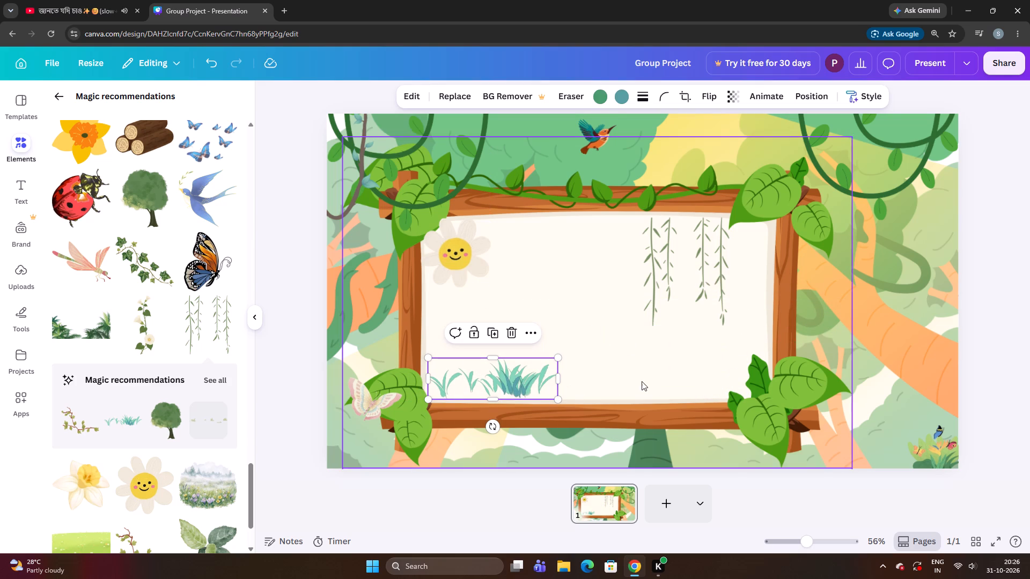
left_click_drag(560, 399, 566, 401)
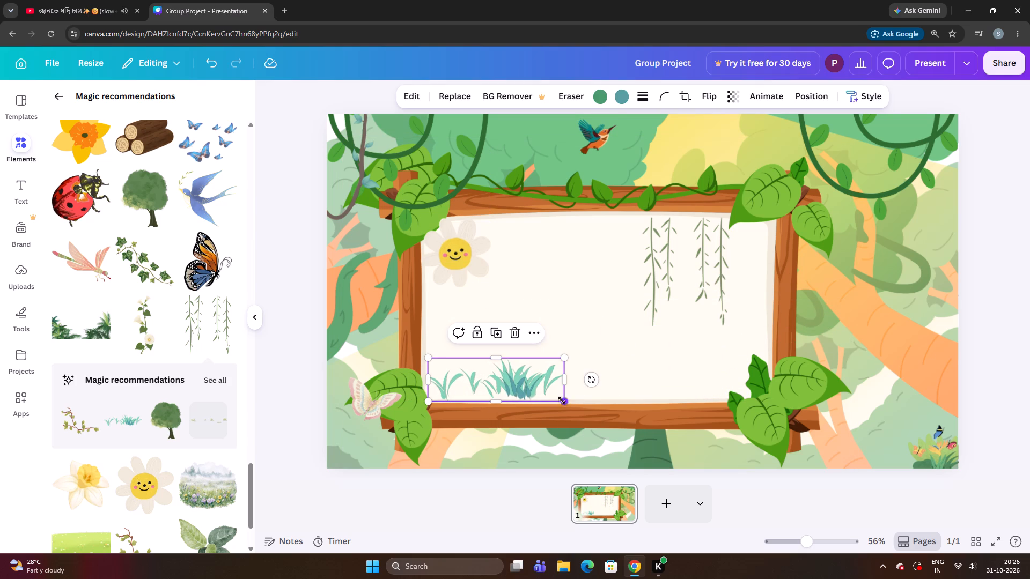
Shift the teal grass slightly right and up from the board's lower-left corner.
left_click_drag(543, 390, 549, 389)
left_click(640, 380)
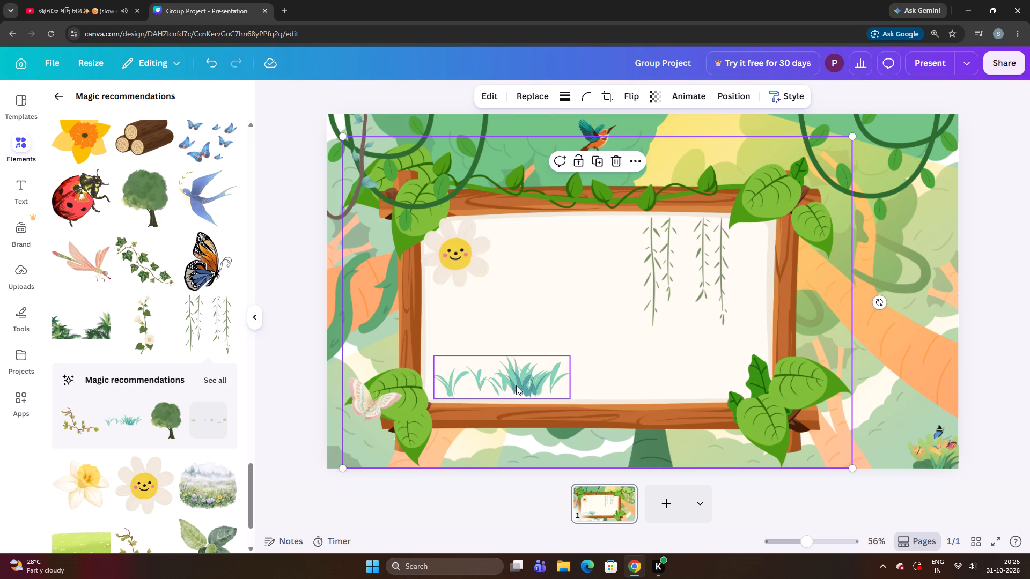
left_click(516, 385)
key("Up")
key("Up")
key("Up")
key("Up")
key("Up")
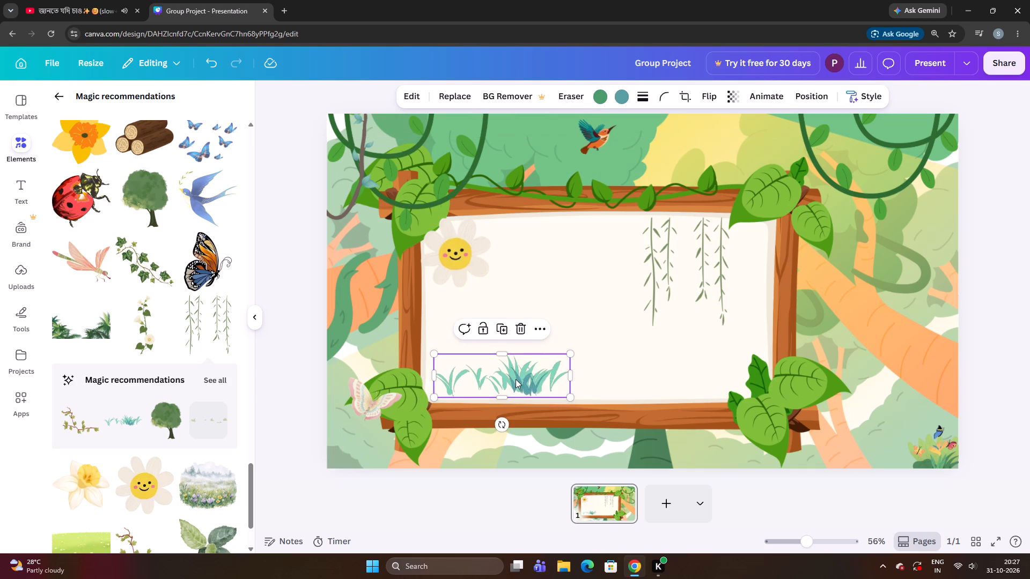
left_click(542, 307)
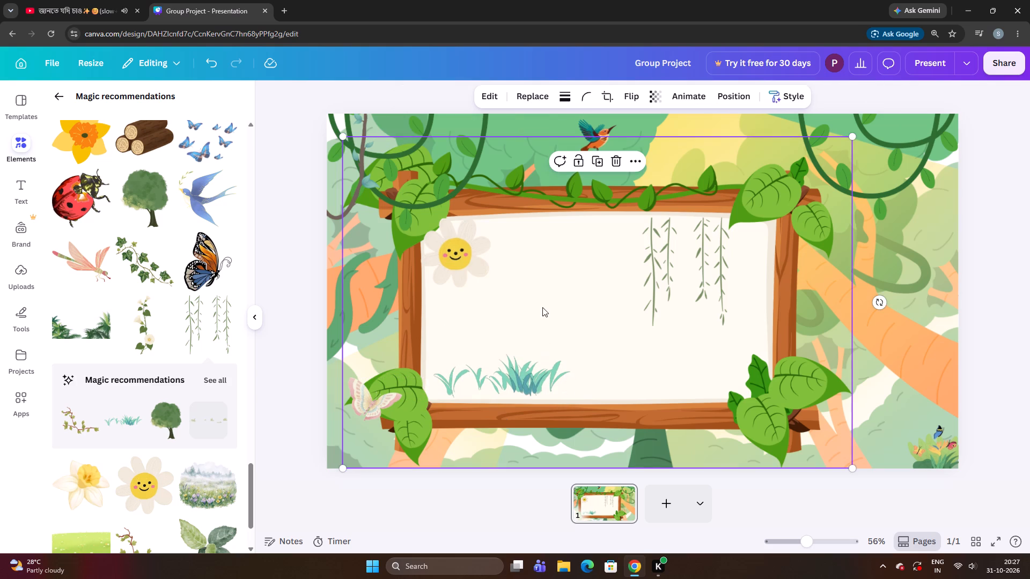
Nudge the teal grass up and back left so it sits close to the board's left edge.
left_click_drag(499, 381, 498, 376)
key("Up")
key("Up")
key("Up")
key("Left")
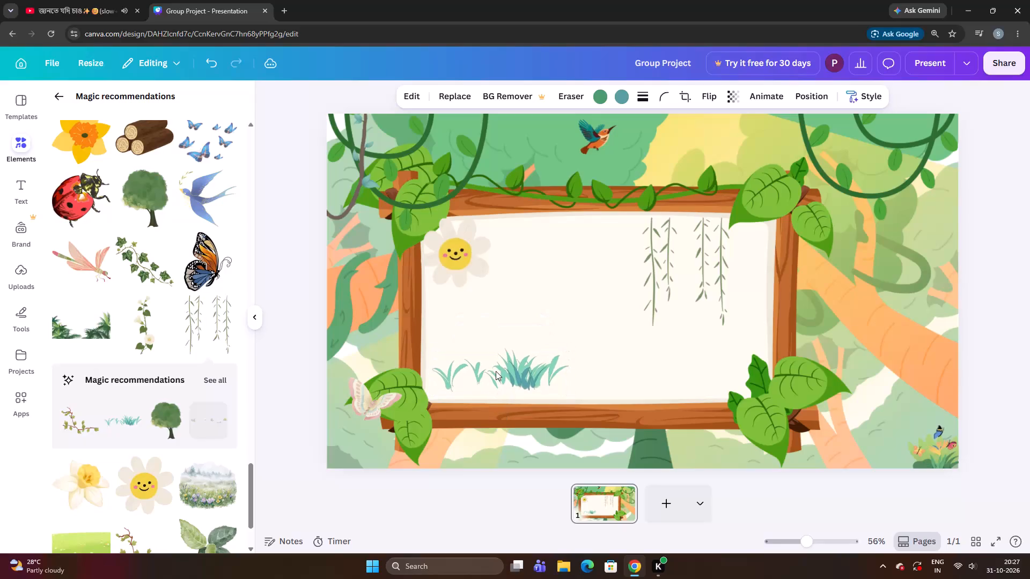
key("Left")
key("Left")
key("Left")
key("Left")
key("Left")
key("Left")
key("Left")
key("Left")
key("Left")
key("Left")
key("Left")
key("Left")
key("Left")
key("Left")
key("Left")
key("Left")
Lower the teal grass to the board's bottom edge and fine-tune its horizontal position beside the left frame.
key("Down")
key("Down")
key("Down")
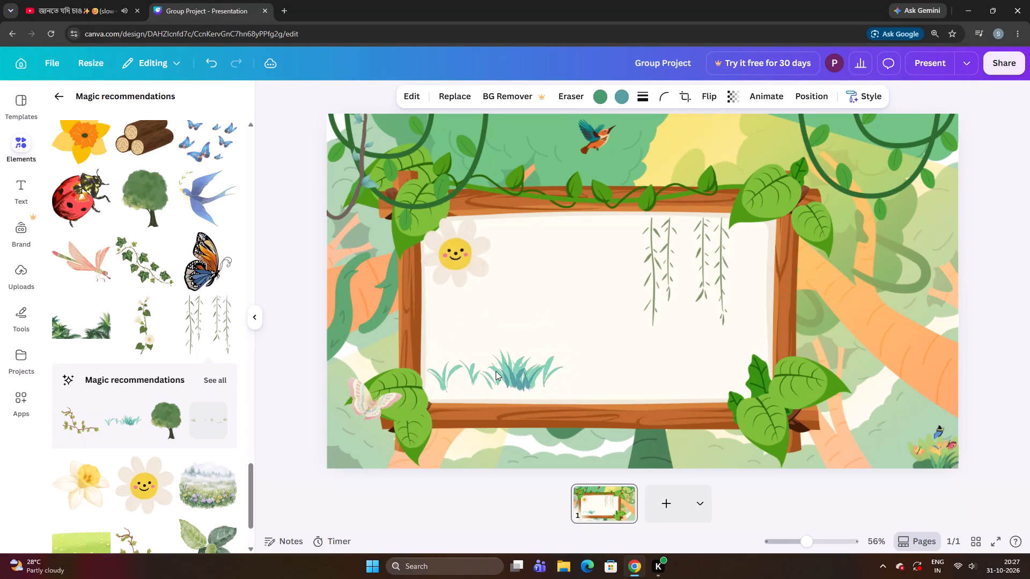
key("Down")
key("Down")
key("Down")
key("Down")
key("Down")
key("Down")
key("Down")
key("Down")
key("Down")
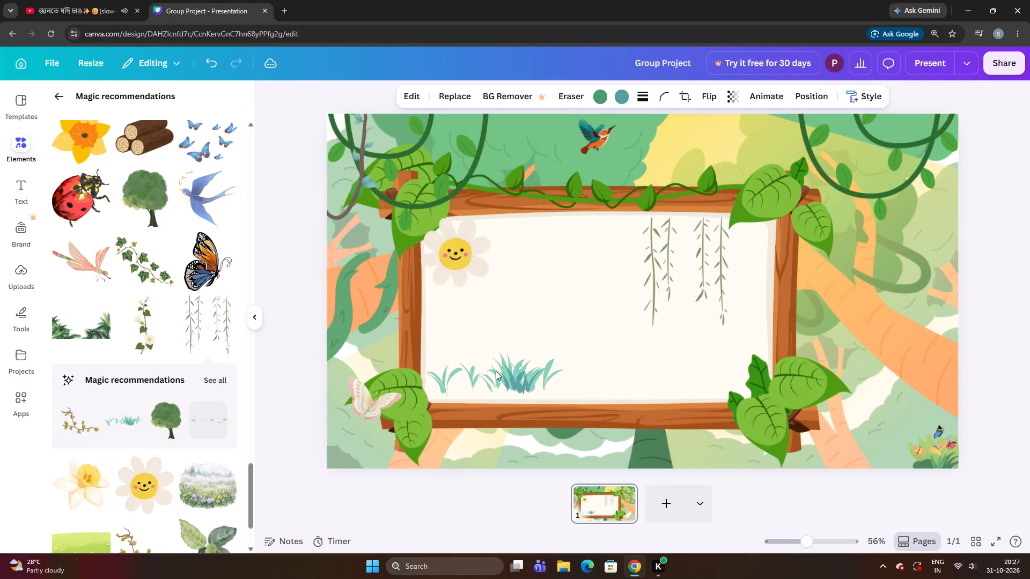
key("Down")
key("Down")
key("Down")
key("Down")
key("Down")
key("Down")
key("Down")
key("Down")
key("Down")
key("Down")
key("Down")
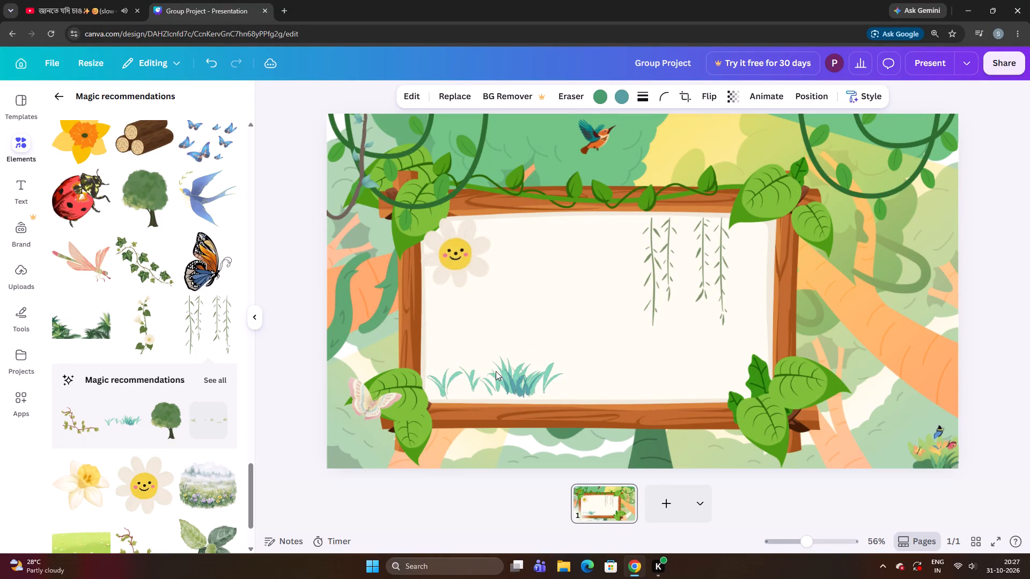
key("Down")
key("Down")
key("Down")
key("Down")
key("Down")
key("Down")
key("Left")
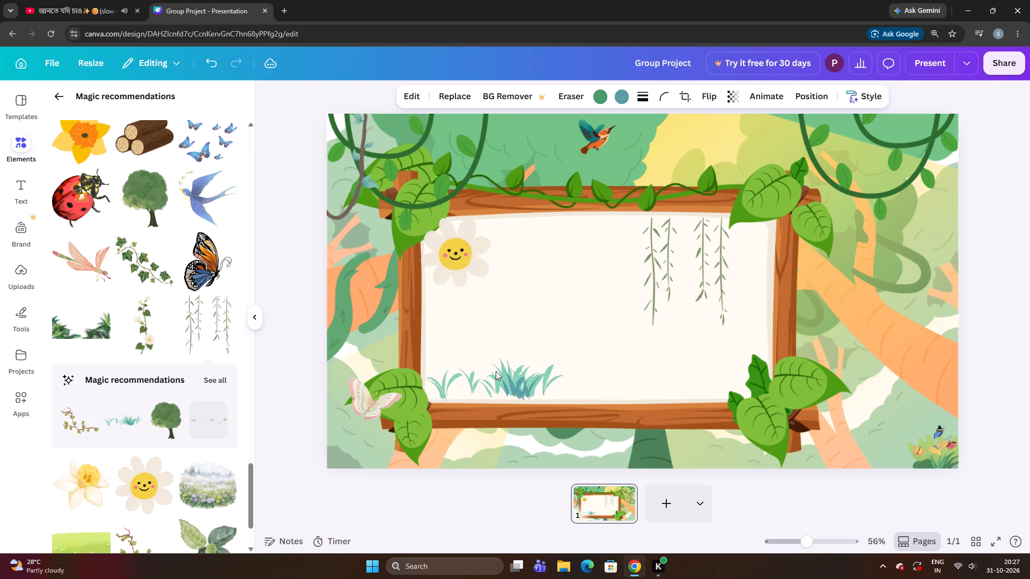
key("Left")
key("Left")
key("Left")
key("Left")
key("Left")
key("Left")
key("Up")
key("Up")
key("Up")
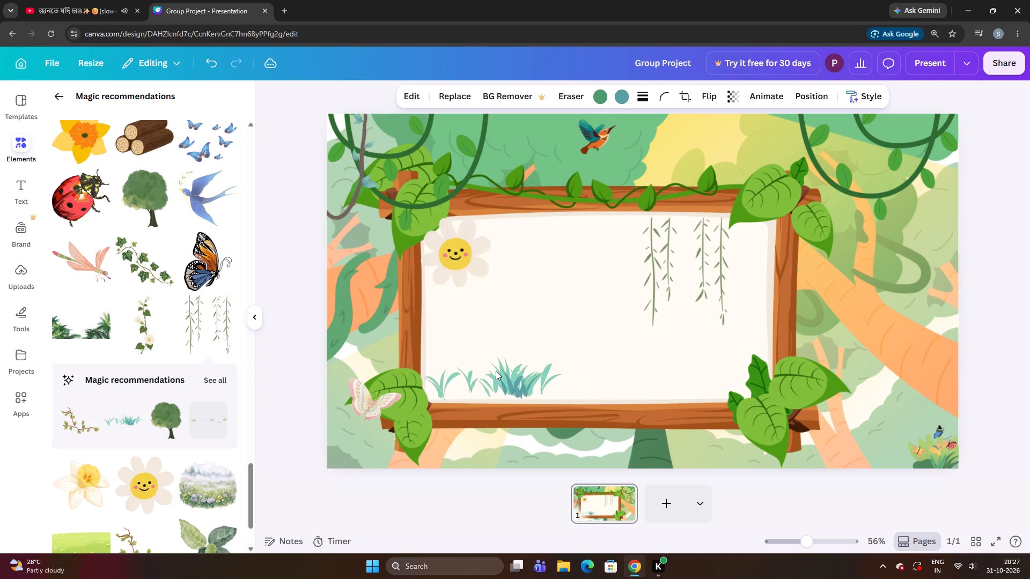
key("Up")
key("Left")
key("Right")
key("Right")
key("Right")
key("Right")
key("Right")
key("Right")
key("Right")
key("Down")
key("Down")
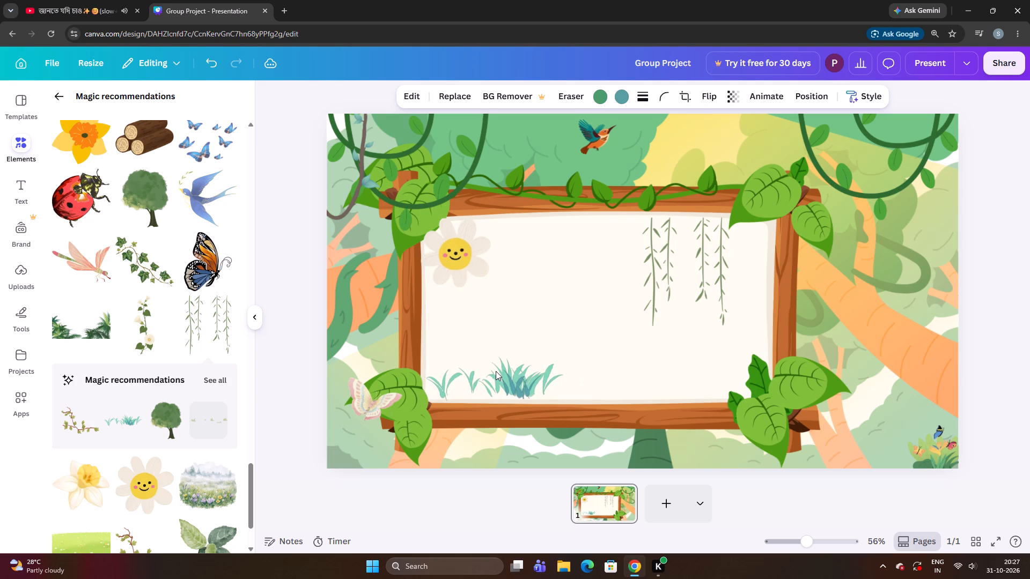
key("Down")
key("Down")
key("Left")
key("Down")
key("Down")
key("Down")
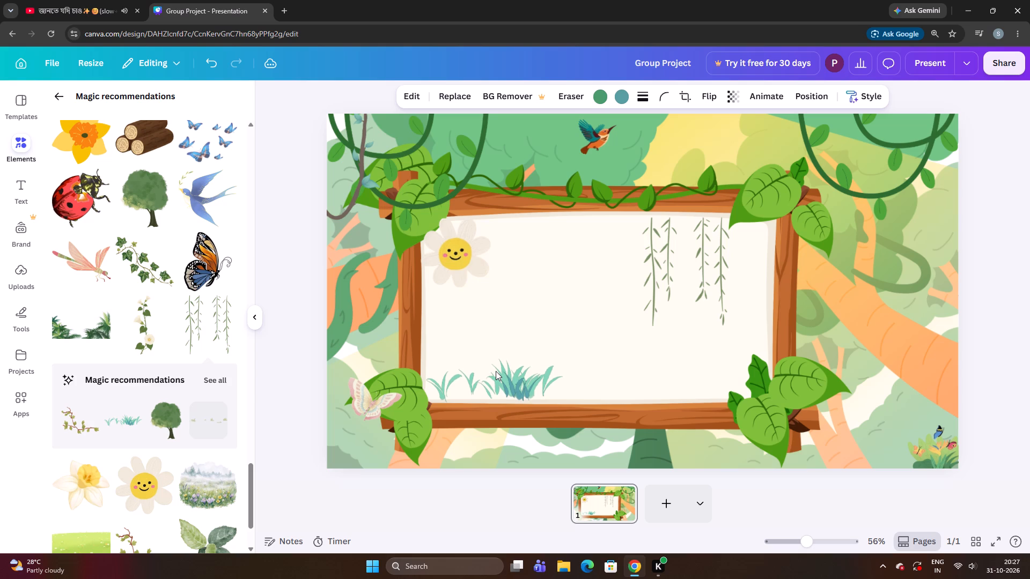
key("Right")
key("Right")
key("Down")
key("Right")
key("Down")
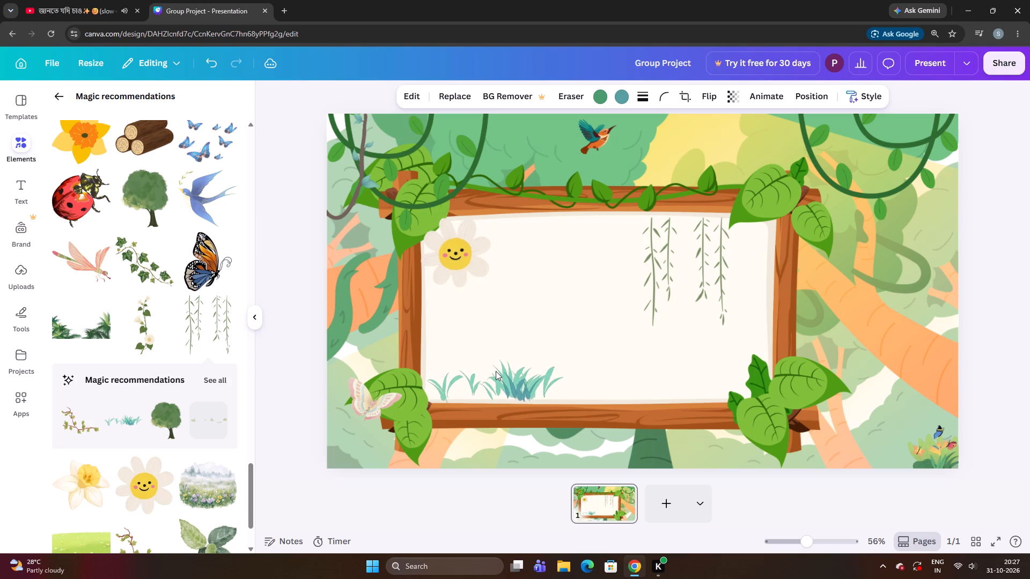
key("Down")
Raise the teal grass slightly so it sits just above the board's bottom edge.
key("Up")
key("Up")
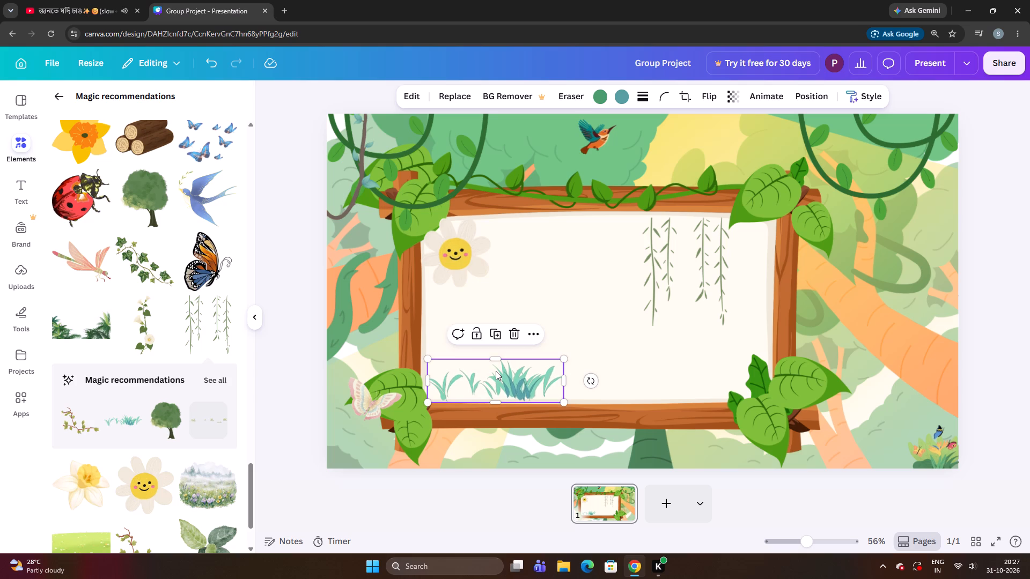
key("Up")
key("Up")
key("Up")
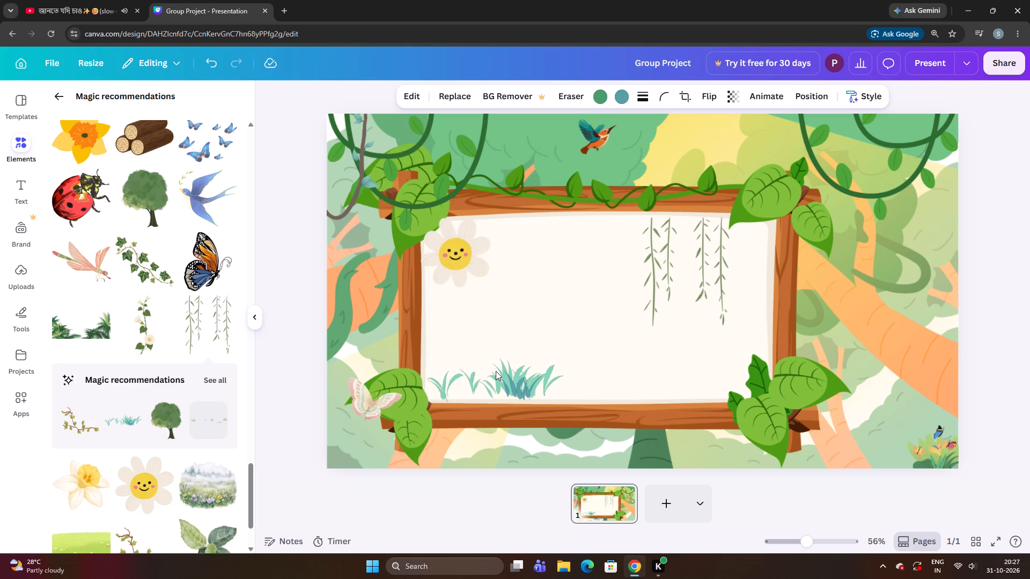
key("Up")
key("Up")
key("Up")
key("Up")
key("Up")
key("Up")
key("Up")
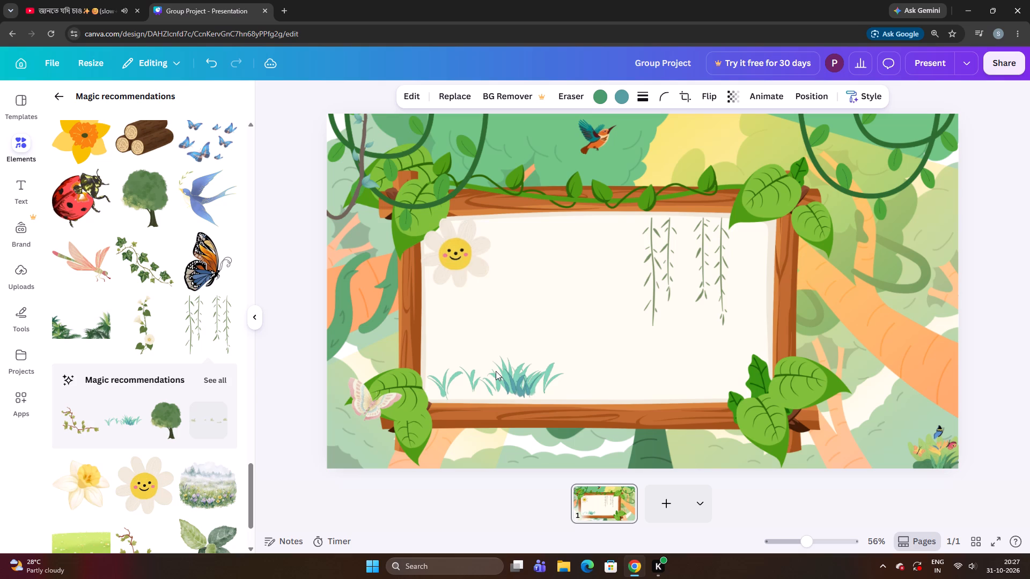
key("Up")
key("Up")
key("Up")
key("Up")
key("Up")
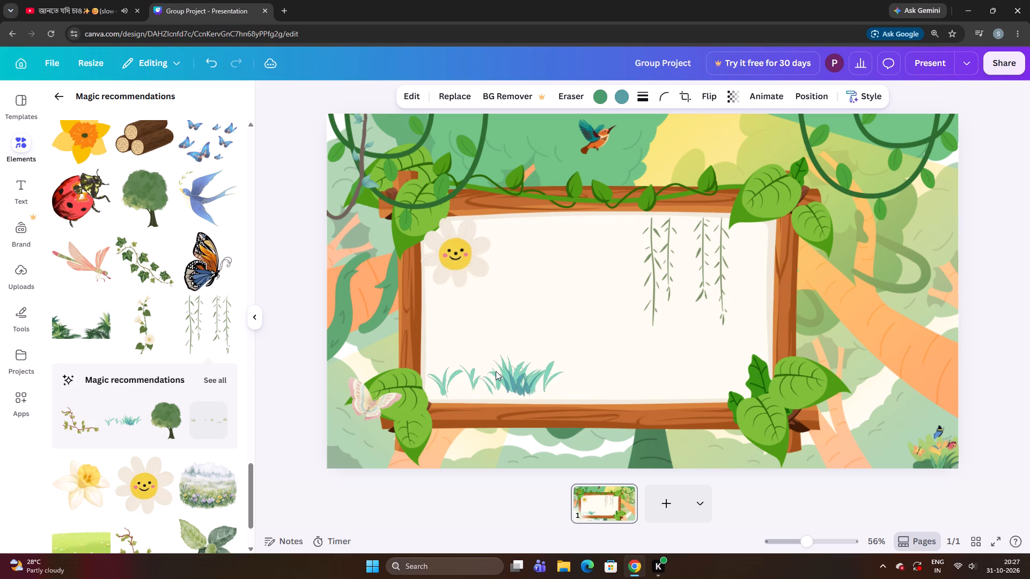
key("Up")
key("Up")
key("Up")
key("Up")
key("Up")
key("Up")
key("Up")
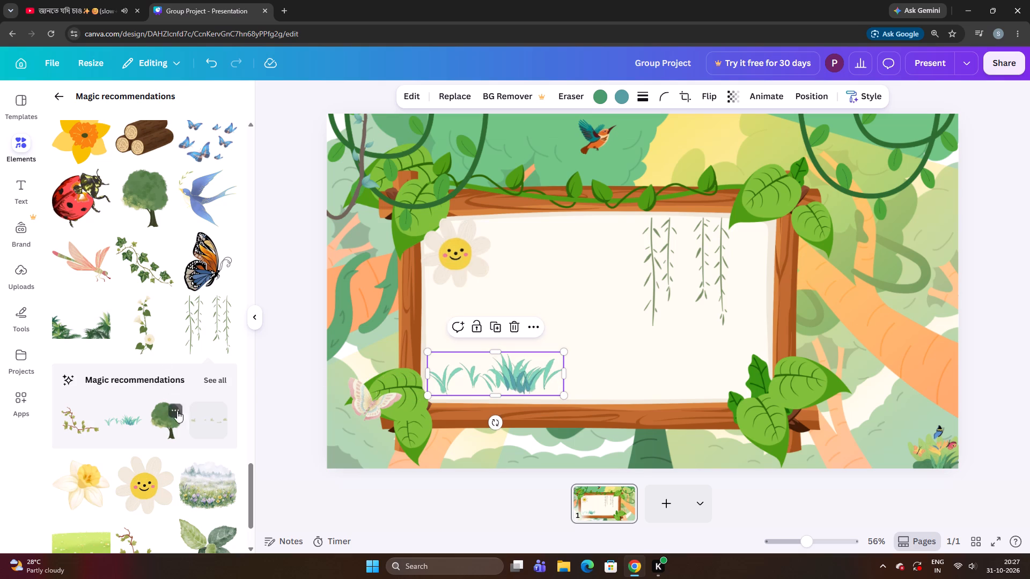
Add the blue butterfly swarm graphic to the slide and shrink it to about a third of its size.
scroll(183, 343, "up", 3)
left_click(205, 310)
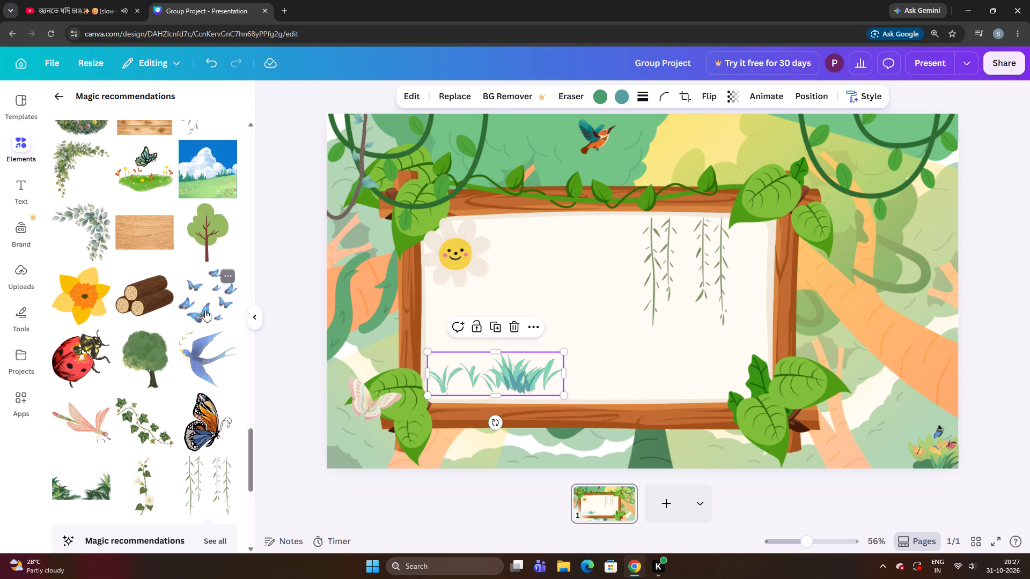
left_click_drag(628, 336, 538, 315)
left_click(538, 315)
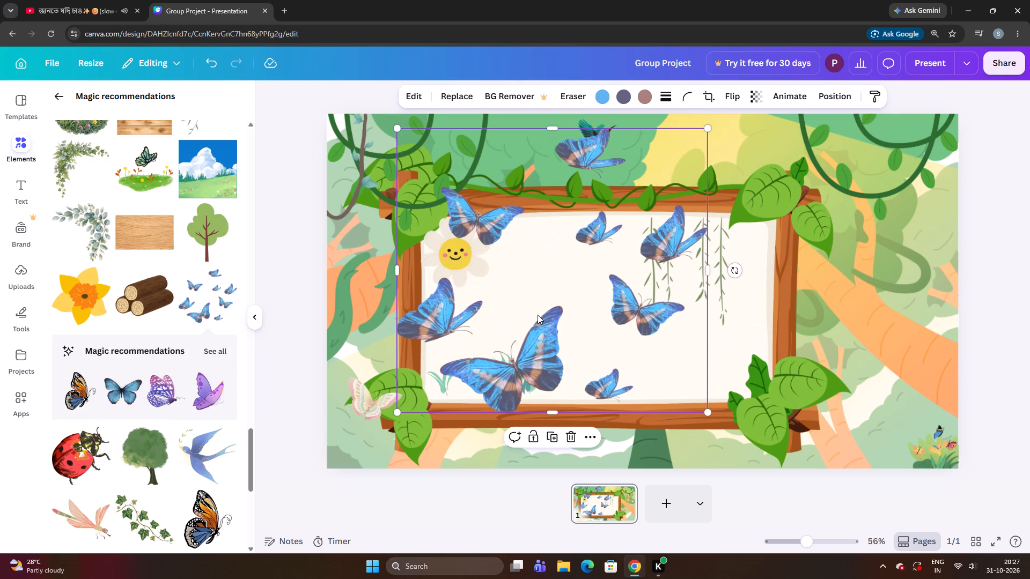
left_click_drag(636, 351, 636, 351)
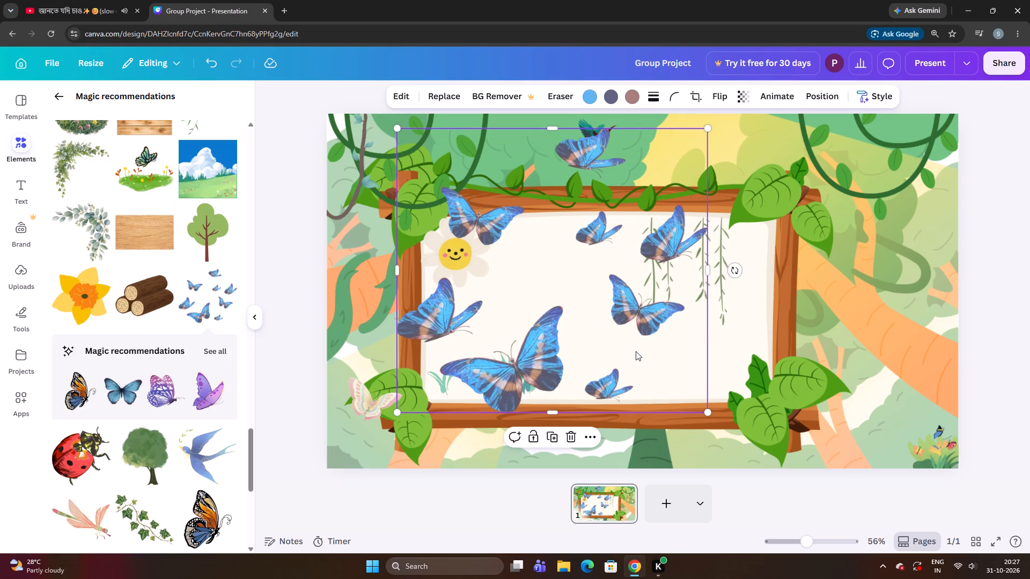
left_click_drag(636, 351, 615, 348)
left_click_drag(684, 407, 665, 395)
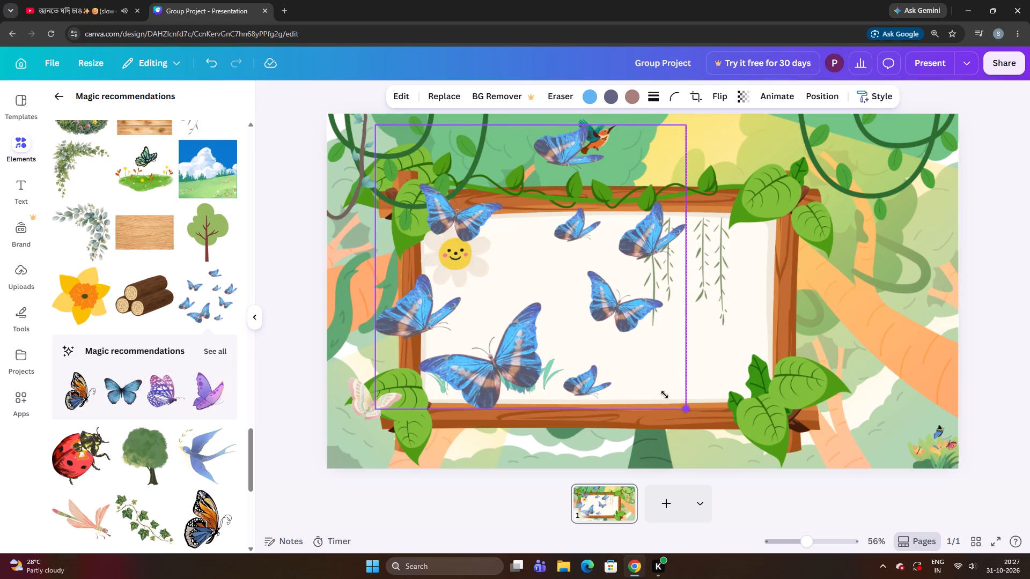
left_click_drag(665, 395, 477, 230)
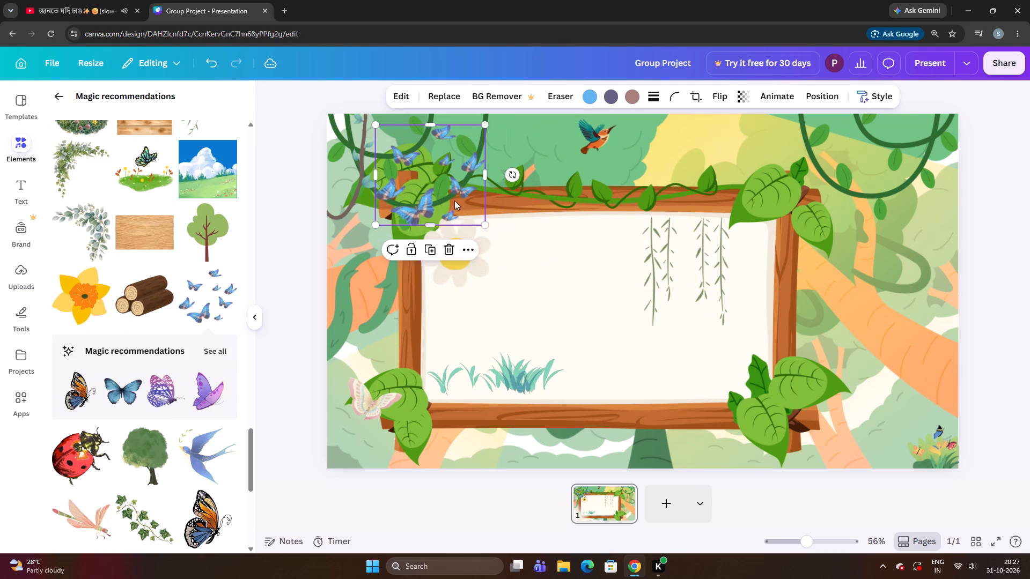
Move the blue butterfly swarm onto the white board between the smiling daisy and the hanging vines.
left_click_drag(453, 193, 578, 296)
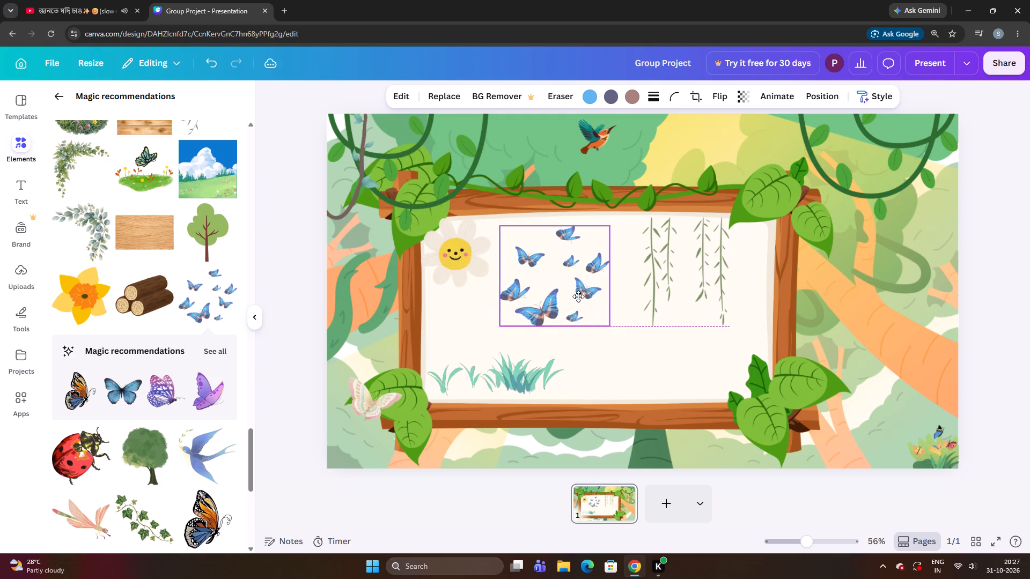
left_click_drag(578, 296, 584, 306)
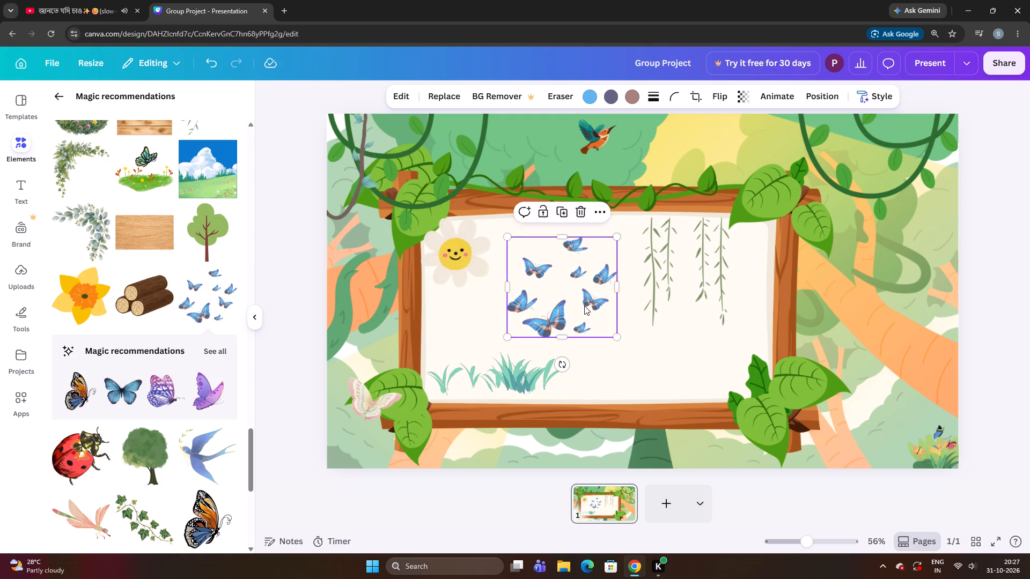
Nudge the butterfly swarm left until its left side meets the smiling daisy's petals.
key("Left")
key("Left")
key("Left")
key("Left")
key("Left")
key("Left")
key("Left")
key("Left")
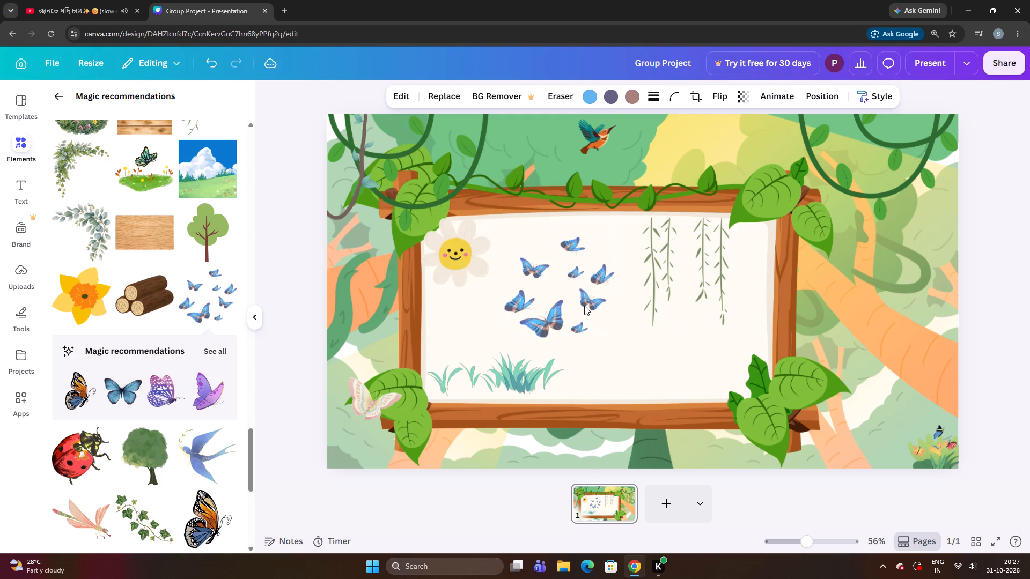
key("Left")
key("Left")
key("Left")
key("Left")
key("Left")
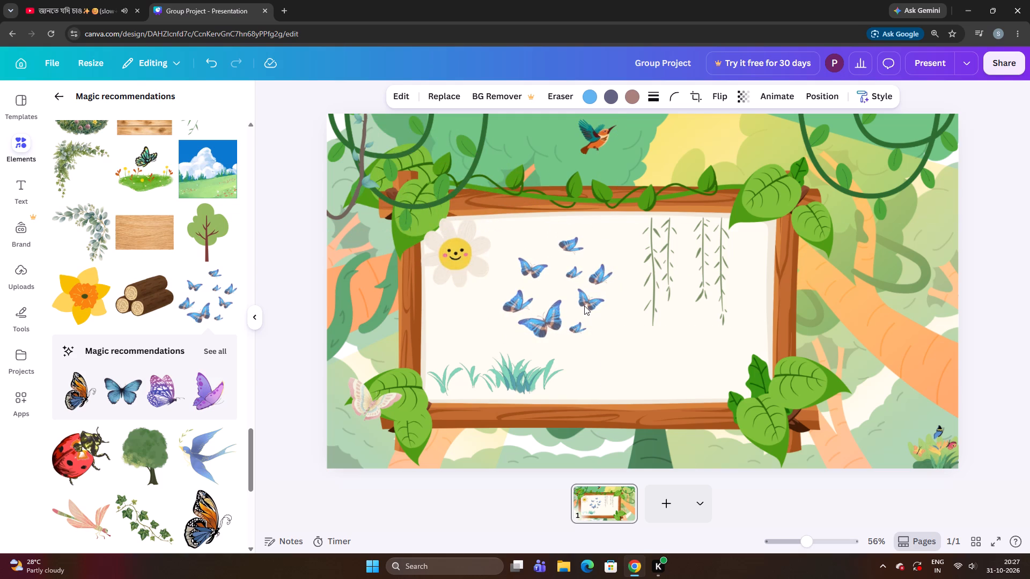
key("Left")
key("Left")
key("Left")
key("Left")
key("Left")
key("Left")
key("Left")
key("Left")
key("Left")
key("Left")
key("Left")
key("Left")
key("Left")
key("Left")
key("Left")
key("Left")
key("Left")
key("Left")
key("Left")
key("Left")
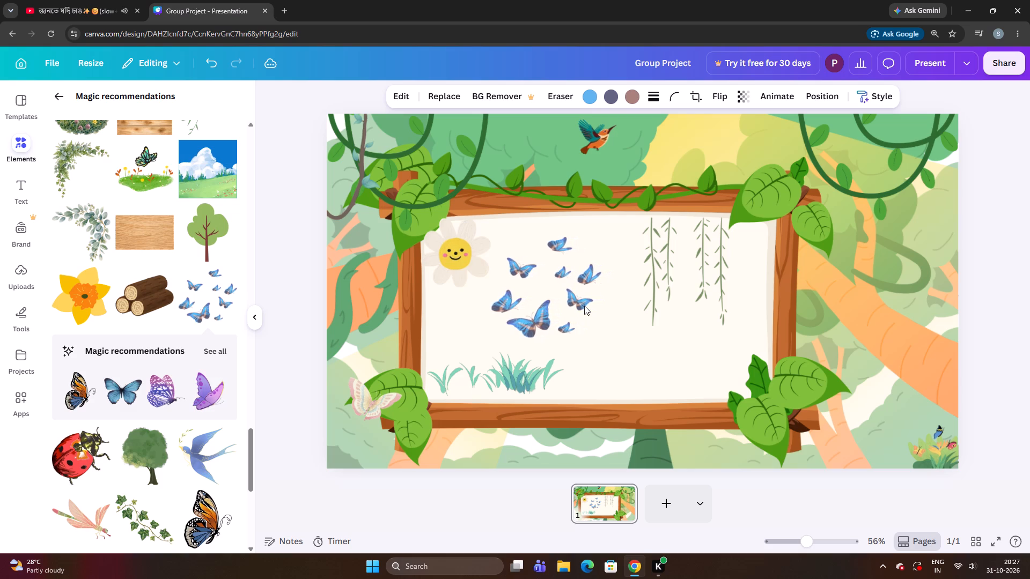
key("Left")
key("Left")
key("Left")
key("Left")
key("Left")
key("Left")
key("Left")
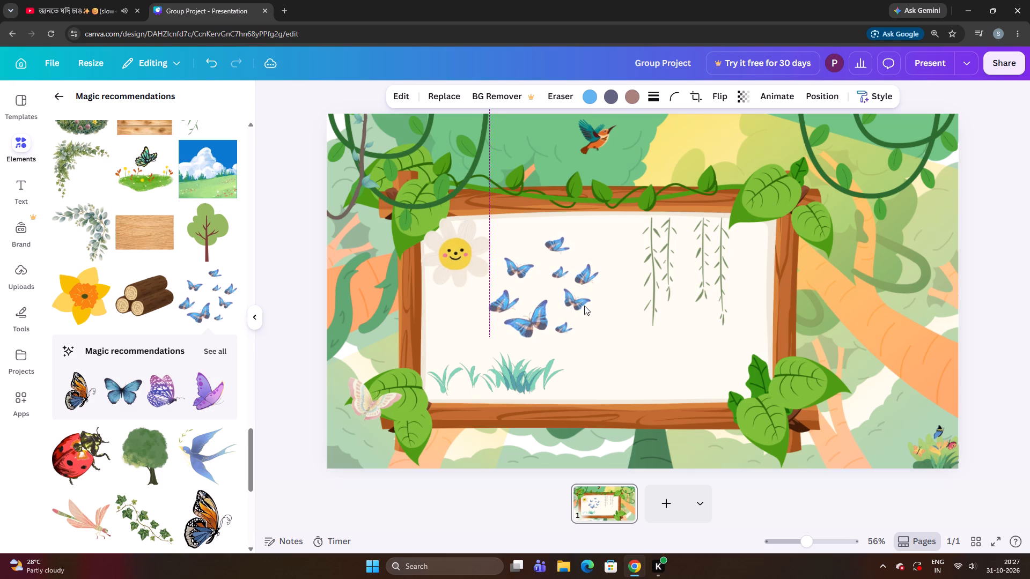
key("Left")
key("Left")
key("Left")
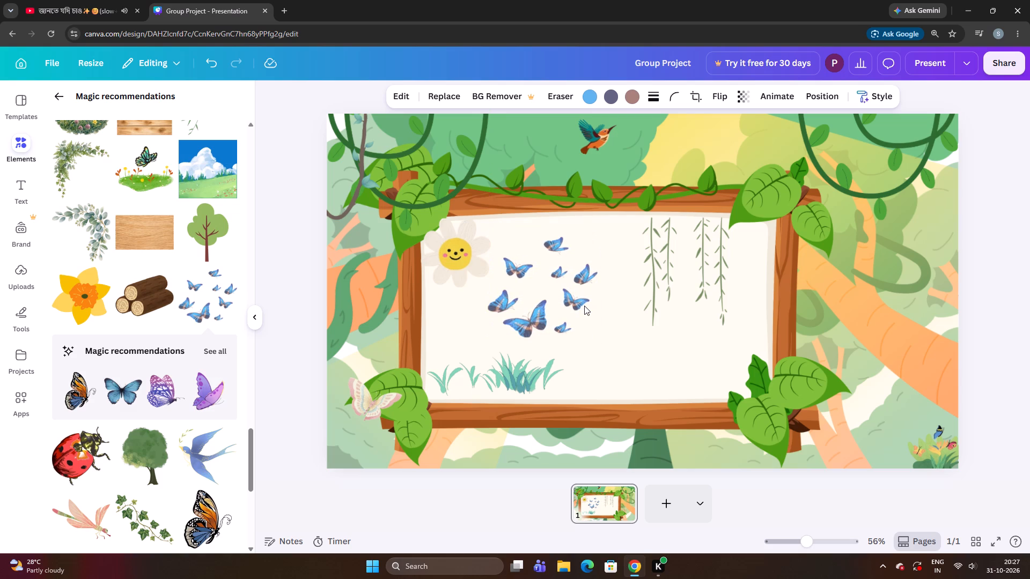
key("Left")
key("Left")
key("Left")
key("Left")
key("Left")
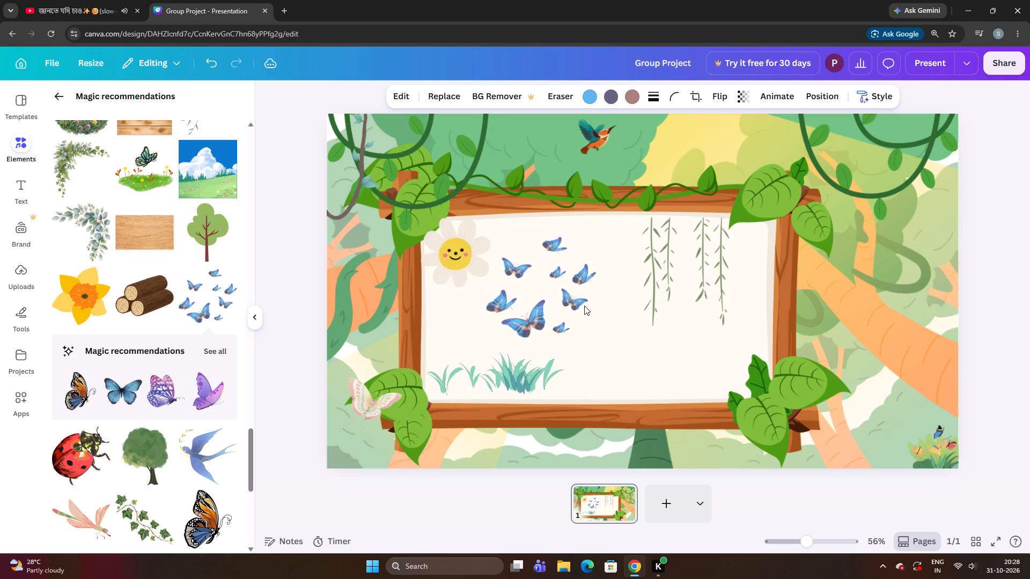
key("Left")
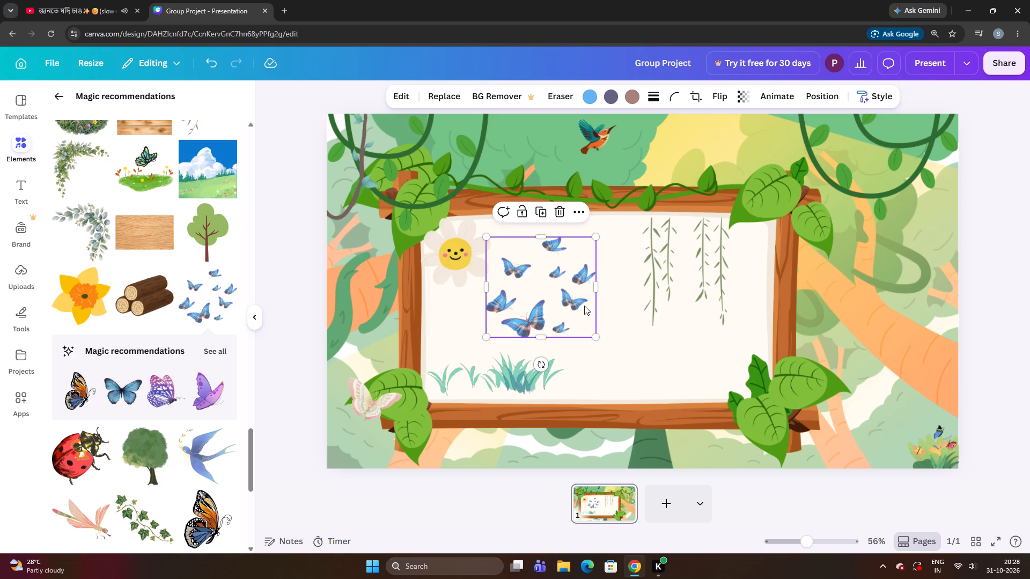
key("Left")
key("Left")
key("Left")
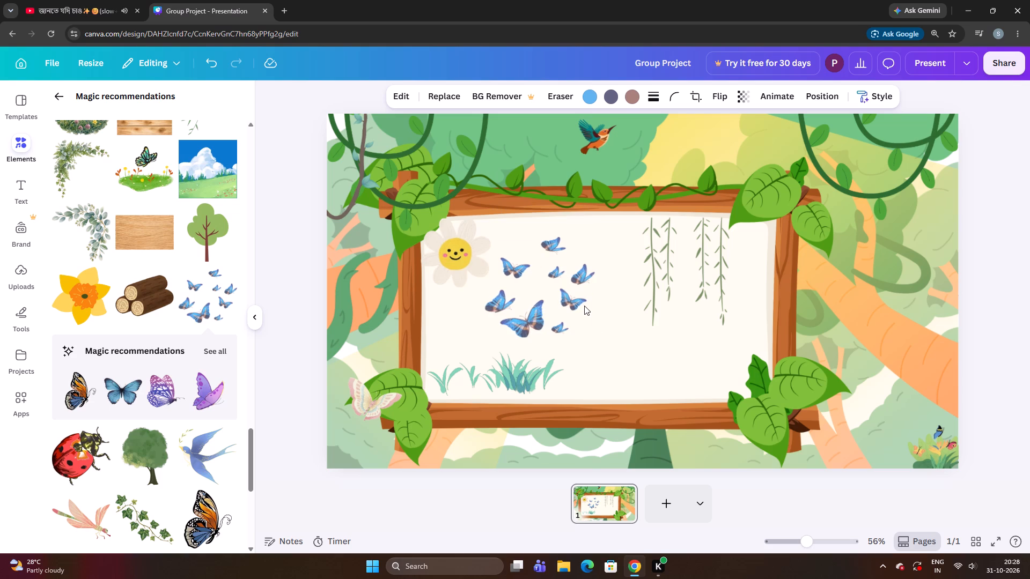
key("Left")
key("Left")
key("Left")
key("Left")
key("Left")
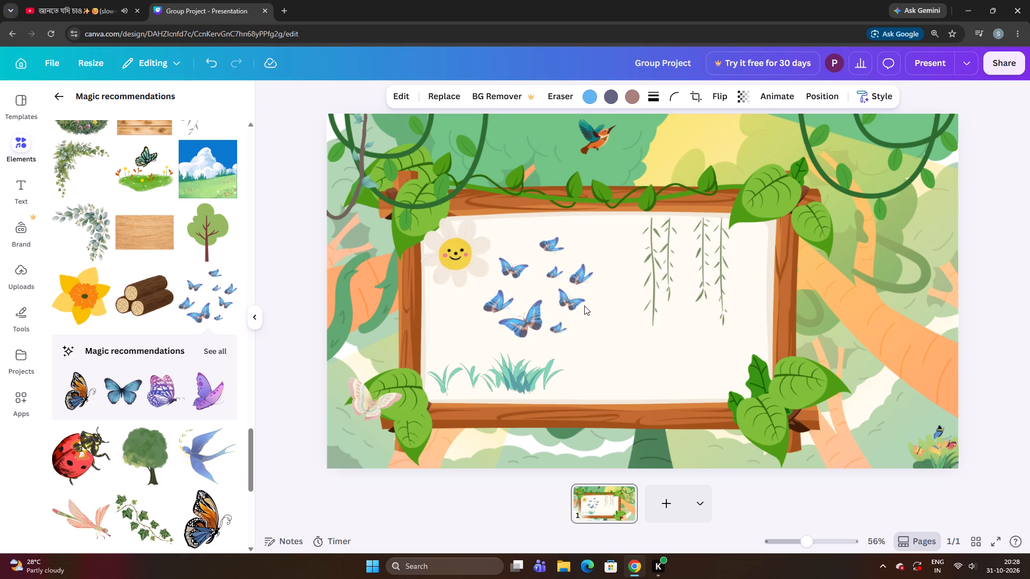
Nudge the butterfly swarm back right and a touch lower, leaving a small gap beside the daisy.
key("Right")
key("Right")
key("Right")
key("Right")
key("Right")
key("Right")
key("Right")
key("Right")
key("Right")
key("Right")
key("Right")
key("Right")
key("Right")
key("Right")
key("Right")
key("Right")
key("Right")
key("Right")
key("Right")
key("Right")
key("Down")
key("Down")
key("Down")
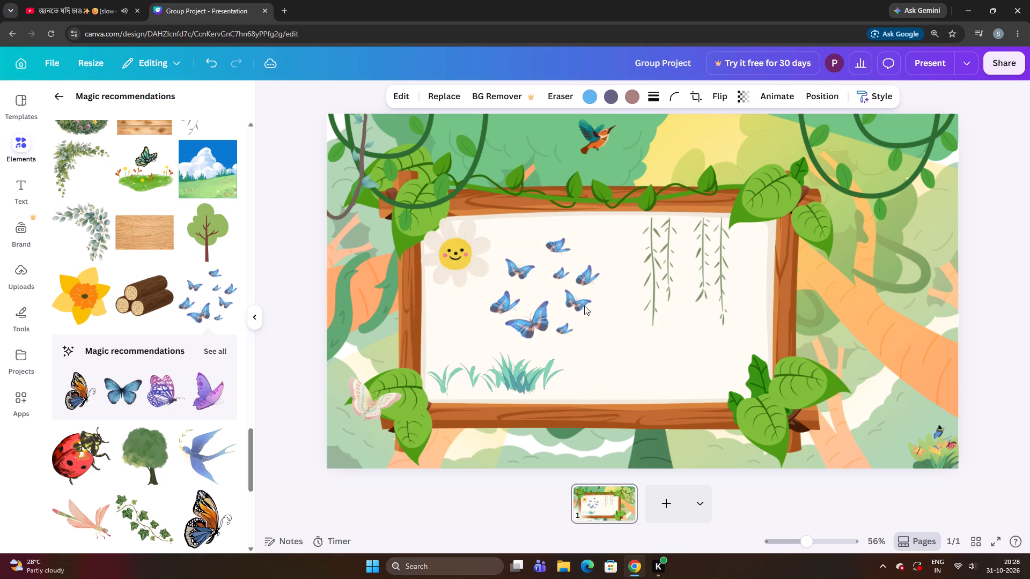
key("Right")
key("Right")
key("Right")
key("Right")
key("Right")
key("Right")
key("Right")
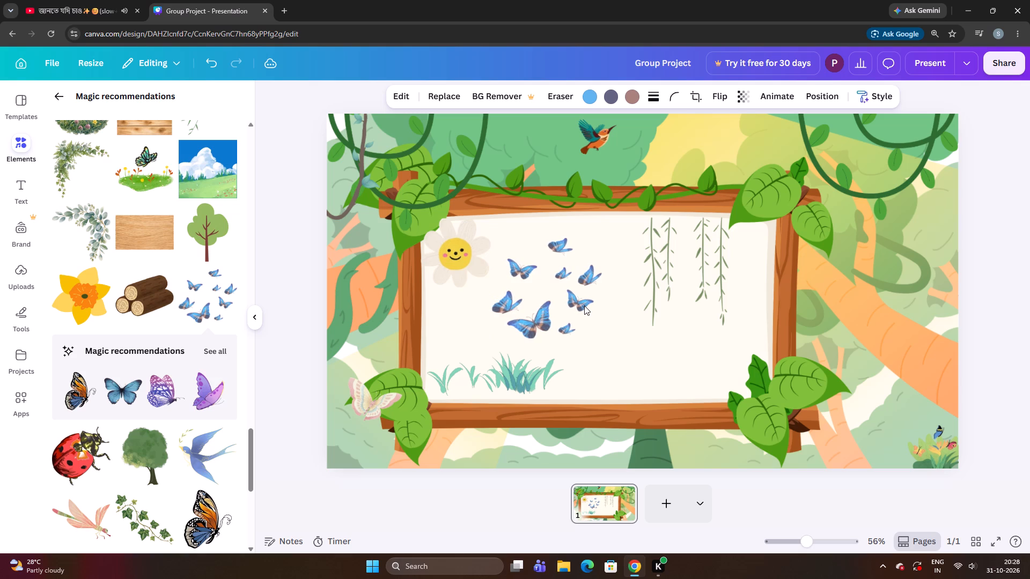
key("Right")
key("Right")
key("Right")
key("Right")
key("Right")
key("Right")
key("Right")
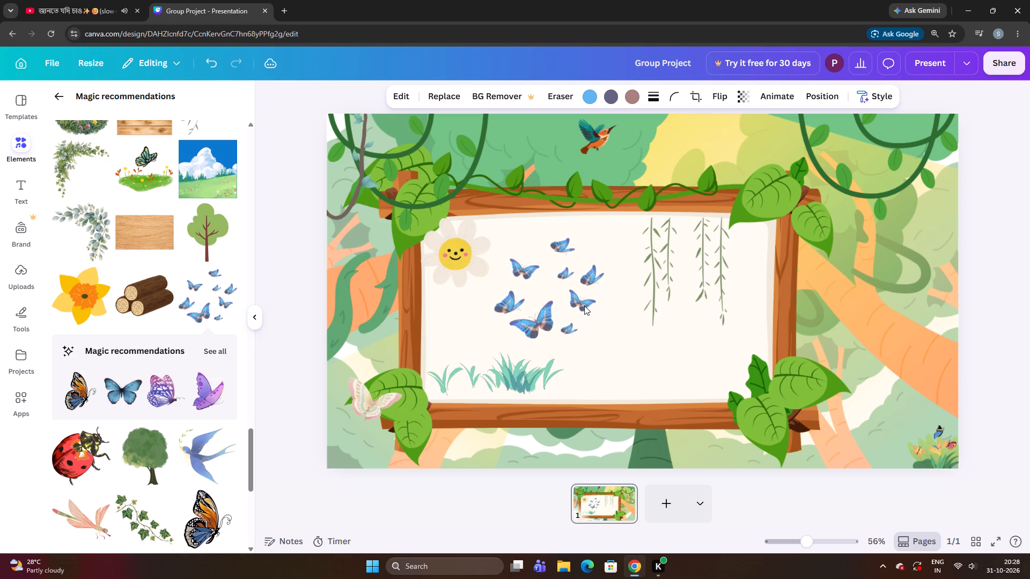
key("Right")
key("Right")
key("Right")
key("Right")
key("Right")
key("Right")
key("Right")
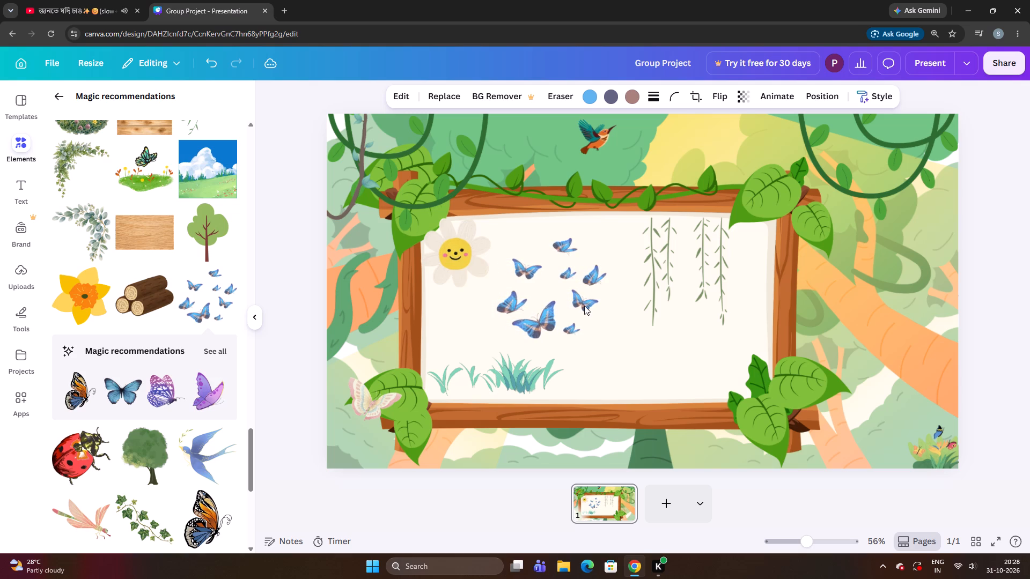
key("Right")
key("Right")
Fine-tune the butterfly swarm's height, lowering it a touch and raising it slightly toward the board's upper edge.
key("Down")
key("Down")
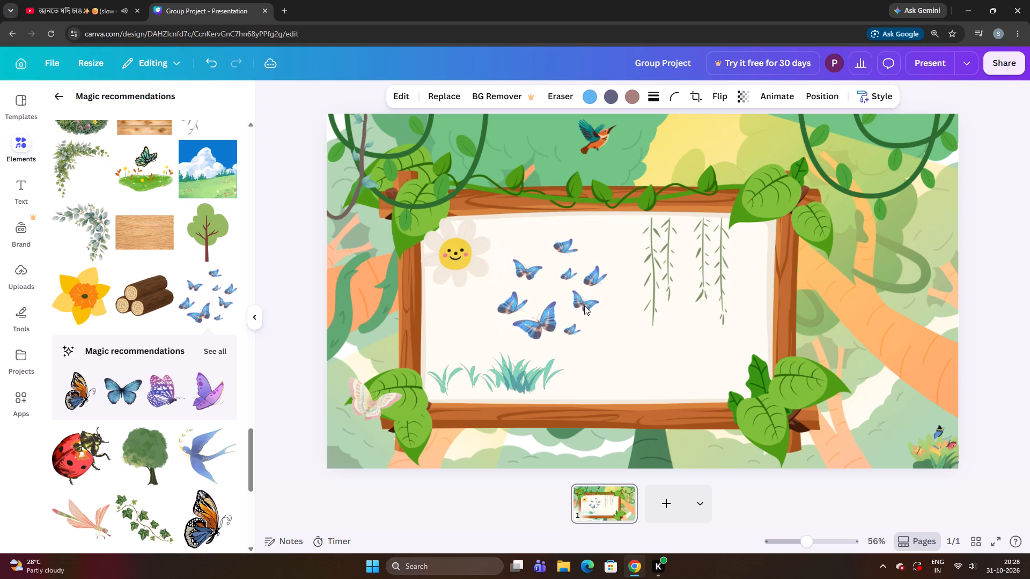
key("Down")
key("Down")
key("Down")
key("Down")
key("Down")
key("Up")
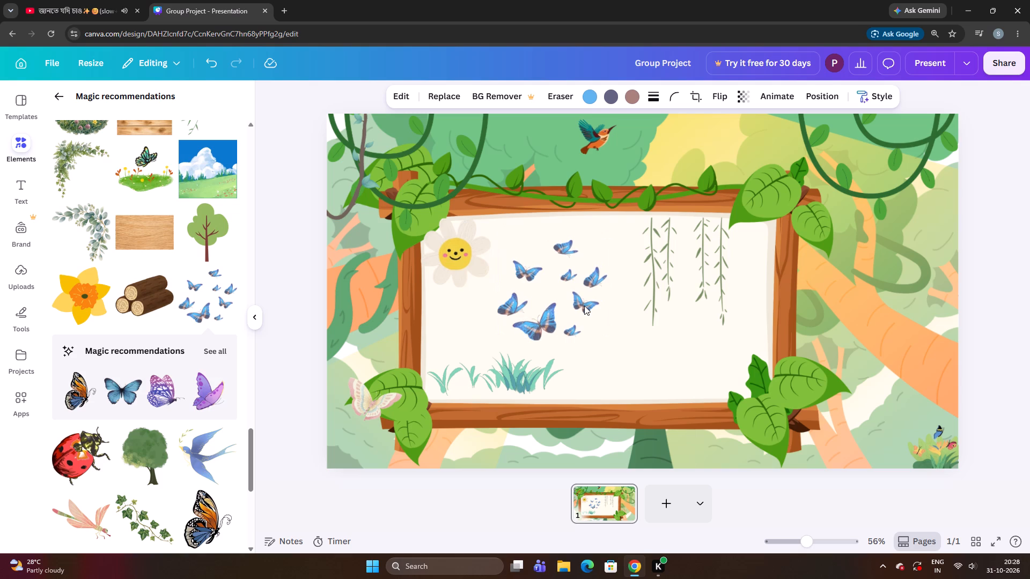
key("Up")
key("Up")
key("Up")
key("Up")
key("Up")
key("Up")
key("Up")
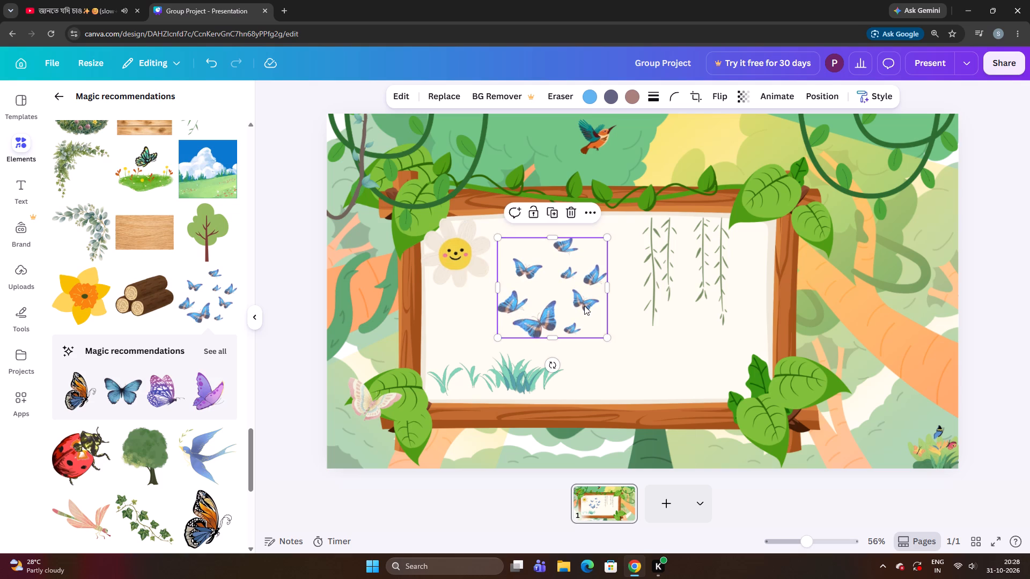
key("Up")
key("Up")
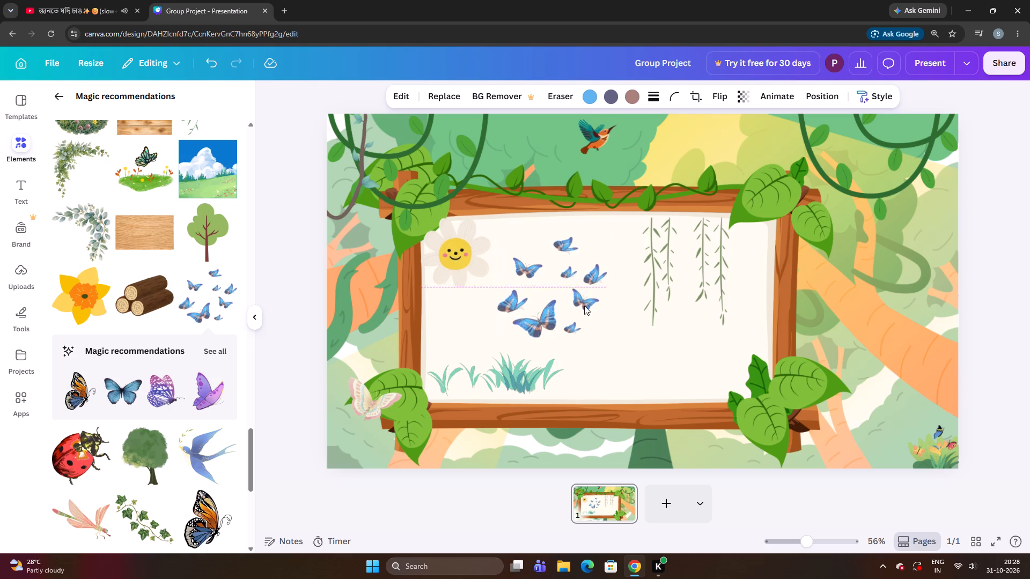
key("Up")
key("Up")
key("Up")
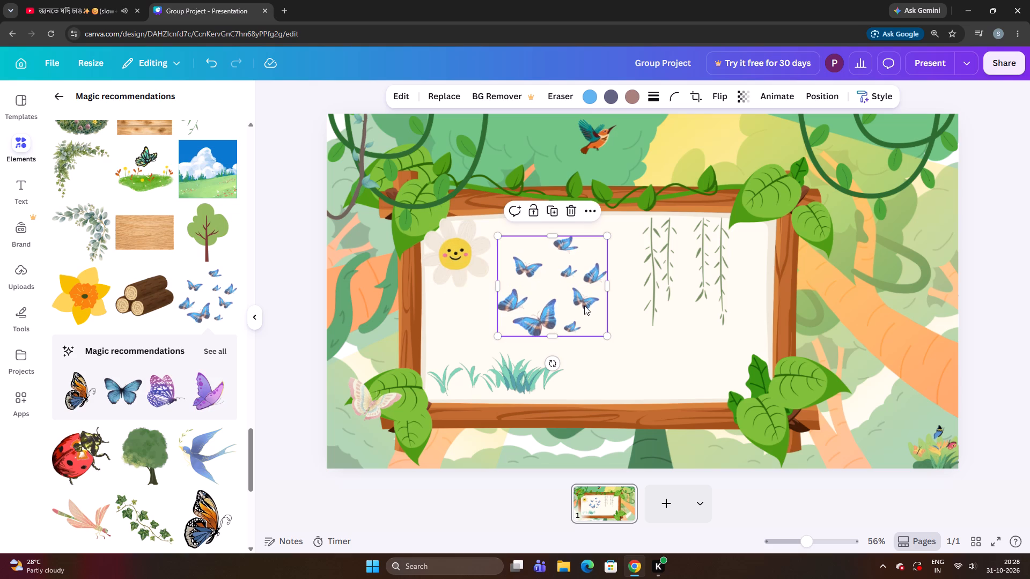
key("Up")
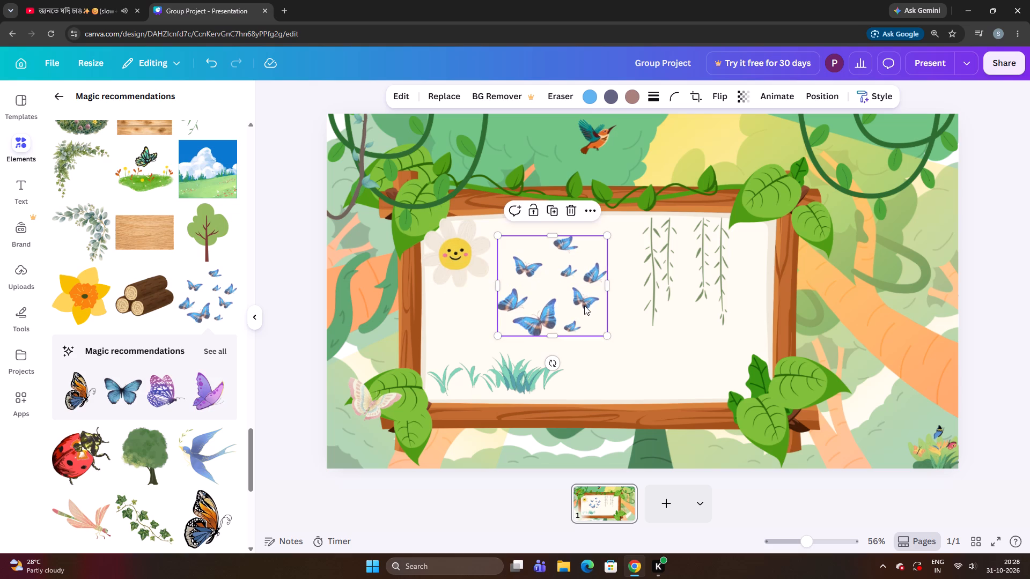
key("Up")
key("Up")
key("Up")
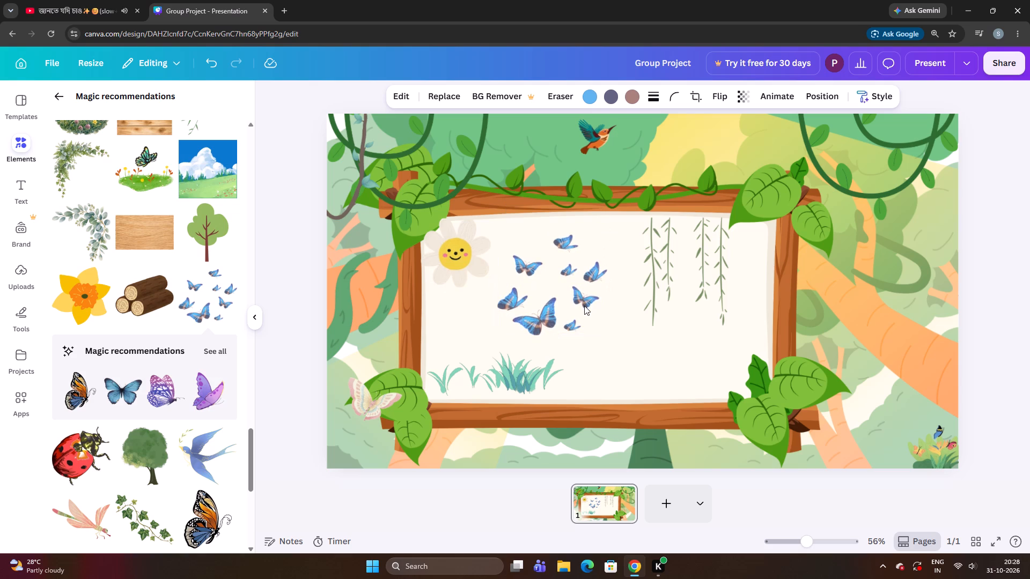
key("Up")
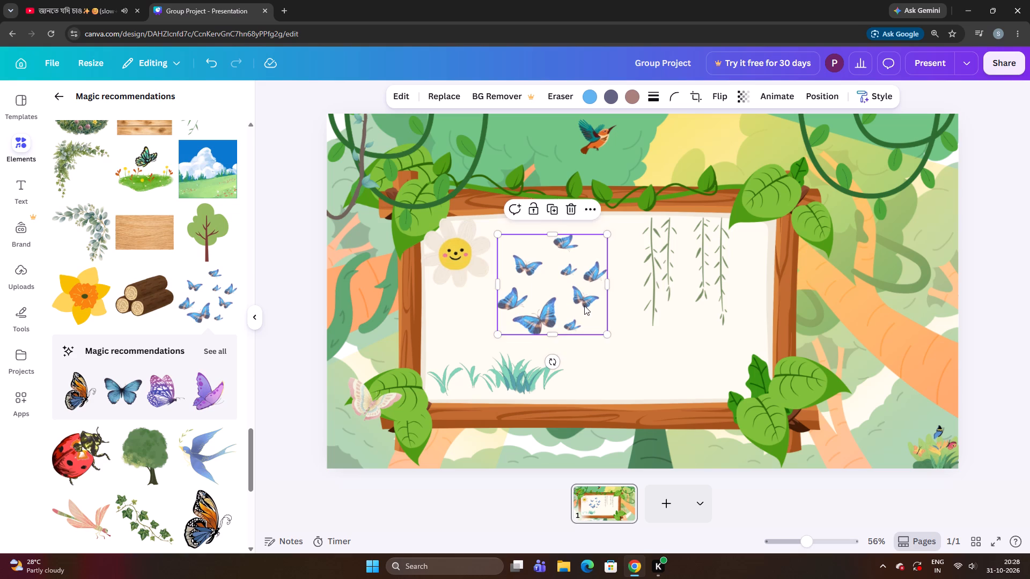
key("Up")
key("Up")
key("Up")
key("Up")
key("Up")
key("Up")
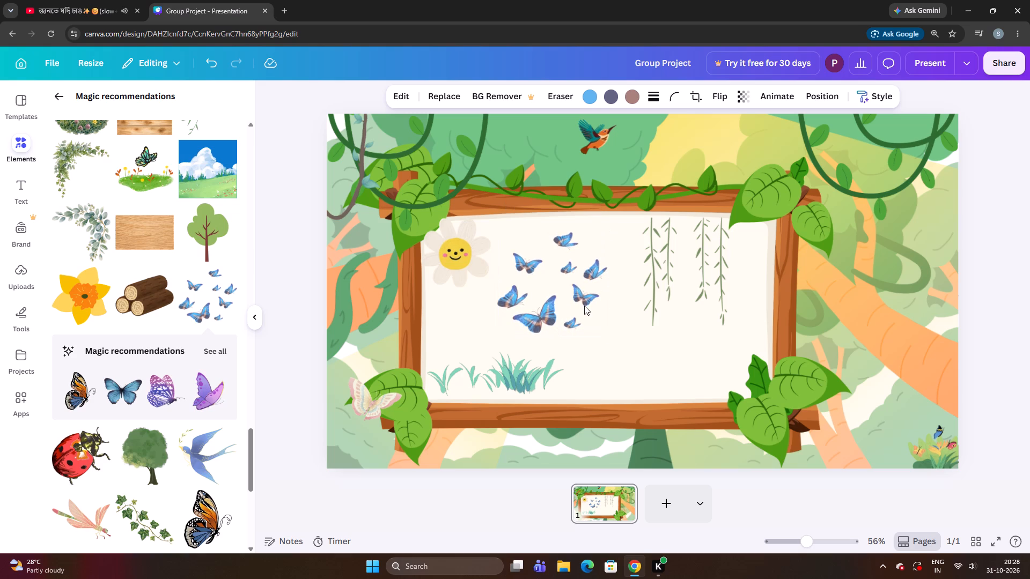
key("Up")
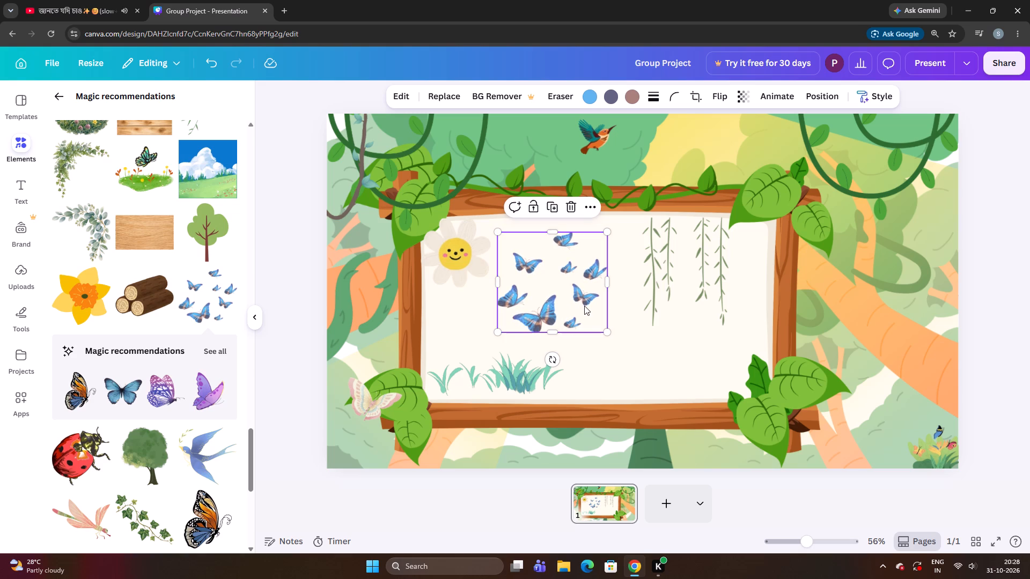
Raise the butterfly swarm until its topmost butterfly overlaps the board's top wooden frame.
key("Up")
key("Up")
key("Up")
key("Up")
key("Up")
key("Up")
key("Up")
key("Up")
key("Up")
key("Up")
key("Up")
key("Up")
key("Up")
key("Up")
key("Up")
key("Up")
key("Up")
key("Up")
key("Up")
key("Up")
key("Up")
key("Up")
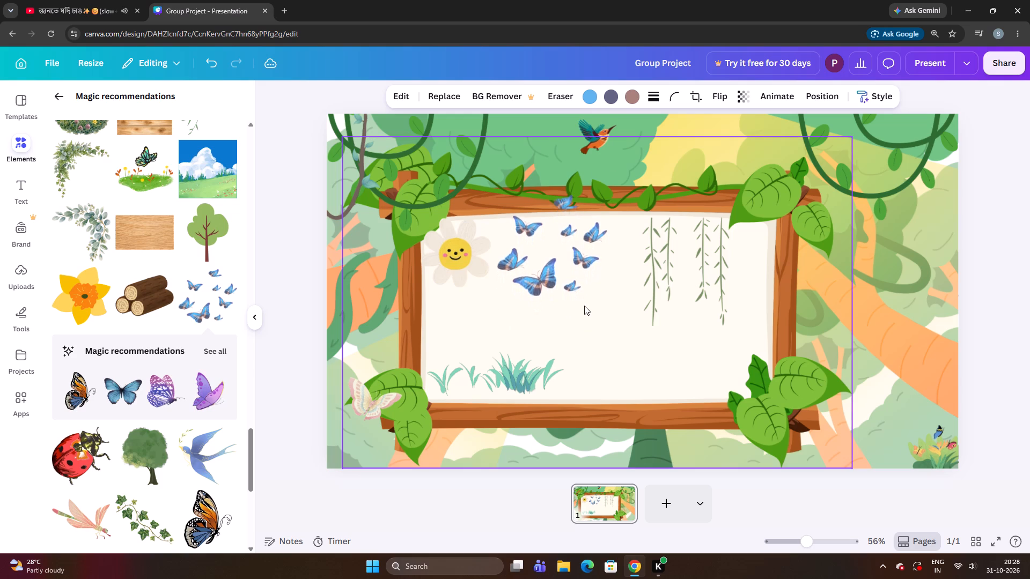
key("Up")
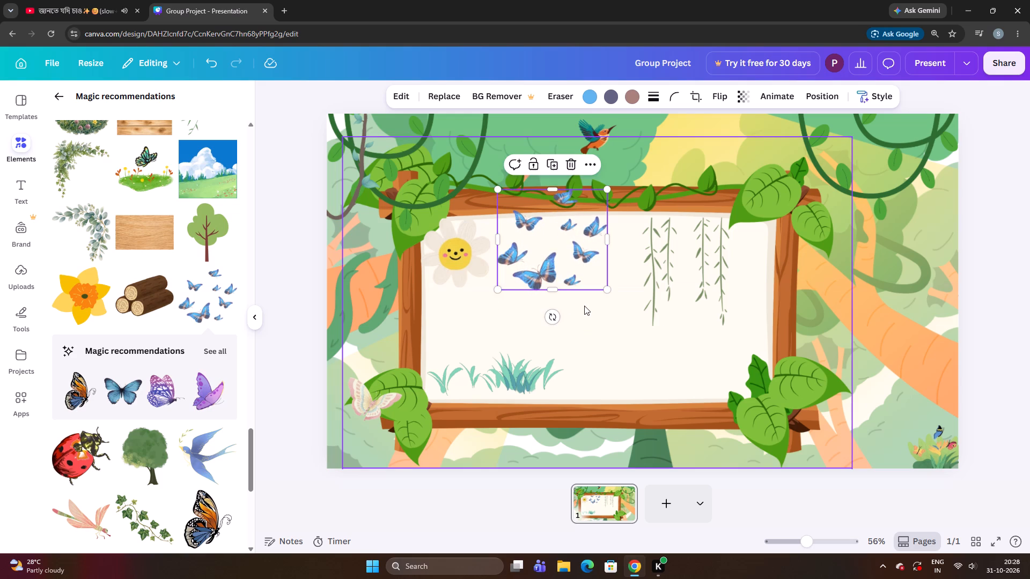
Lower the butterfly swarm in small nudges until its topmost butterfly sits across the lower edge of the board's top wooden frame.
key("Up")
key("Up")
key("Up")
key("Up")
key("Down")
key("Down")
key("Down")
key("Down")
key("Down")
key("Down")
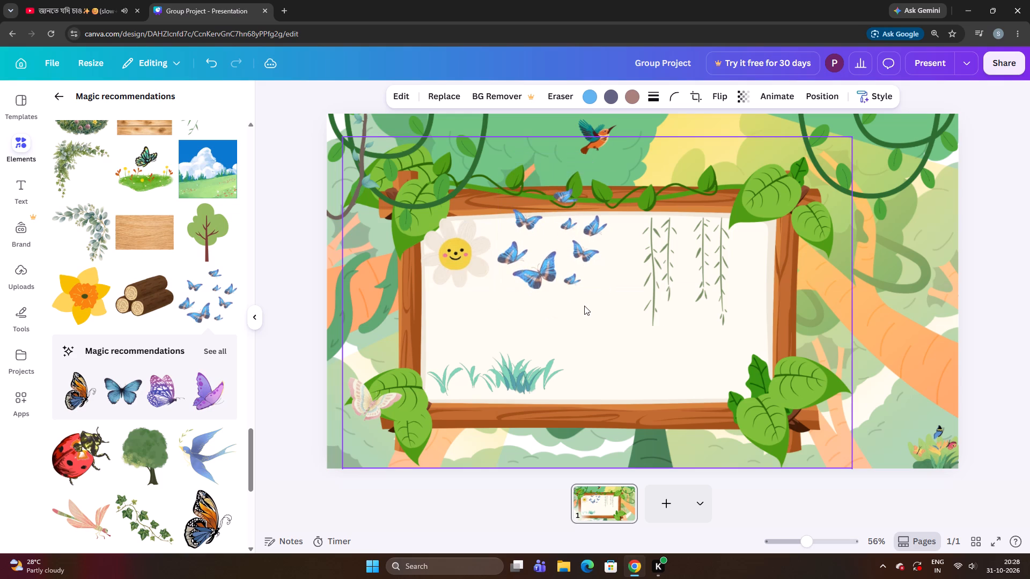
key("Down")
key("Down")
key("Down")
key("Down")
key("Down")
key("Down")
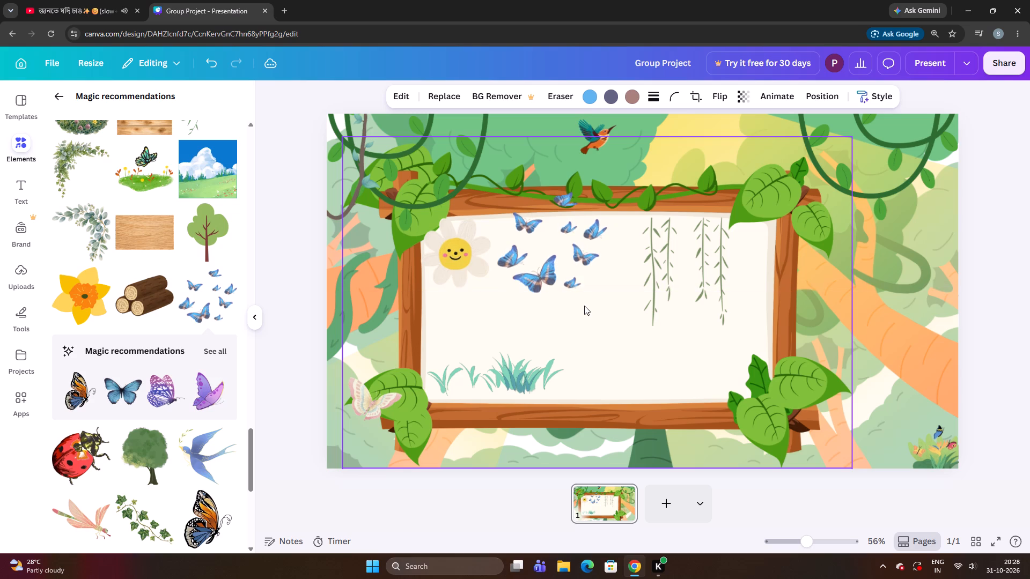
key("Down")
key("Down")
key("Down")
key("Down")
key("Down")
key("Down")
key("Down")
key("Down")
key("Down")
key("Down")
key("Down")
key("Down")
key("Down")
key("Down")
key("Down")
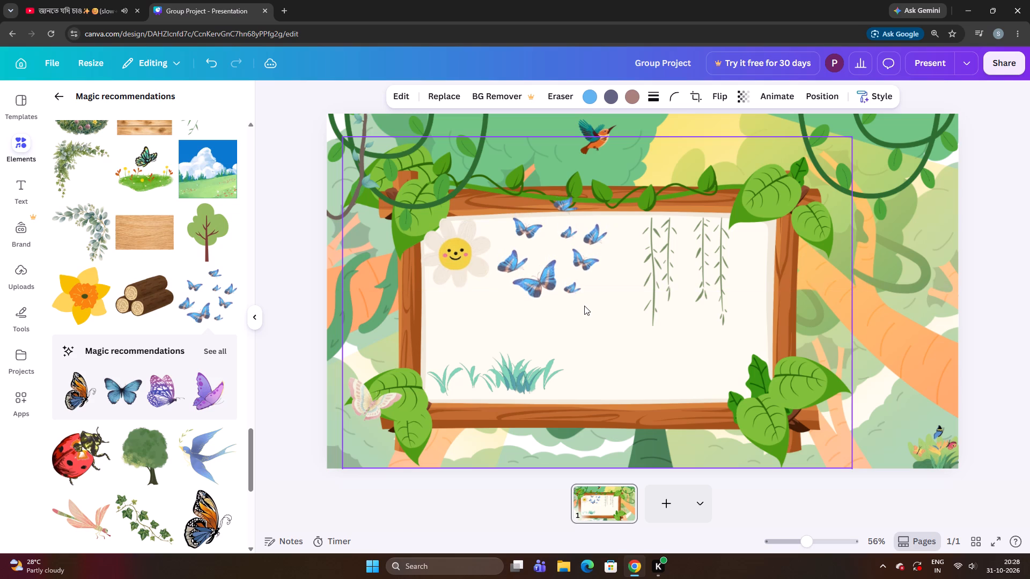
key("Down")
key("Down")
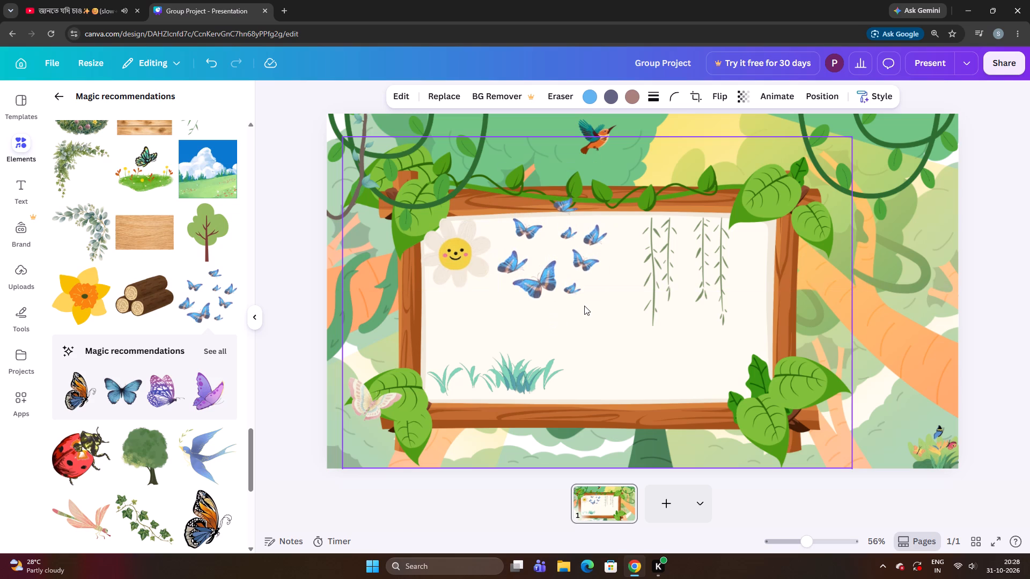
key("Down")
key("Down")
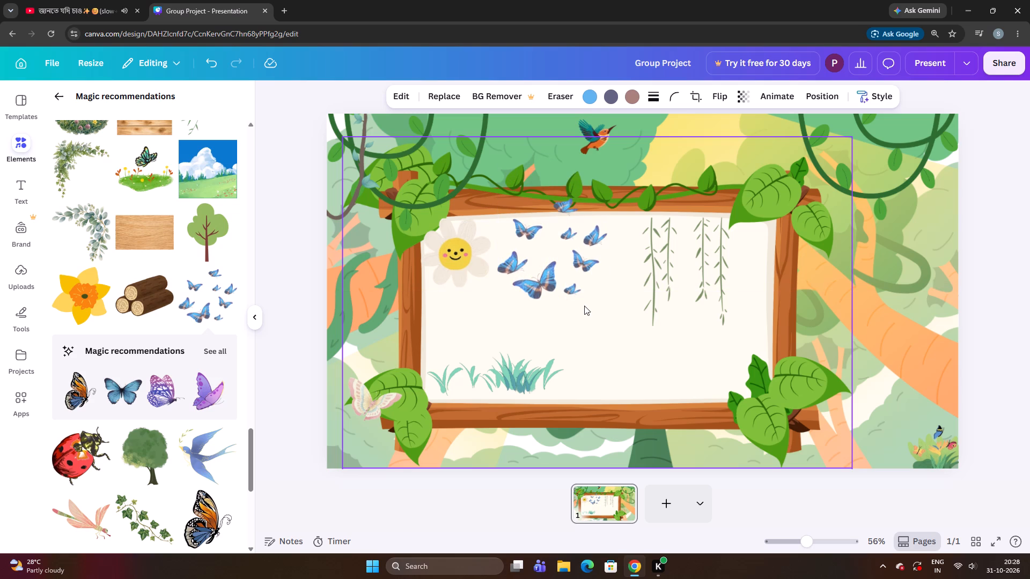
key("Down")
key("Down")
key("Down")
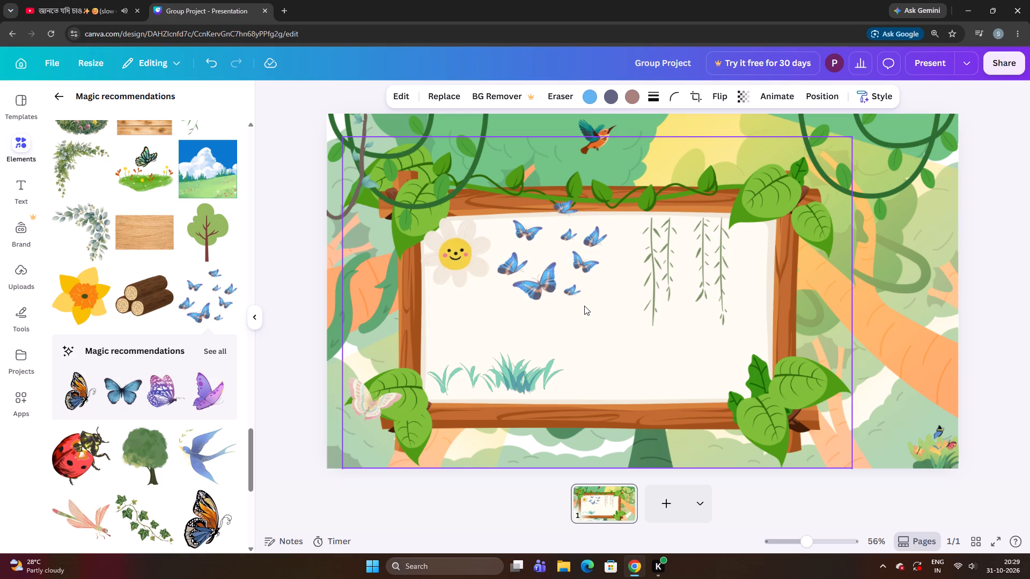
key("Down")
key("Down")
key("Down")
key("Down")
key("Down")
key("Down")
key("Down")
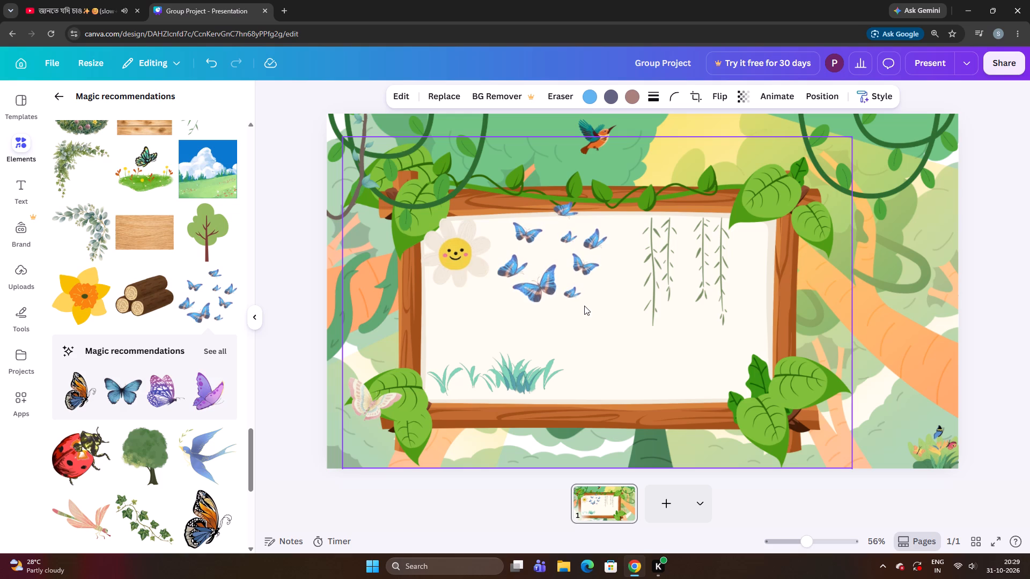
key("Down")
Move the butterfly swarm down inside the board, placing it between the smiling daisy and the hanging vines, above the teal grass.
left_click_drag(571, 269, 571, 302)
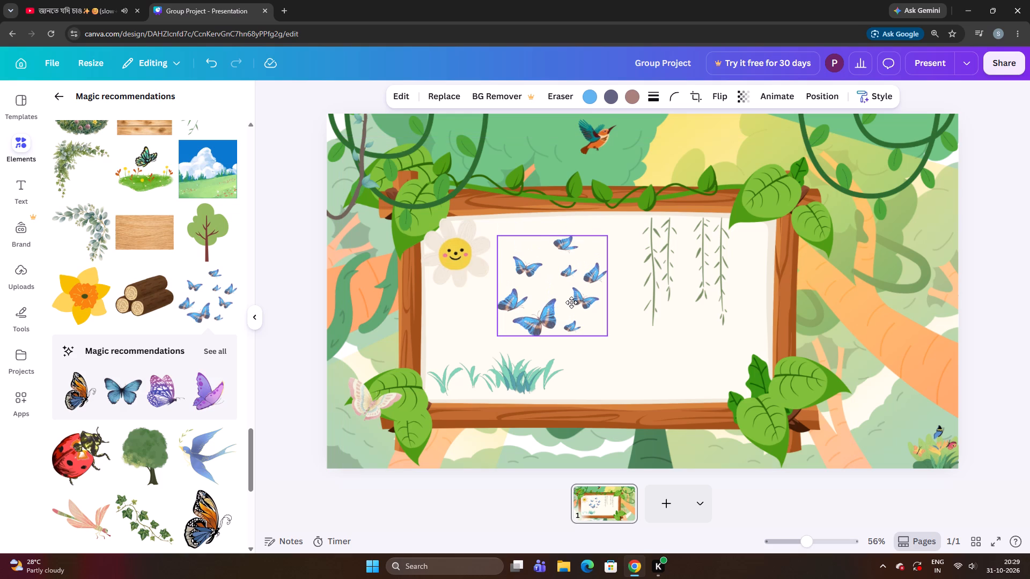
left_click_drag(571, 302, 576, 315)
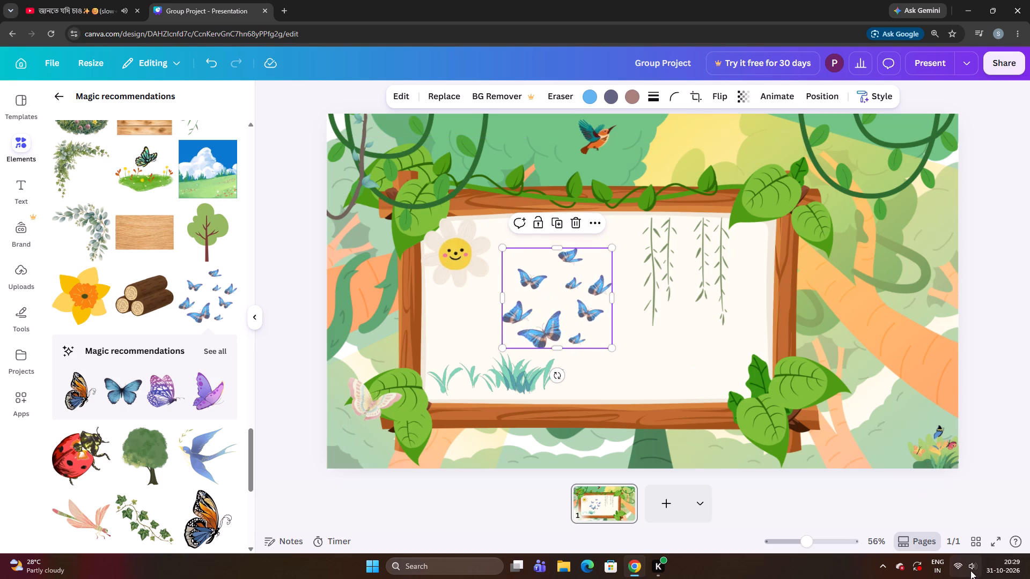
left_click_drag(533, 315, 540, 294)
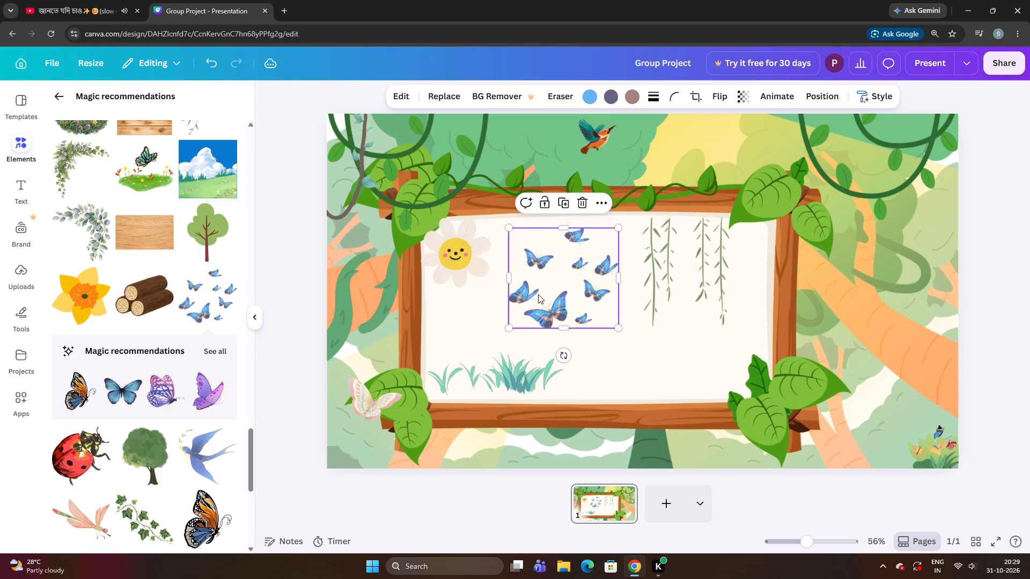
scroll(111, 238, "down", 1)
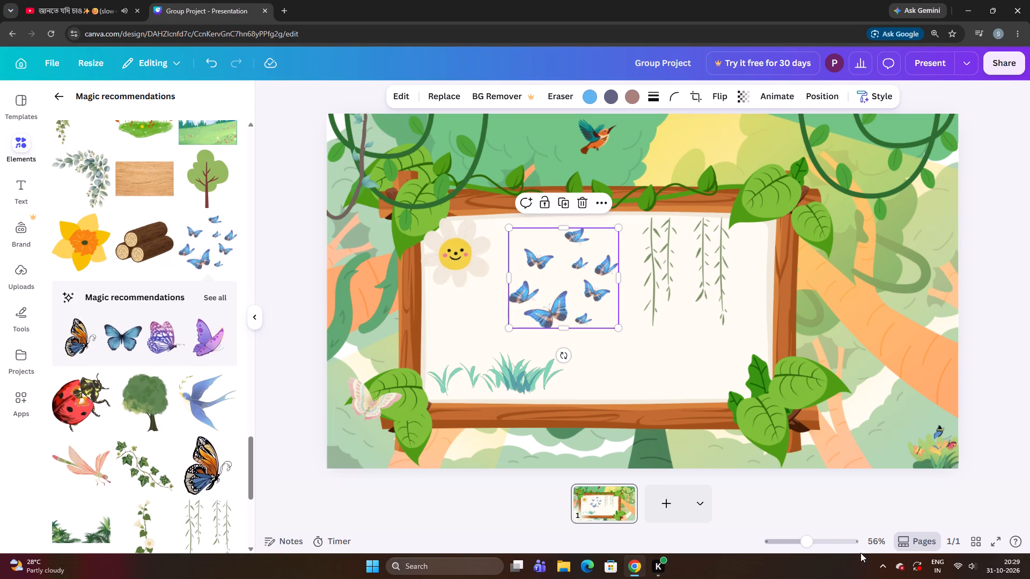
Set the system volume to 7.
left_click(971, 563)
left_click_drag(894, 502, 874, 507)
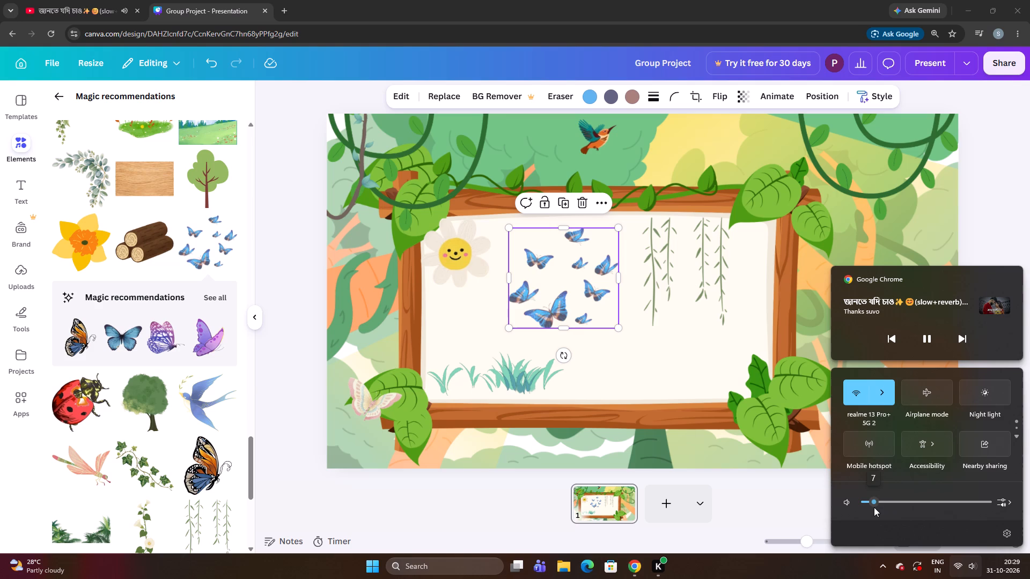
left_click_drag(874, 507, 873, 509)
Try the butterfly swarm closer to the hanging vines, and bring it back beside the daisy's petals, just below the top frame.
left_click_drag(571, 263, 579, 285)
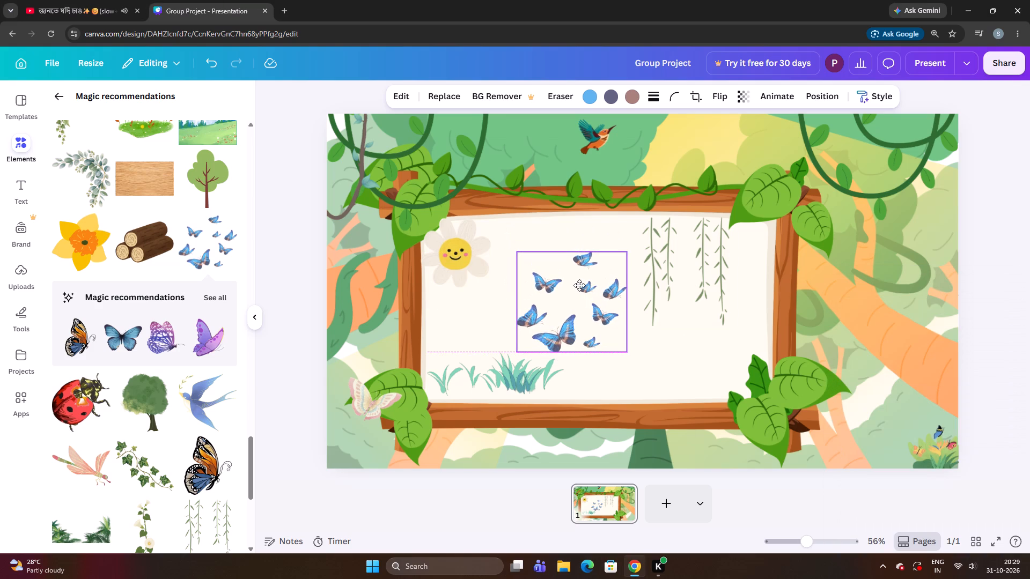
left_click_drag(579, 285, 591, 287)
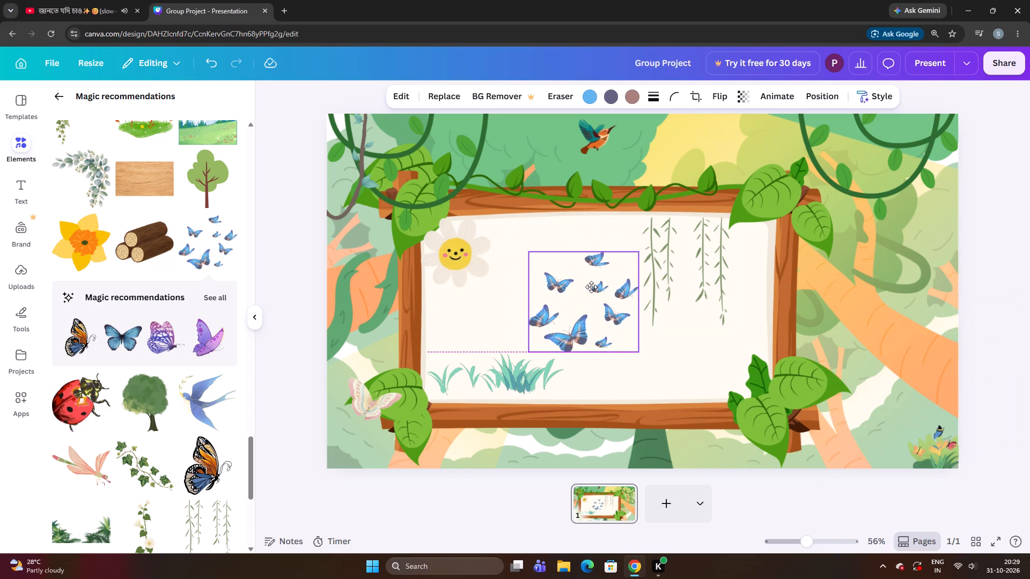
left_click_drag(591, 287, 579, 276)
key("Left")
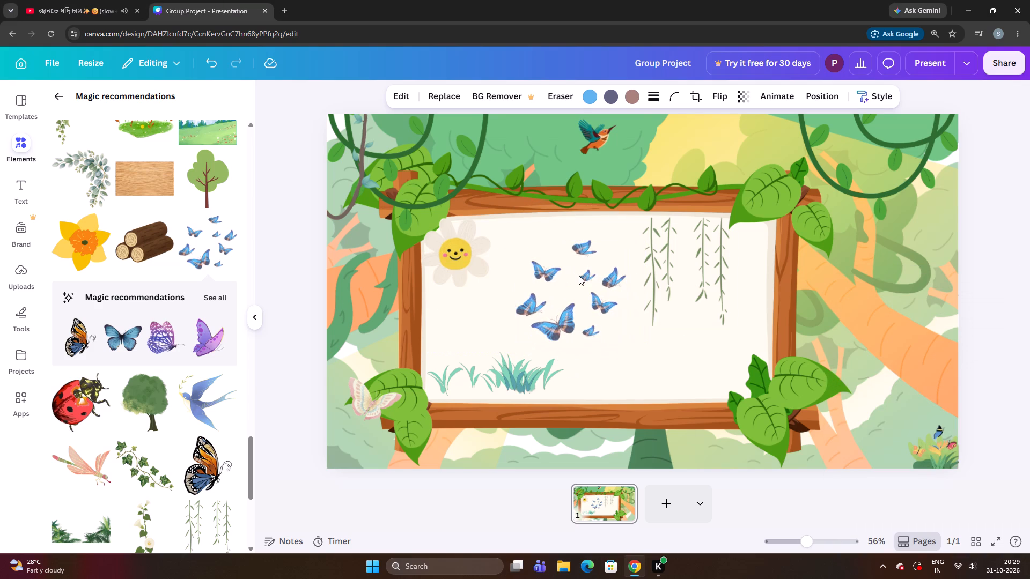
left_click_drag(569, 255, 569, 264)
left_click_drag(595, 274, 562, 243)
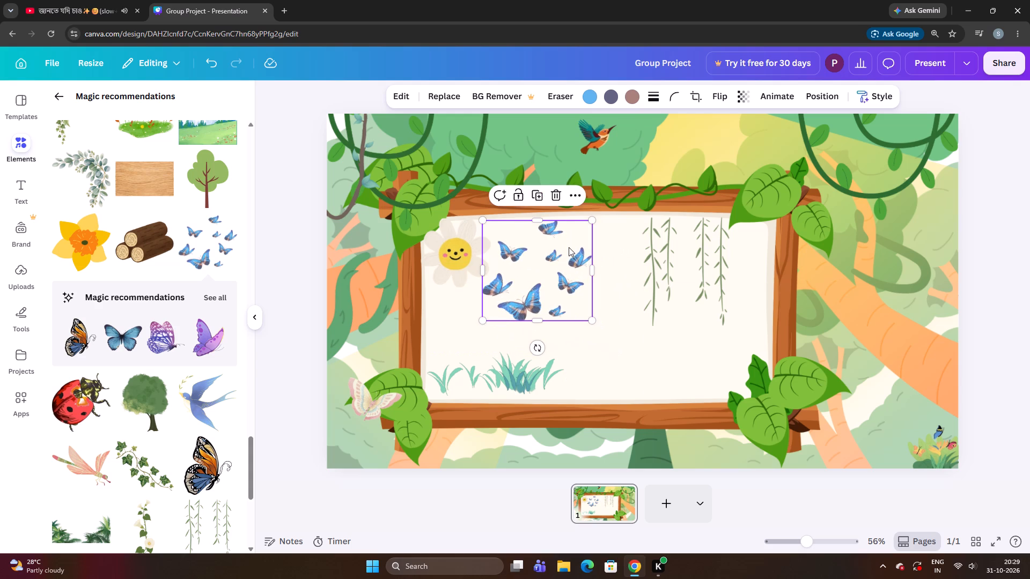
Stretch the butterfly swarm slightly taller in small increments, keeping its width.
key("ctrl+Down")
key("ctrl+Down")
key("ctrl+Down")
key("ctrl+Down")
key("ctrl+Down")
key("ctrl+Down")
key("ctrl+Down")
key("ctrl+Down")
key("ctrl+Down")
key("ctrl+Down")
key("ctrl+Down")
key("ctrl+Down")
key("ctrl+Down")
key("ctrl+Down")
key("ctrl+Down")
key("ctrl+Down")
key("ctrl+Down")
key("ctrl+Down")
key("ctrl+Down")
key("ctrl+Down")
Move the butterfly swarm across the board so that it overlaps the smiling daisy, above the teal grass.
left_click(575, 253, "ctrl")
left_click_drag(575, 254, 599, 269)
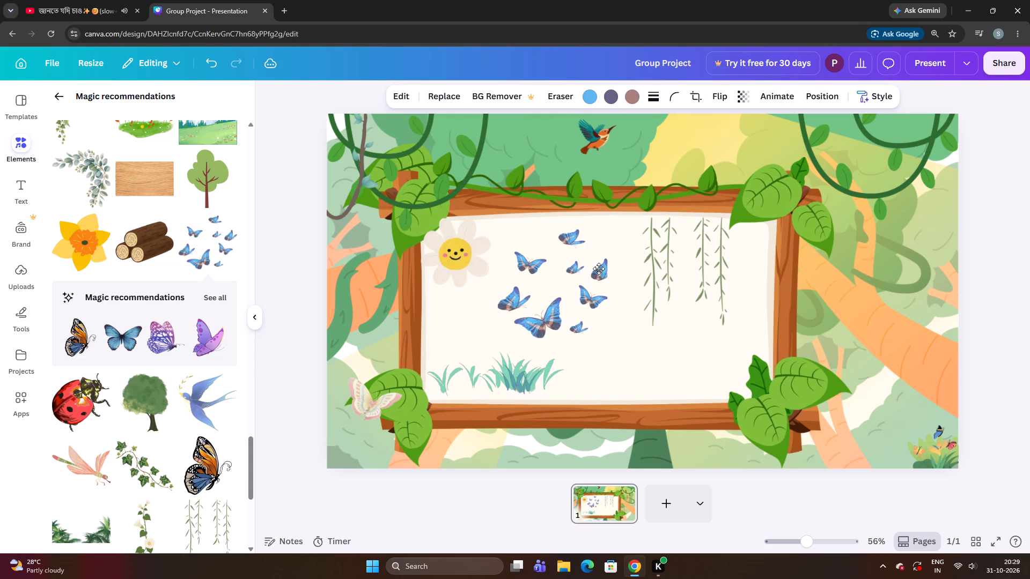
left_click_drag(599, 269, 605, 279)
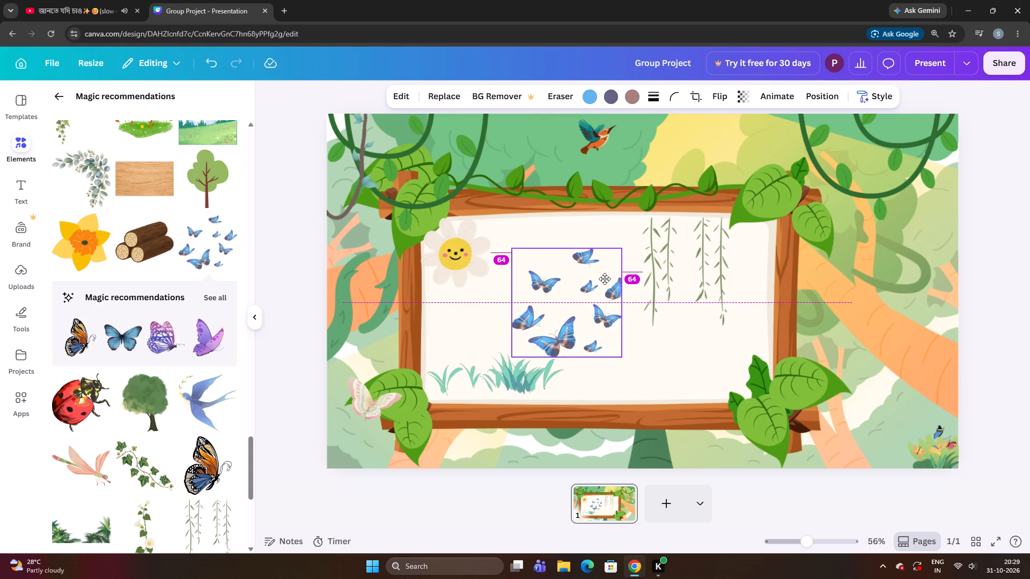
left_click_drag(605, 279, 538, 264)
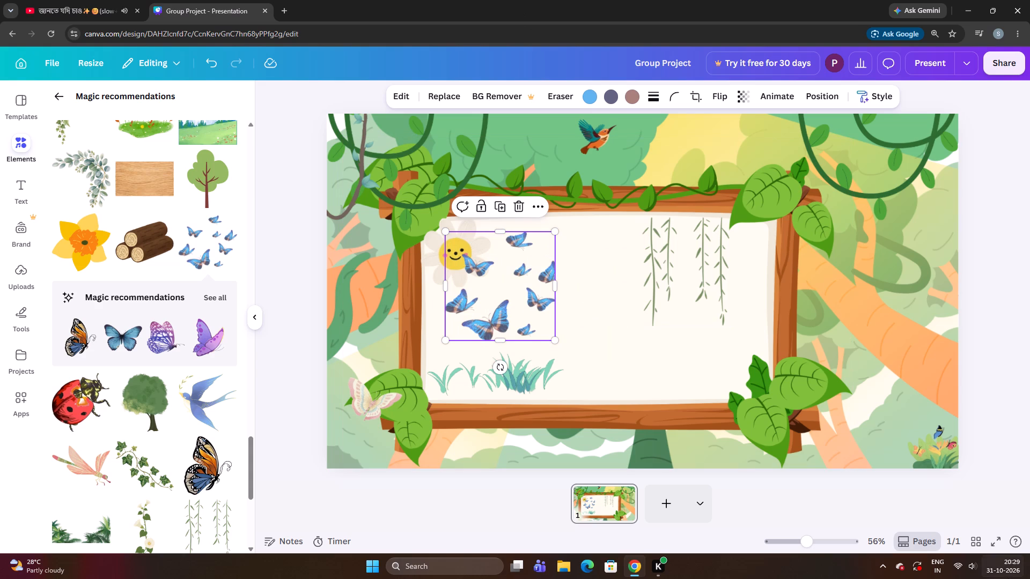
Turn the system volume all the way down to mute the sound.
left_click(969, 568)
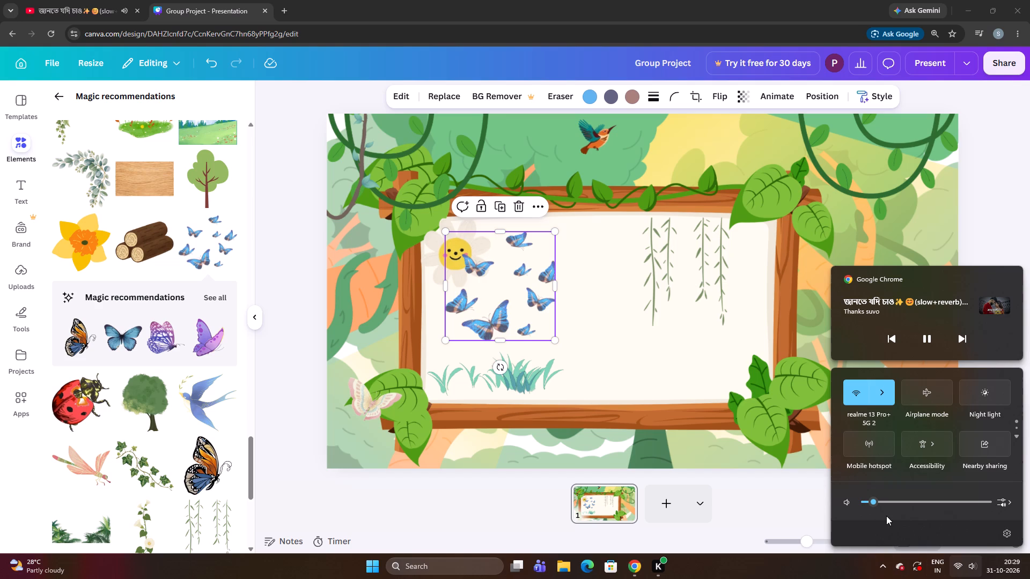
left_click_drag(872, 504, 834, 508)
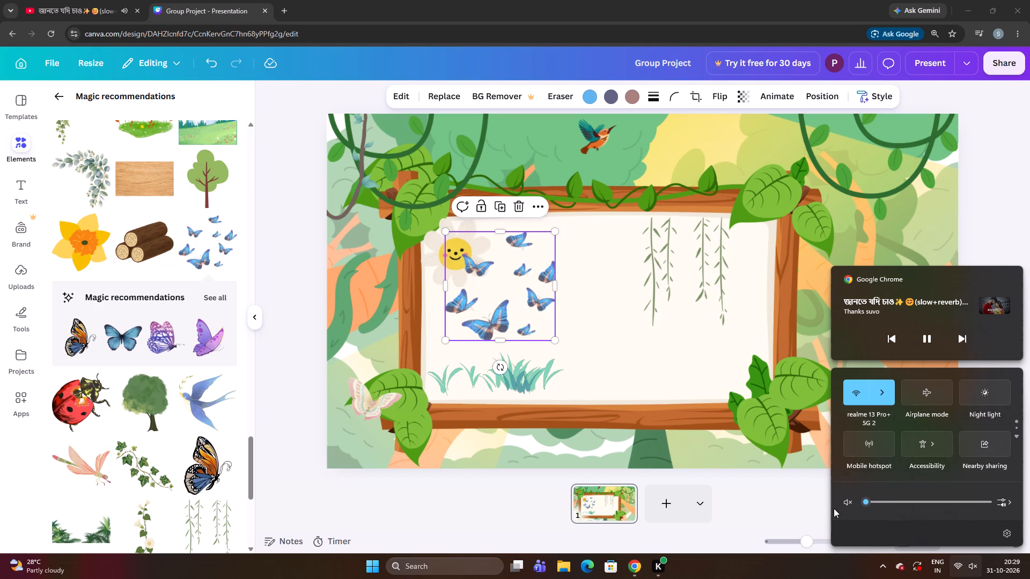
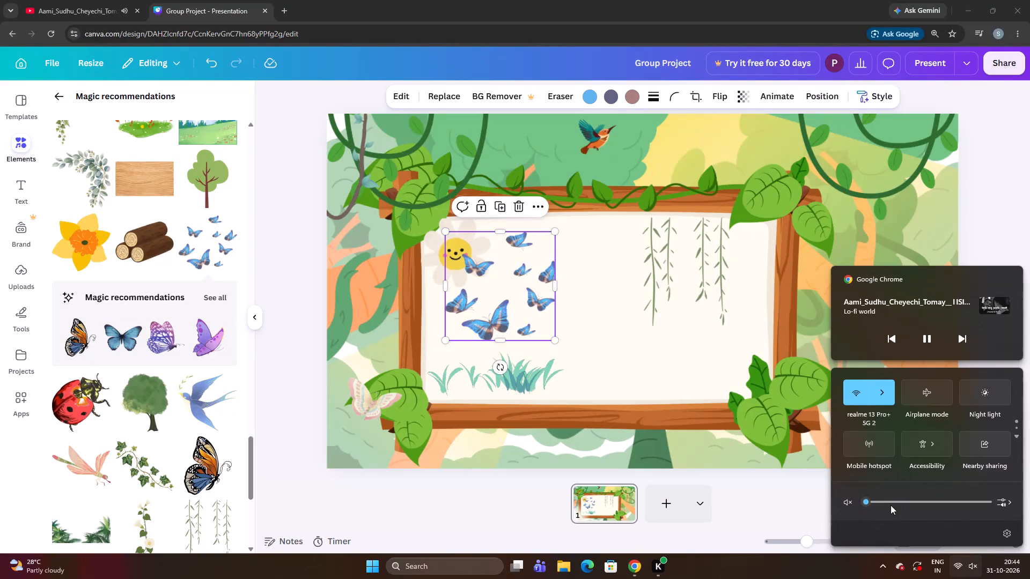
Raise the system volume from mute to about 10 and close the quick settings.
left_click(891, 505)
left_click_drag(887, 503, 876, 509)
left_click(827, 565)
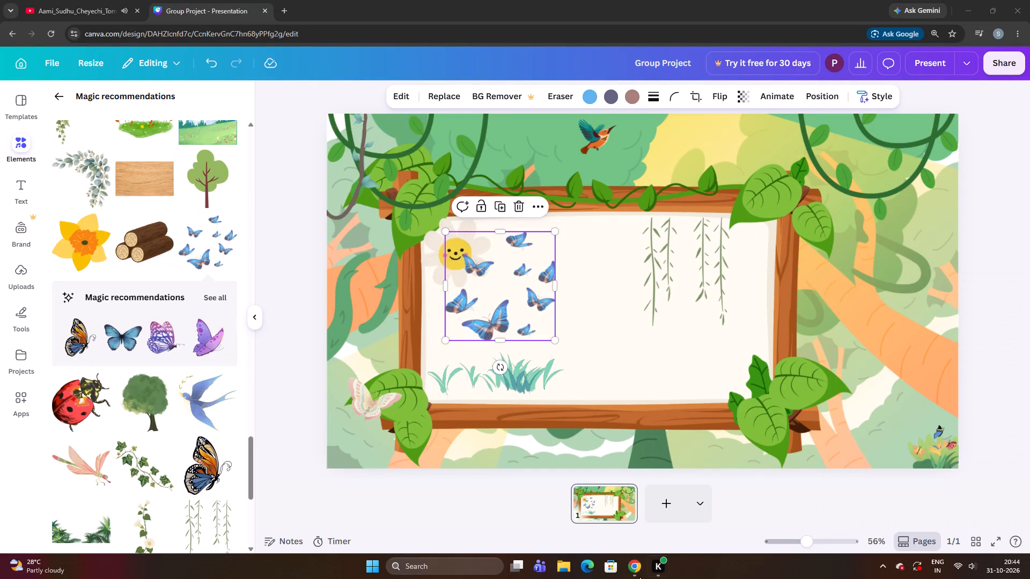
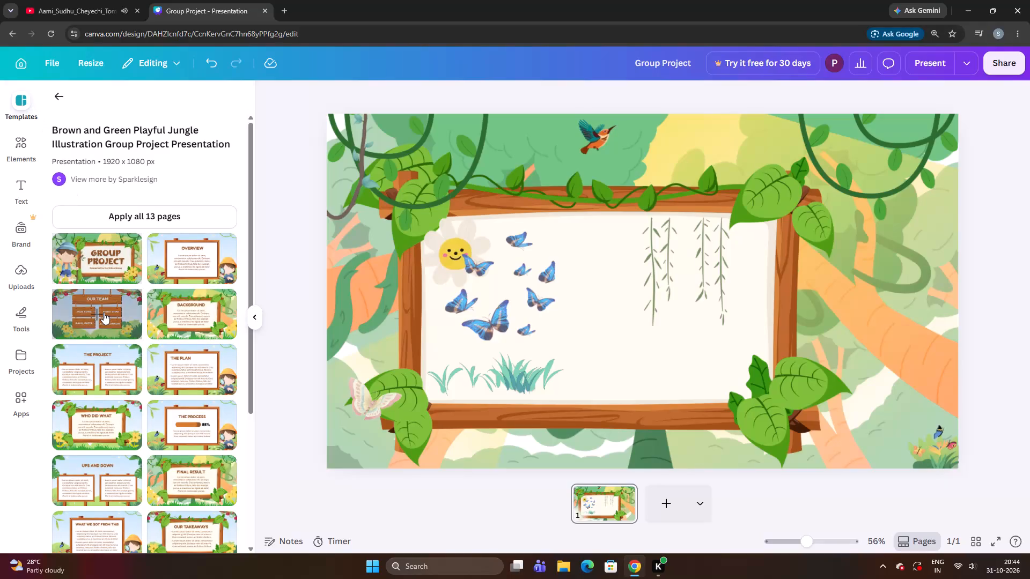
Replace the slide's design with the Our Team page of the jungle group project template.
left_click(107, 313)
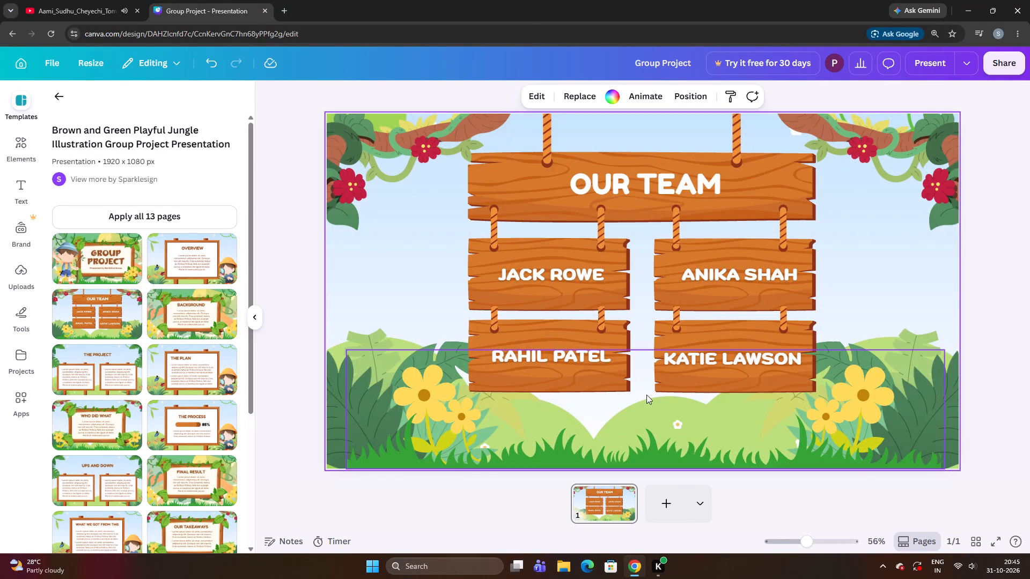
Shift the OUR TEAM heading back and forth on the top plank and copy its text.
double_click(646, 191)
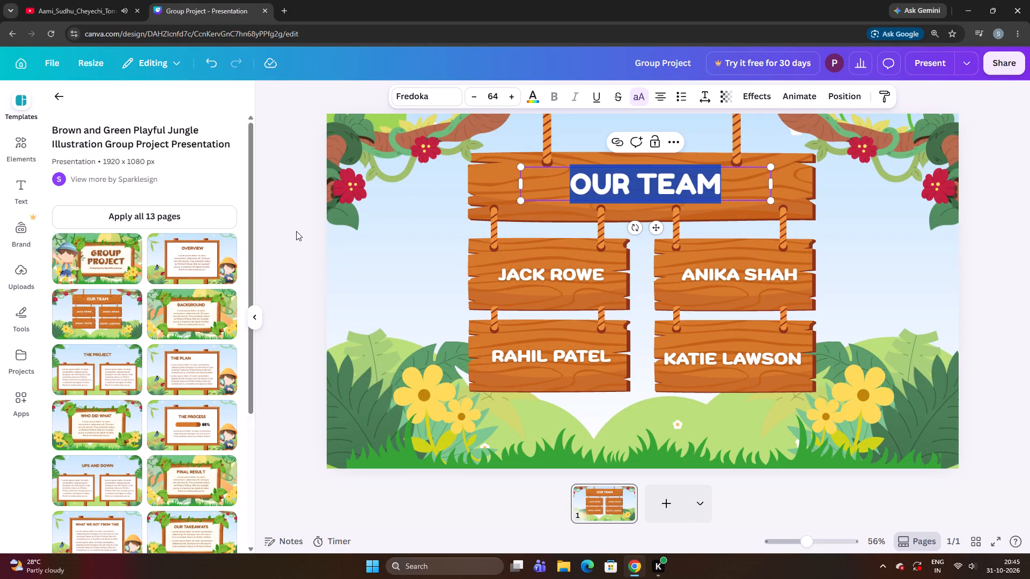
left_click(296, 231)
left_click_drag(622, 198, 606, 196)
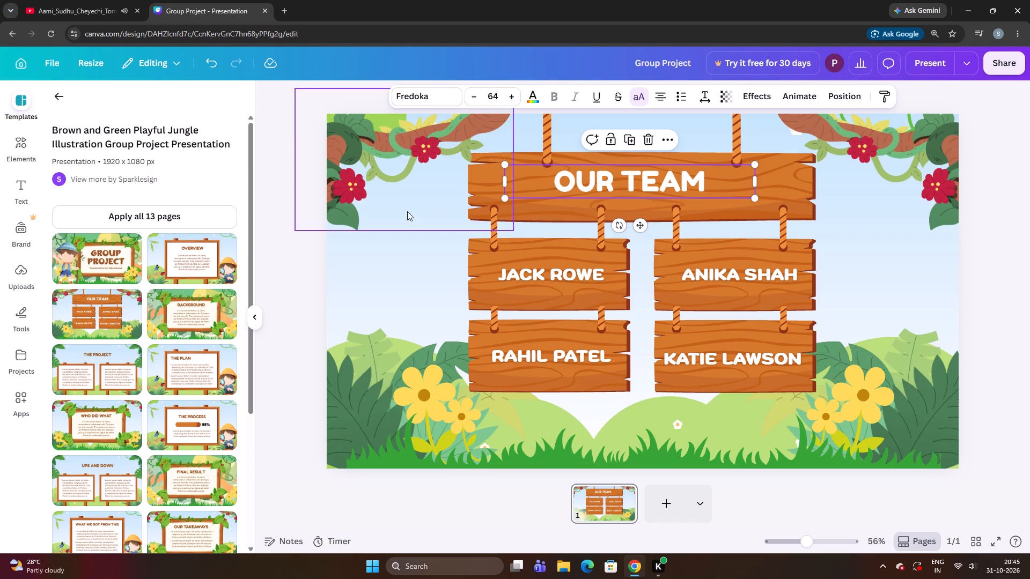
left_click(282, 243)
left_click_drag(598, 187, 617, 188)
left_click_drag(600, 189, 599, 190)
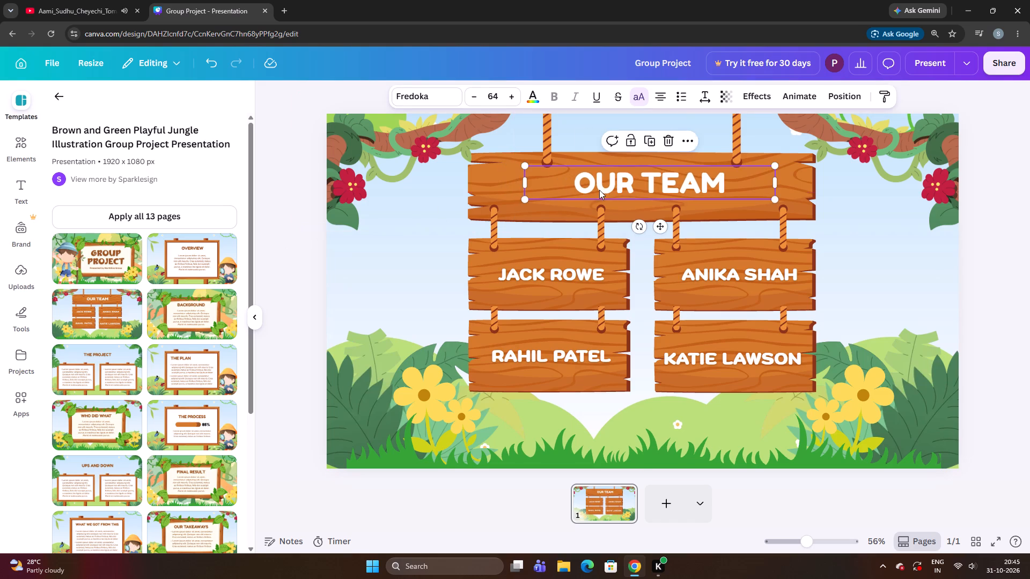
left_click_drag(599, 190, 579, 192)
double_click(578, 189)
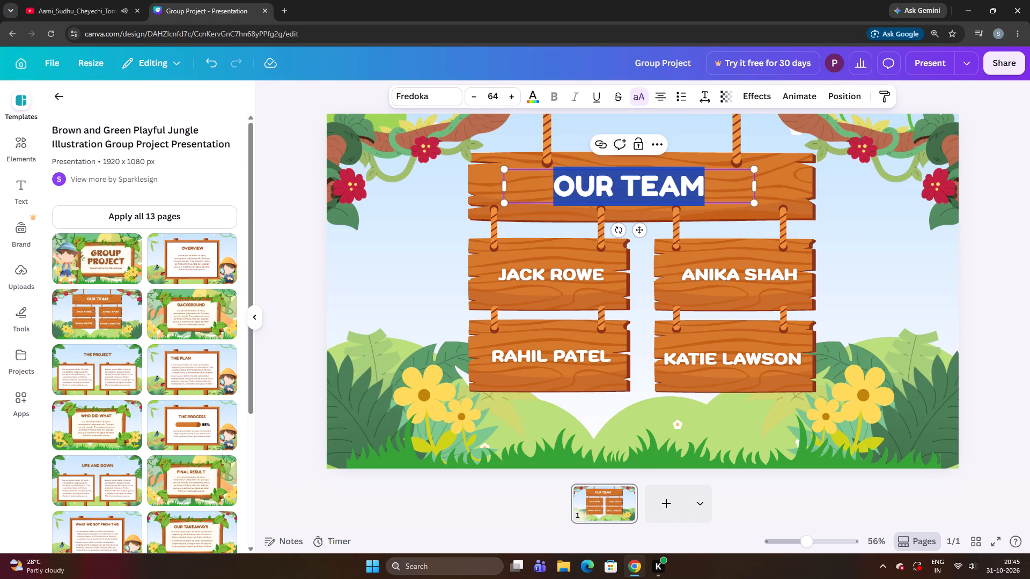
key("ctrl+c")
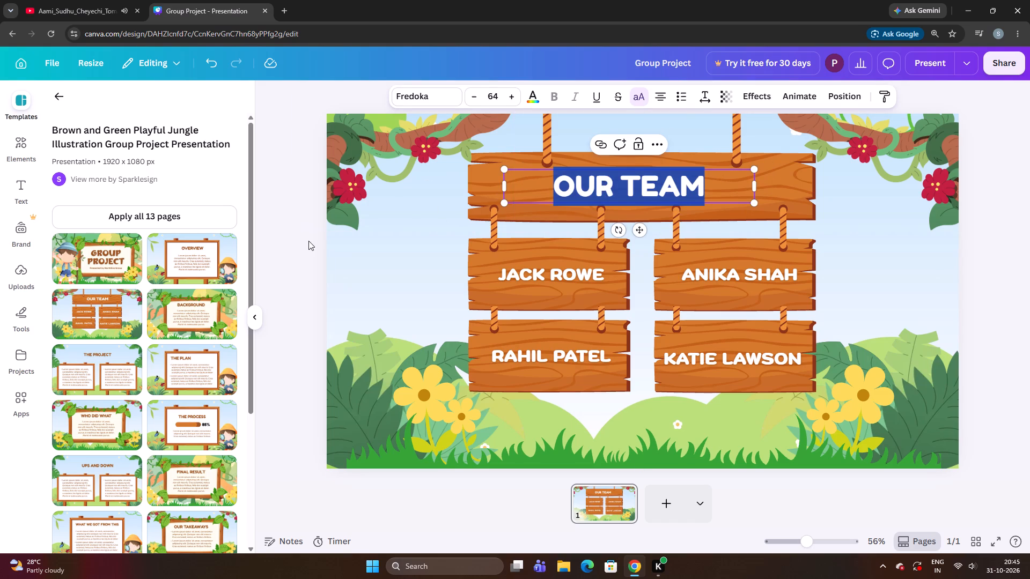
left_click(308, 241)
Delete the template's OUR TEAM heading from the top plank.
left_click(697, 181)
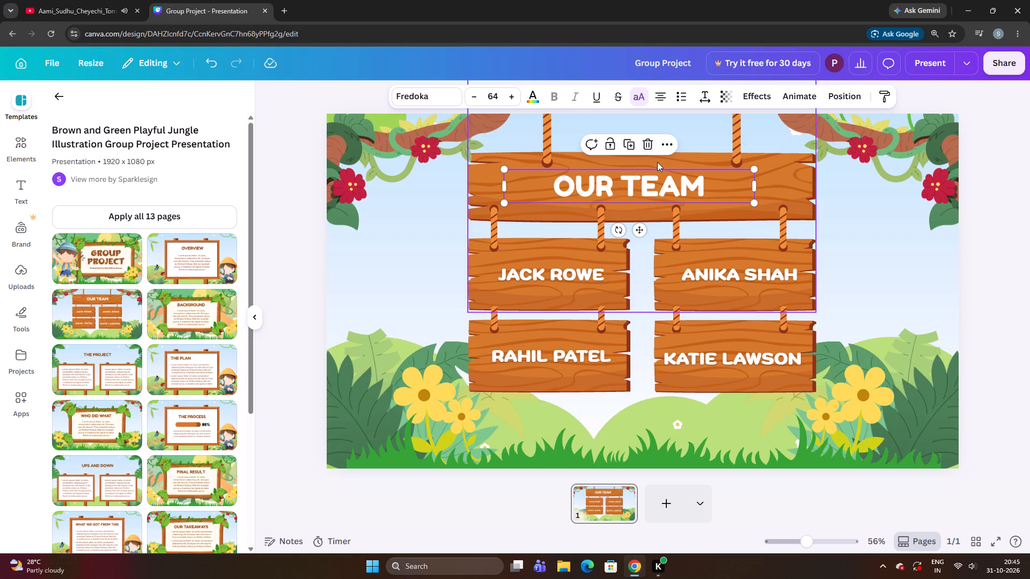
left_click(643, 147)
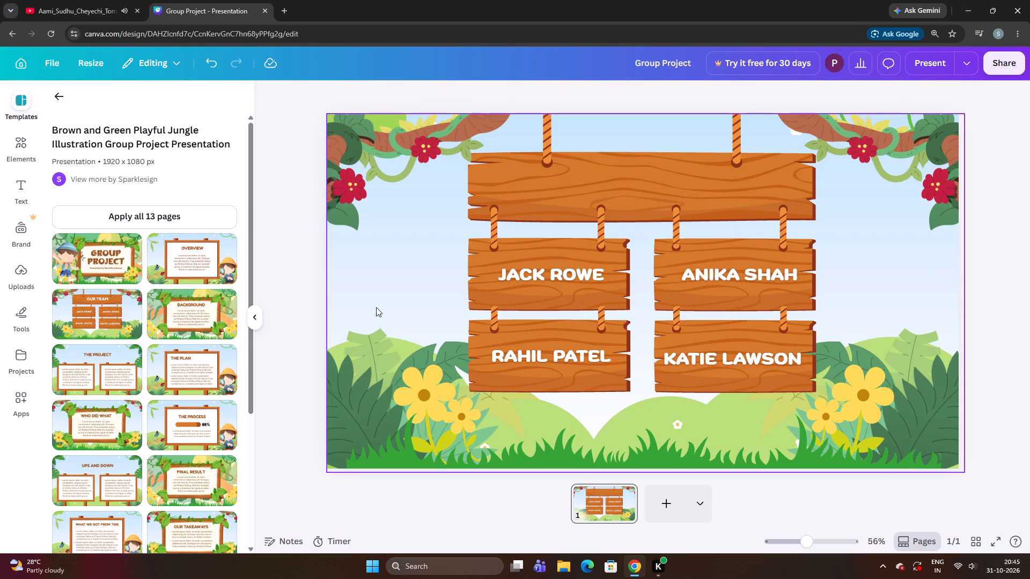
Add a text box on the top wooden plank with the text "Our team".
left_click(14, 188)
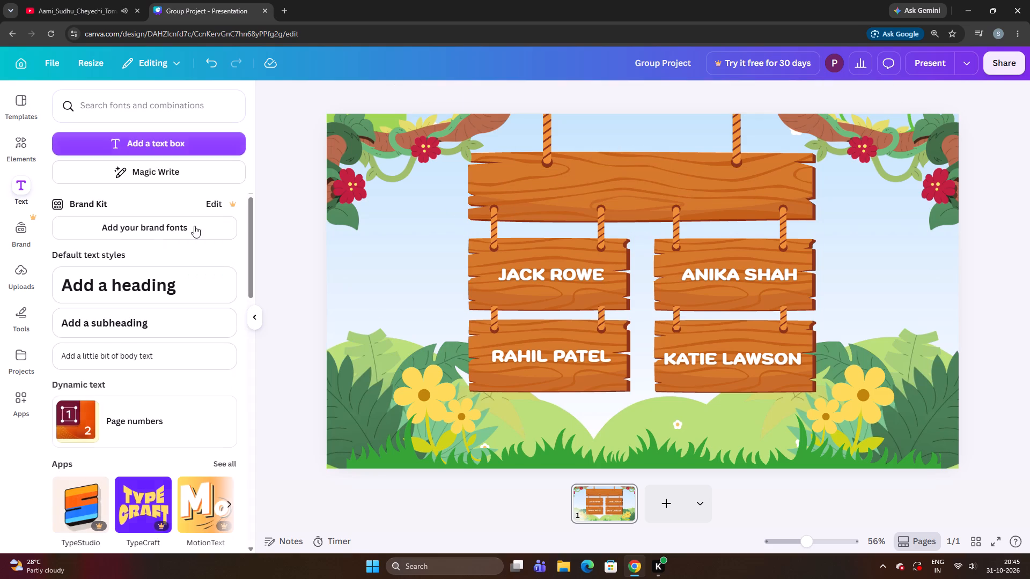
left_click(202, 150)
left_click(264, 379)
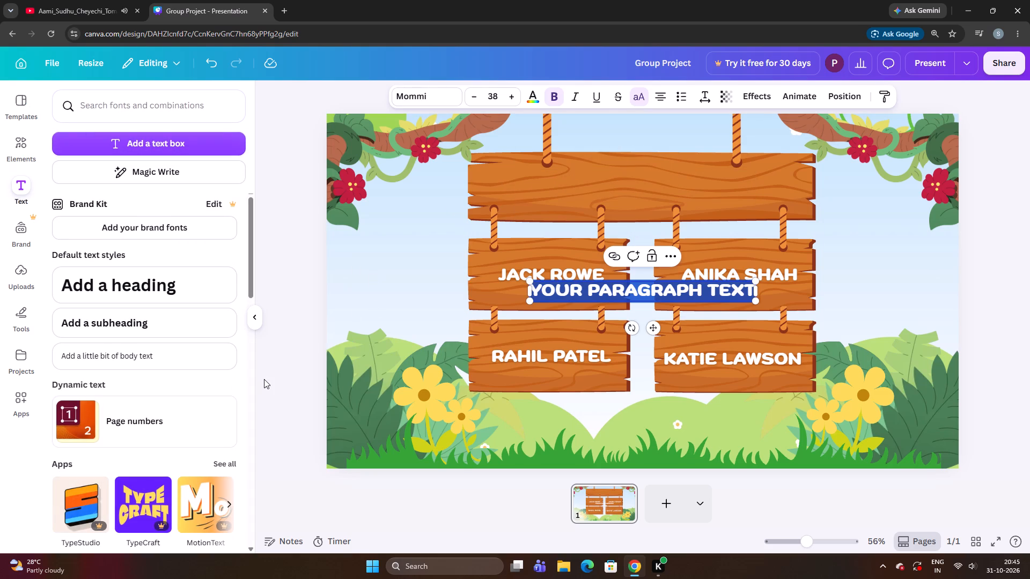
left_click_drag(593, 291, 553, 191)
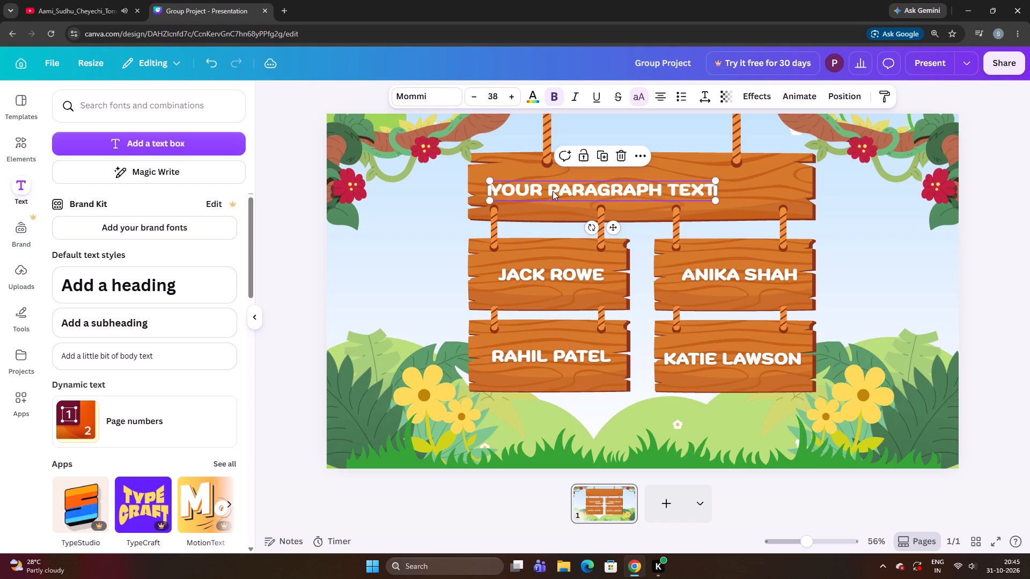
left_click(553, 191)
key("BackSpace")
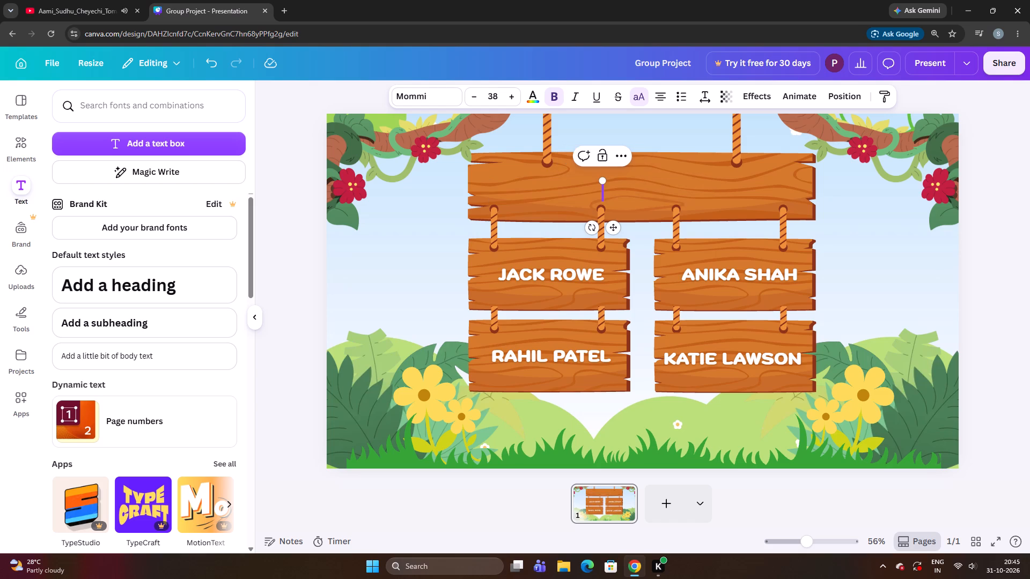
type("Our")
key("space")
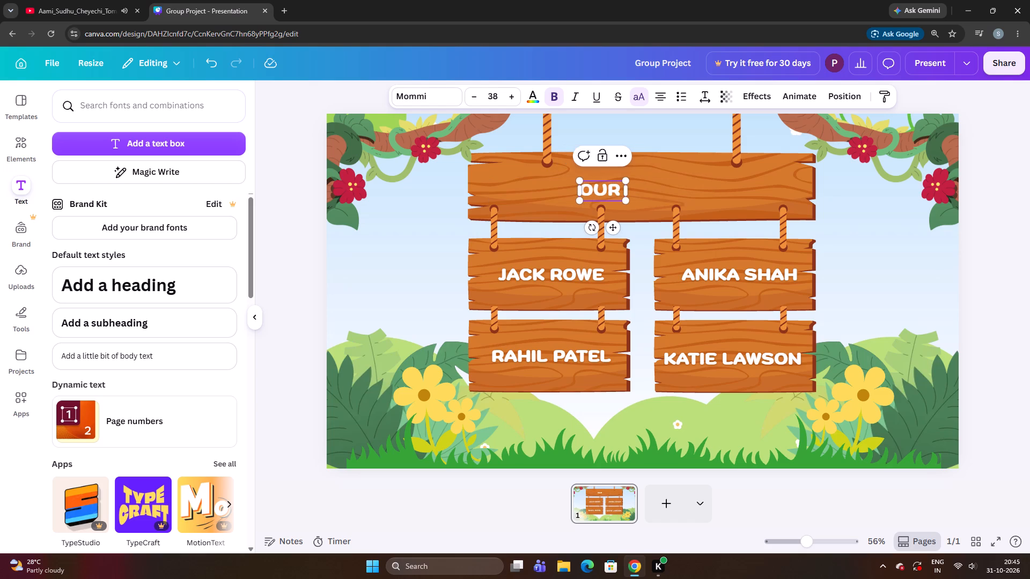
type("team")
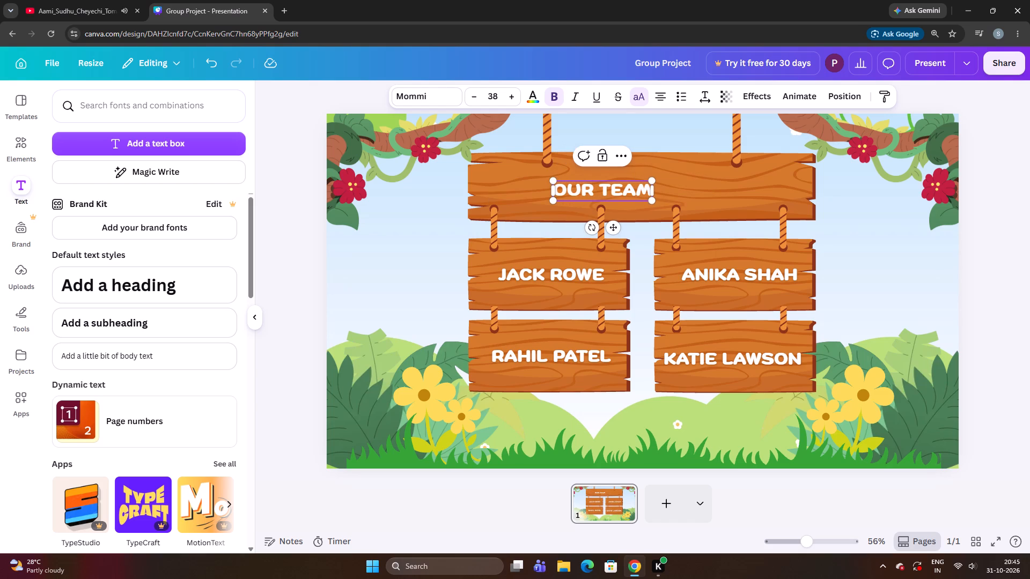
left_click(308, 318)
Enlarge the new OUR TEAM text to about size 52.6 and nudge it up and to the right on the top plank.
left_click(561, 191)
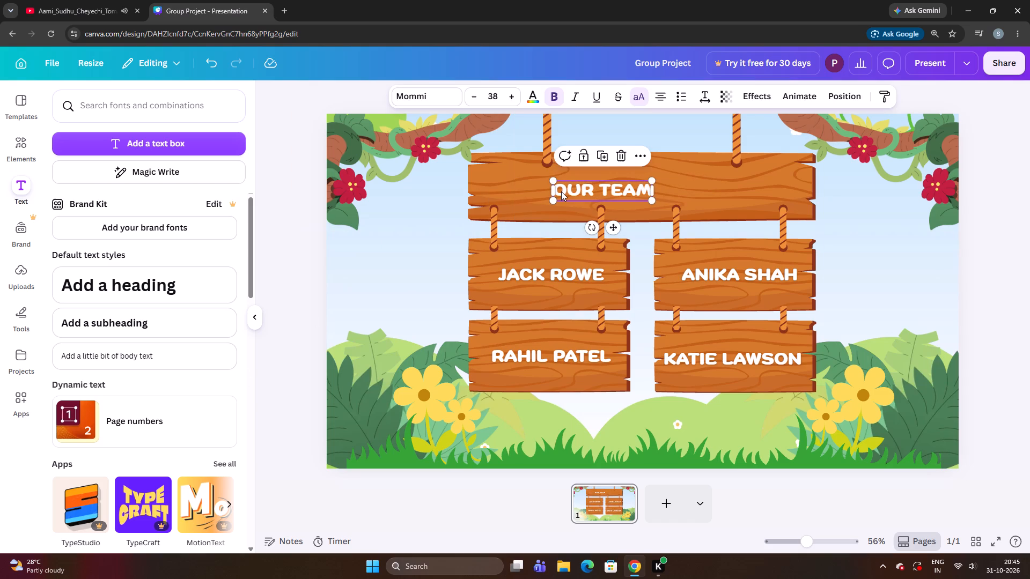
key("ctrl+Down")
key("ctrl+Down")
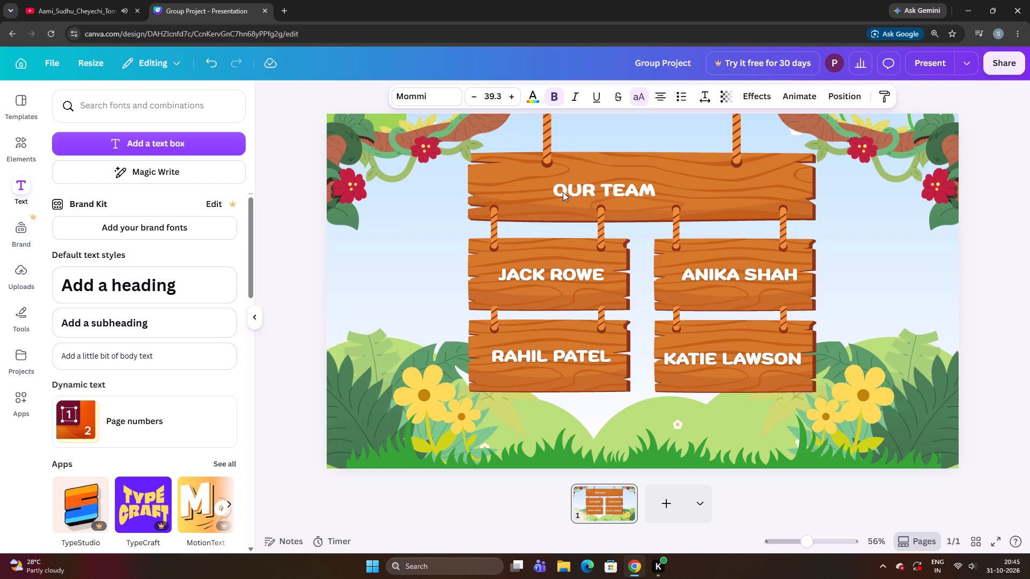
key("Up")
key("Up")
key("Up")
key("Up")
key("Right")
key("Right")
key("Right")
key("Right")
key("Right")
key("Right")
key("Right")
key("Right")
key("Right")
key("Right")
key("Right")
key("Right")
key("Right")
key("Right")
key("Right")
key("Right")
key("Right")
key("Right")
key("Right")
key("Right")
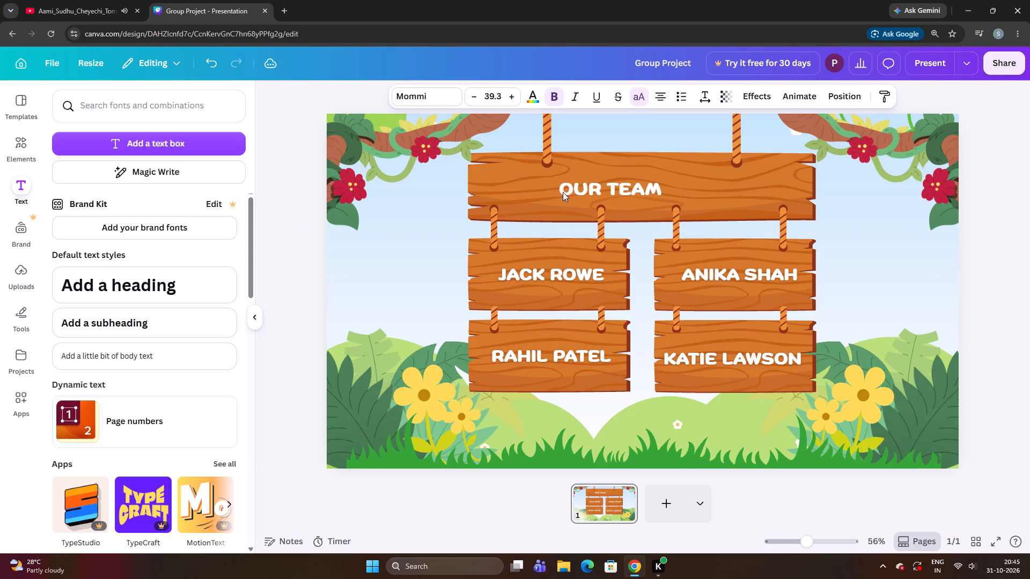
key("ctrl+Down")
key("ctrl+Down")
key("ctrl+Down")
key("ctrl+Down")
key("ctrl+Down")
key("ctrl+Down")
key("ctrl+Down")
key("ctrl+Down")
key("ctrl+Down")
key("ctrl+Down")
key("ctrl+Down")
key("ctrl+Down")
key("ctrl+Down")
key("ctrl+Down")
key("ctrl+Down")
key("ctrl+Down")
key("ctrl+Down")
key("ctrl+Down")
key("ctrl+Down")
key("ctrl+Down")
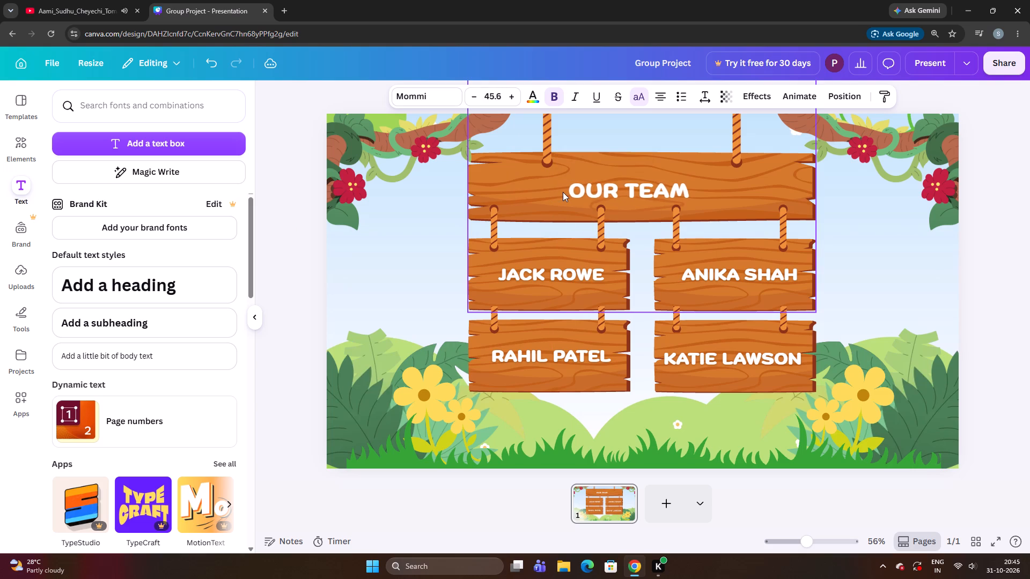
key("Up")
key("Up")
key("Up")
key("Up")
key("Up")
key("Up")
key("Up")
key("Up")
key("Up")
key("Up")
key("Up")
key("Up")
key("Up")
key("Up")
key("Up")
key("Up")
key("Up")
key("Up")
key("Up")
key("Up")
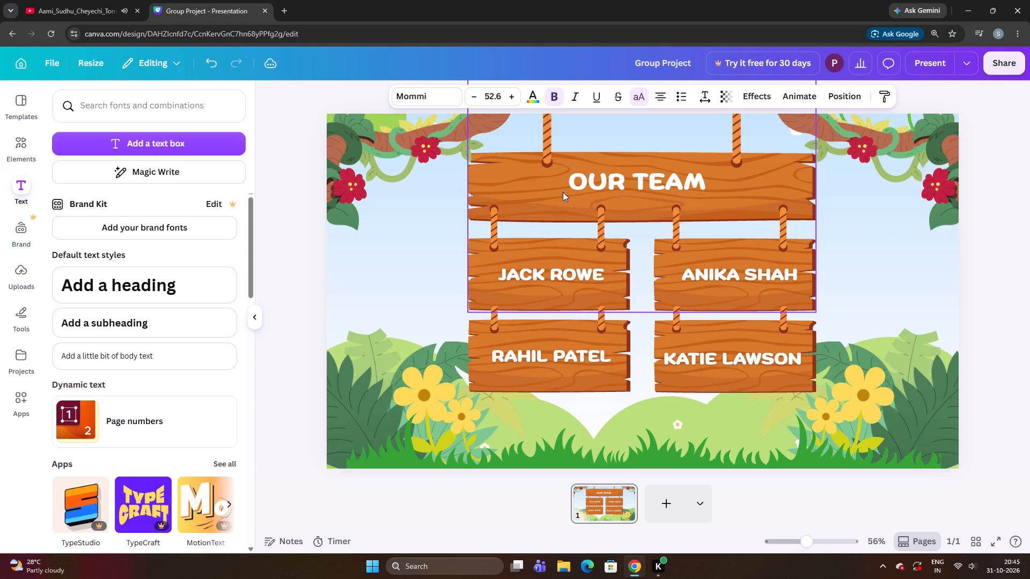
Enlarge the OUR TEAM text to size 59.6 and nudge it so it sits centred on the top plank.
key("ctrl+Right")
key("ctrl+Down")
key("ctrl+Down")
key("ctrl+Down")
key("ctrl+Down")
key("ctrl+Down")
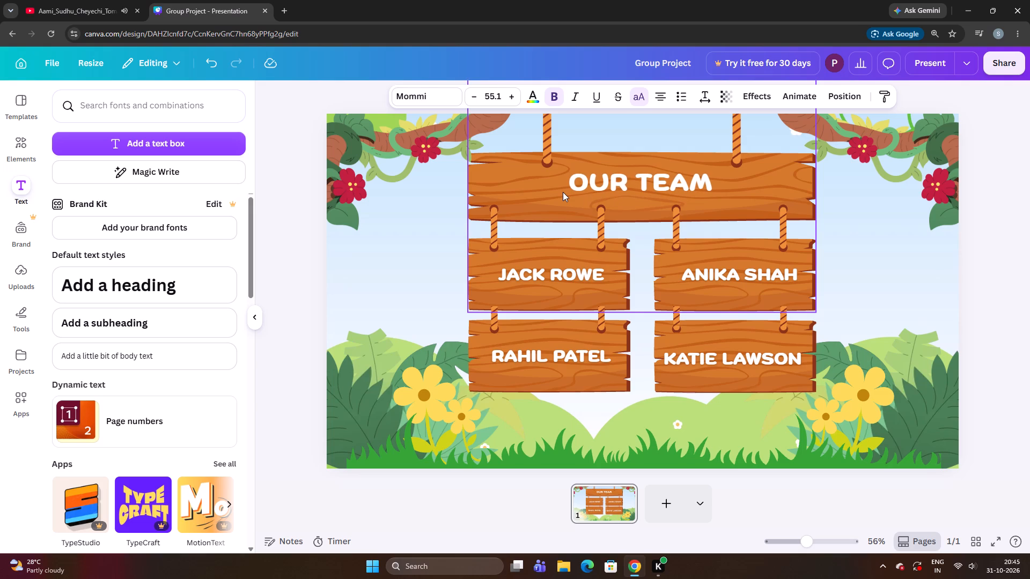
key("Right")
key("Right")
key("Right")
key("Right")
key("Right")
key("Right")
key("Right")
key("Right")
key("Right")
key("Right")
key("Right")
key("Right")
key("Right")
key("ctrl+Down")
key("ctrl+Down")
key("ctrl+Down")
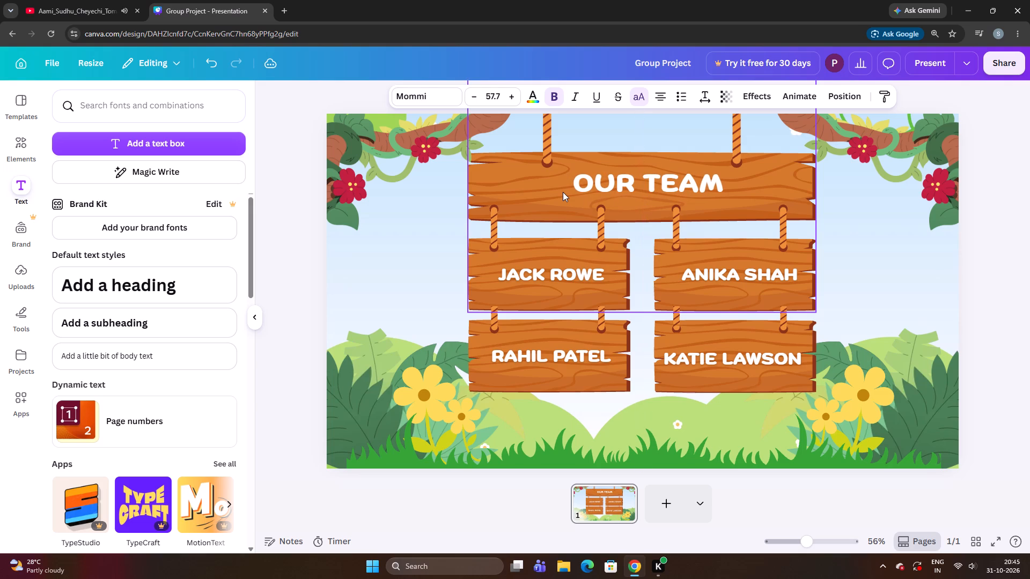
key("ctrl+Up")
key("Up")
key("Up")
key("Up")
key("Up")
key("Up")
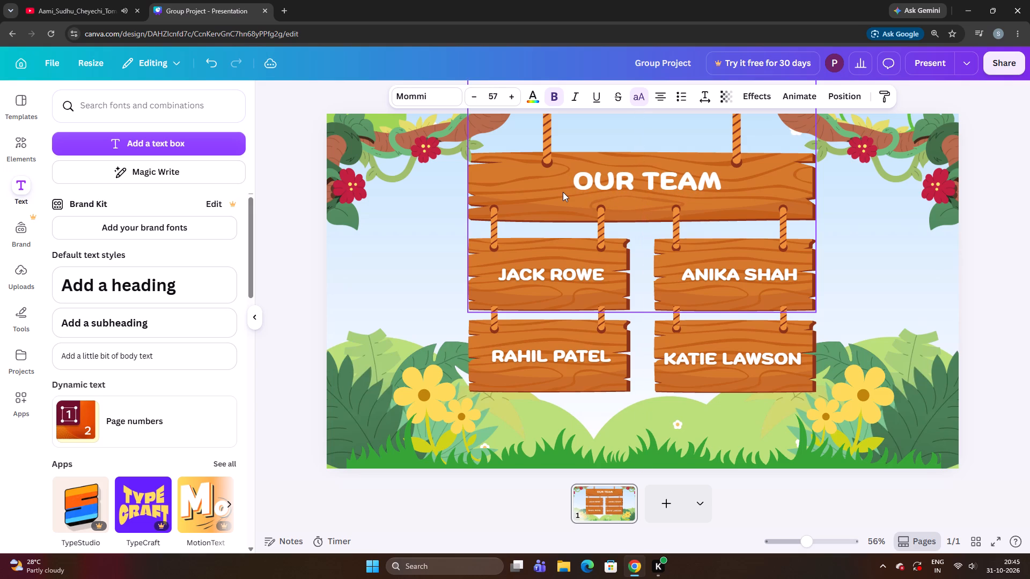
key("ctrl+Down")
key("ctrl+Down")
key("ctrl+Down")
key("ctrl+Down")
key("Left")
key("Left")
key("Left")
key("Left")
key("Left")
key("Left")
key("Left")
key("Left")
key("Left")
key("Left")
key("Left")
key("Left")
key("Left")
key("Left")
key("Left")
key("Left")
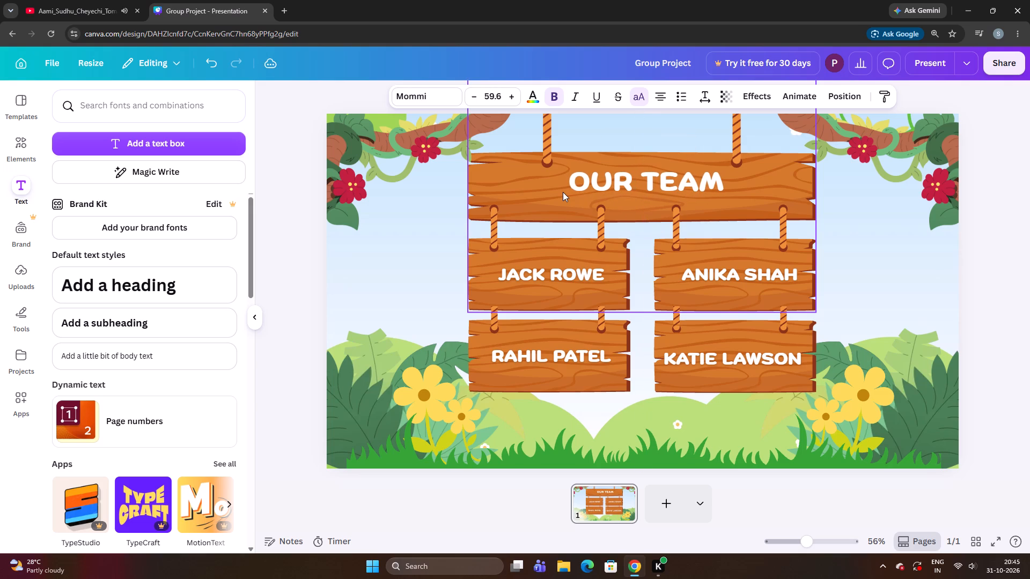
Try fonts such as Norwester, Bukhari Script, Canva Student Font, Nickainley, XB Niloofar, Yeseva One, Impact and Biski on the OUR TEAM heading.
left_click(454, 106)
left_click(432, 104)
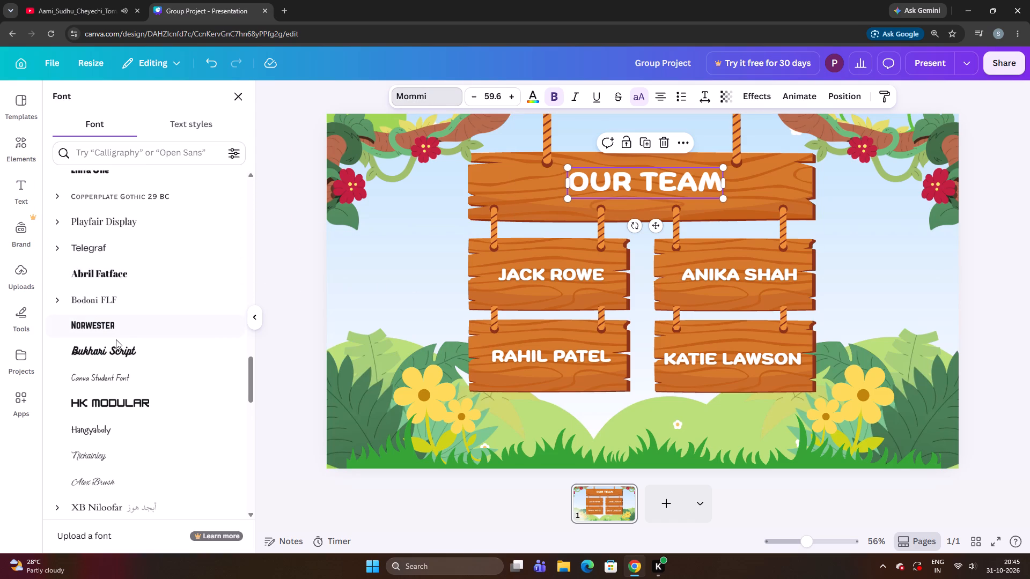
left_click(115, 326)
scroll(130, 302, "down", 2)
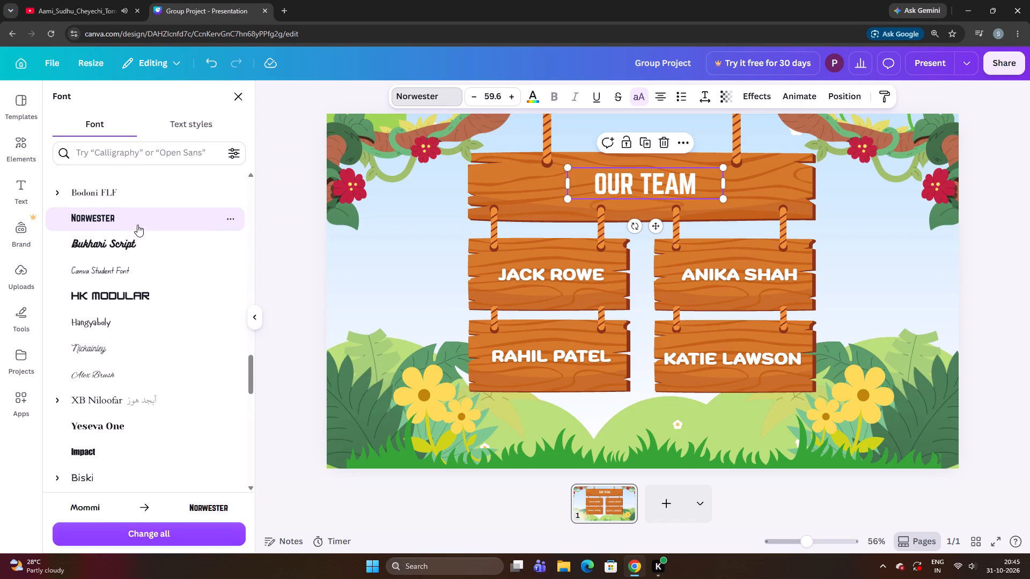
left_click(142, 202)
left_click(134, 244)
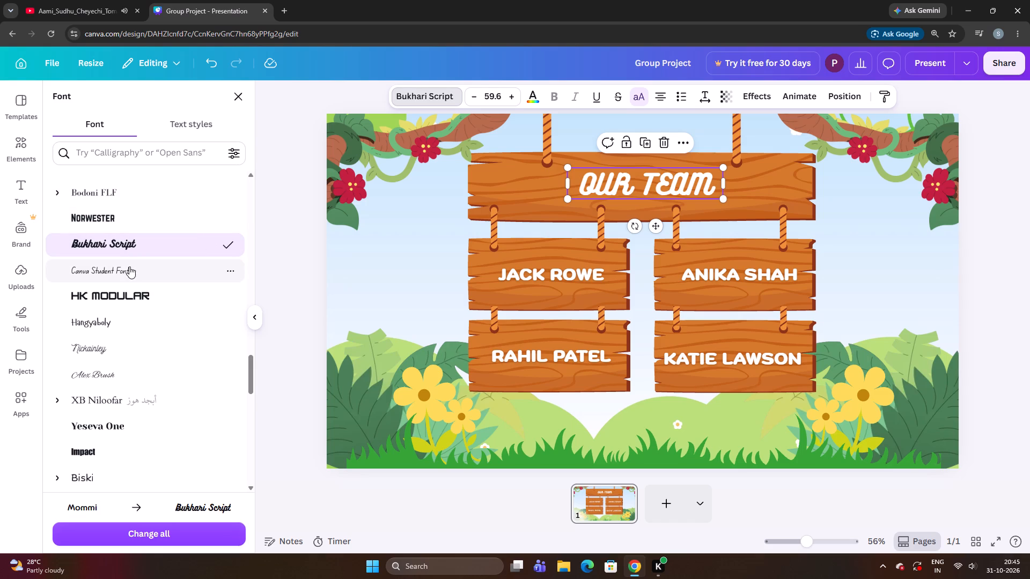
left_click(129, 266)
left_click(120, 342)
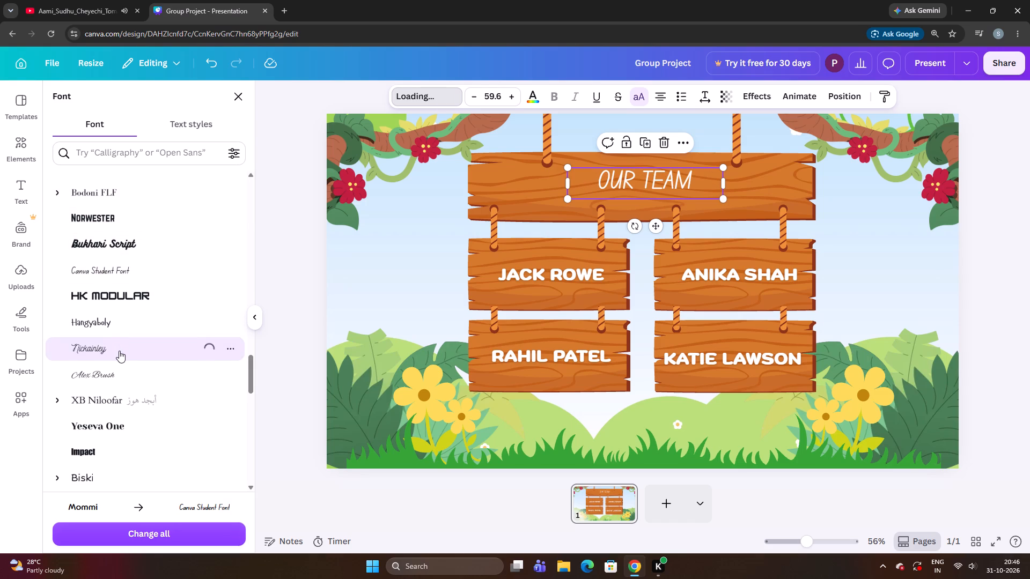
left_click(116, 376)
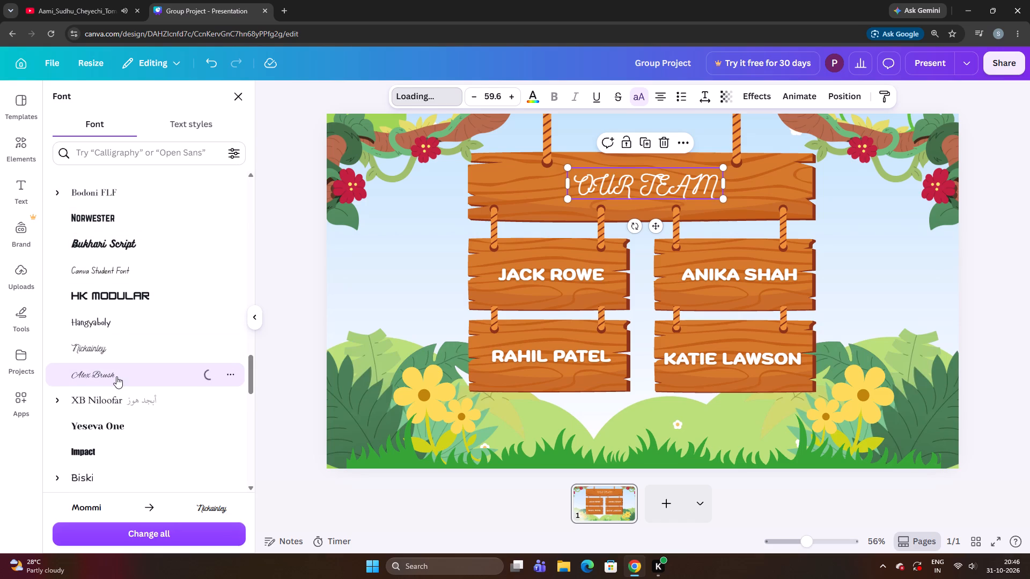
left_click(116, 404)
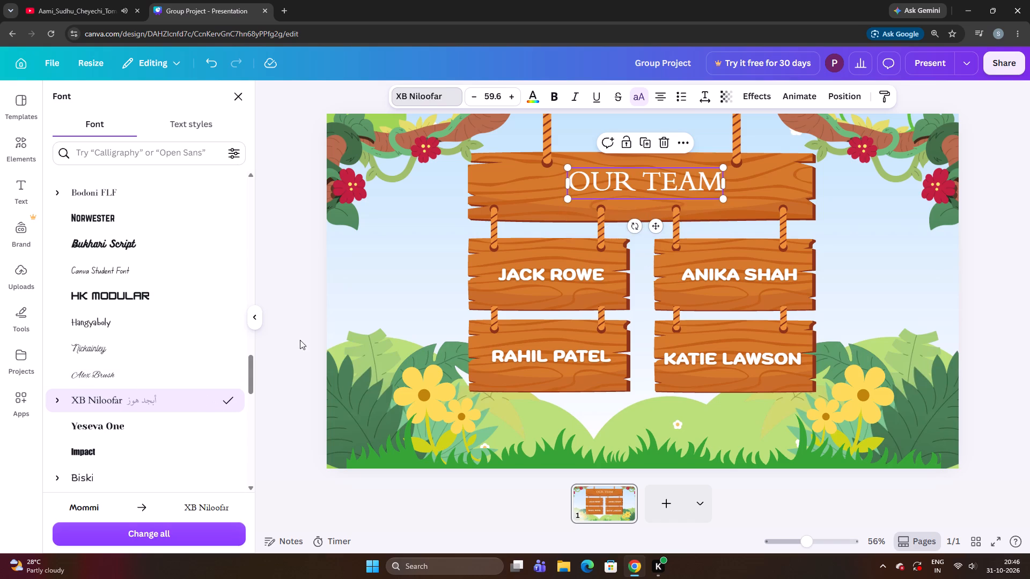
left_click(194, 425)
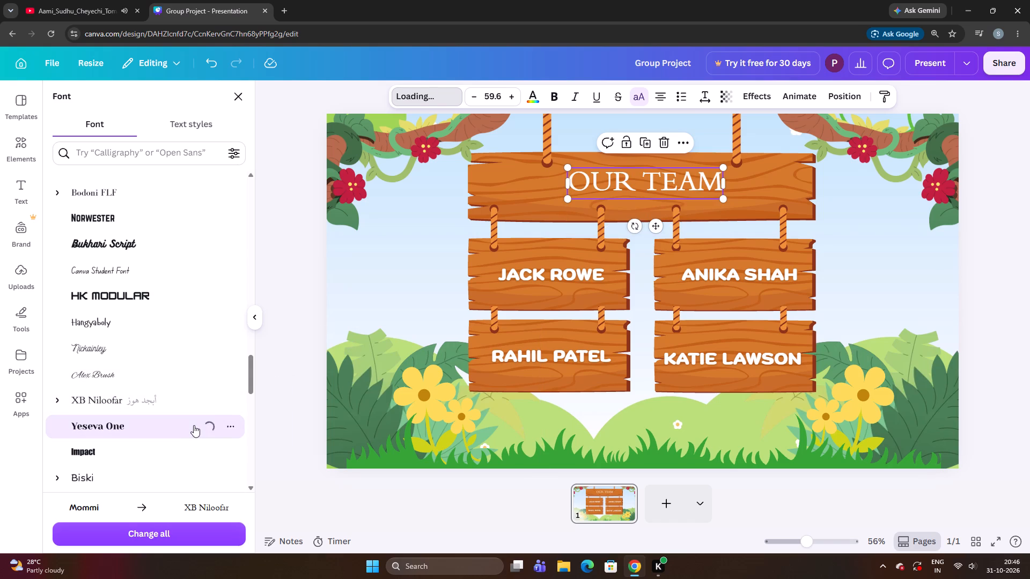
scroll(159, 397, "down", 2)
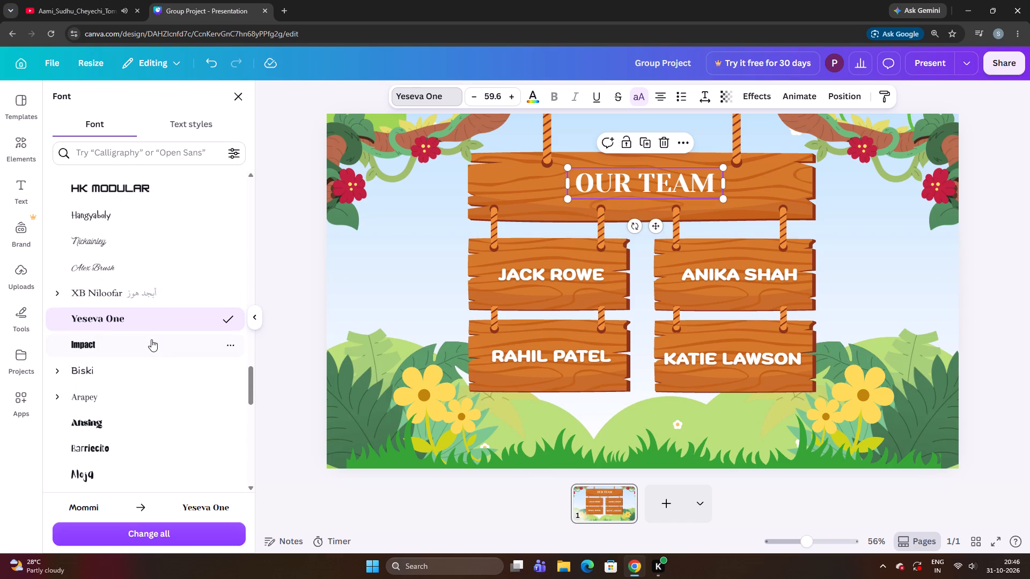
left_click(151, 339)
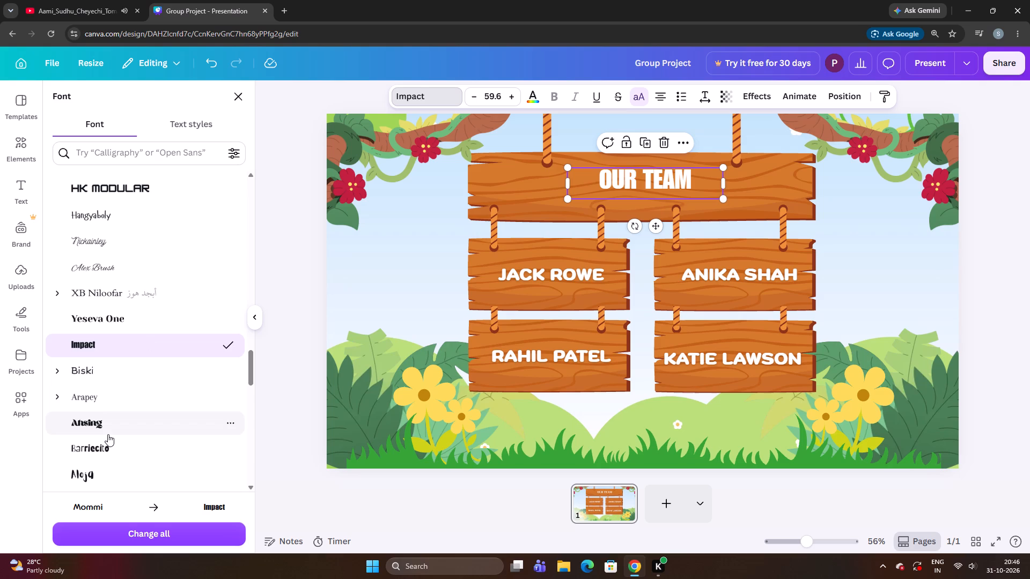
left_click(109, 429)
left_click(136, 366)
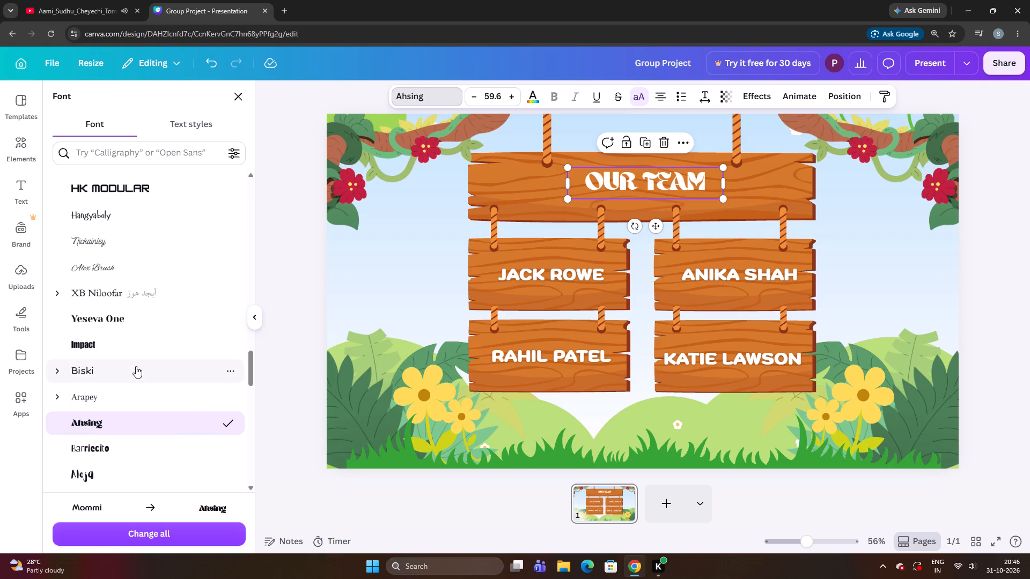
Set the OUR TEAM heading's font to Ahsing and close the font list.
left_click(115, 424)
left_click(306, 323)
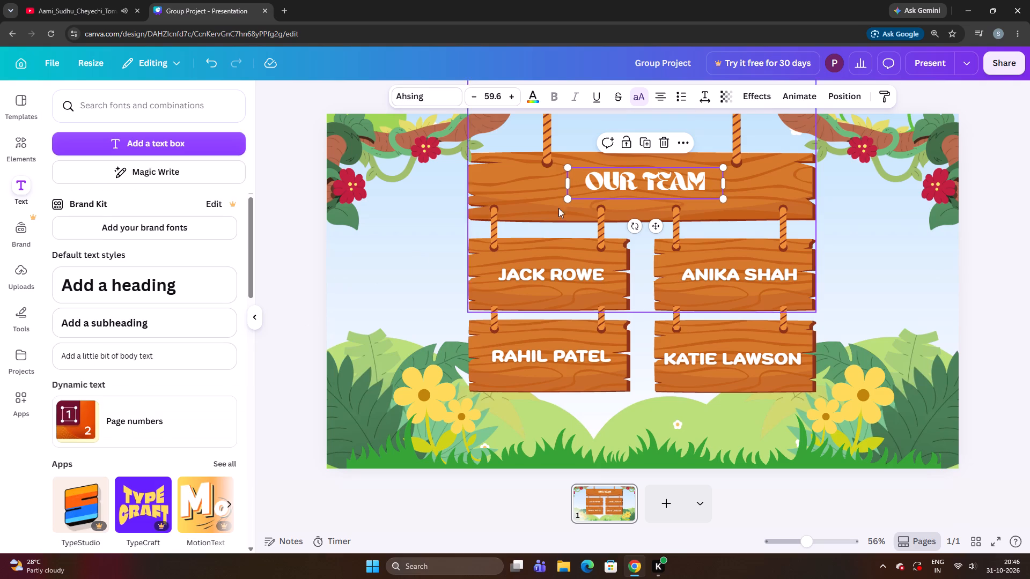
Move the OUR TEAM heading slightly left and up on the top plank and deselect it.
left_click_drag(617, 182, 600, 179)
key("ctrl+Down")
key("ctrl+Down")
key("ctrl+Down")
key("ctrl+Down")
key("ctrl+Down")
key("ctrl+Down")
key("ctrl+Down")
key("ctrl+Down")
key("ctrl+Down")
key("ctrl+Down")
key("ctrl+Down")
key("ctrl+Down")
key("ctrl+Down")
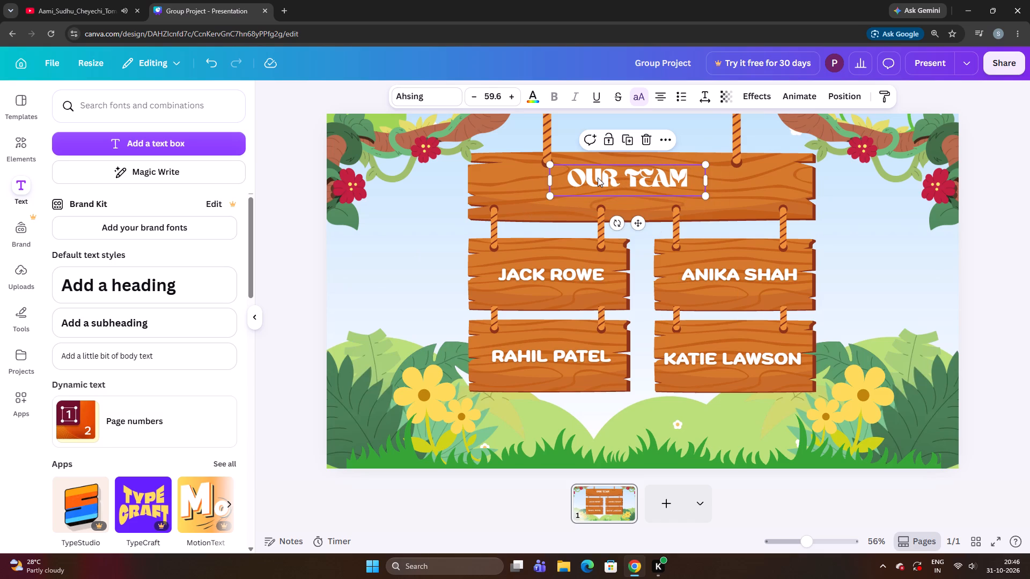
left_click(286, 227)
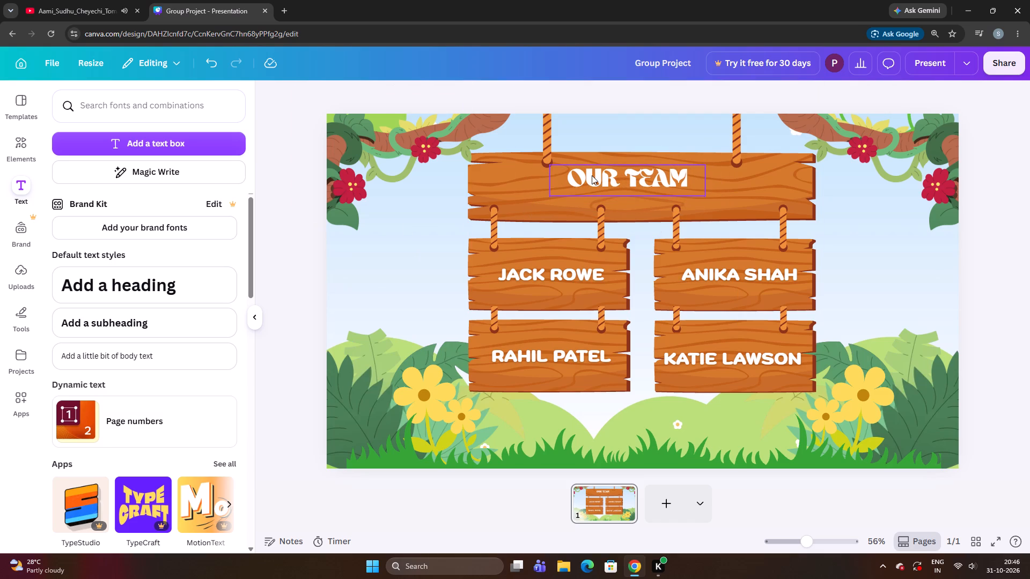
Reselect the OUR TEAM heading and enlarge its text to size 70.9.
left_click(592, 175)
key("ctrl+Down")
key("ctrl+Down")
key("ctrl+Down")
key("ctrl+Down")
key("ctrl+Down")
key("ctrl+Down")
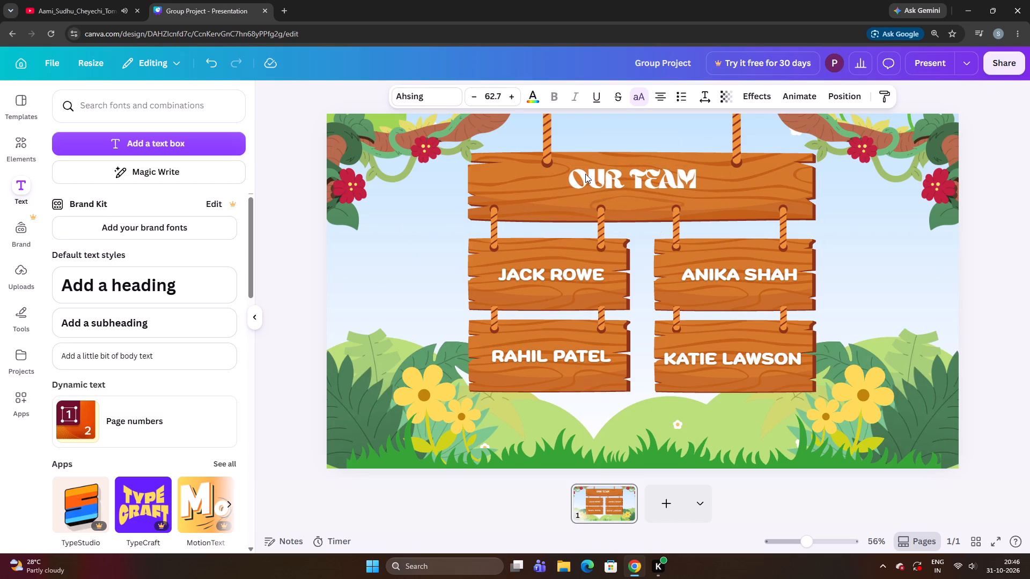
key("ctrl+Down")
key("ctrl+Down")
key("ctrl+Down")
key("ctrl+Down")
key("ctrl+Down")
key("ctrl+Down")
key("ctrl+Down")
key("ctrl+Down")
key("ctrl+Down")
key("ctrl+Down")
key("ctrl+Down")
key("ctrl+Down")
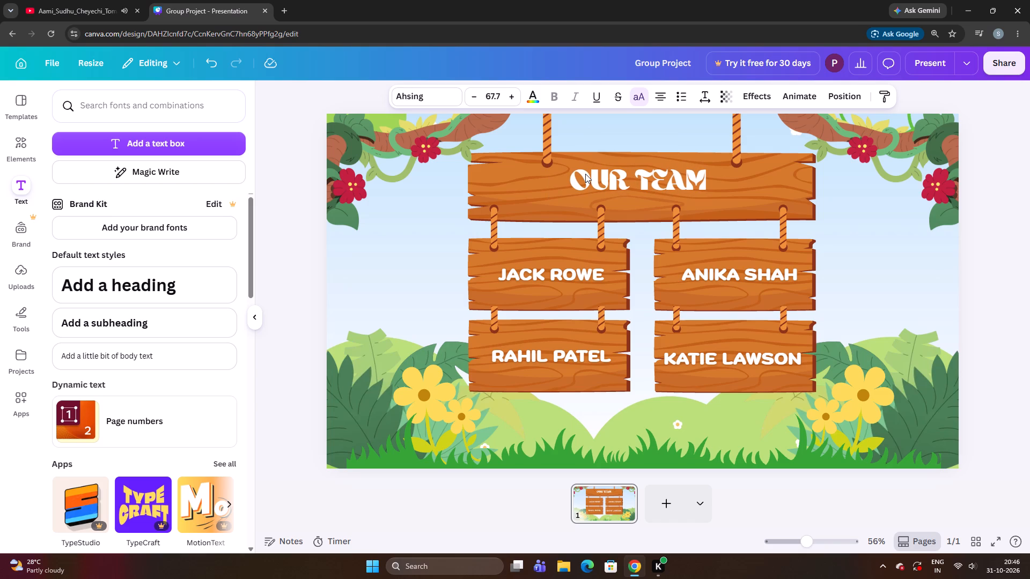
Nudge the enlarged OUR TEAM heading slightly up and to the left towards the middle of the top plank.
key("Up")
key("Up")
key("Up")
key("Left")
key("Left")
key("Left")
key("Left")
key("Left")
key("Left")
key("Left")
key("Left")
key("Left")
key("Left")
key("Left")
key("Left")
key("Left")
key("Left")
key("Left")
key("Left")
key("Left")
key("Left")
key("Left")
key("Left")
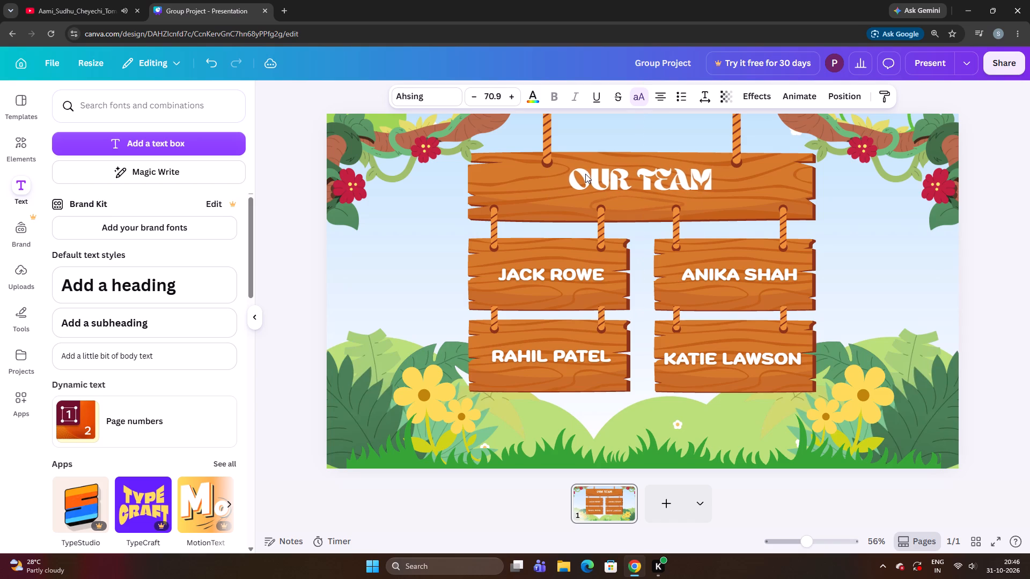
key("Left")
key("Left")
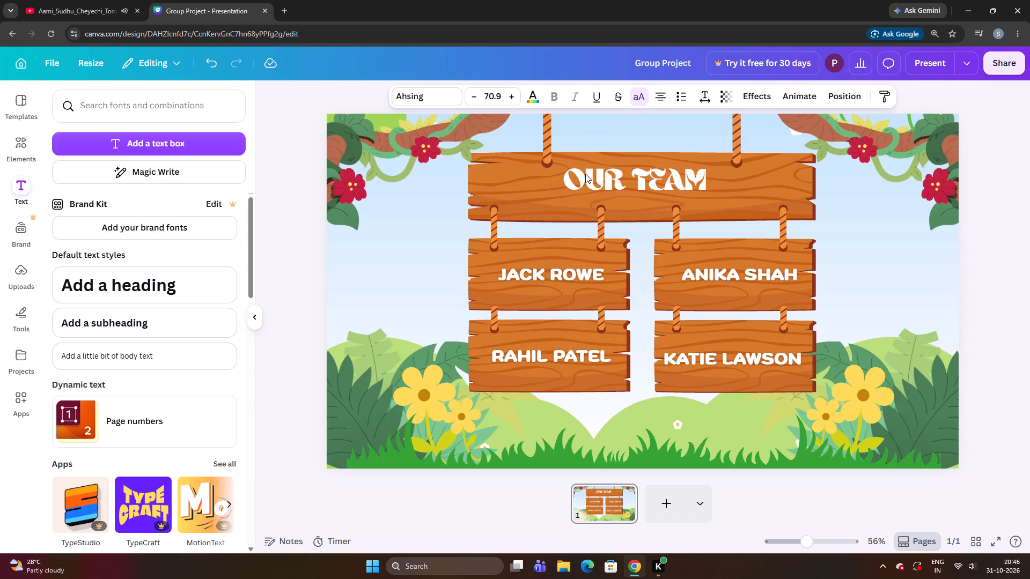
key("Left")
key("Left")
key("Left")
Enlarge the OUR TEAM heading to size 79.6.
key("ctrl+Down")
key("ctrl+Down")
key("ctrl+Down")
key("ctrl+Down")
key("ctrl+Down")
key("ctrl+Down")
key("ctrl+Down")
key("ctrl+Down")
key("ctrl+Down")
key("ctrl+Down")
key("ctrl+Down")
key("ctrl+Down")
key("ctrl+Down")
key("ctrl+Down")
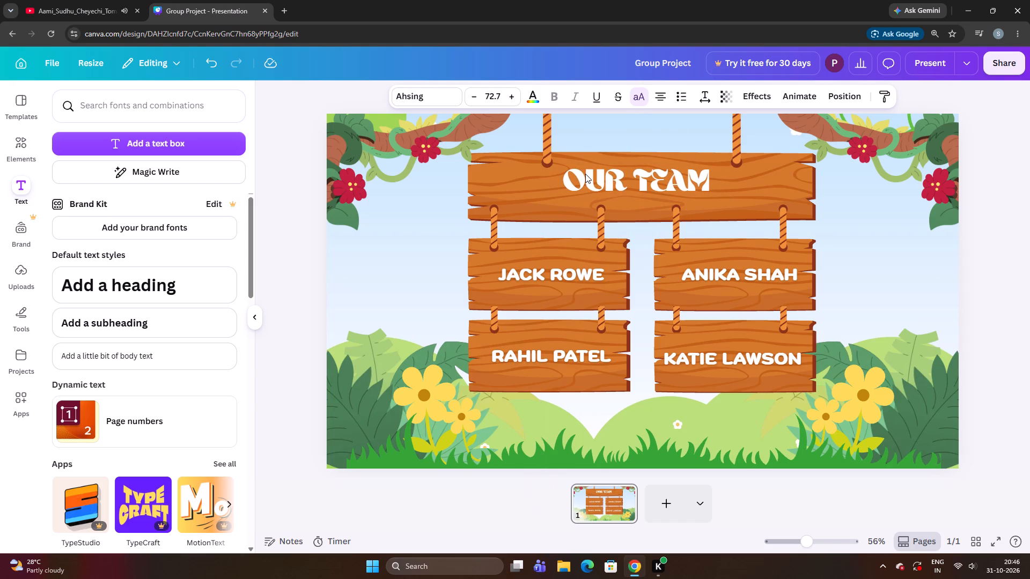
Nudge the OUR TEAM heading up and to the left to recentre it on the top plank.
key("Up")
key("Up")
key("Up")
key("Up")
key("Up")
key("Up")
key("Up")
key("Left")
key("Left")
key("Left")
key("Left")
key("Left")
key("Left")
key("Left")
key("Left")
key("Left")
key("Left")
key("Left")
key("Left")
key("Left")
key("Left")
key("Left")
key("Left")
key("Left")
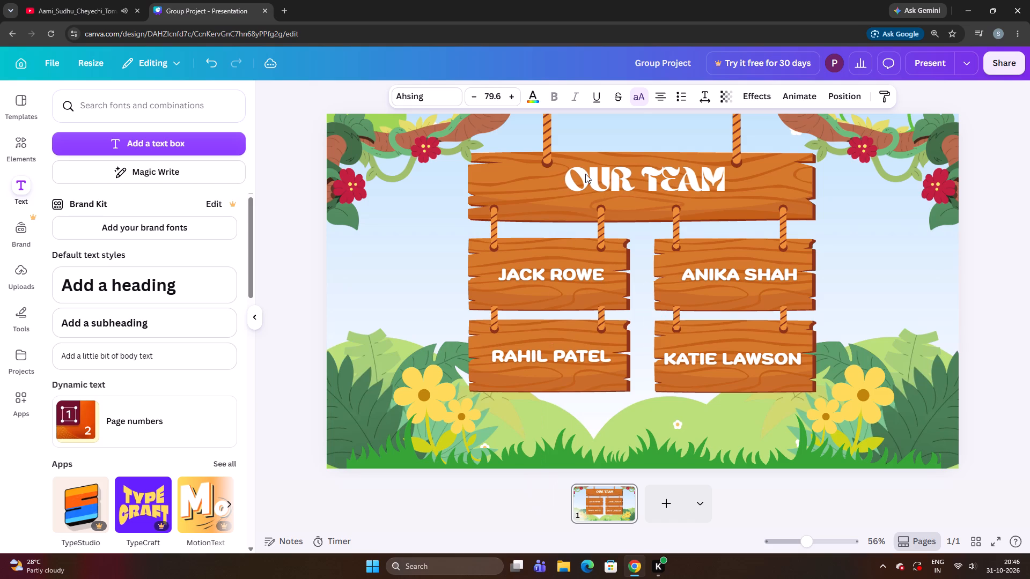
Enlarge the OUR TEAM heading slightly to size 82.1.
key("ctrl+Down")
key("ctrl+Down")
key("ctrl+Down")
key("ctrl+Down")
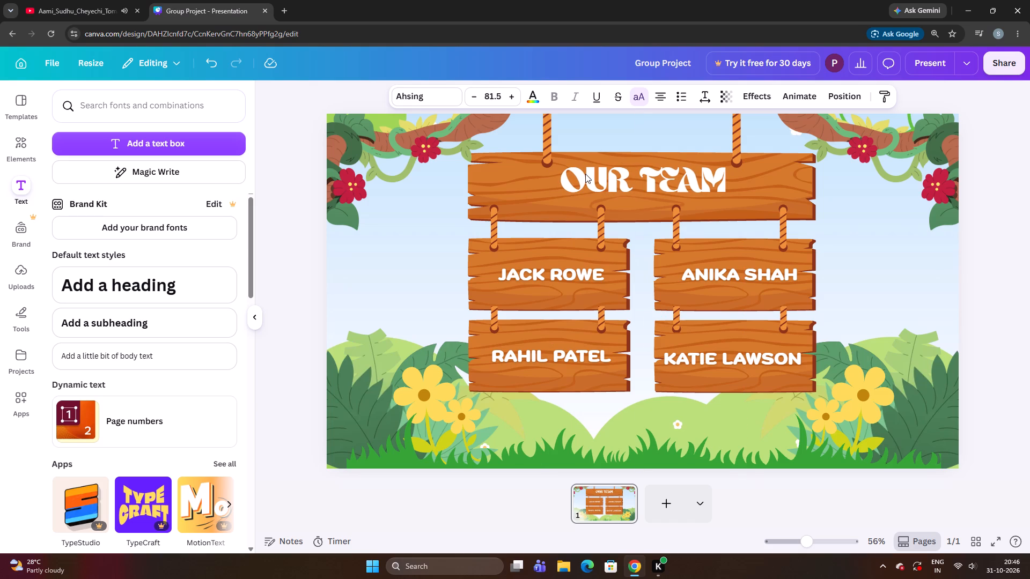
Nudge the OUR TEAM heading slightly left and down on the top plank.
key("Down")
key("Up")
key("Up")
key("Left")
key("Left")
key("Down")
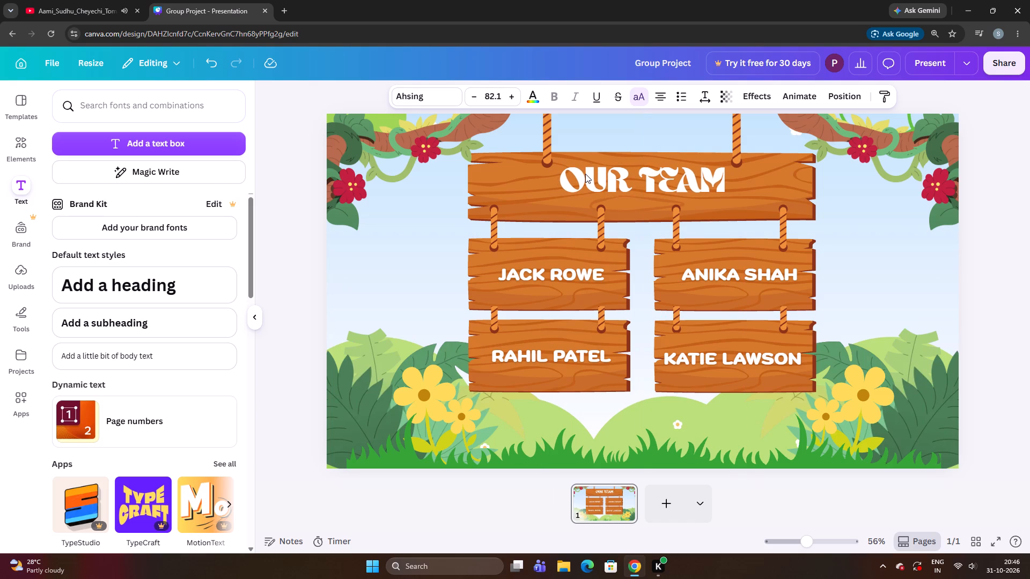
key("Down")
key("Down")
key("Left")
key("Left")
key("Left")
key("Left")
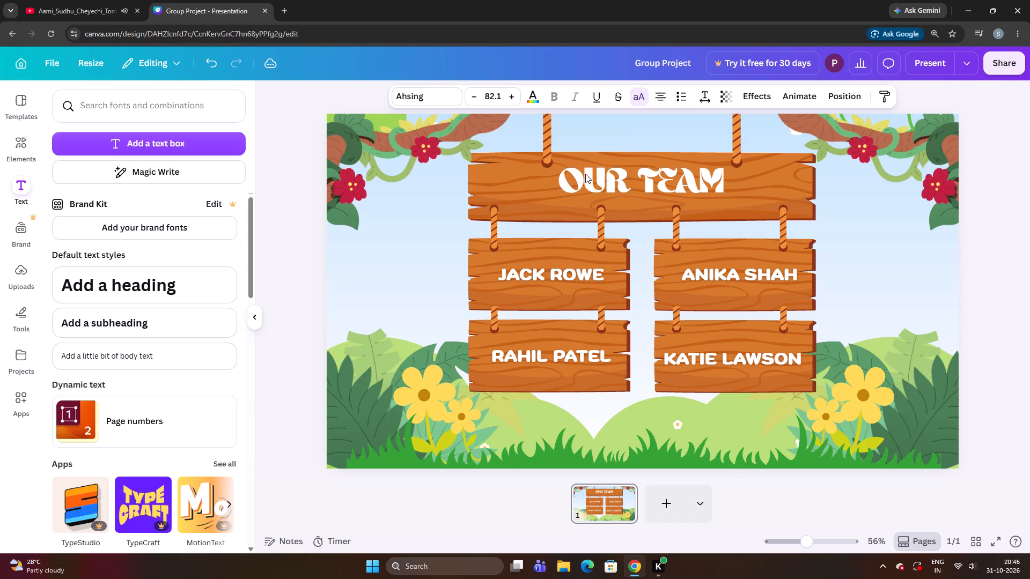
key("Left")
key("Down")
key("Down")
key("Down")
key("Down")
key("Down")
key("Down")
key("Down")
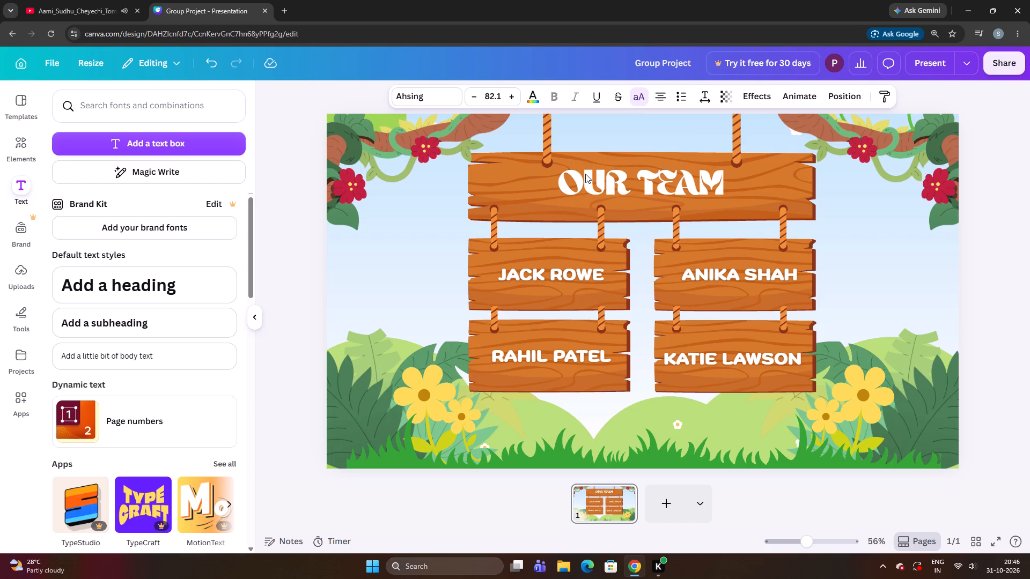
Enlarge the OUR TEAM heading to size 83.4.
key("ctrl+Down")
key("ctrl+Down")
key("ctrl+Down")
key("ctrl+Down")
key("ctrl+Down")
key("ctrl+Down")
key("ctrl+Down")
key("ctrl+Down")
key("ctrl+Down")
key("ctrl+Down")
key("ctrl+Down")
key("ctrl+Down")
key("ctrl+Down")
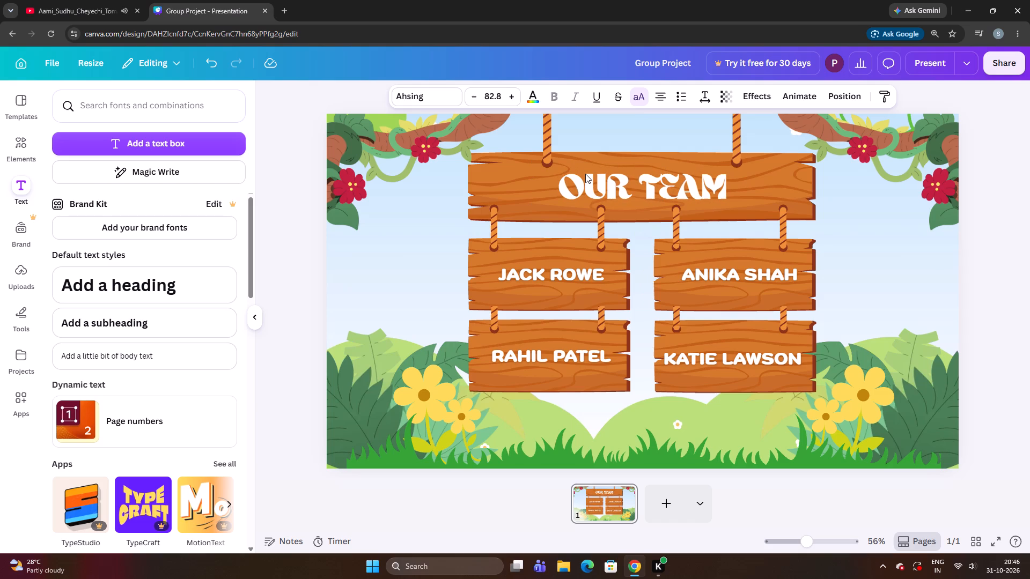
Nudge the OUR TEAM heading up and slightly left so it sits centred across the top plank.
key("Up")
key("Up")
key("Up")
key("Up")
key("Up")
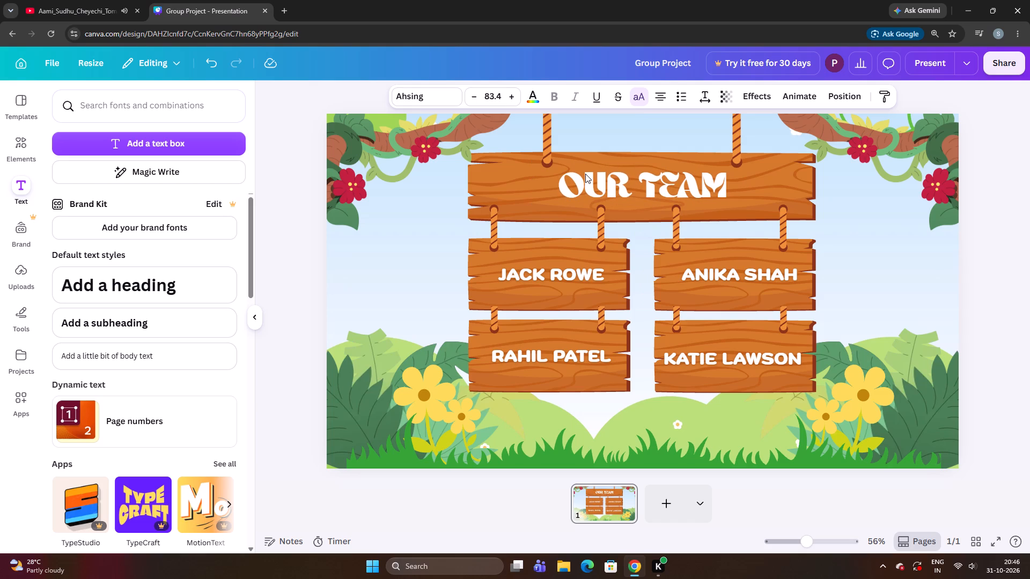
key("Up")
key("Up")
key("Left")
key("Up")
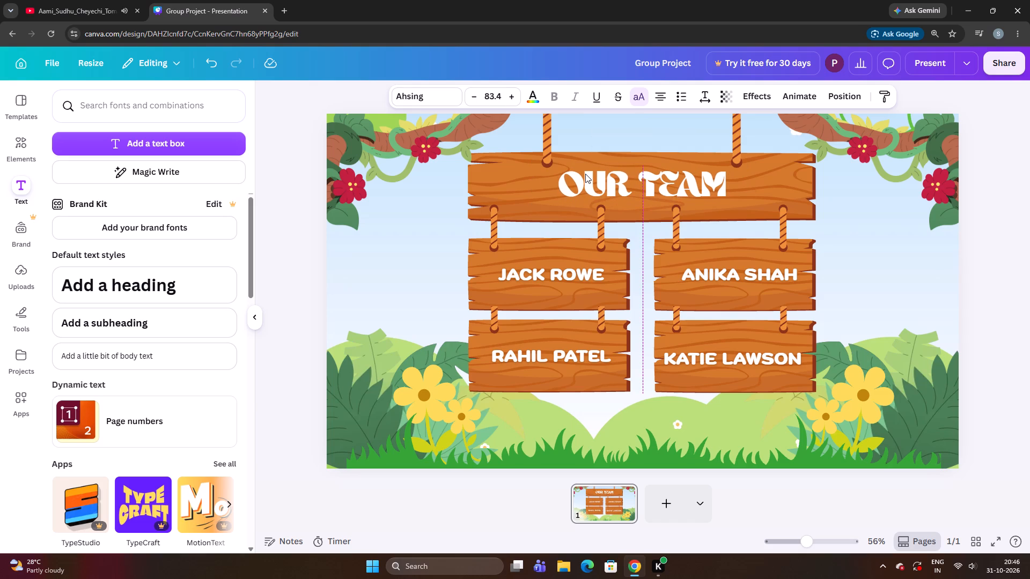
key("Up")
key("Up")
key("Up")
key("Up")
key("Left")
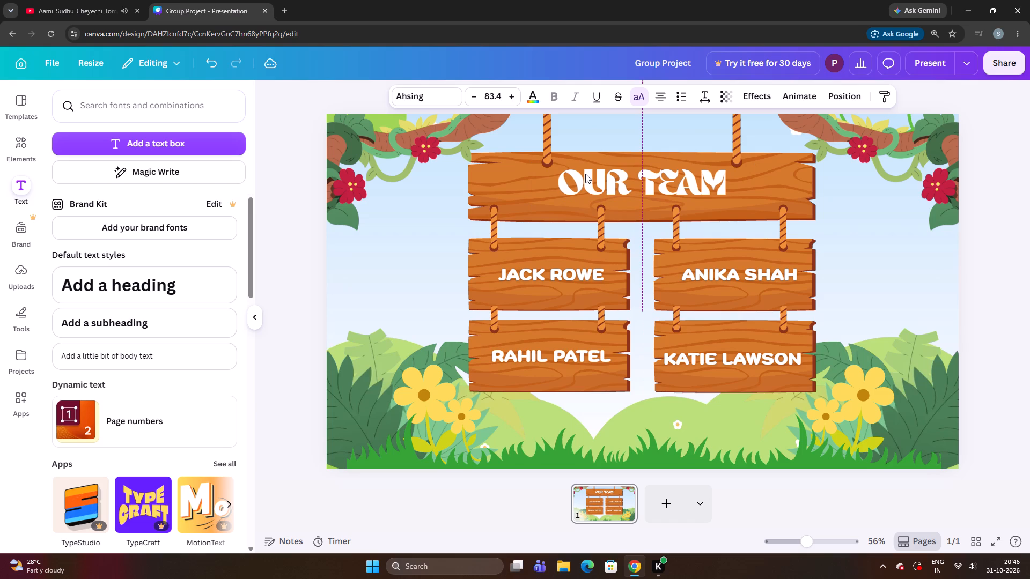
key("Left")
key("Up")
key("Up")
key("Up")
key("Left")
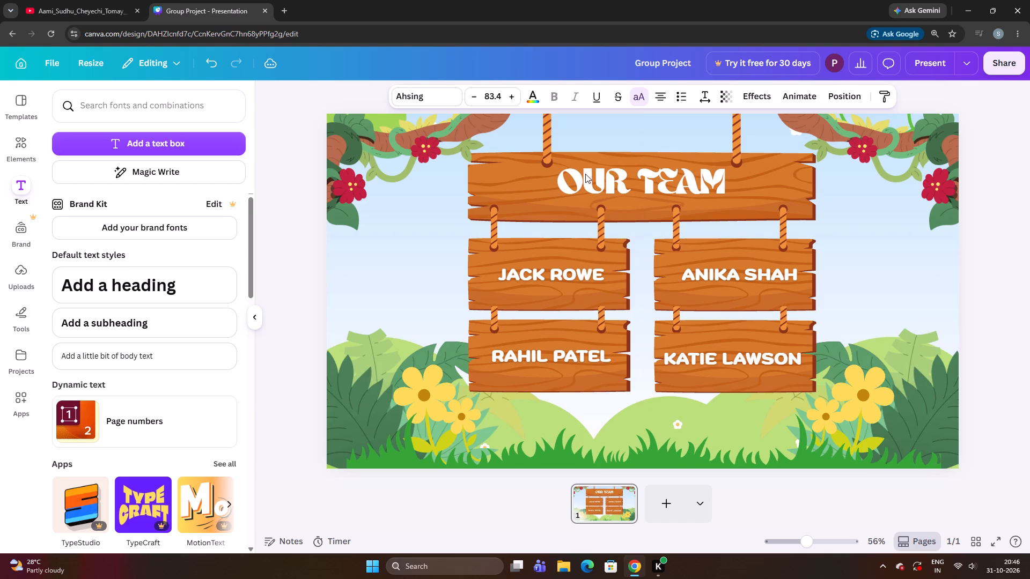
Nudge the OUR TEAM heading slightly left and up on the top wooden plank.
key("Left")
key("Up")
key("Up")
key("Up")
key("Left")
key("Left")
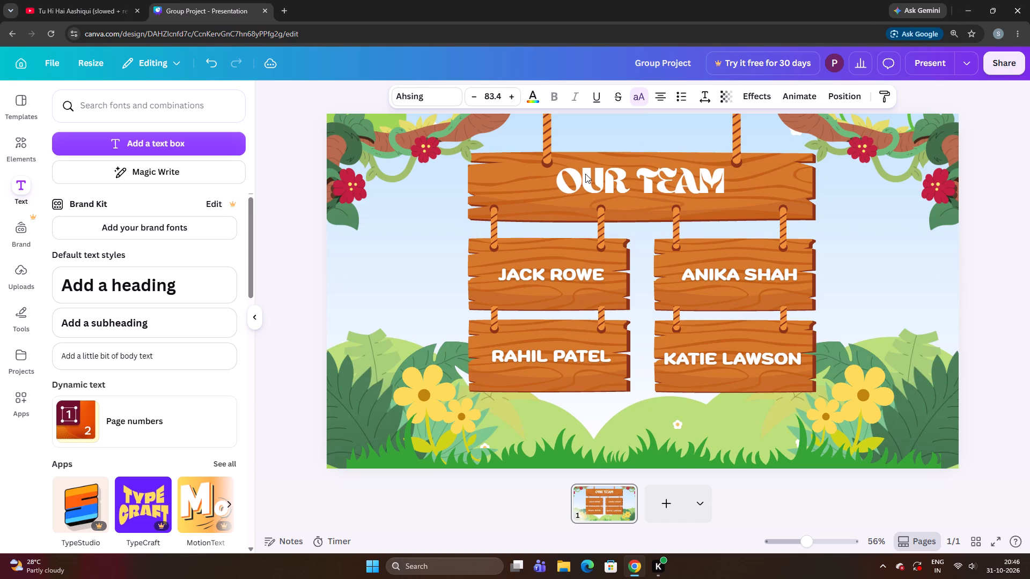
key("Left")
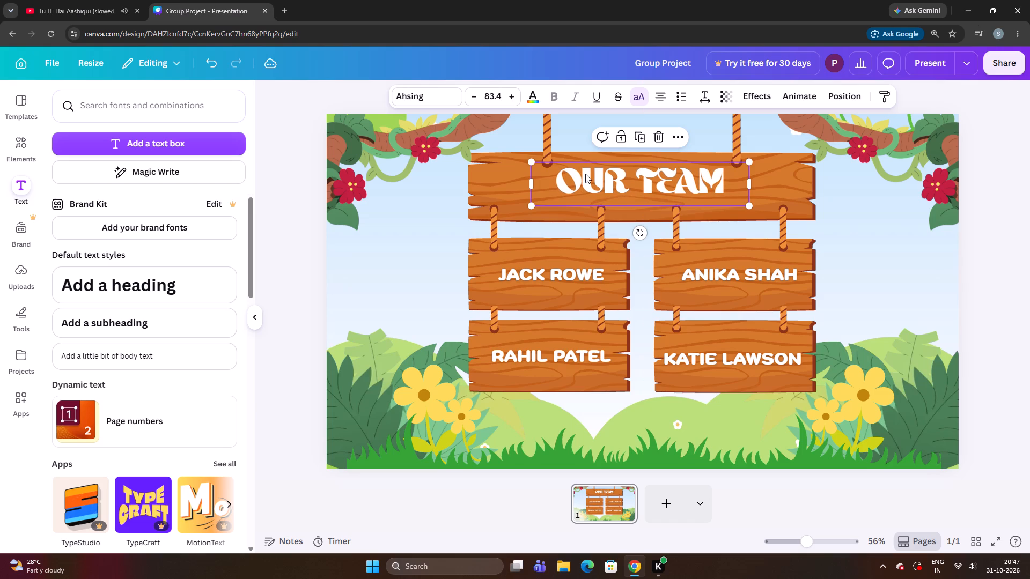
key("Down")
key("Down")
key("Down")
key("Up")
key("Up")
Enlarge the OUR TEAM heading to size 84 and nudge it slightly left and down on the top plank.
key("ctrl+Down")
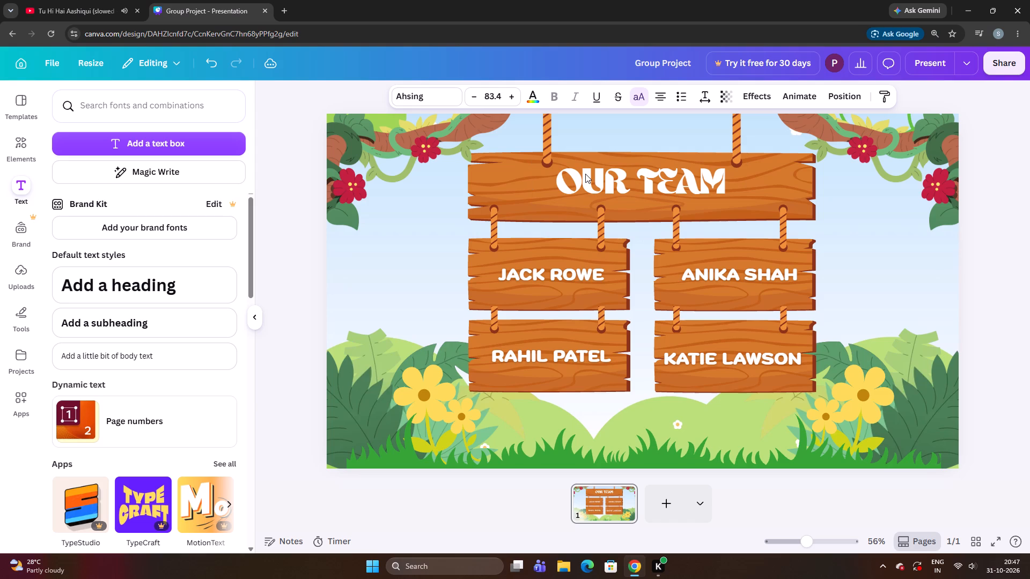
key("Down")
key("Up")
key("Left")
key("Down")
key("Left")
key("Left")
key("Left")
key("Left")
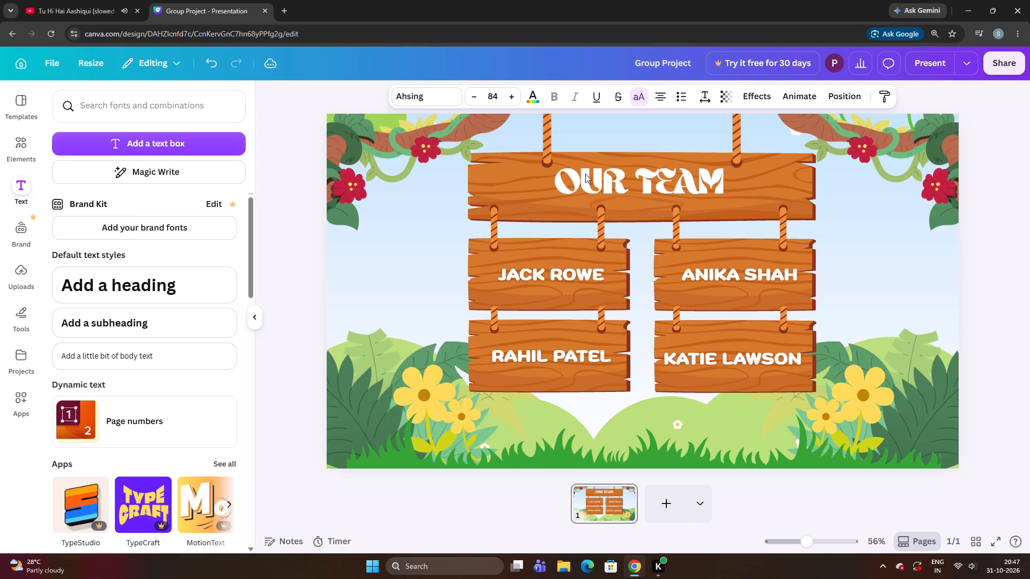
key("Left")
key("Left")
key("Down")
key("Down")
key("Down")
key("Right")
key("Right")
key("Right")
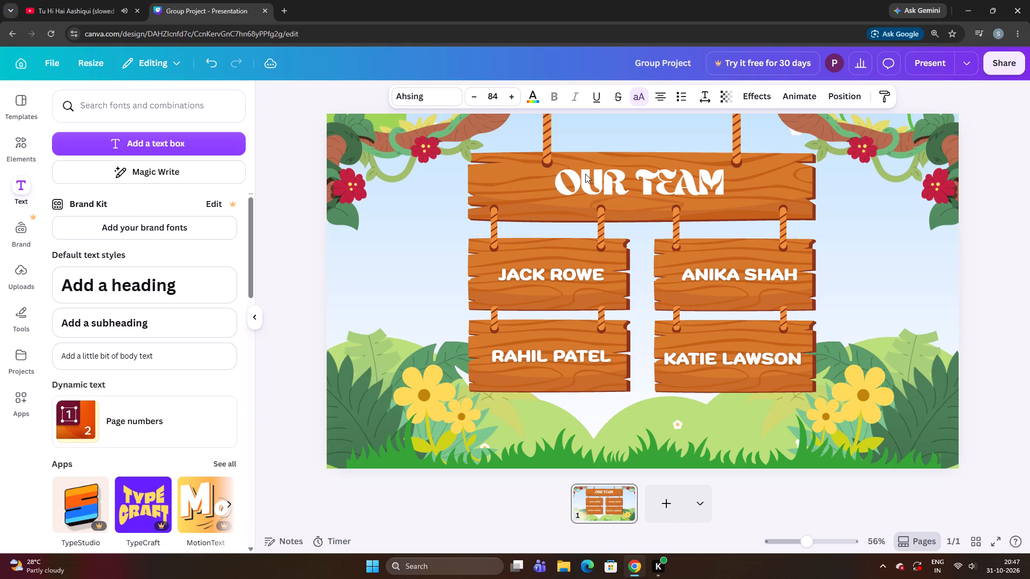
left_click(585, 174)
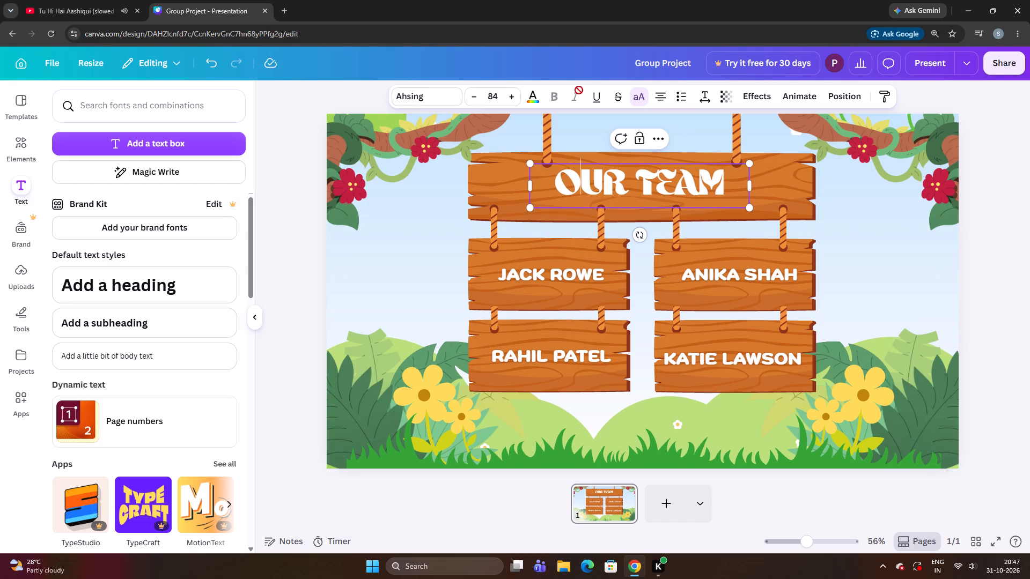
left_click(315, 252)
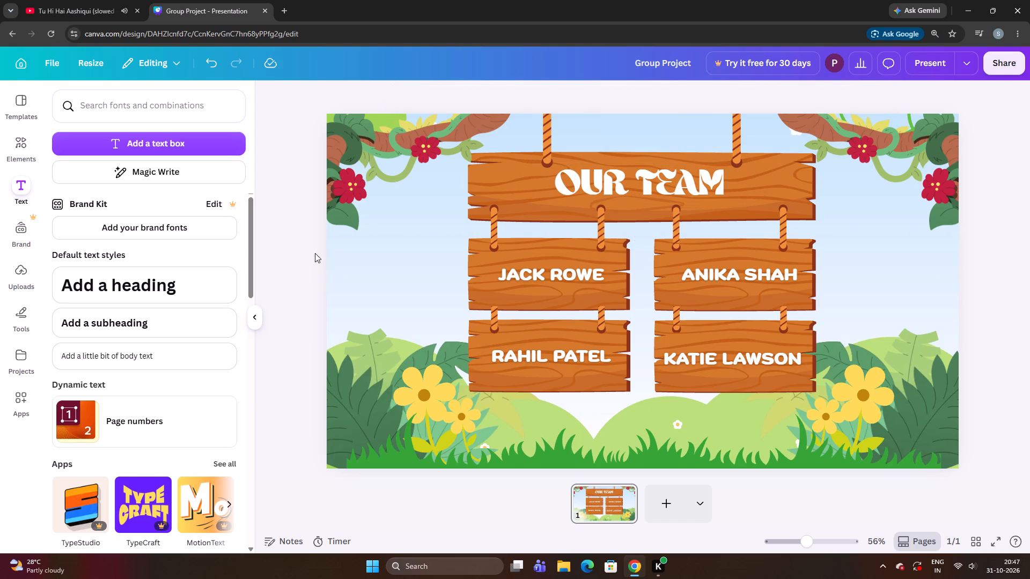
Reposition the OUR TEAM heading so it sits centred across the top plank.
left_click_drag(658, 179, 649, 183)
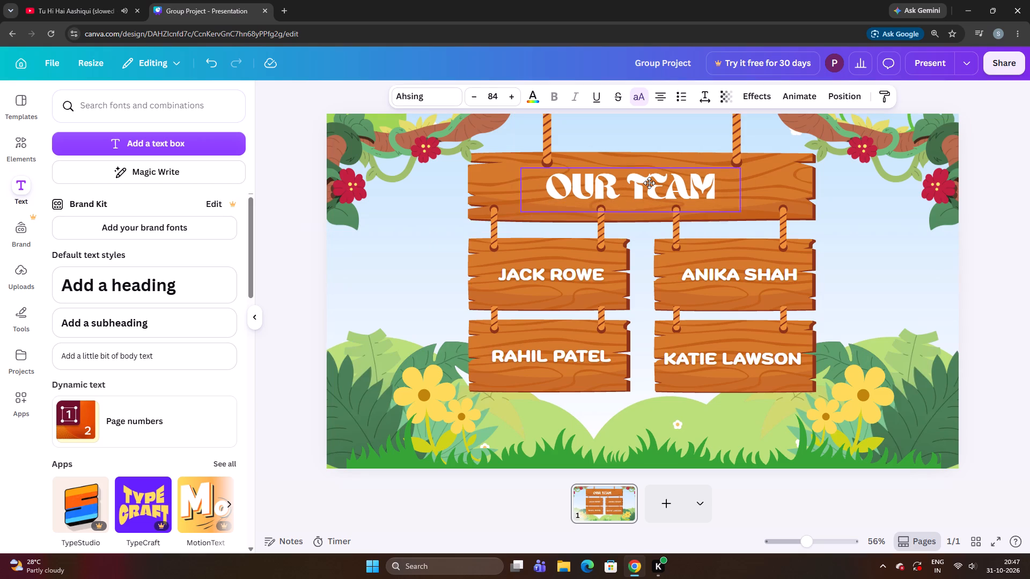
left_click_drag(649, 183, 651, 182)
left_click(651, 182)
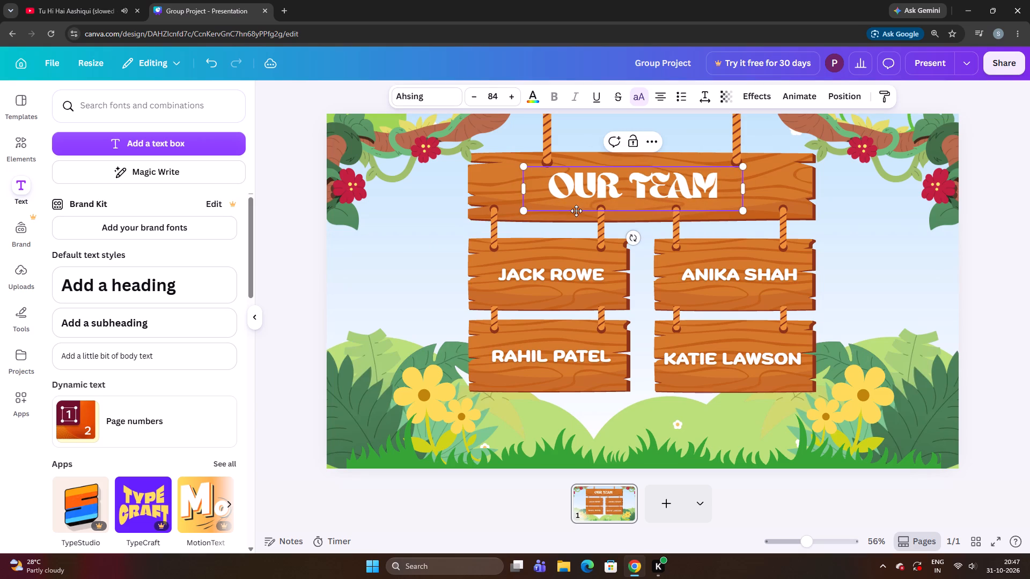
left_click(557, 234)
left_click_drag(605, 204, 615, 204)
left_click(615, 204)
left_click_drag(615, 204, 616, 196)
left_click(616, 196)
left_click(563, 223)
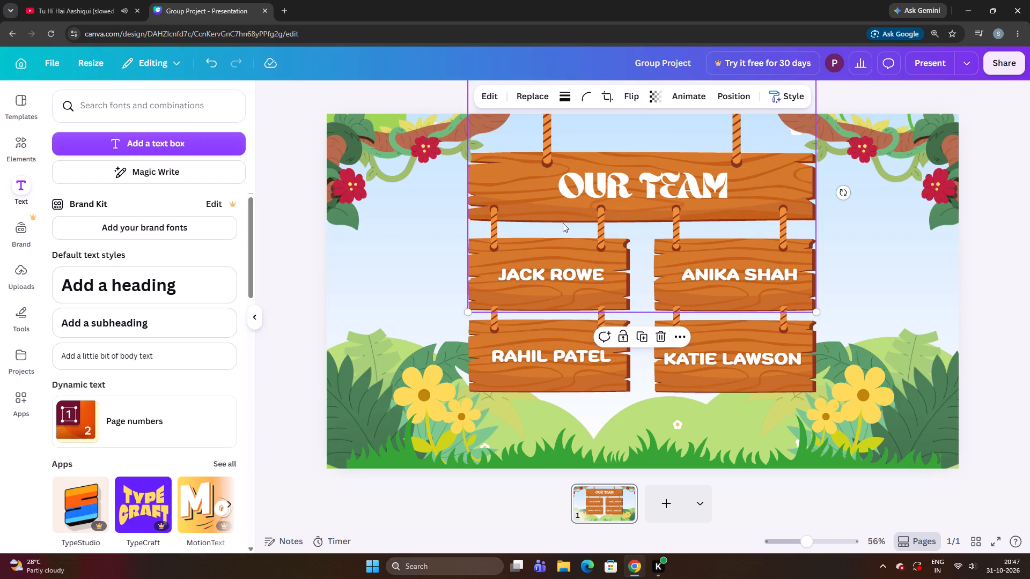
Shift the OUR TEAM heading slightly right and up on the top plank.
left_click_drag(602, 201, 593, 200)
left_click(593, 200)
left_click_drag(595, 193, 600, 193)
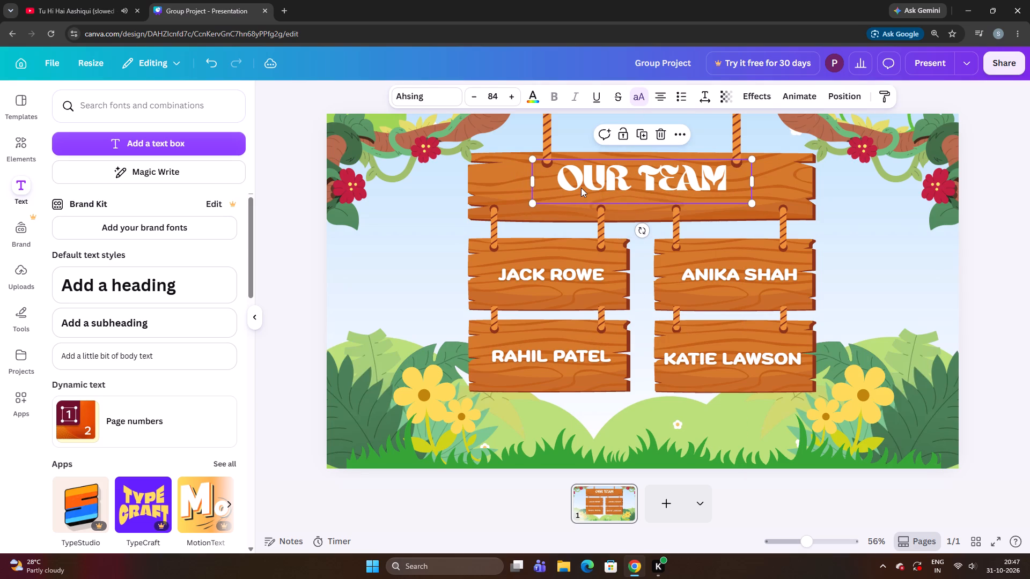
double_click(581, 188)
left_click(423, 254)
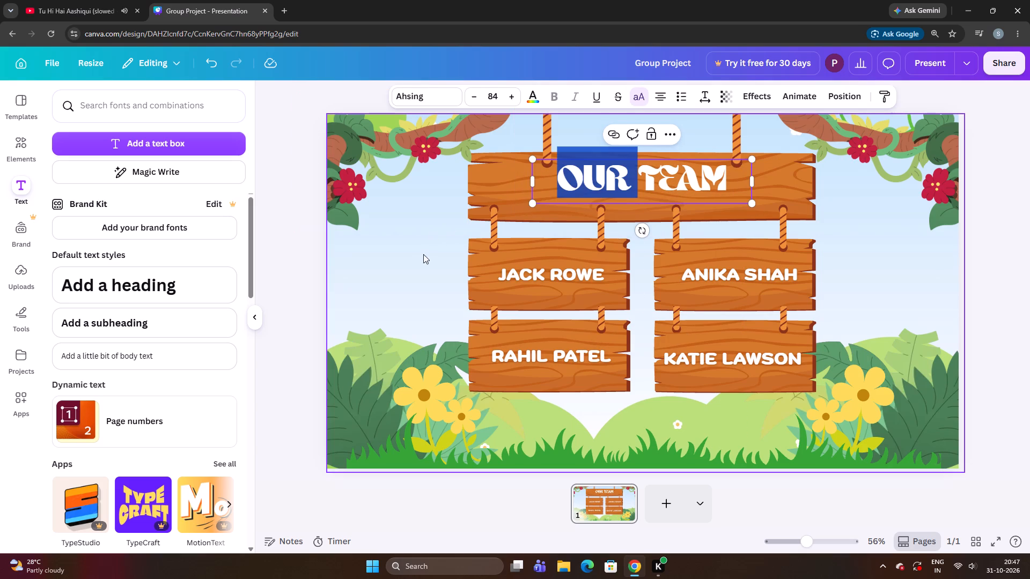
left_click(599, 201)
left_click_drag(610, 197, 628, 198)
left_click_drag(628, 198, 620, 198)
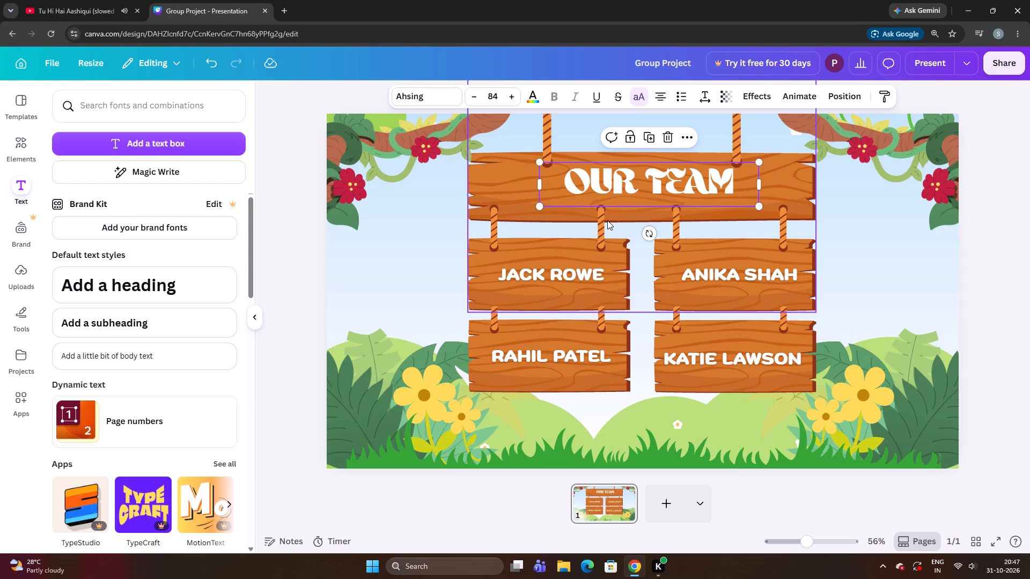
Enlarge the OUR TEAM heading to size 88.4.
key("ctrl+Down")
key("ctrl+Down")
key("ctrl+Down")
key("ctrl+Down")
key("ctrl+Down")
key("ctrl+Down")
key("ctrl+Down")
Move the enlarged OUR TEAM heading left so it is centred across the top plank.
left_click_drag(631, 192, 616, 192)
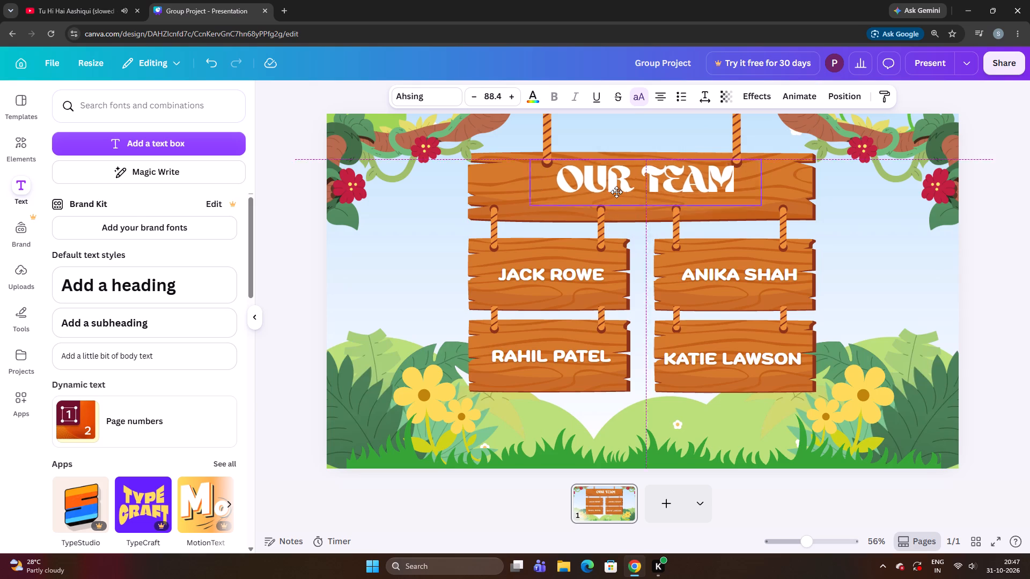
left_click_drag(616, 192, 612, 188)
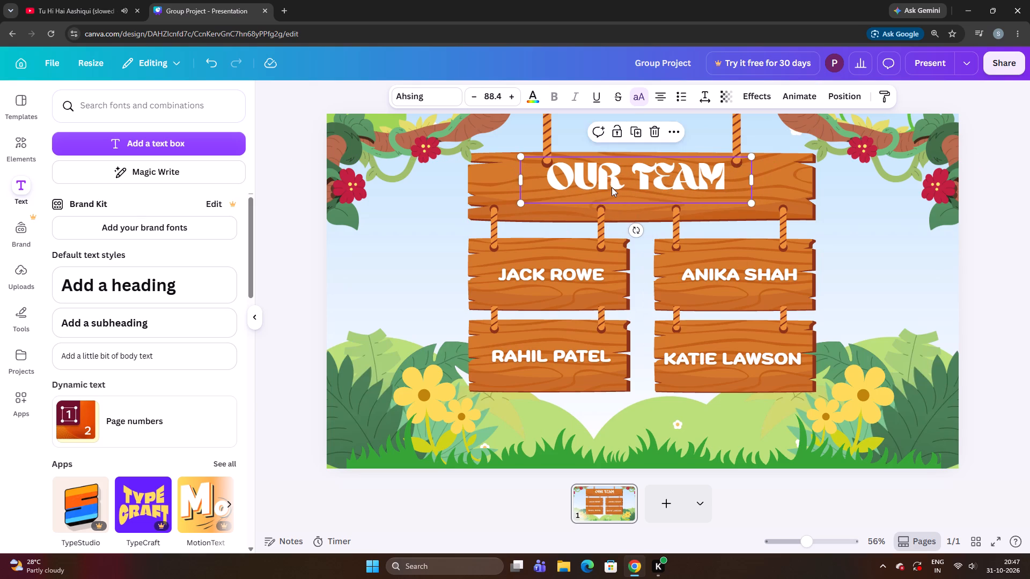
left_click_drag(607, 185, 610, 192)
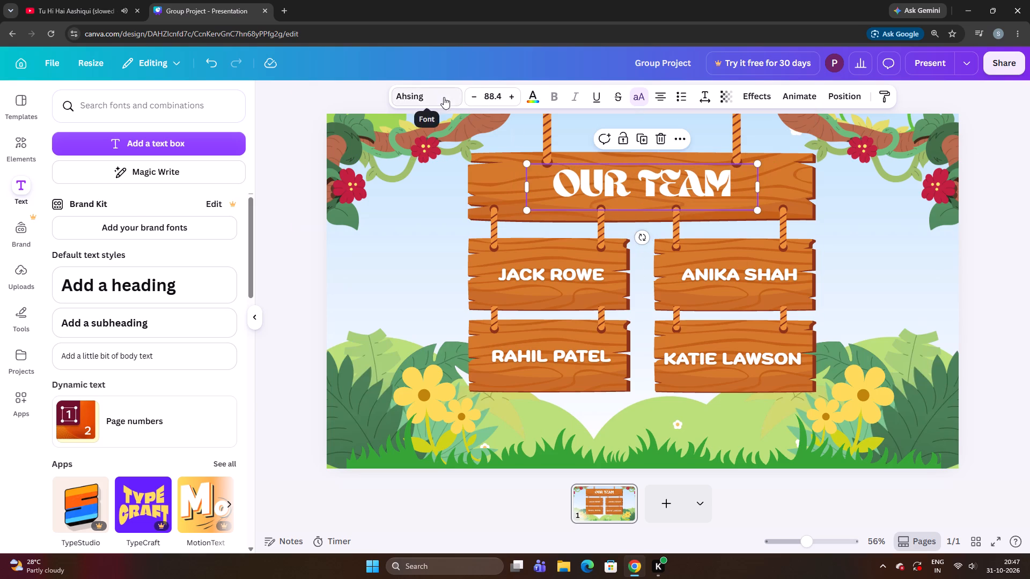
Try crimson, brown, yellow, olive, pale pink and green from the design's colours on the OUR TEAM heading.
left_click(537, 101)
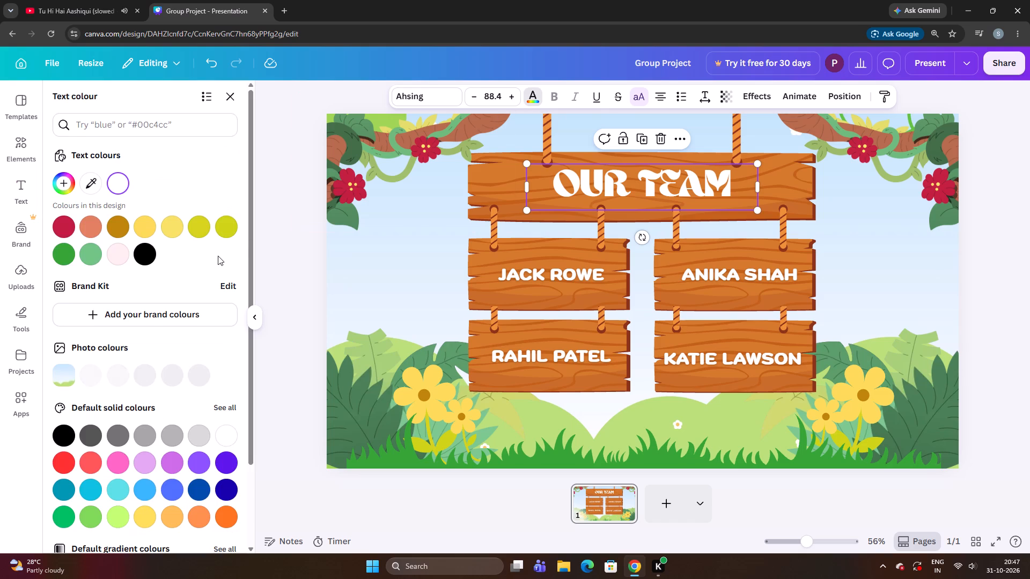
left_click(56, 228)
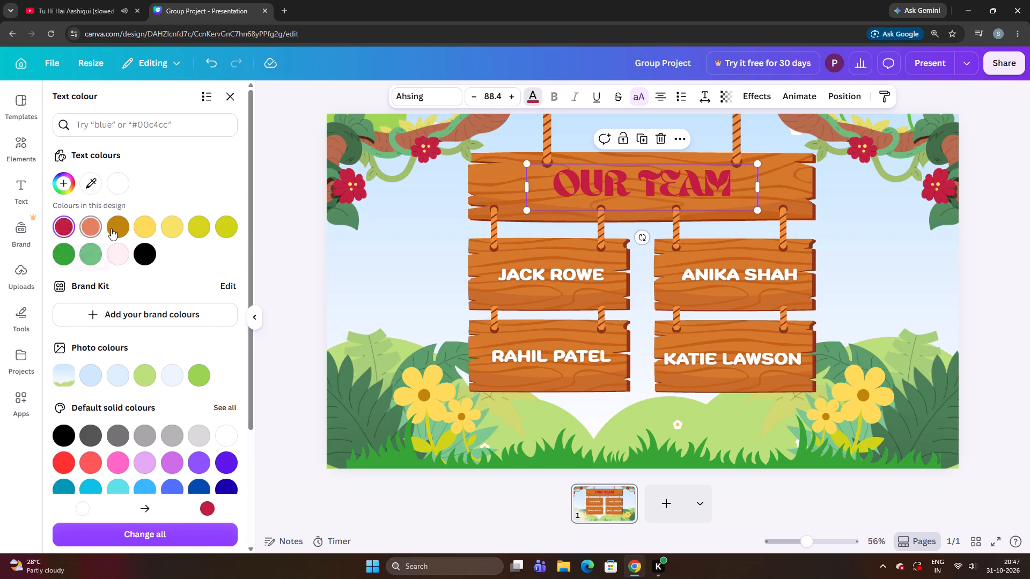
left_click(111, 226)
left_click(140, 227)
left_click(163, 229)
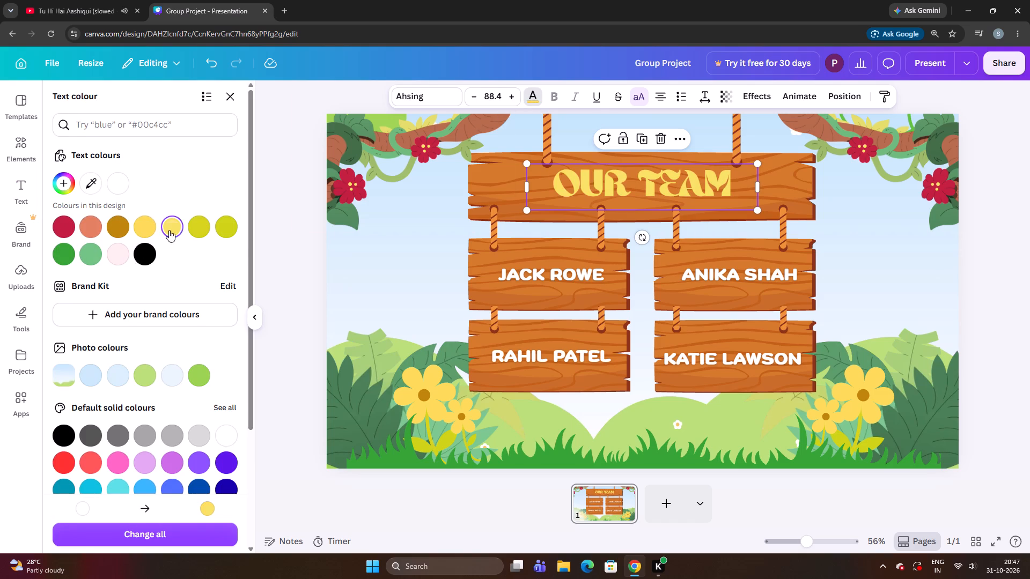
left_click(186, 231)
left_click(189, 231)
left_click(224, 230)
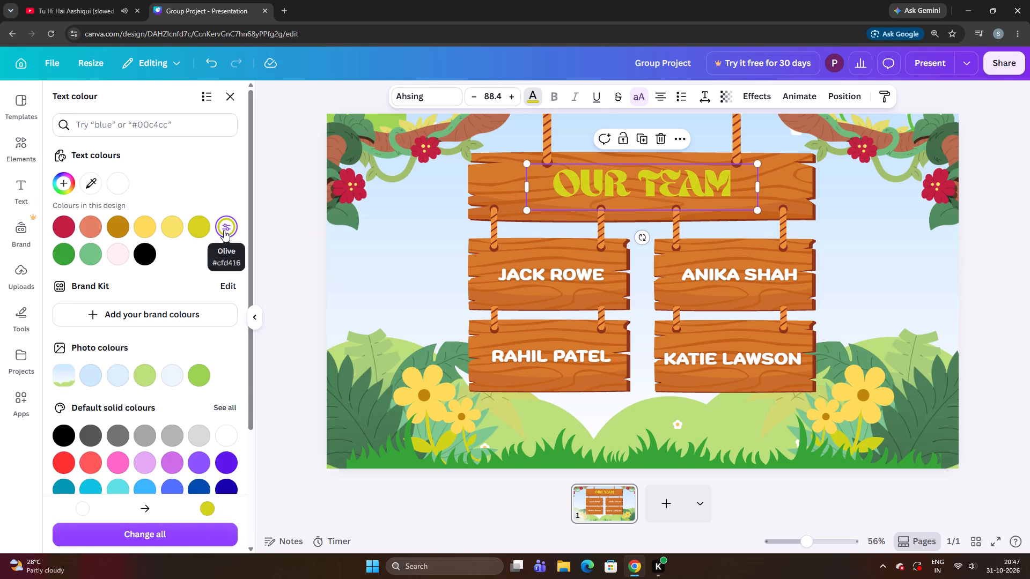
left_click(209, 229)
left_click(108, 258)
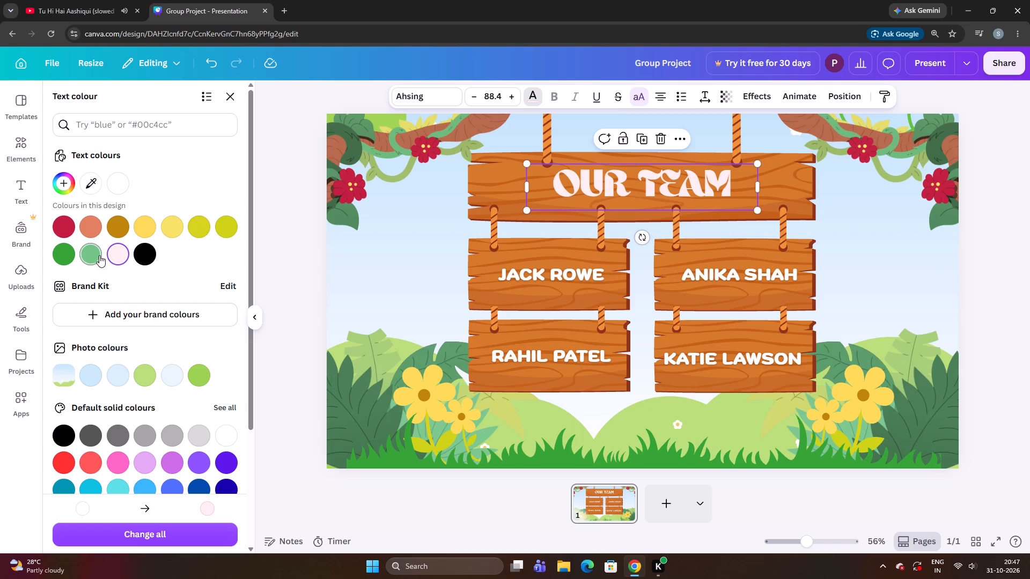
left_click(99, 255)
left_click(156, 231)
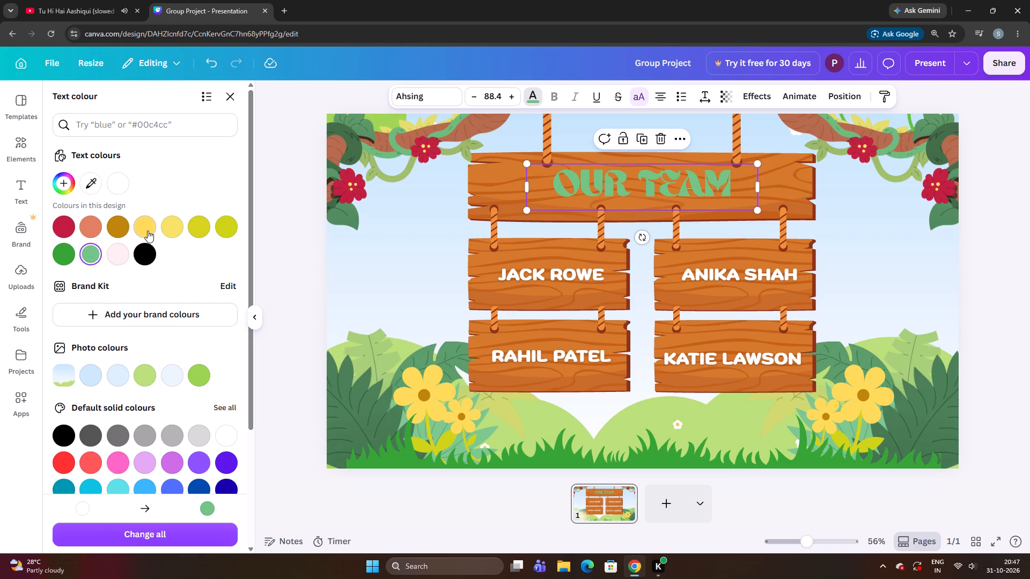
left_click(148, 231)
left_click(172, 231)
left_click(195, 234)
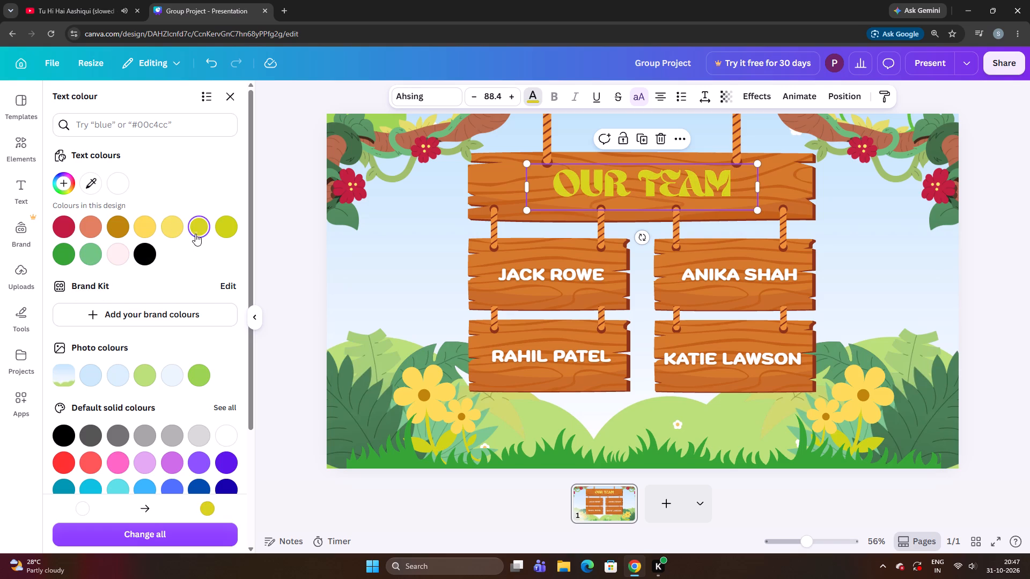
Set the OUR TEAM heading's text colour to the light blue photo colour.
left_click(83, 382)
left_click(320, 306)
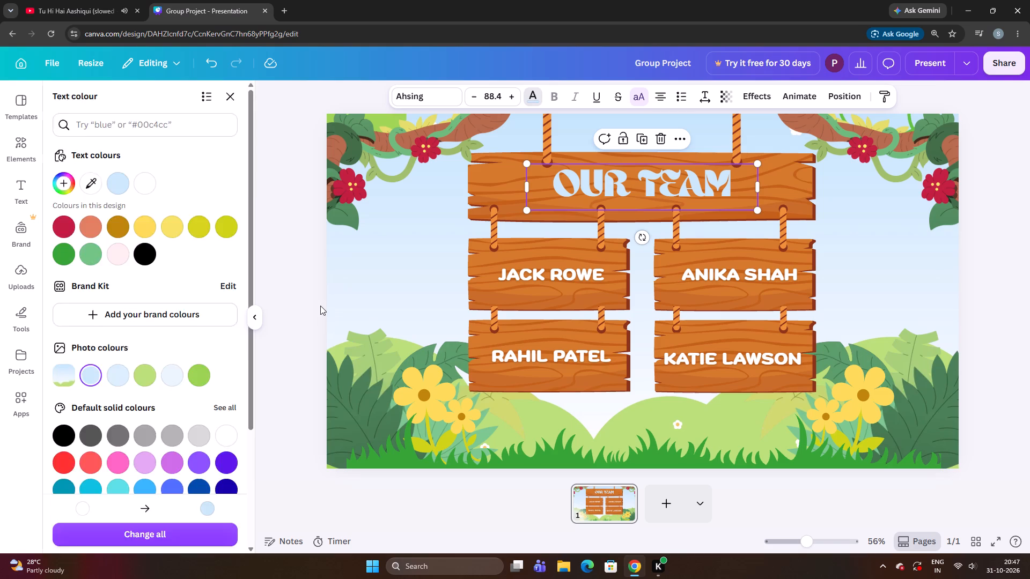
left_click(373, 263)
Enlarge the OUR TEAM heading to size 89.7 and nudge it slightly left and down on the top plank.
left_click(553, 191)
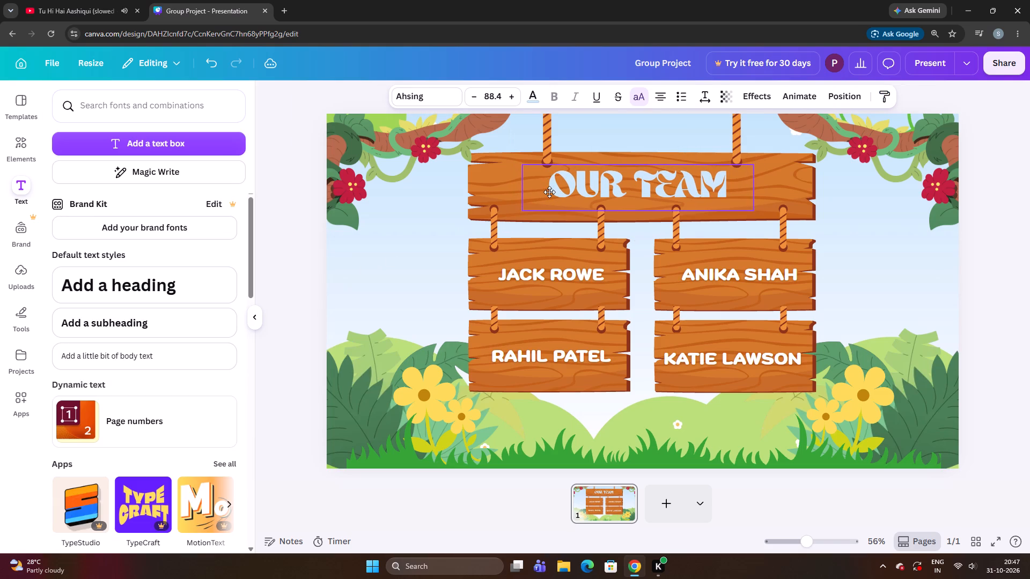
key("ctrl+Down")
key("ctrl+Down")
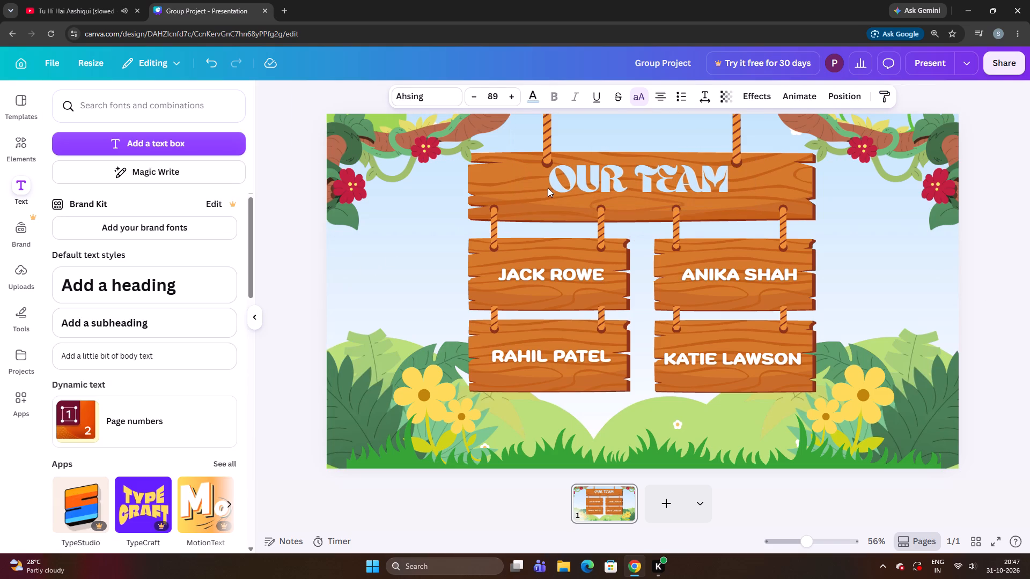
key("Left")
key("Left")
key("Left")
key("Left")
key("Left")
key("Down")
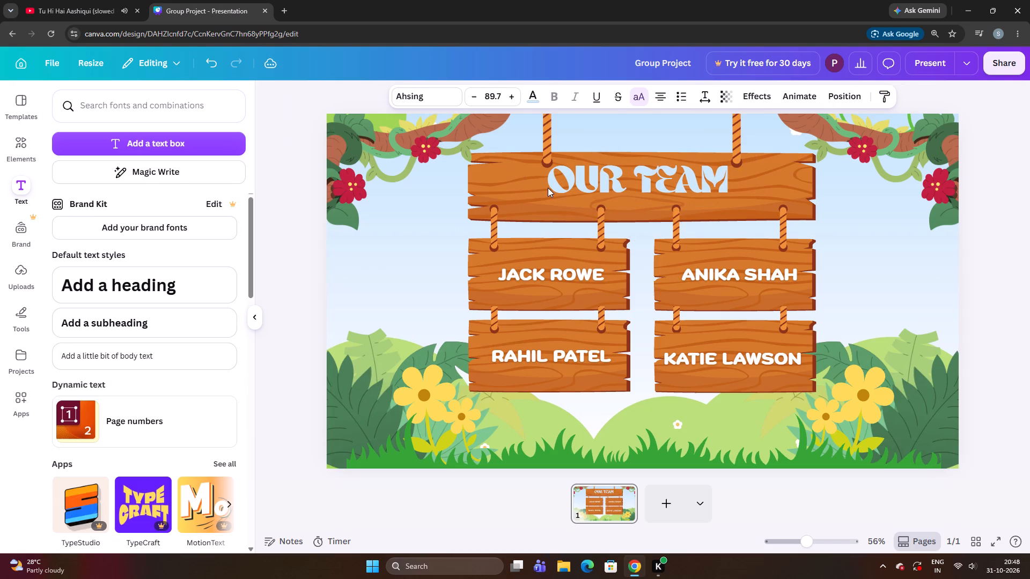
key("Down")
Enlarge the OUR TEAM heading to size 90.9, nudging it slightly left and up.
key("ctrl+Down")
key("Down")
key("Left")
key("Left")
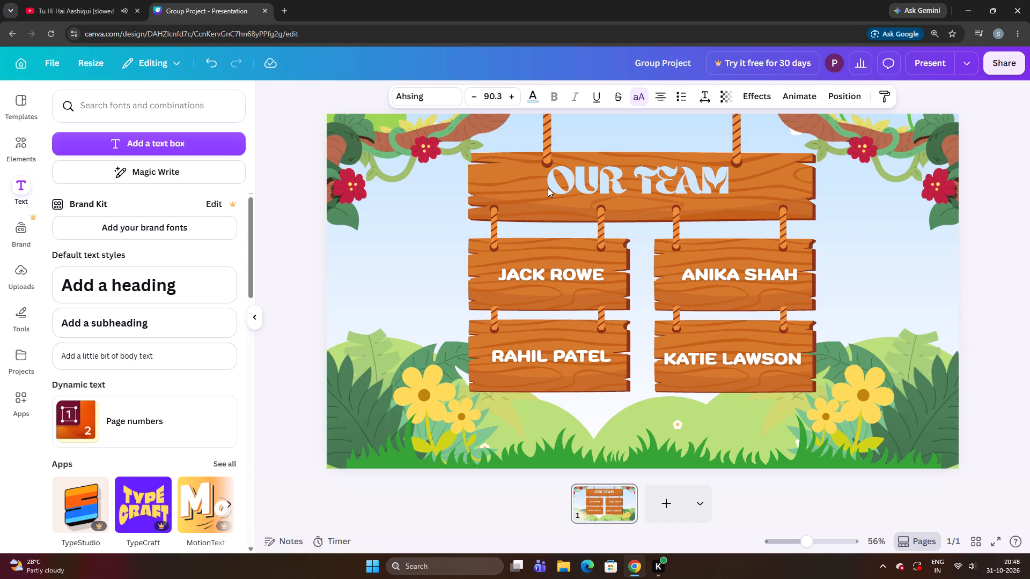
key("Left")
key("ctrl+Down")
key("Up")
key("Up")
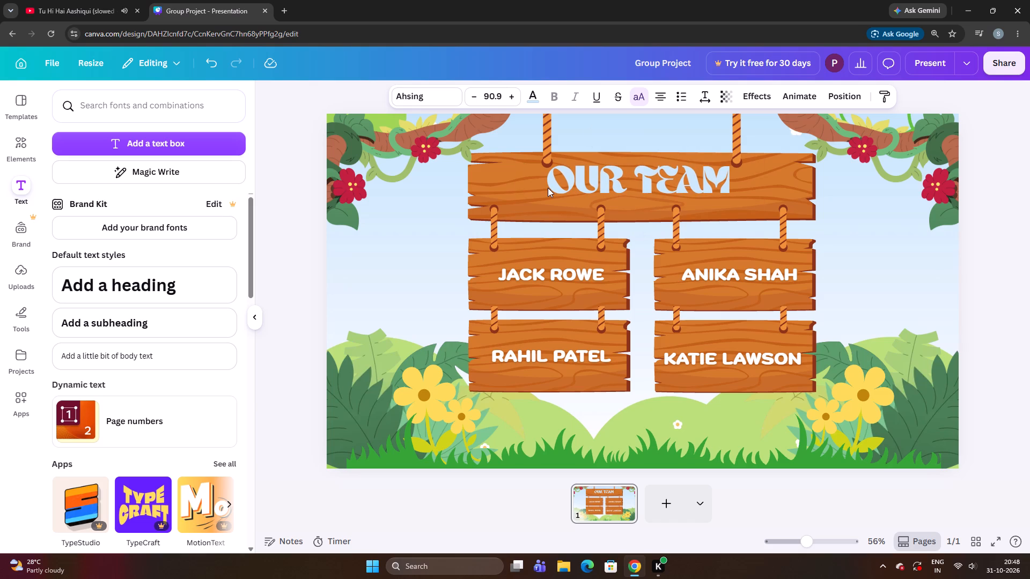
Nudge the OUR TEAM heading slightly left and further down towards the vertical middle of the top plank.
key("Left")
key("Left")
key("Left")
key("Left")
key("Left")
key("Left")
key("Left")
key("Down")
key("Down")
key("Down")
key("Down")
key("Down")
key("Down")
key("Down")
key("Down")
key("Down")
key("Down")
key("Down")
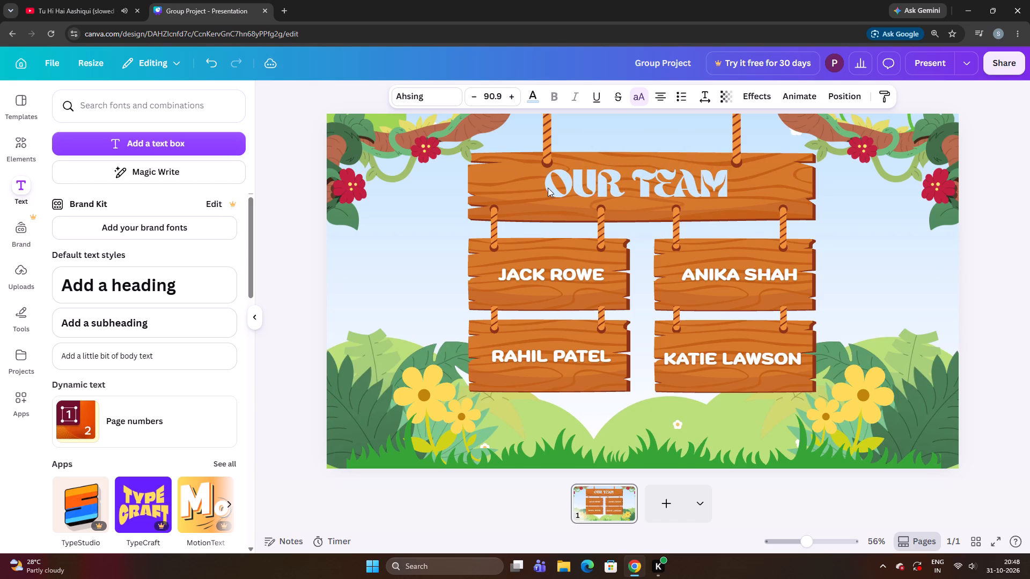
Enlarge the OUR TEAM heading to size 91.5 and nudge it slightly up.
key("ctrl+Down")
key("Down")
key("Up")
key("Up")
key("Up")
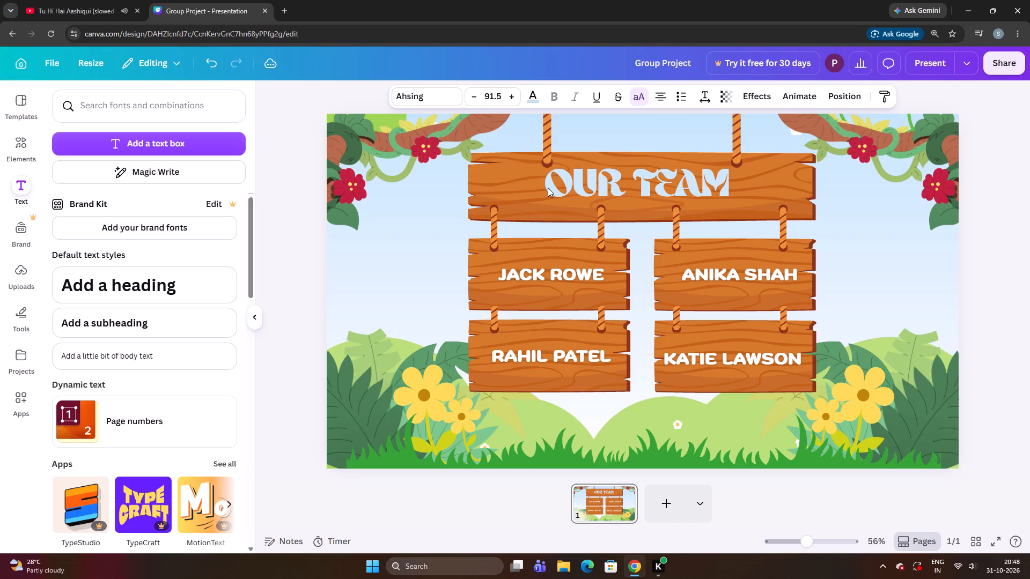
key("Up")
Nudge the OUR TEAM heading slightly right and down to centre it on the top plank.
key("Right")
key("Right")
key("Right")
key("Right")
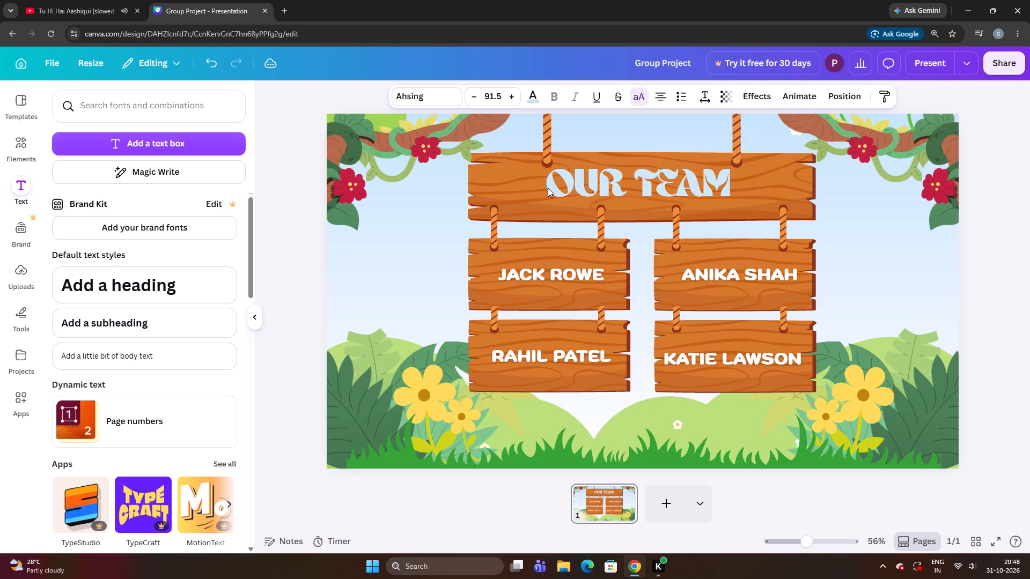
key("Right")
key("Right")
key("Right")
key("Right")
key("Down")
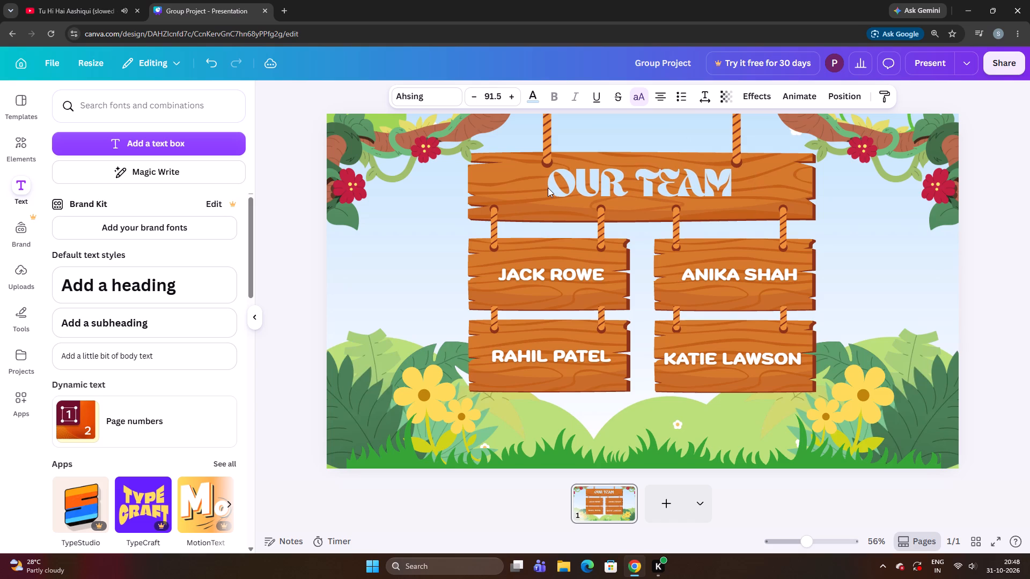
key("Down")
key("Down")
key("Down")
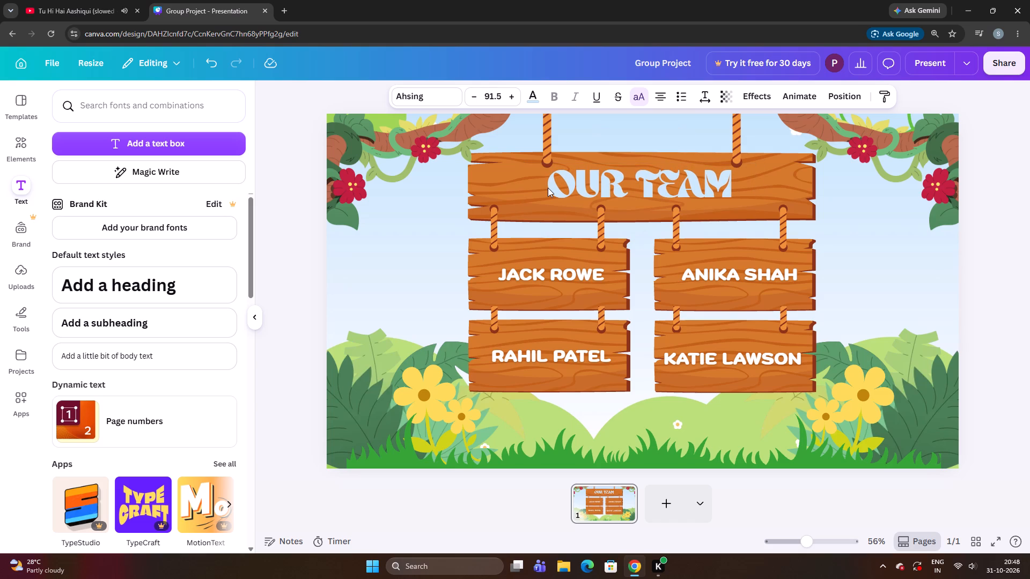
Enlarge the OUR TEAM heading to size 92.2.
key("ctrl+Down")
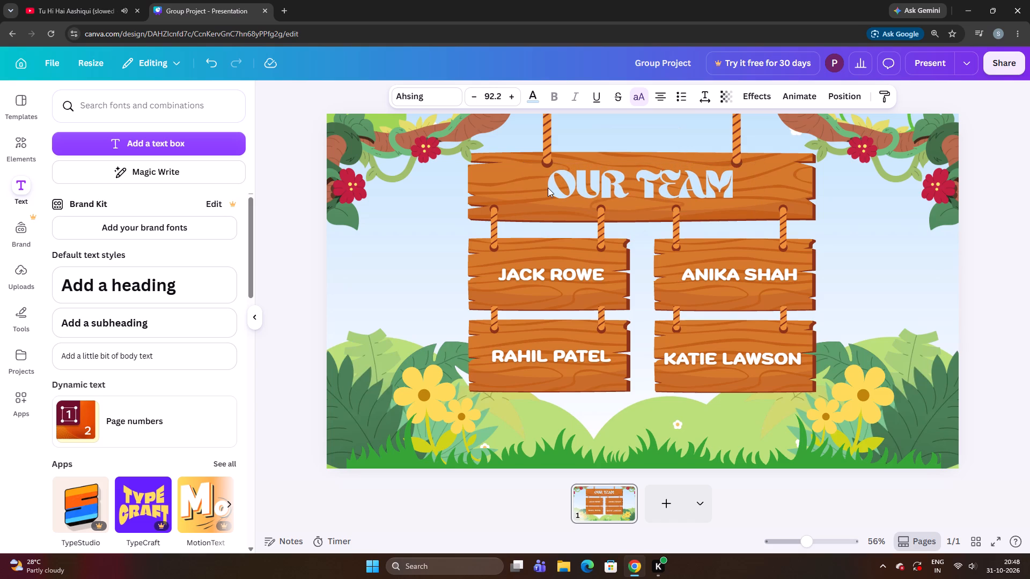
Nudge the OUR TEAM heading left and slightly up on the top plank.
key("Left")
key("Left")
key("Left")
key("Left")
key("Left")
key("Left")
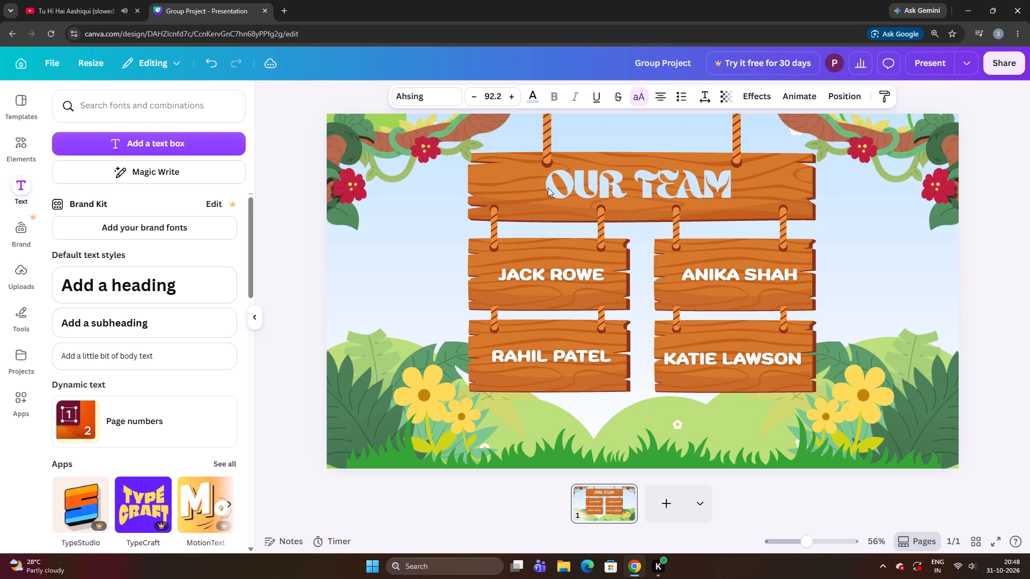
key("Left")
key("Up")
key("Up")
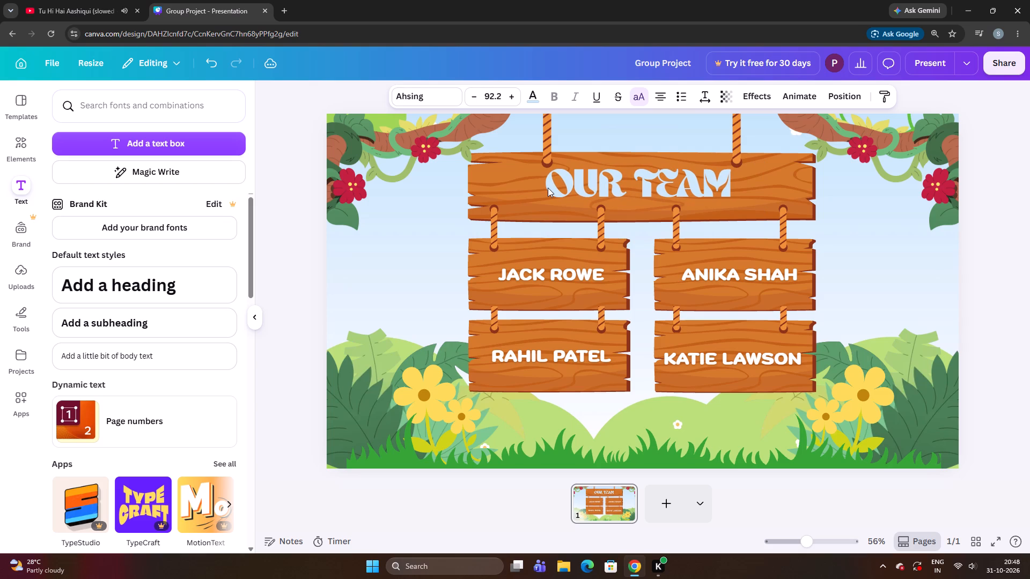
Nudge the OUR TEAM heading back right and further up on the top plank.
key("Right")
key("Right")
key("Right")
key("Down")
key("Up")
key("Up")
key("Right")
key("Down")
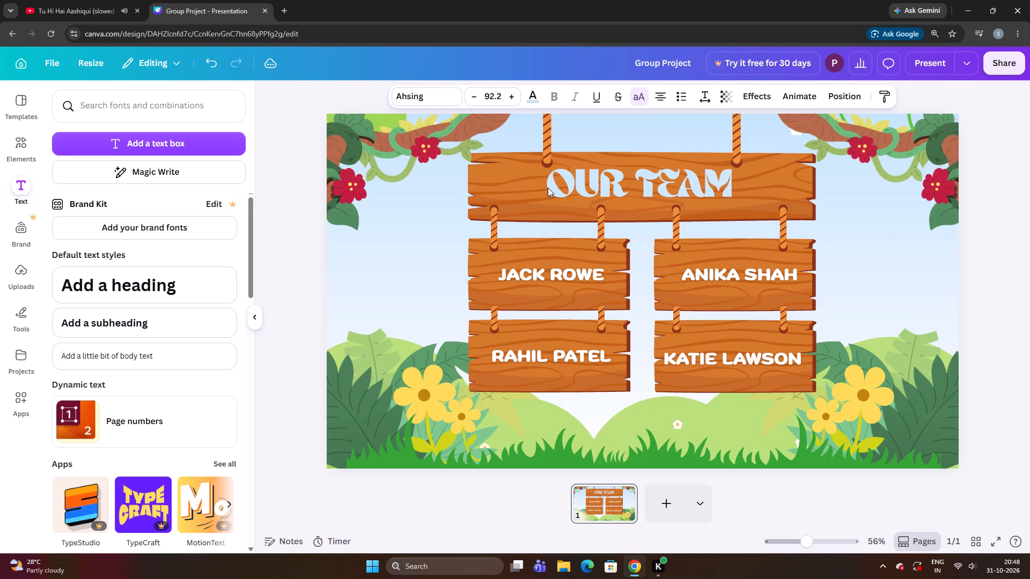
key("Right")
key("Up")
key("Up")
key("Up")
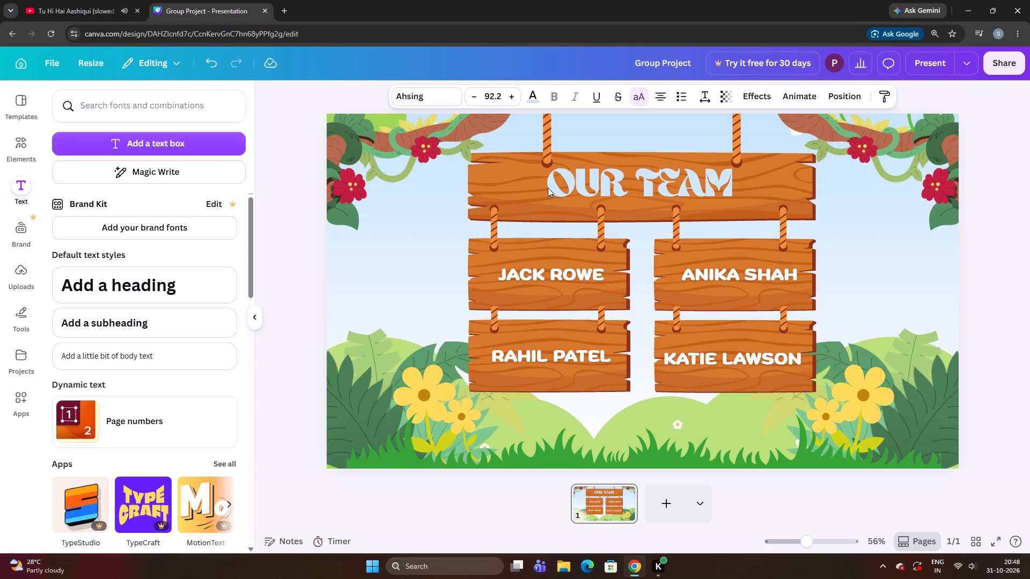
key("Up")
key("Up")
key("Up")
key("Up")
key("Right")
key("Right")
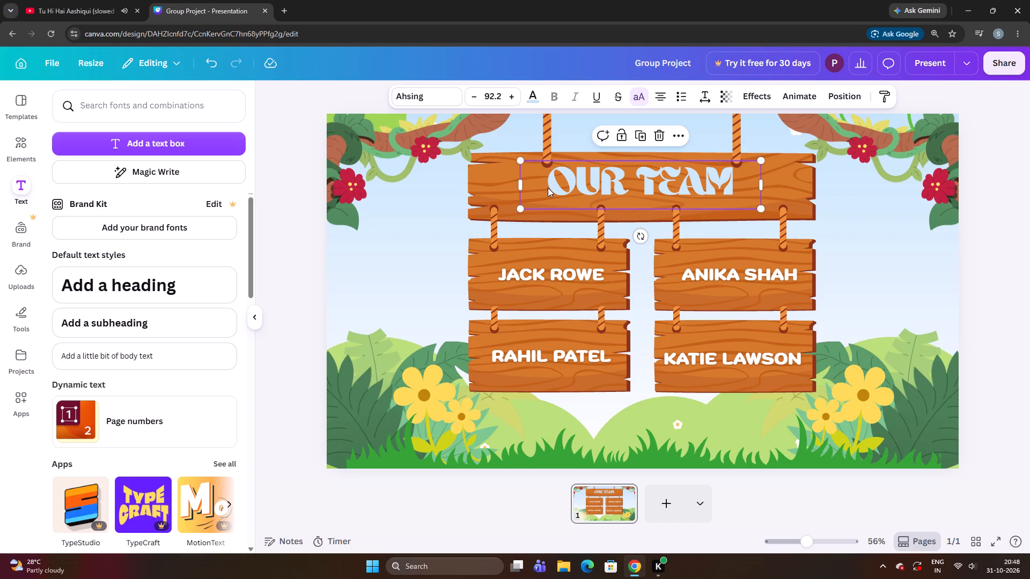
Nudge the OUR TEAM heading slightly right and down towards the vertical middle of the top plank.
key("Down")
key("Down")
key("Right")
key("Down")
key("Up")
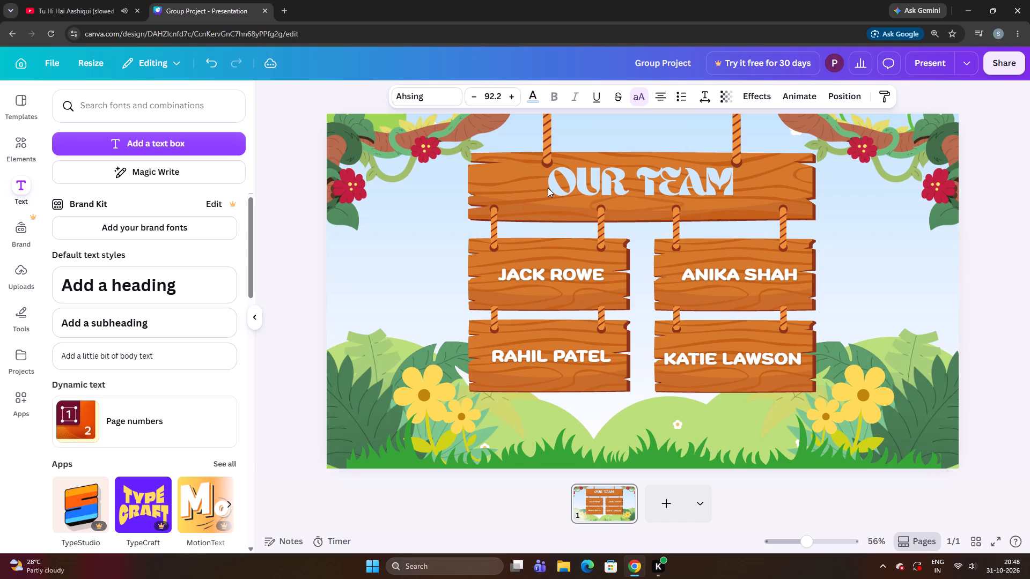
key("Up")
key("Right")
key("Down")
key("Down")
key("Down")
key("Down")
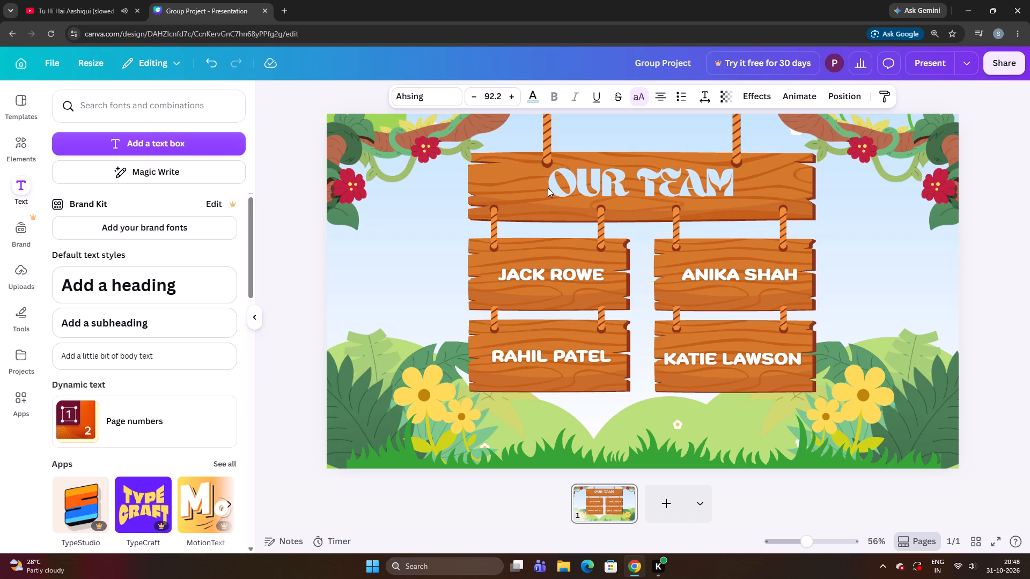
key("Down")
key("Down")
key("Right")
key("Right")
key("Down")
key("Right")
key("Up")
key("Up")
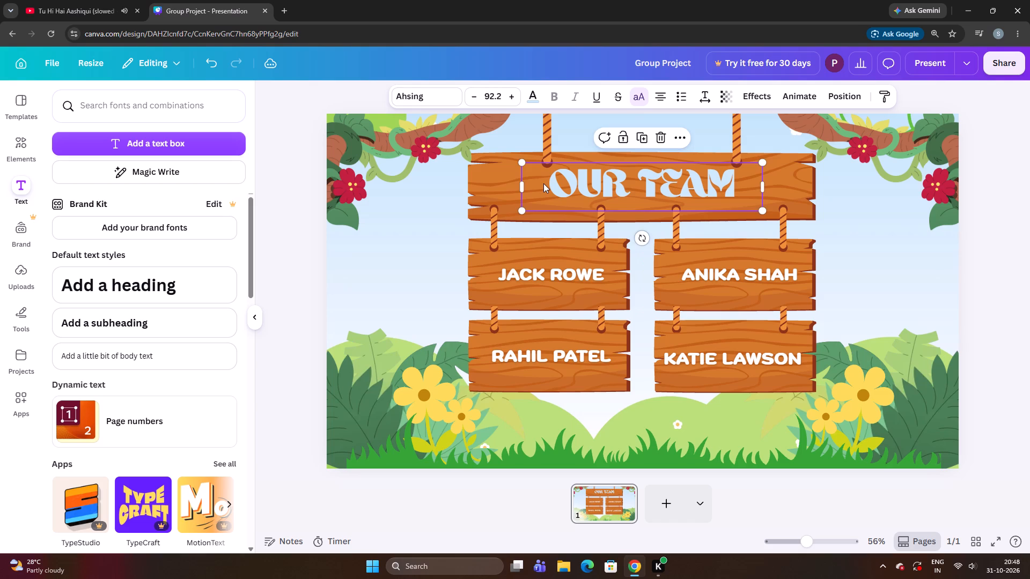
Enlarge the OUR TEAM heading to size 93.4 and nudge it left on the top plank.
key("ctrl+Down")
key("ctrl+Down")
key("ctrl+Left")
key("Left")
key("Left")
key("Left")
key("Left")
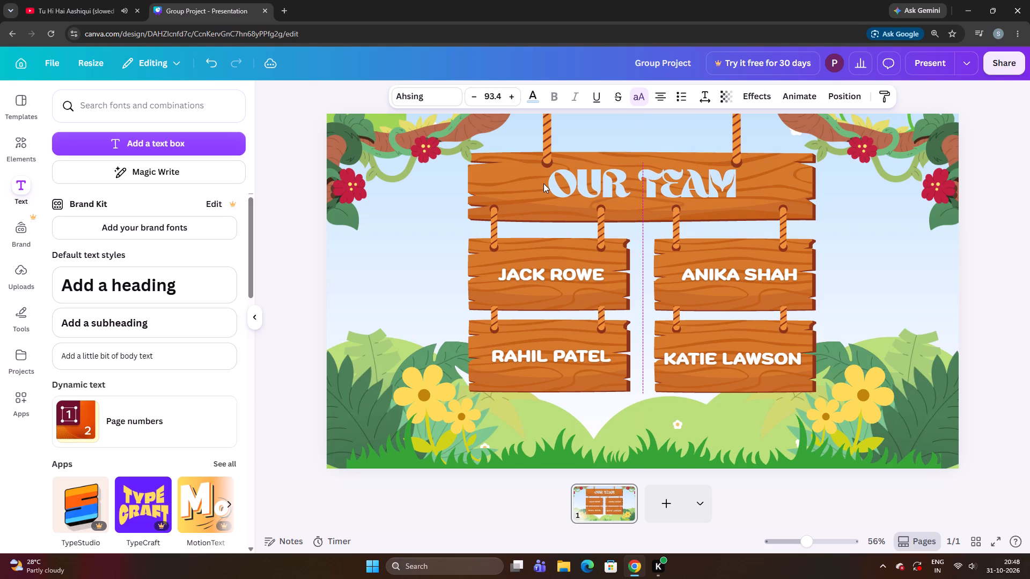
key("Left")
key("Left")
key("Left")
key("Left")
key("Left")
key("Left")
key("Left")
key("Left")
key("Left")
key("Left")
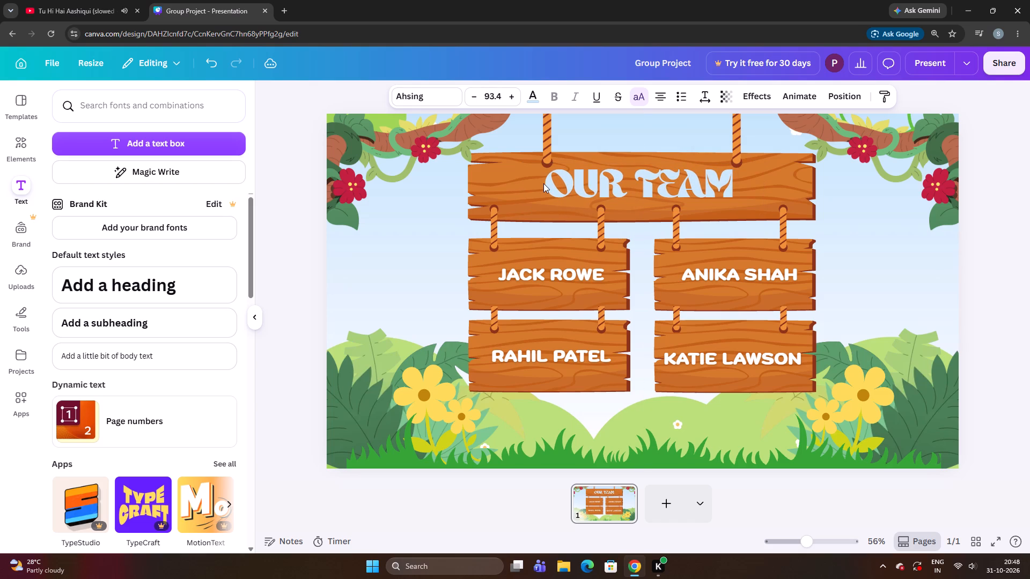
Enlarge the OUR TEAM heading to size 94.7 and nudge it slightly up on the top plank.
key("ctrl+Down")
key("ctrl+Down")
key("Up")
key("Up")
key("Up")
key("Up")
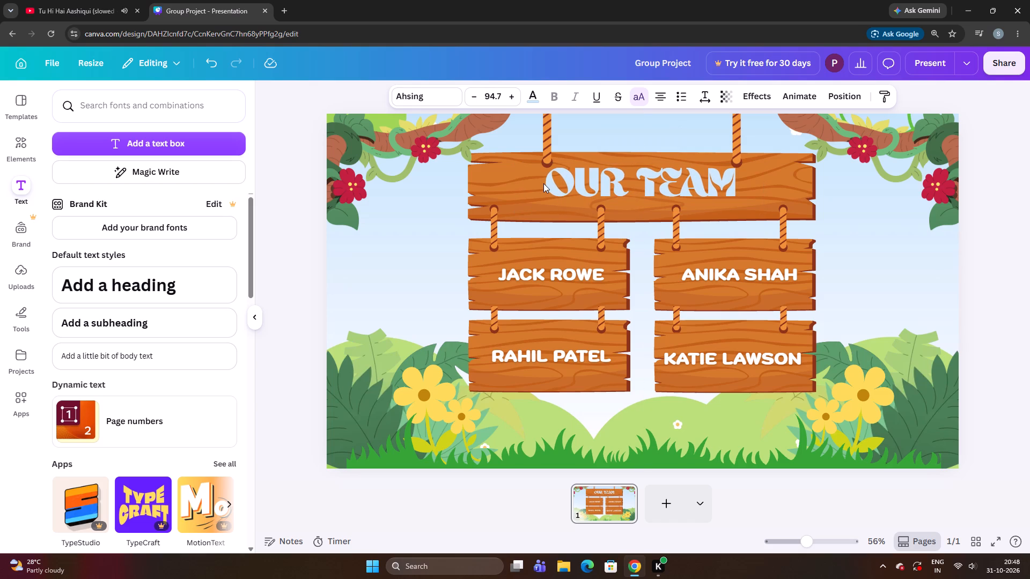
key("Up")
key("ctrl+Left")
key("ctrl+Left")
key("ctrl+Left")
key("Down")
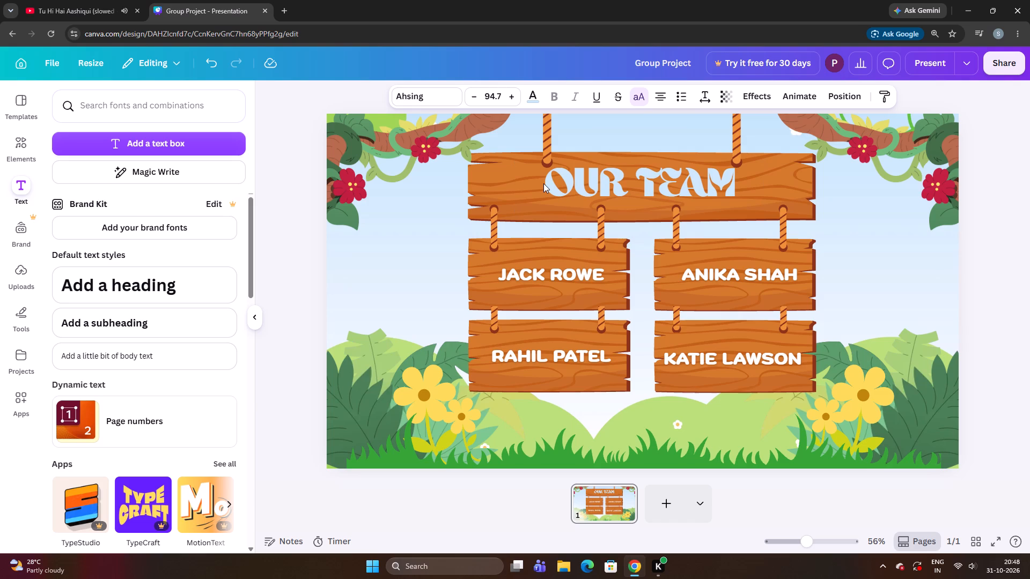
key("Down")
Enlarge the OUR TEAM heading to size 95.9 and nudge it slightly right and down.
key("ctrl+Down")
key("ctrl+Down")
key("Up")
key("Up")
key("Up")
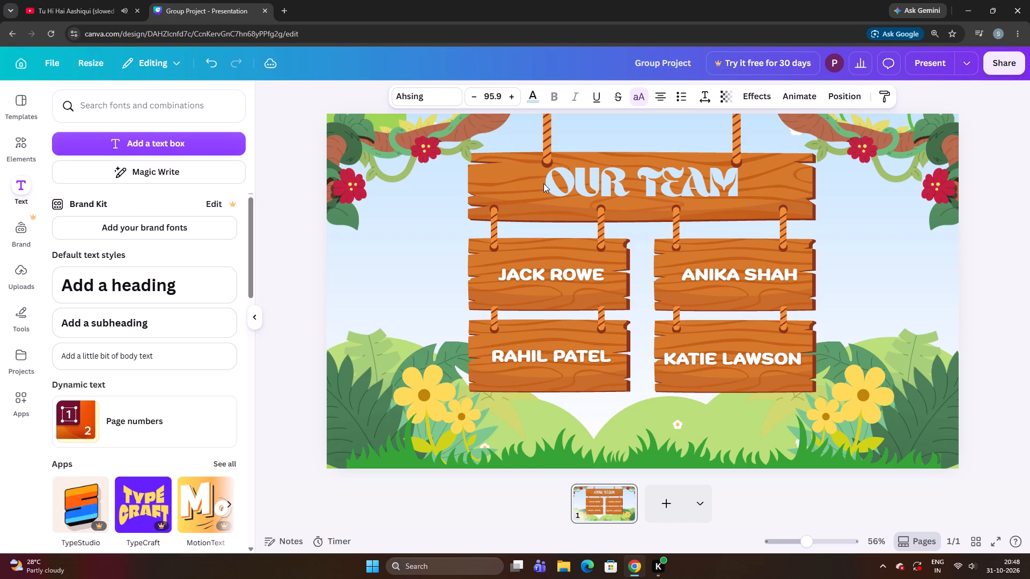
key("Right")
key("Right")
key("Down")
key("Down")
key("Down")
key("Down")
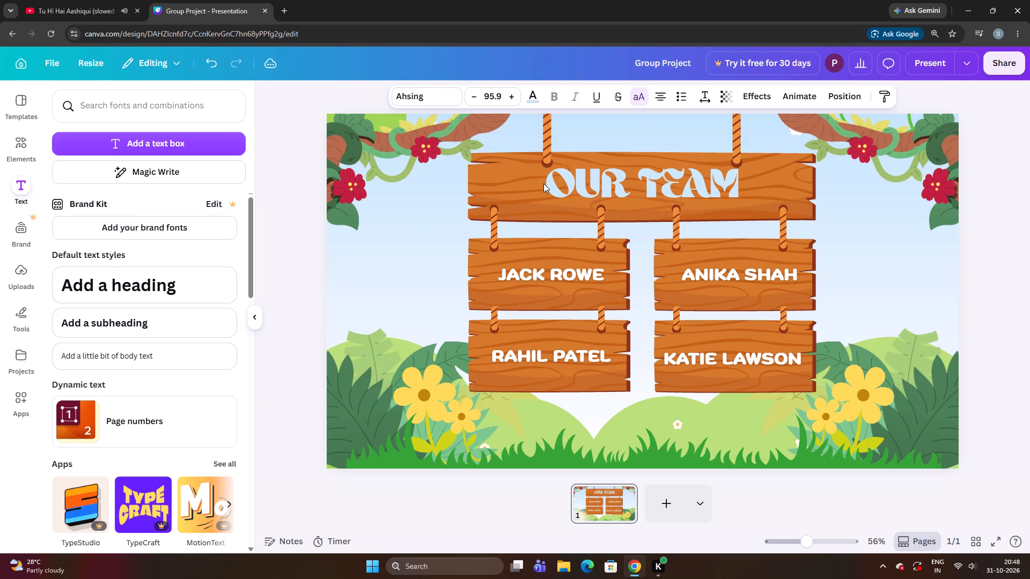
Enlarge the OUR TEAM heading to size 97.8 and nudge it slightly up and left.
key("ctrl+Down")
key("ctrl+Down")
key("ctrl+Down")
key("Up")
key("Up")
key("Up")
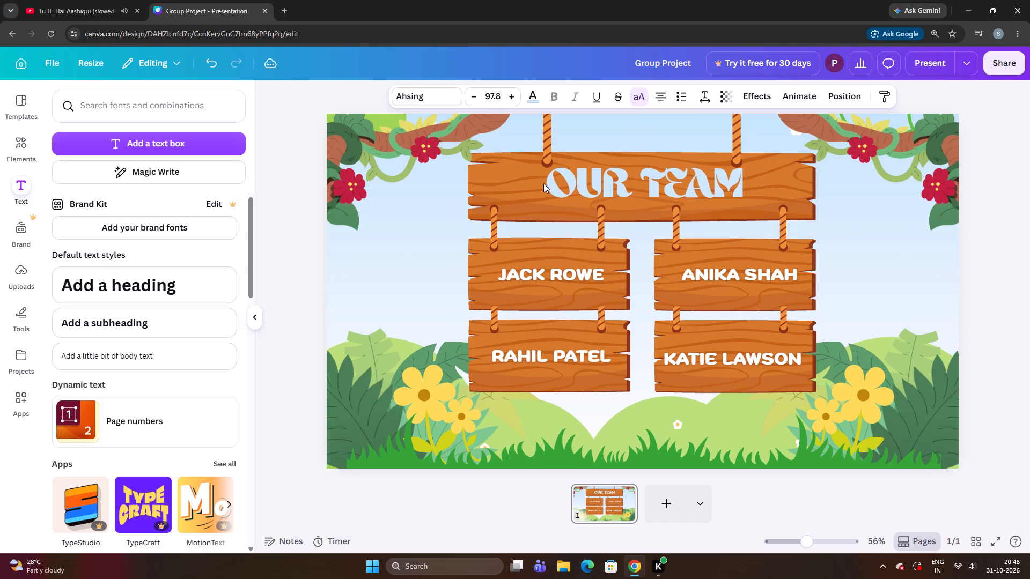
key("Left")
key("Left")
key("Left")
key("Left")
key("Left")
key("Left")
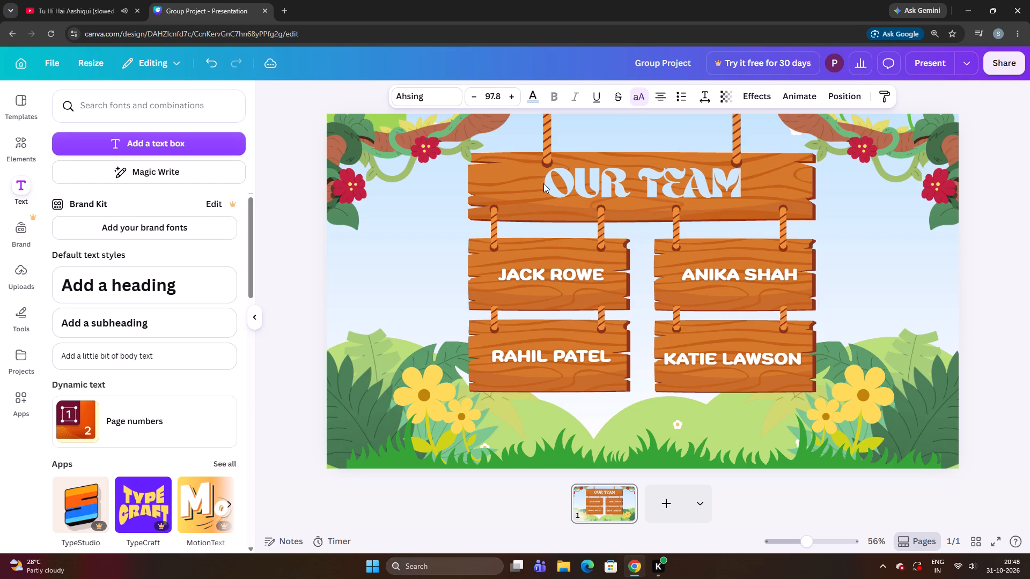
Enlarge the OUR TEAM heading to size 99 and nudge it well to the left on the top plank.
key("ctrl+Down")
key("ctrl+Down")
key("Left")
key("Left")
key("Left")
key("Left")
key("Left")
key("Left")
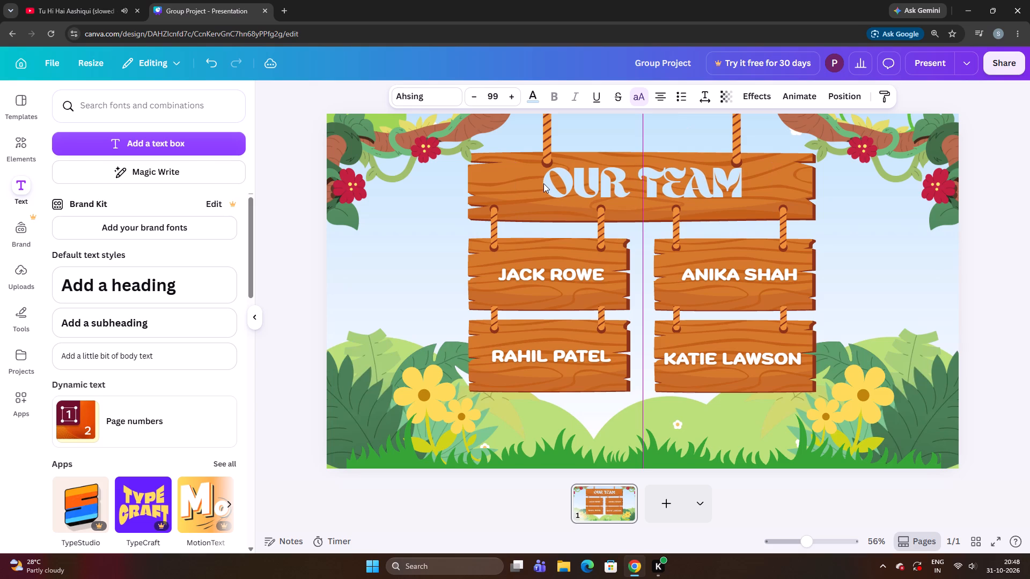
key("Left")
key("Left")
key("Left")
key("Left")
key("Left")
key("Left")
key("Left")
key("Left")
key("Left")
key("Left")
key("Left")
key("Left")
key("Left")
key("Left")
key("Left")
key("Left")
key("Left")
key("Left")
key("Left")
key("Left")
key("Left")
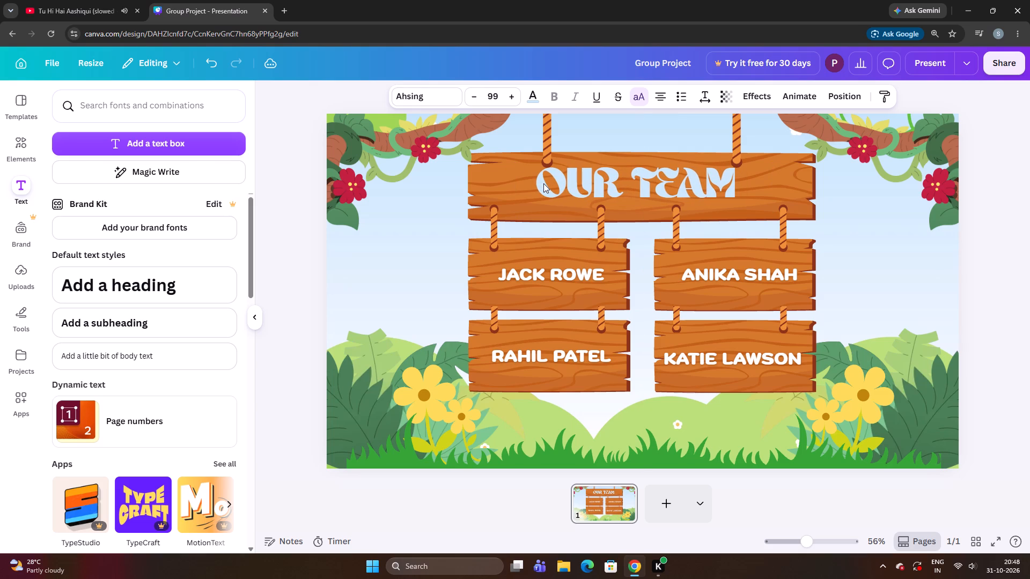
Reduce the OUR TEAM heading to size 96.5 and nudge it slightly right on the top plank.
key("ctrl+Up")
key("ctrl+Up")
key("ctrl+Up")
key("ctrl+Up")
key("Right")
key("Right")
key("Right")
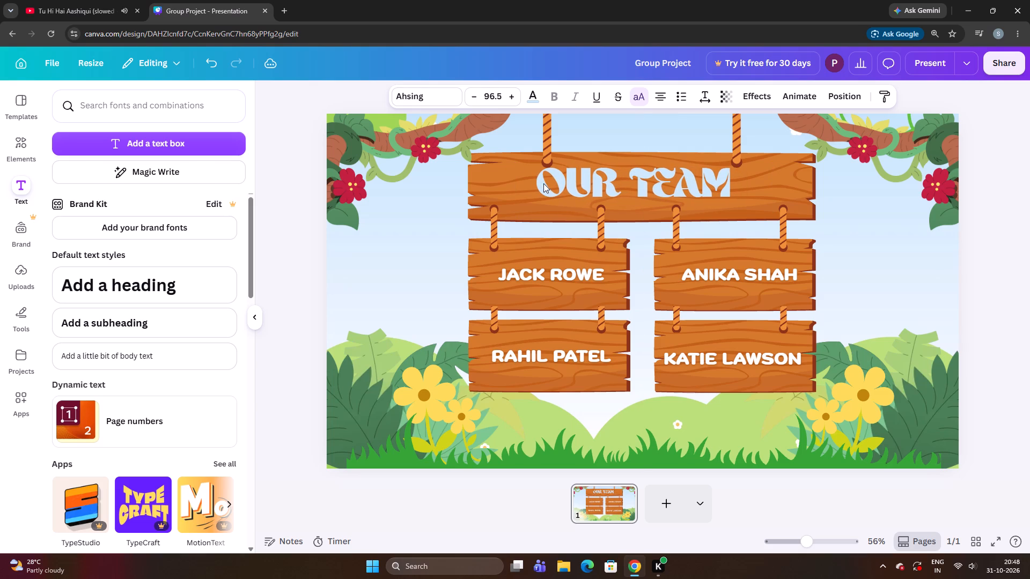
key("Right")
key("Right")
key("Right")
key("Right")
key("Right")
key("Right")
key("Right")
key("Right")
key("Right")
key("Right")
key("Right")
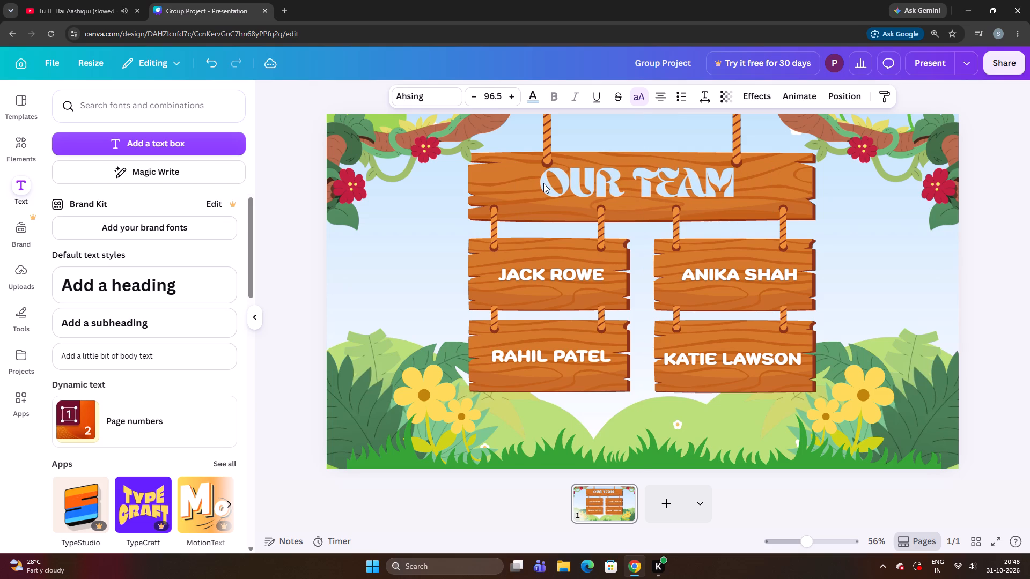
Reduce the OUR TEAM heading to size 89 and nudge it right to the horizontal centre of the top plank.
key("ctrl+Up")
key("ctrl+Up")
key("ctrl+Up")
key("ctrl+Up")
key("ctrl+Up")
key("ctrl+Up")
key("ctrl+Up")
key("ctrl+Up")
key("ctrl+Up")
key("ctrl+Up")
key("ctrl+Up")
key("ctrl+Up")
key("Right")
key("Right")
key("Right")
key("Right")
key("Right")
key("Right")
key("Right")
key("Right")
key("Right")
key("Right")
key("Right")
key("Right")
key("Right")
key("Right")
key("Right")
key("Right")
key("Right")
key("Right")
key("Right")
key("Right")
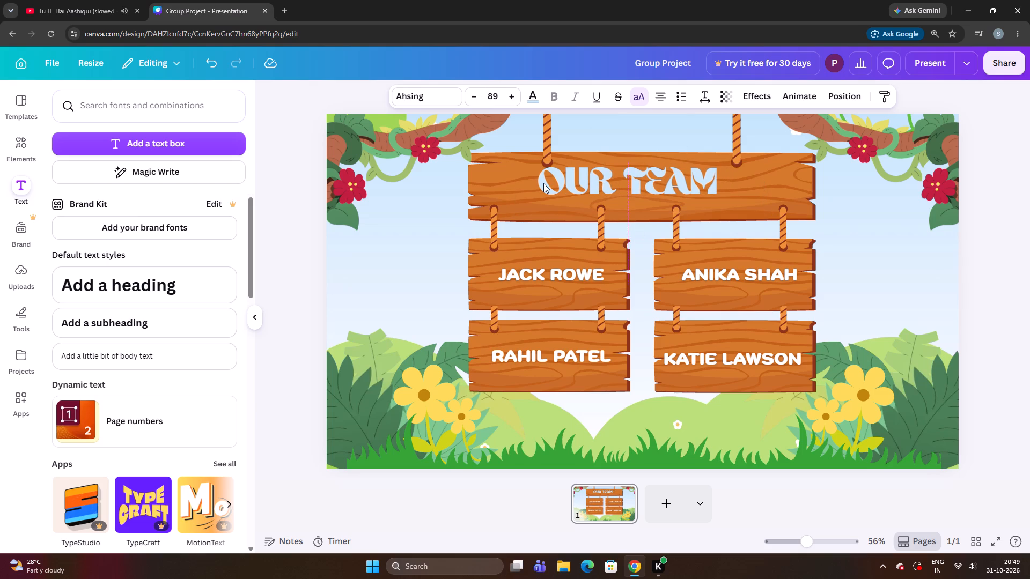
key("Right")
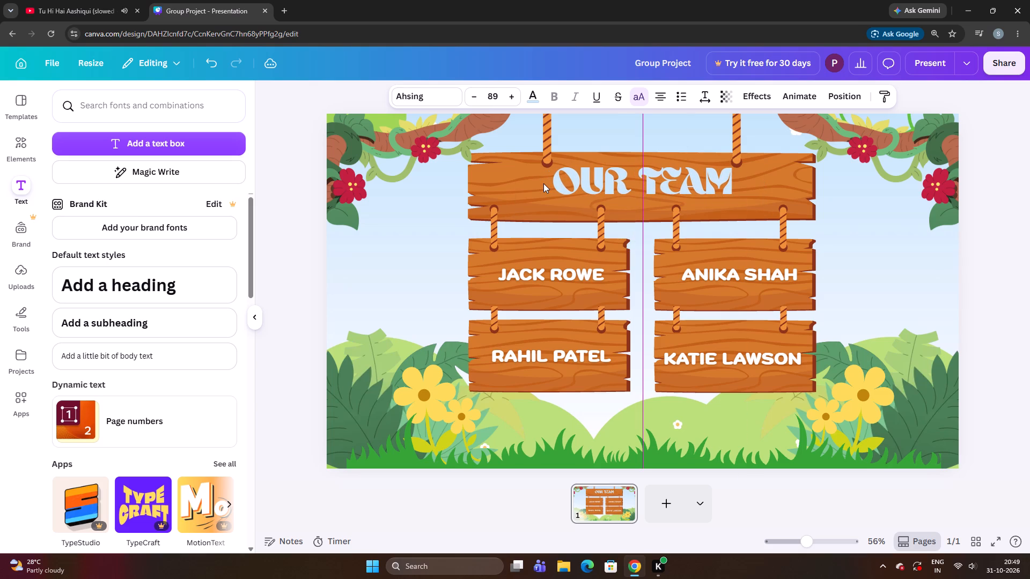
key("Right")
key("Right")
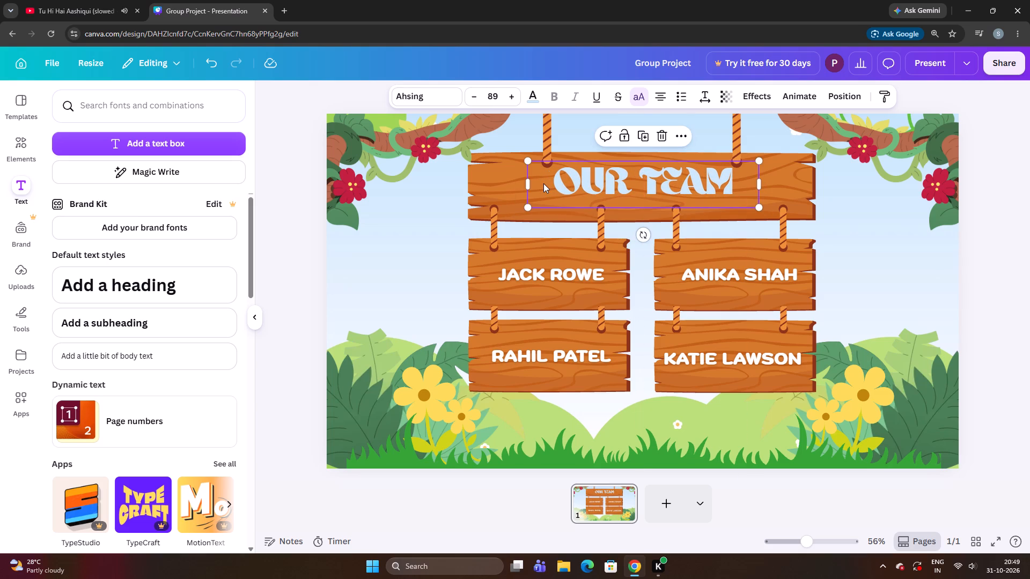
Fine-tune the OUR TEAM heading's position by nudging it slightly down and left on the top plank.
key("Up")
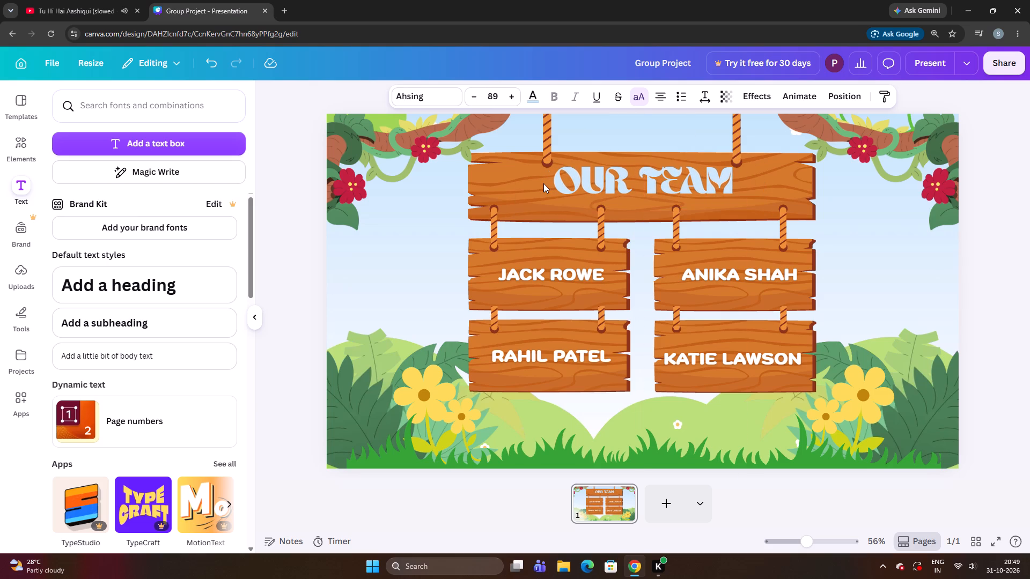
key("Down")
key("Down")
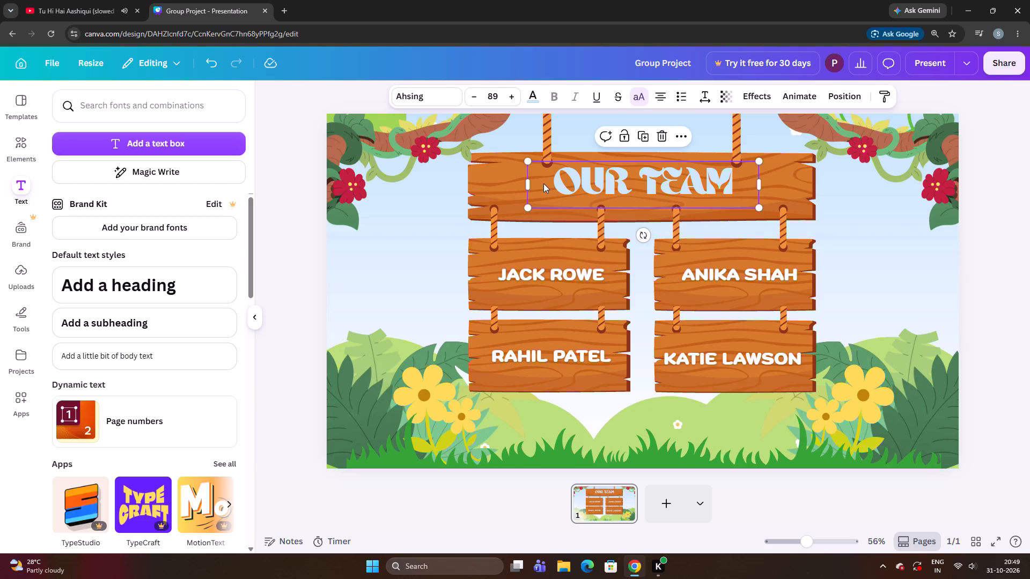
key("Up")
key("Up")
key("Up")
key("Up")
key("Up")
key("Down")
key("Down")
key("Down")
key("Down")
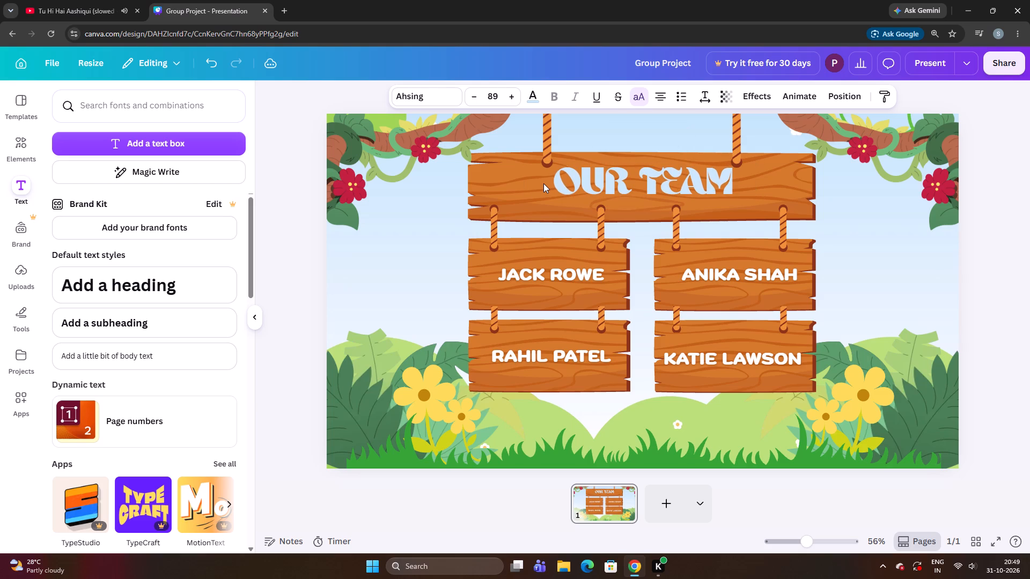
key("Down")
key("Down")
key("Down")
key("Left")
key("Left")
key("Left")
key("Left")
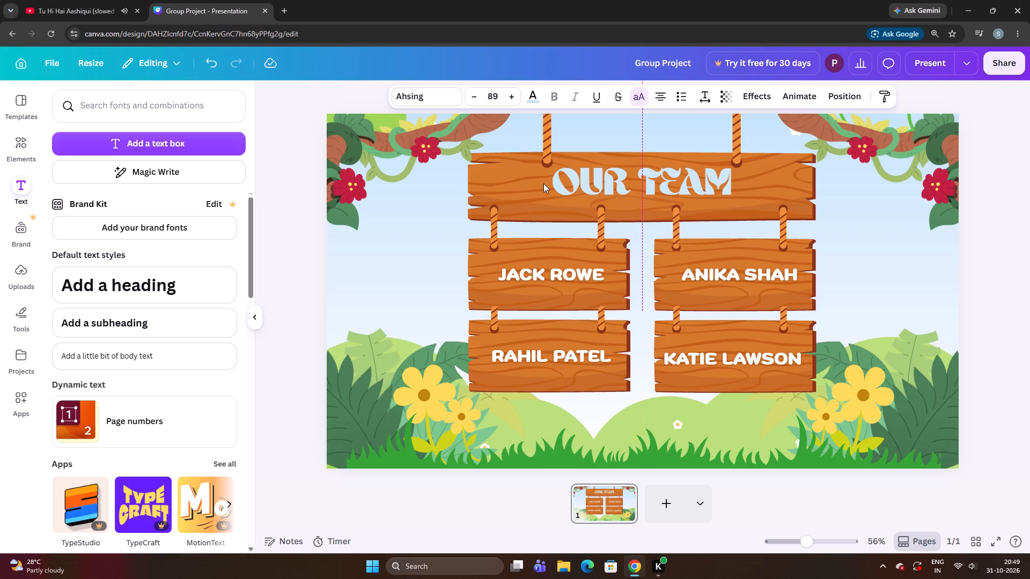
Reduce the OUR TEAM heading to size 87.8 and nudge it slightly down and right.
key("ctrl+Up")
key("ctrl+Up")
key("Down")
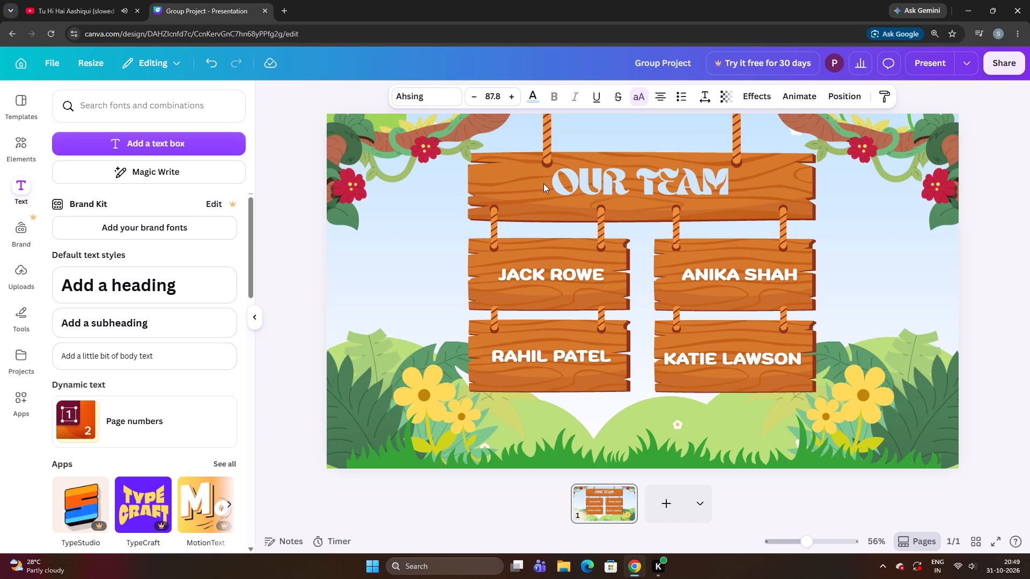
key("Down")
key("Right")
key("Right")
Reduce the OUR TEAM heading to size 86.5 and fine-tune its vertical position on the top plank.
key("ctrl+Up")
key("ctrl+Up")
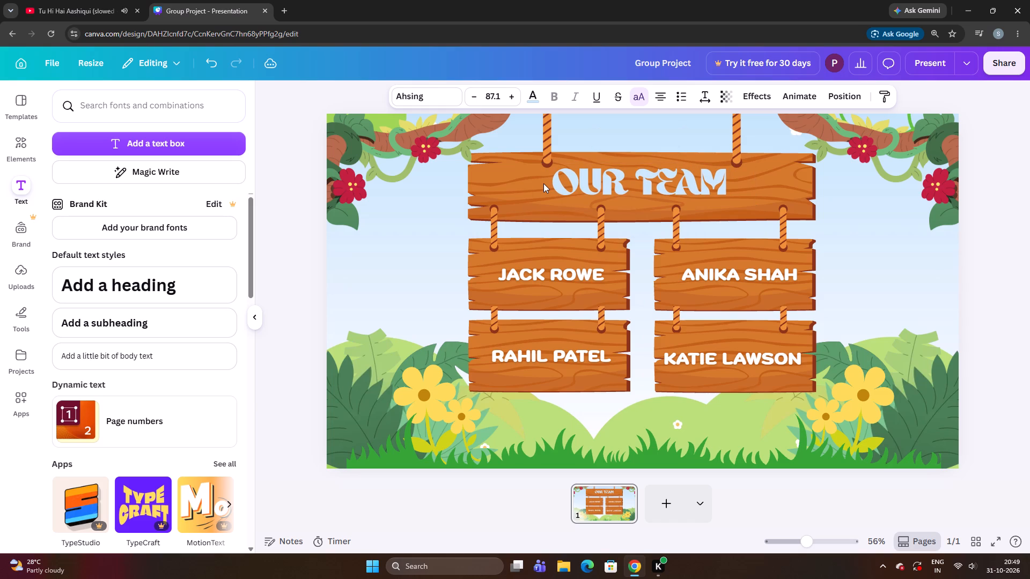
key("Down")
key("Down")
key("Up")
key("Up")
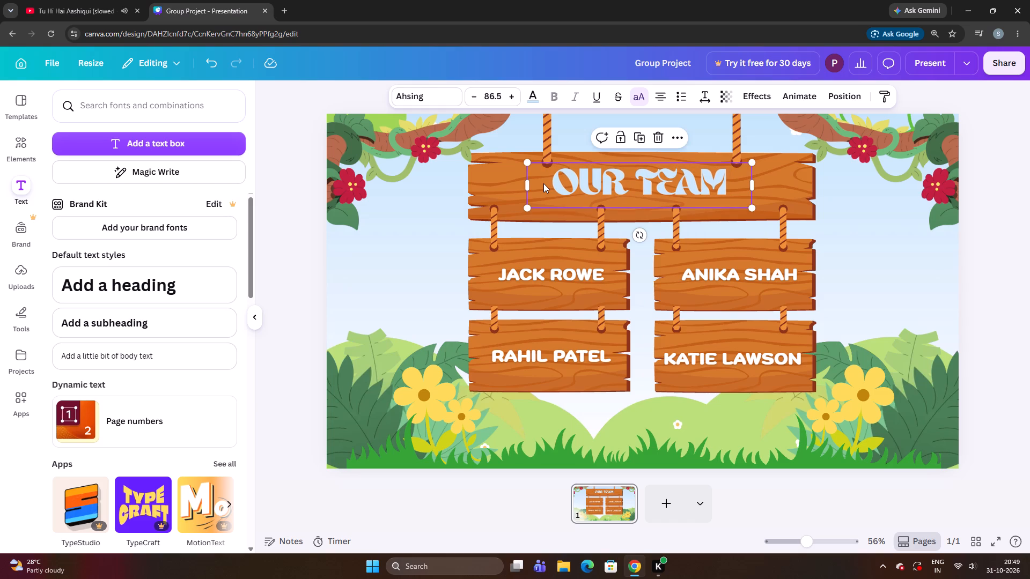
key("Up")
Reduce the OUR TEAM heading to size 85.9 and nudge it right to centre it on the slide.
key("ctrl+Up")
key("Right")
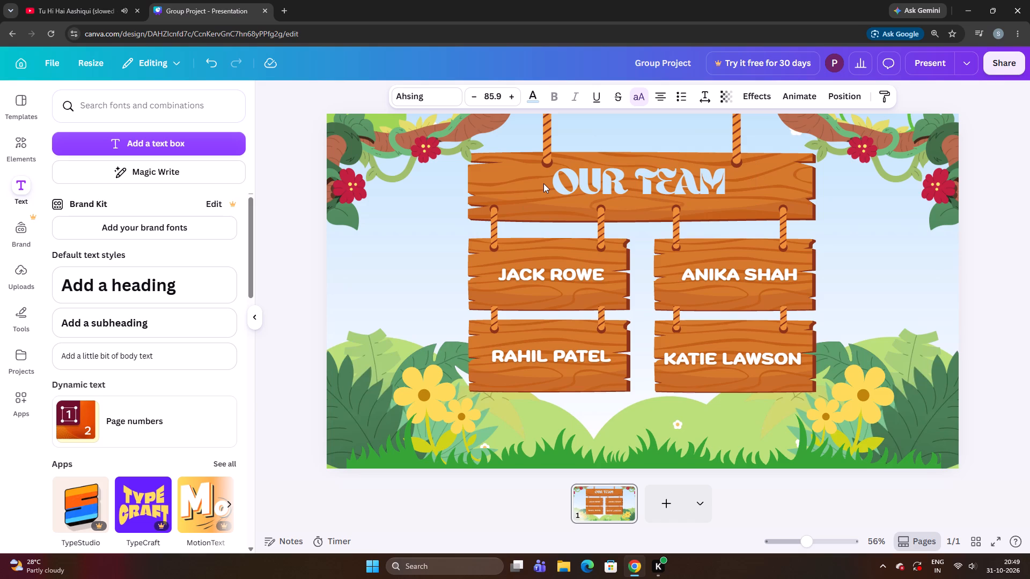
key("Right")
key("Right")
key("Right")
key("Right")
key("Right")
key("Right")
key("Right")
key("Right")
key("Right")
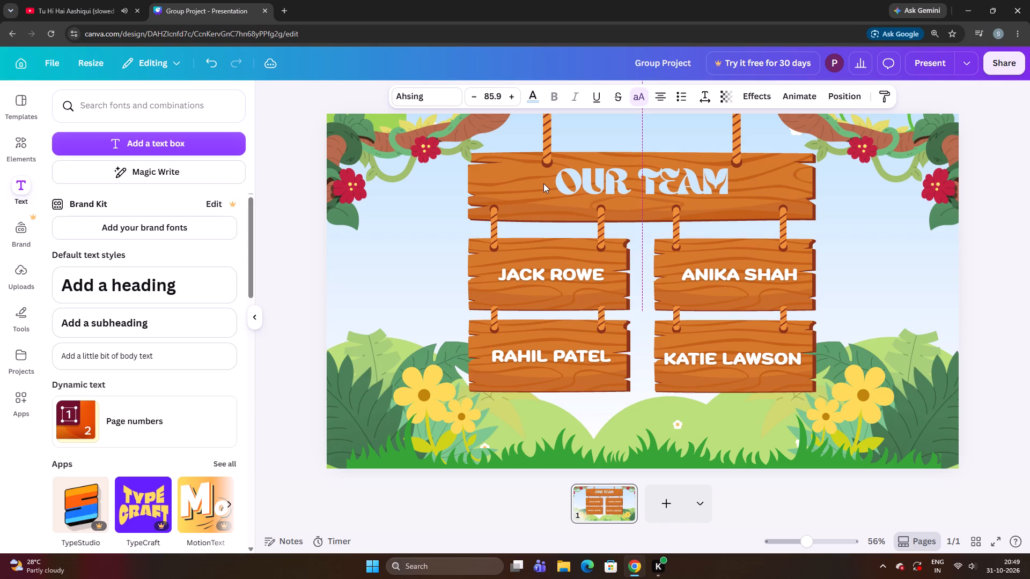
Nudge the OUR TEAM heading slightly up on the top plank, keeping it horizontally centred.
key("Up")
key("Up")
key("Up")
key("Up")
key("Left")
key("Left")
key("Left")
key("Up")
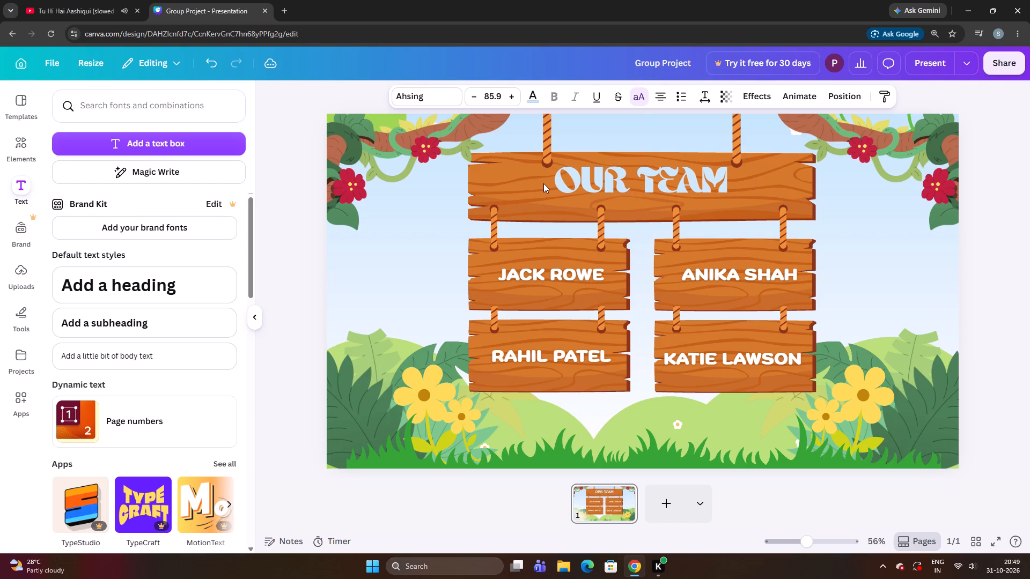
key("Up")
key("Right")
key("Down")
key("Up")
key("Left")
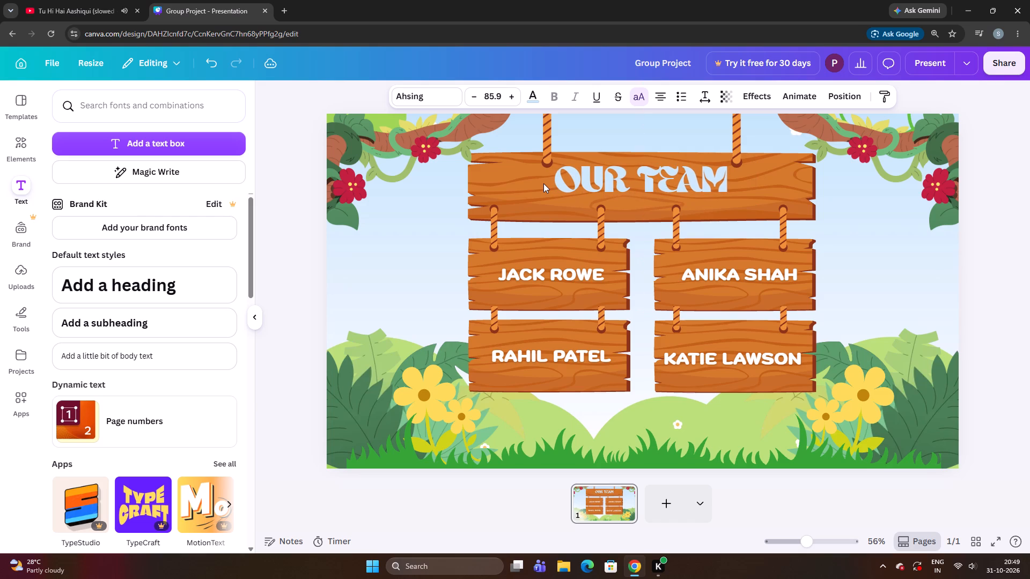
key("Left")
key("Up")
key("Up")
key("Up")
key("Right")
key("Right")
key("Right")
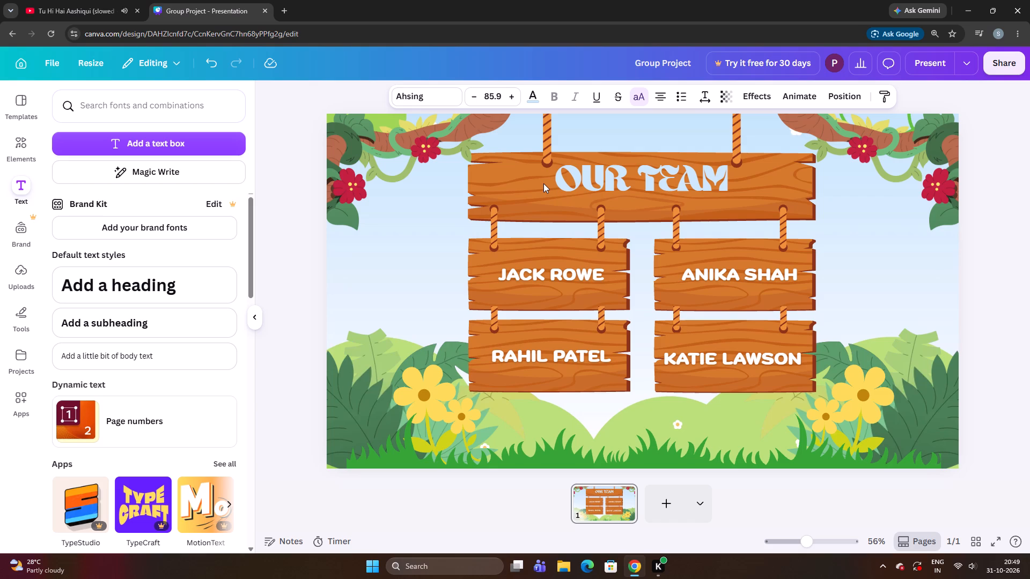
Move the white name label off the upper-left name plank to the lower-left part of the top plank.
left_click(498, 265)
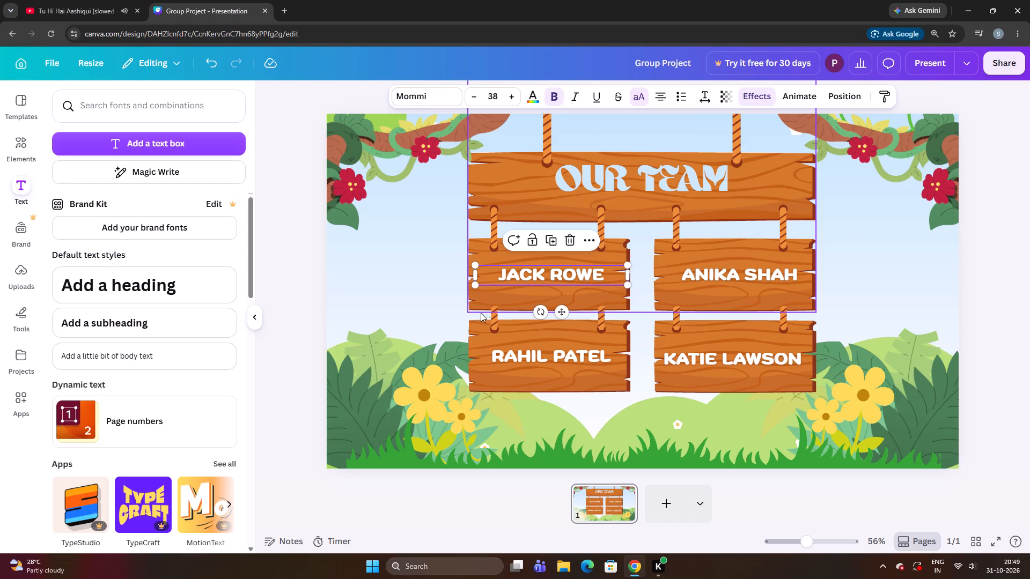
left_click(501, 298)
left_click_drag(523, 278, 516, 221)
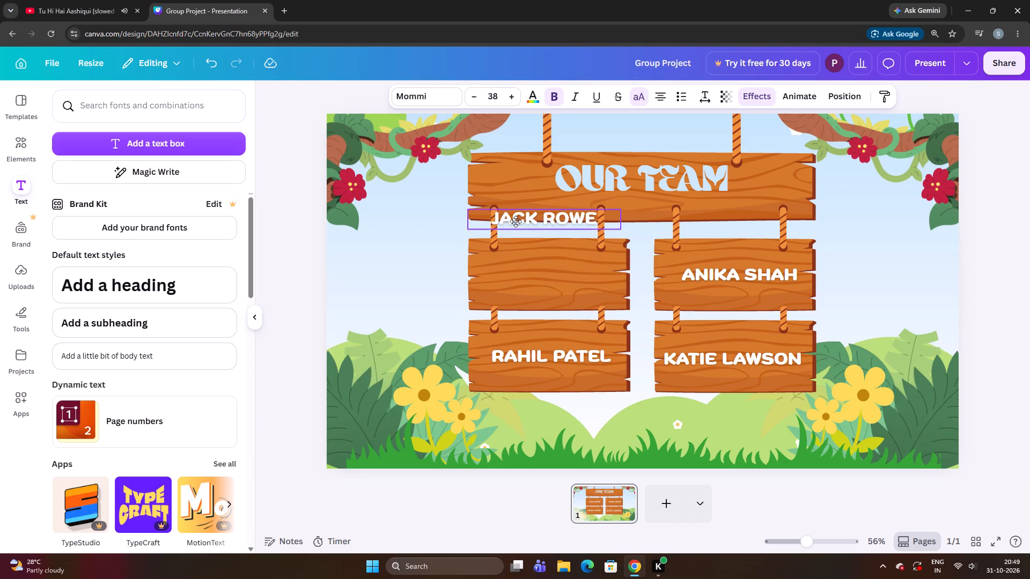
left_click_drag(516, 221, 498, 213)
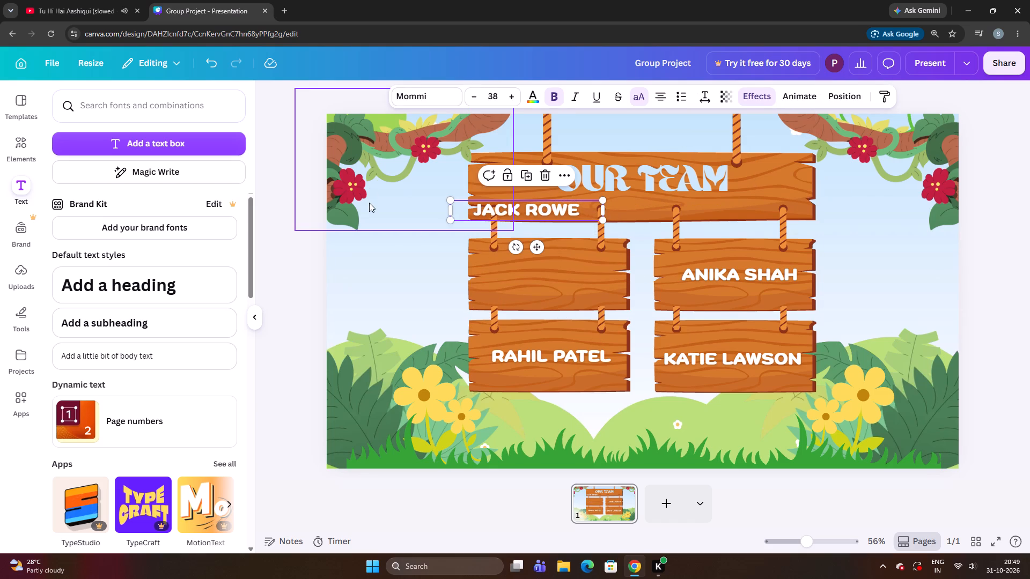
left_click(295, 308)
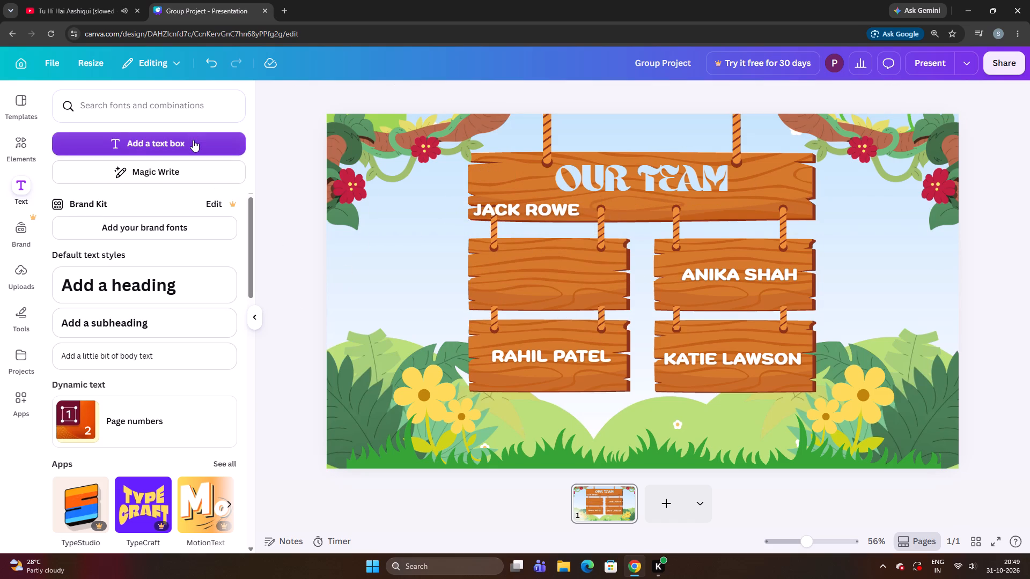
Add a new text box, shrink it to size 27.6 and place it on the empty upper-left name plank.
left_click(193, 140)
left_click(454, 287)
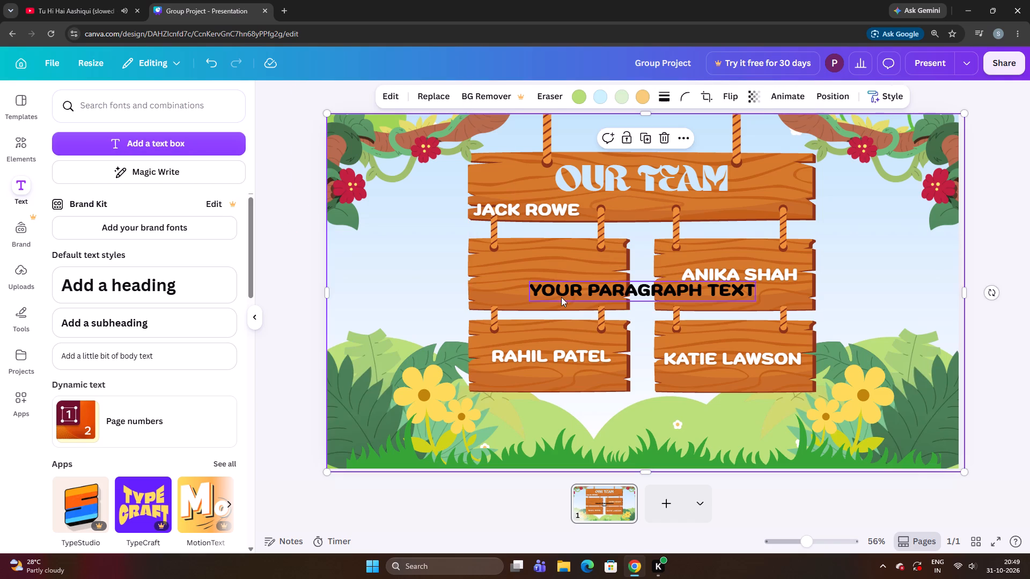
left_click_drag(562, 295, 528, 281)
left_click_drag(722, 286, 669, 283)
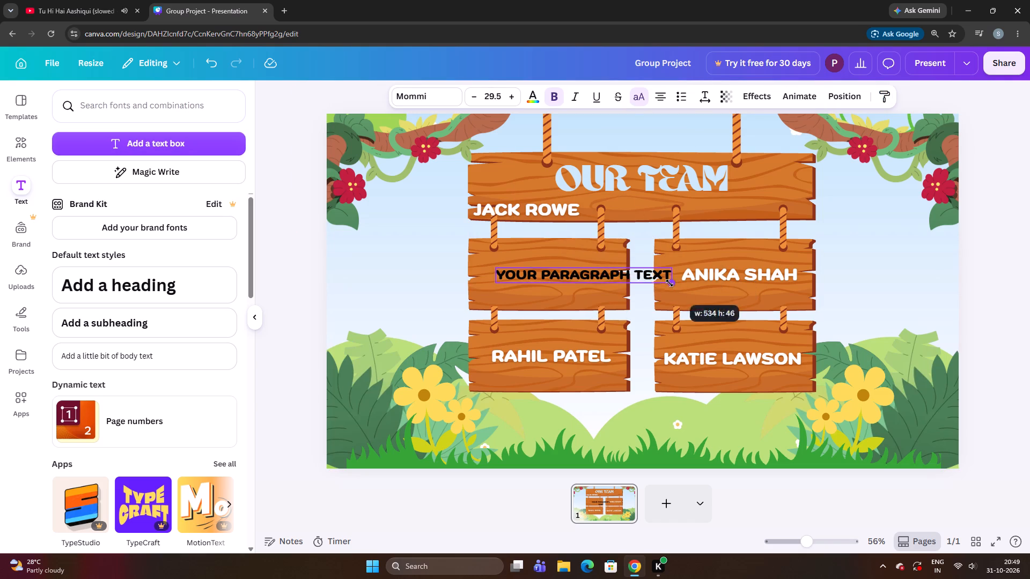
left_click_drag(669, 283, 660, 278)
left_click_drag(635, 272, 602, 274)
Replace the new text box's placeholder with the first team member's name, matching the white label set aside on the top plank.
double_click(613, 277)
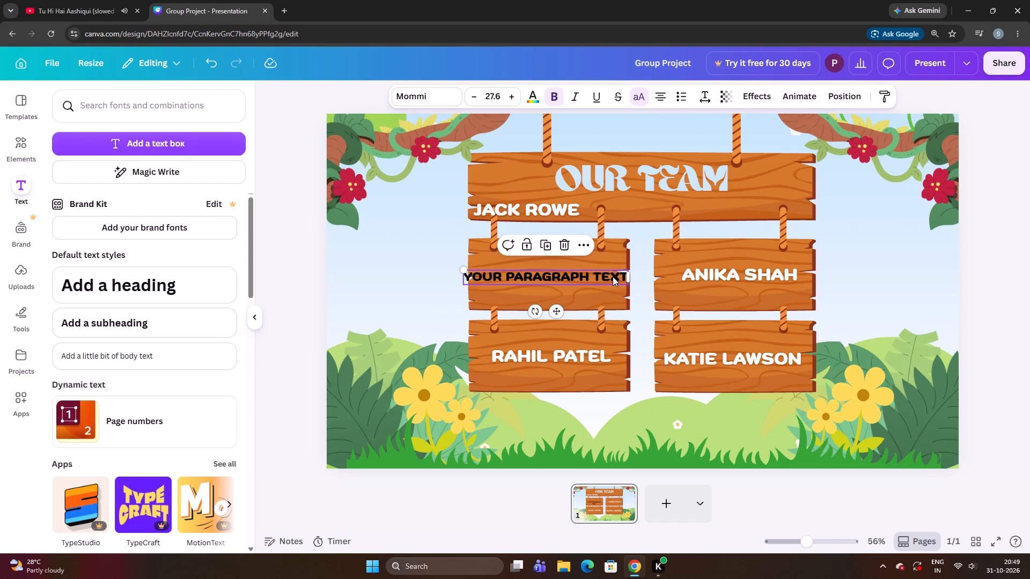
key("BackSpace")
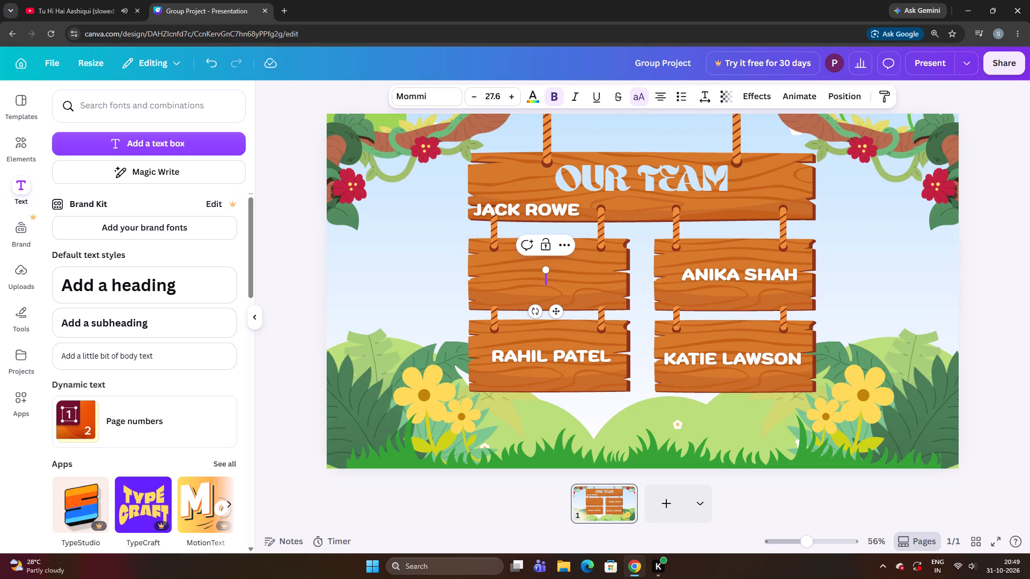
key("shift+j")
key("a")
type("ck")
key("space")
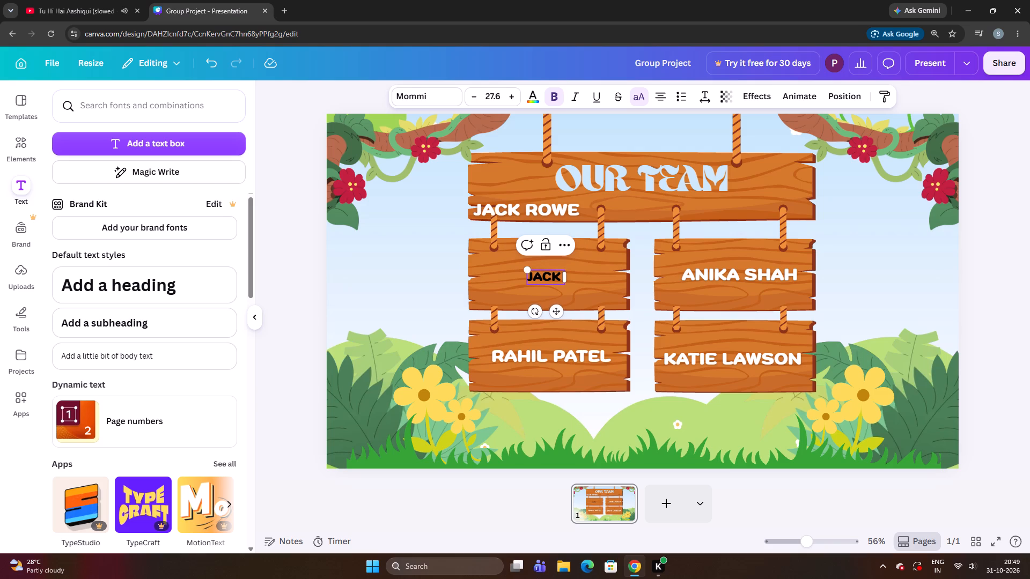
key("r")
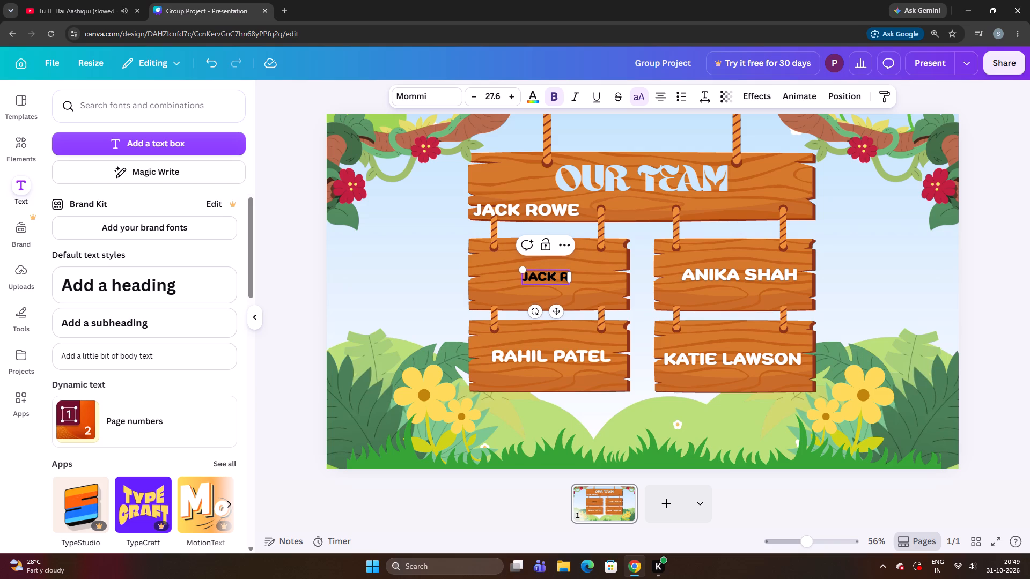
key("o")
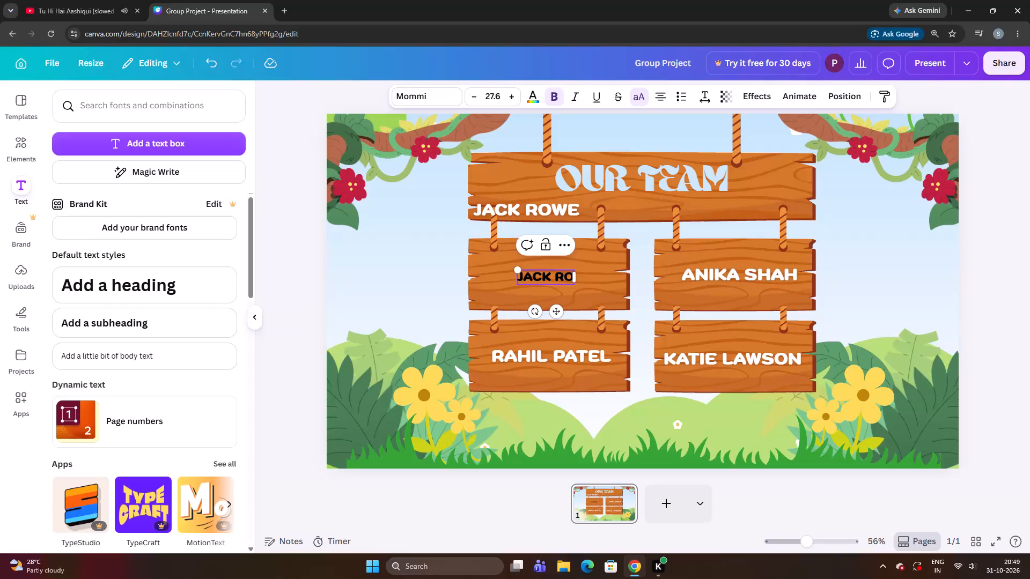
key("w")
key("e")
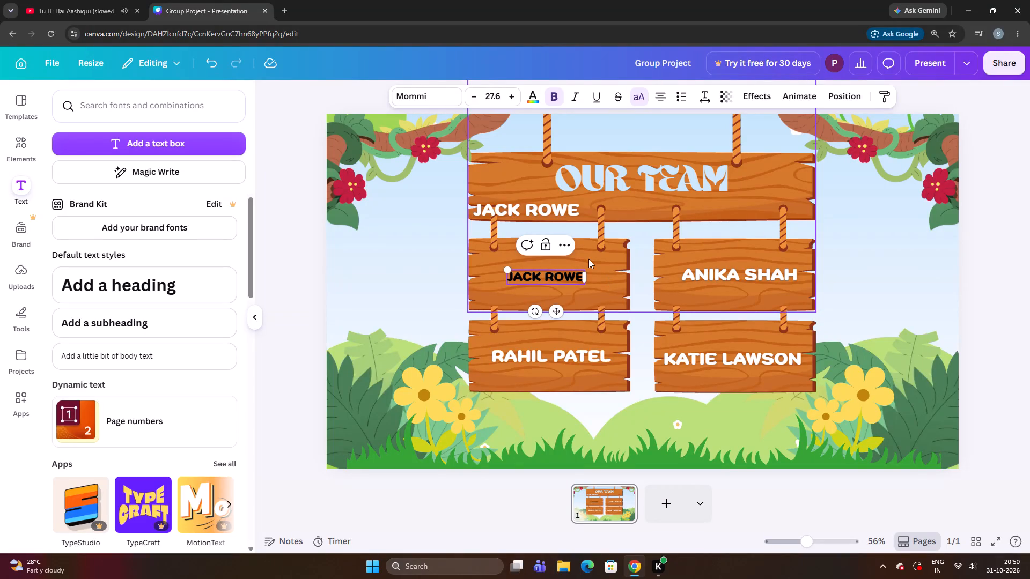
left_click(590, 259)
Delete the old white name label set aside on the top plank.
left_click(557, 212)
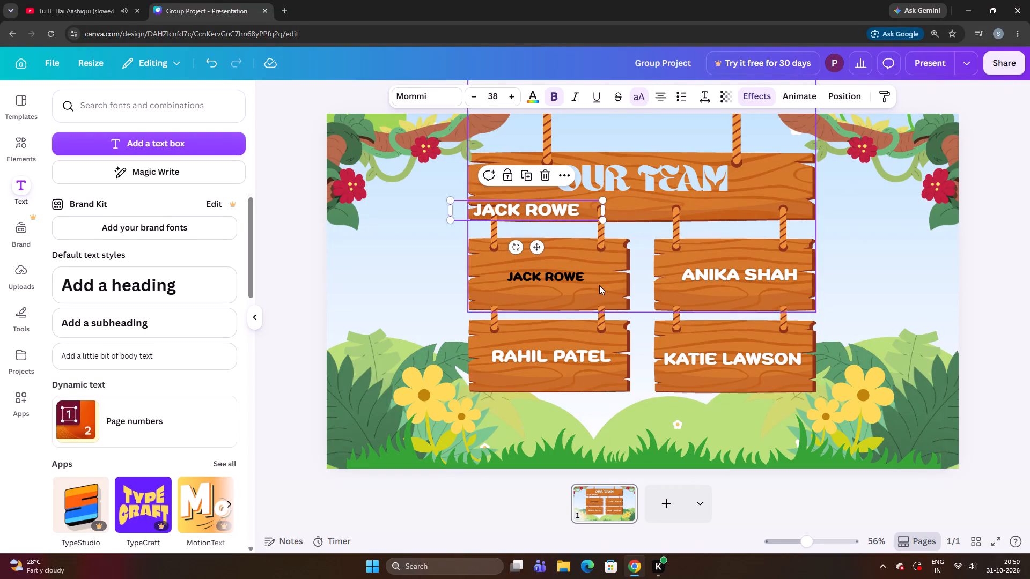
left_click(542, 183)
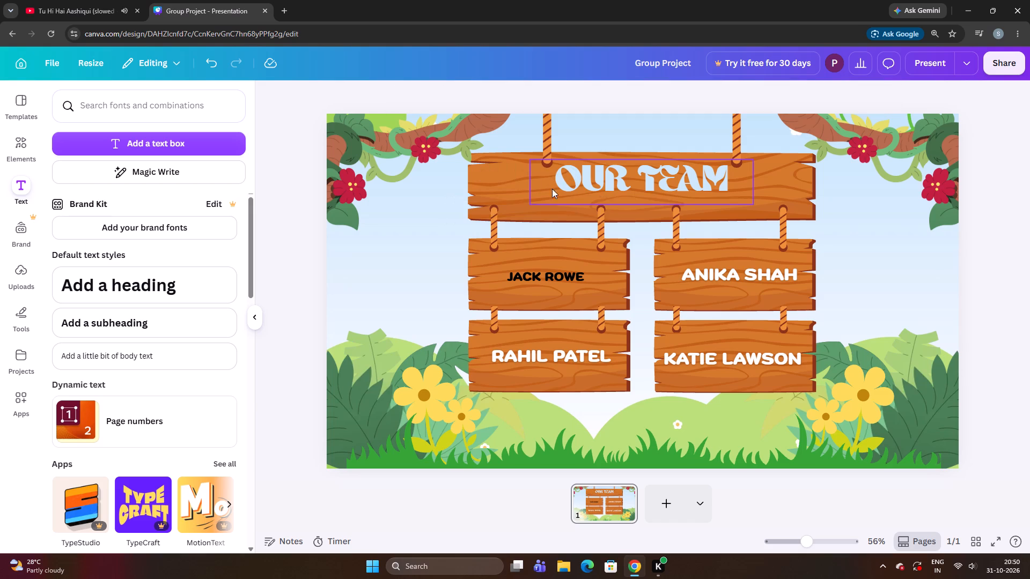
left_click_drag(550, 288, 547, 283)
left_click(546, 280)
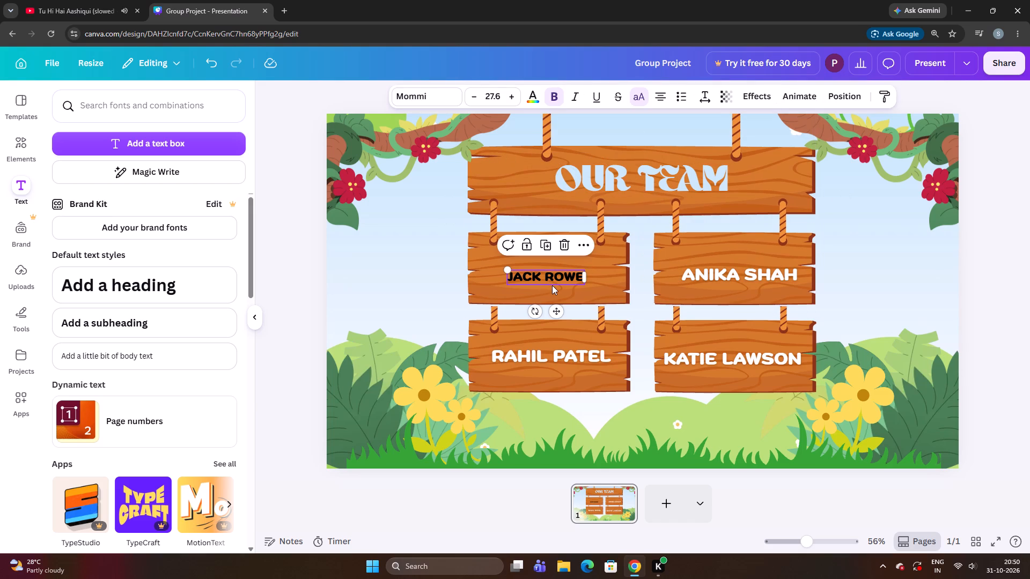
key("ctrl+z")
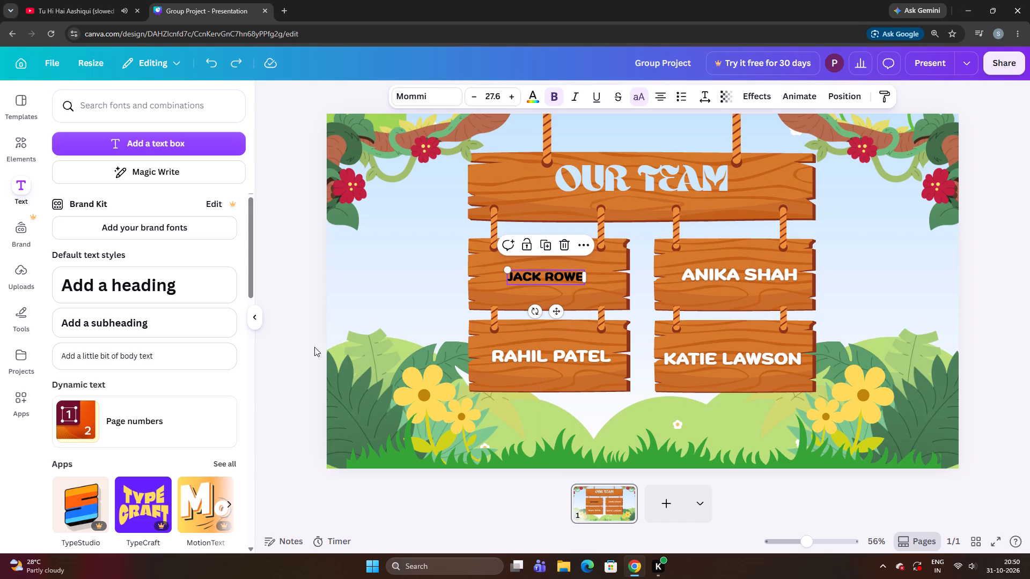
Reposition the black name label slightly higher and further left on the upper-left plank.
left_click(310, 355)
left_click(532, 279)
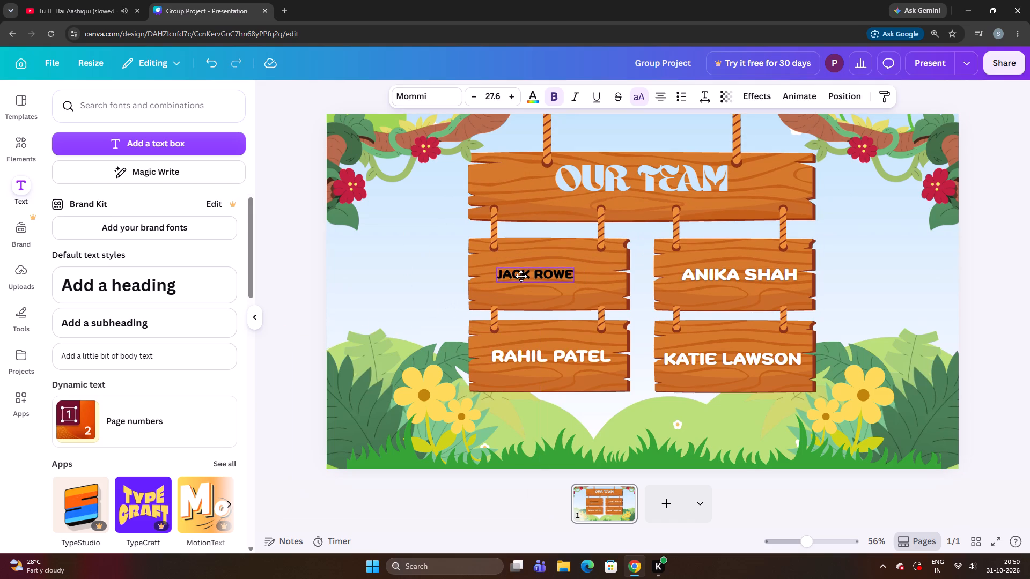
left_click(311, 350)
left_click_drag(528, 273, 536, 268)
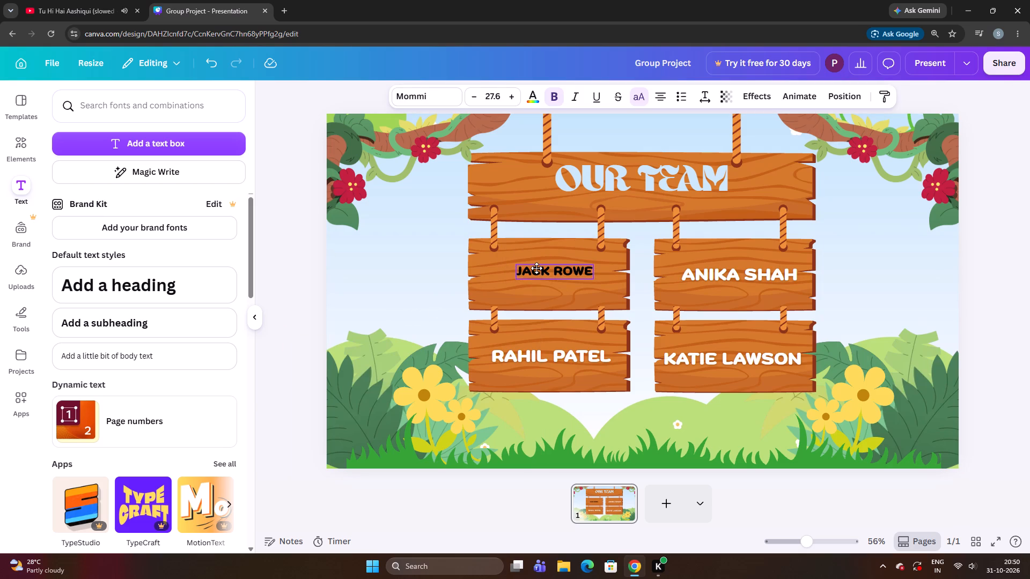
left_click_drag(536, 268, 532, 270)
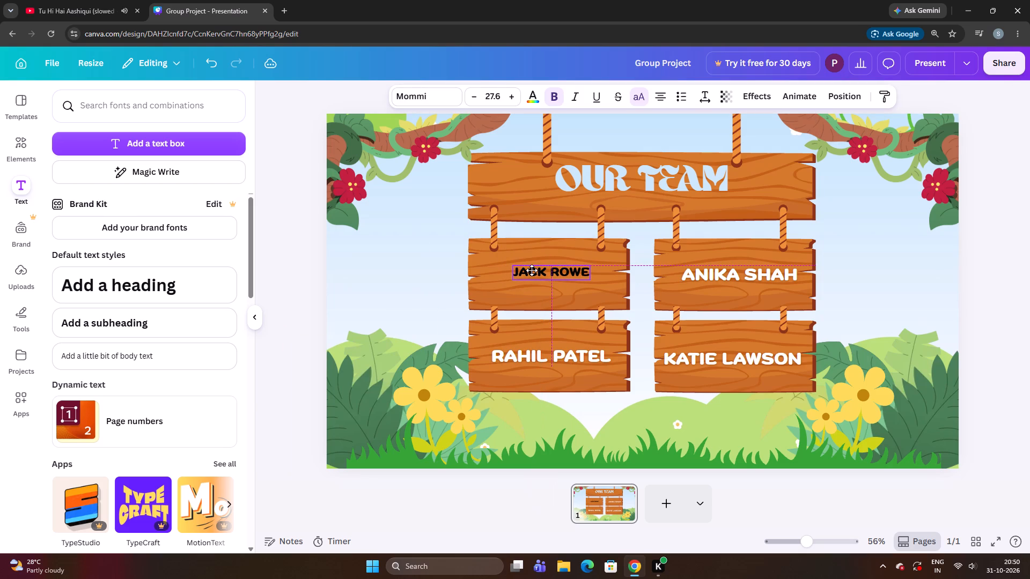
left_click_drag(532, 270, 527, 263)
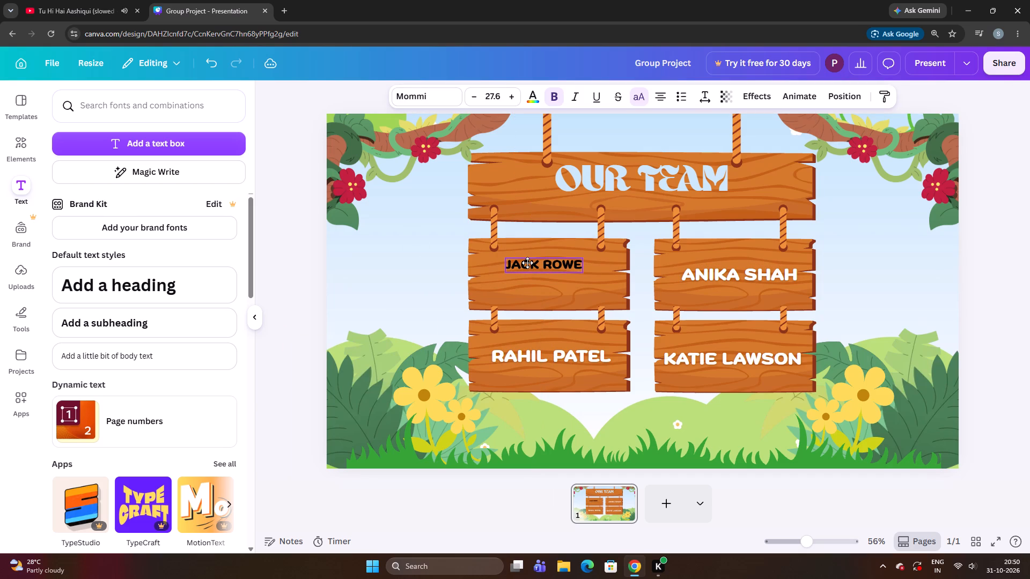
left_click_drag(527, 263, 535, 276)
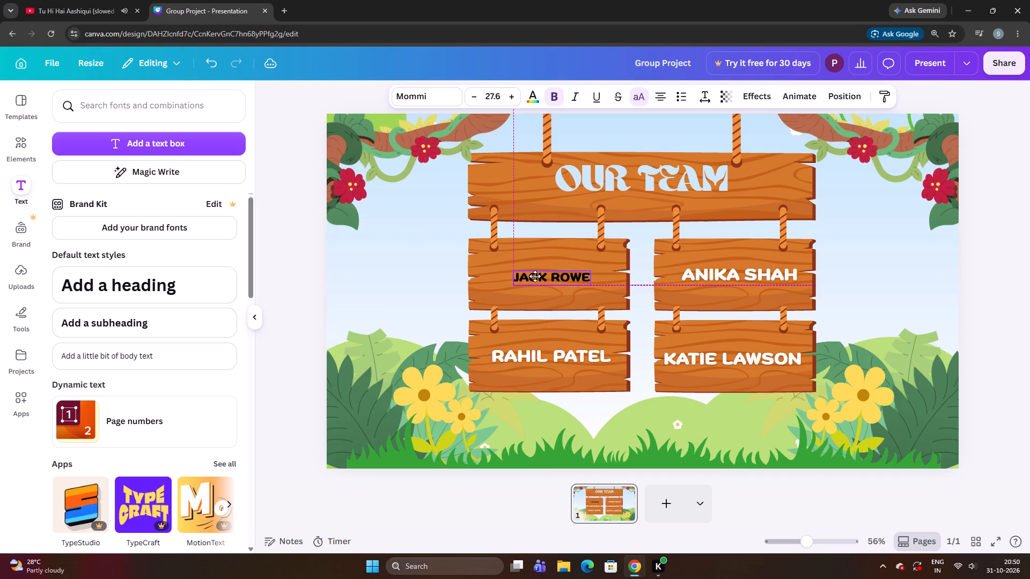
left_click_drag(535, 276, 532, 266)
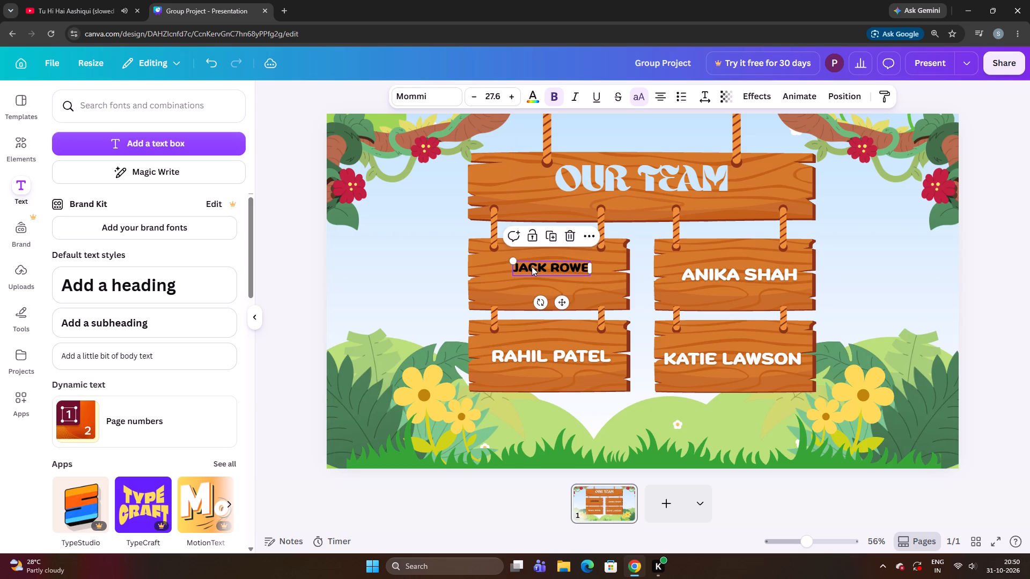
left_click_drag(532, 266, 521, 271)
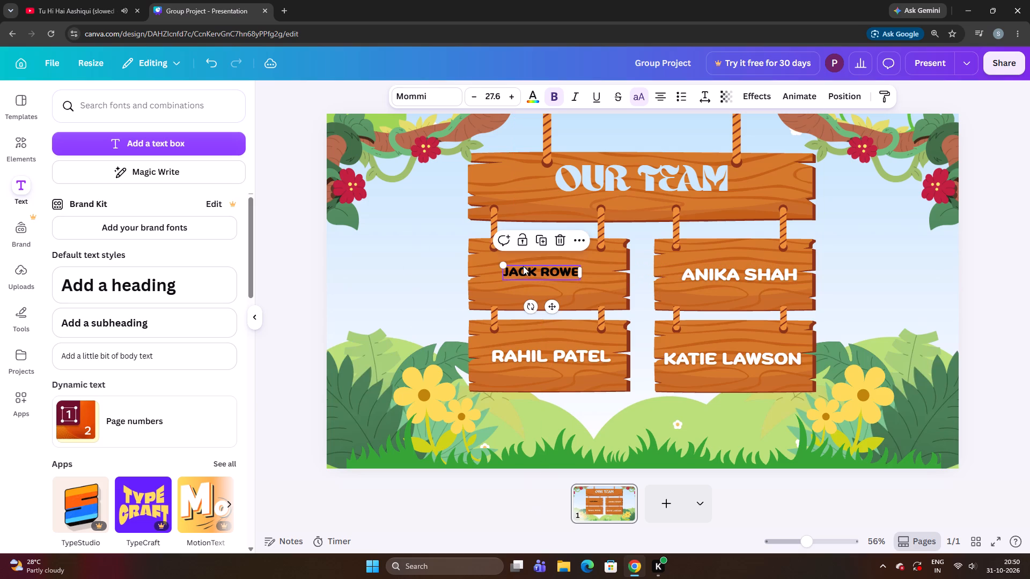
Recolour the upper-left name label to the light blue used by the OUR TEAM heading.
left_click(534, 101)
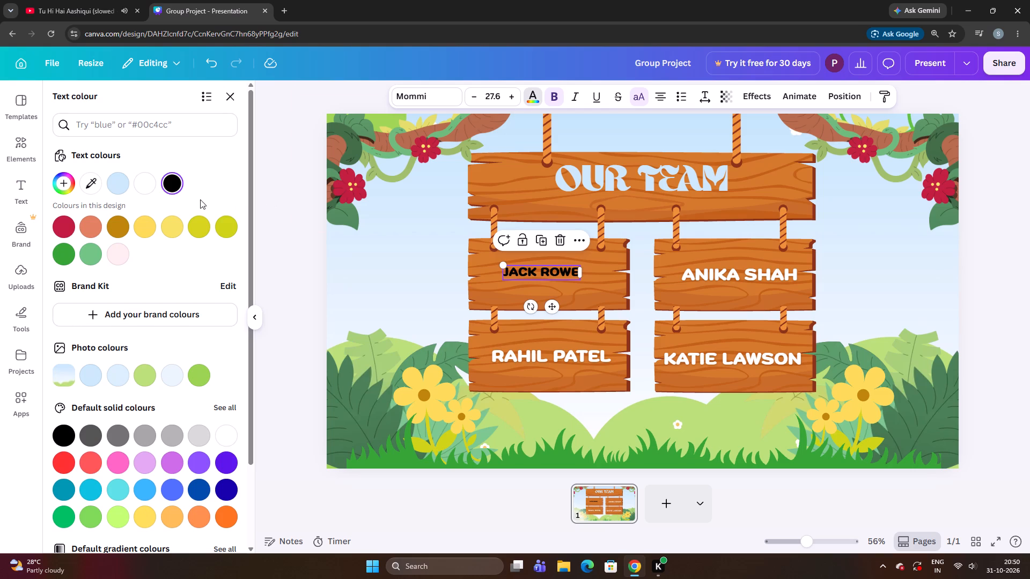
left_click(144, 184)
left_click(120, 185)
left_click(143, 186)
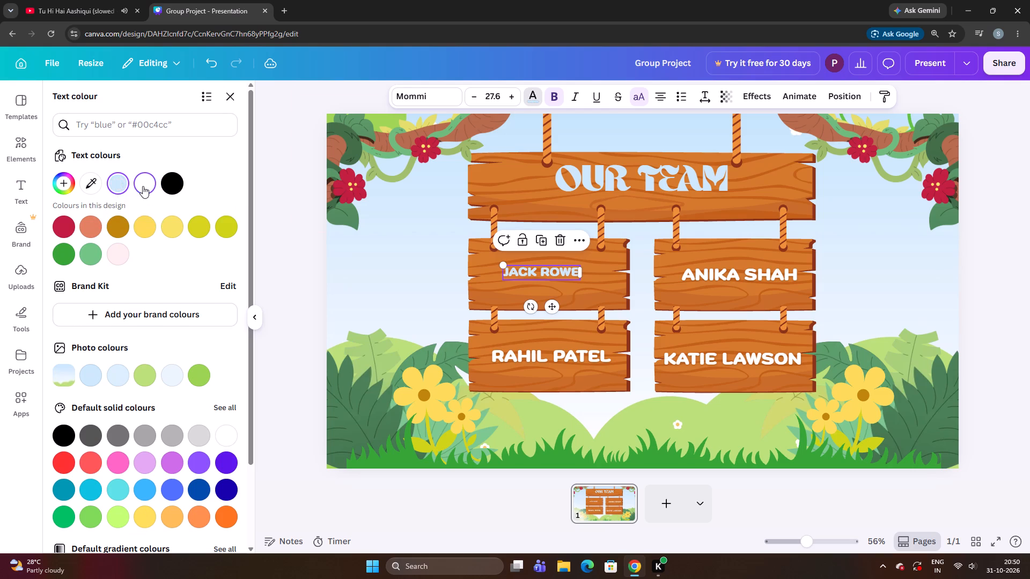
left_click(120, 191)
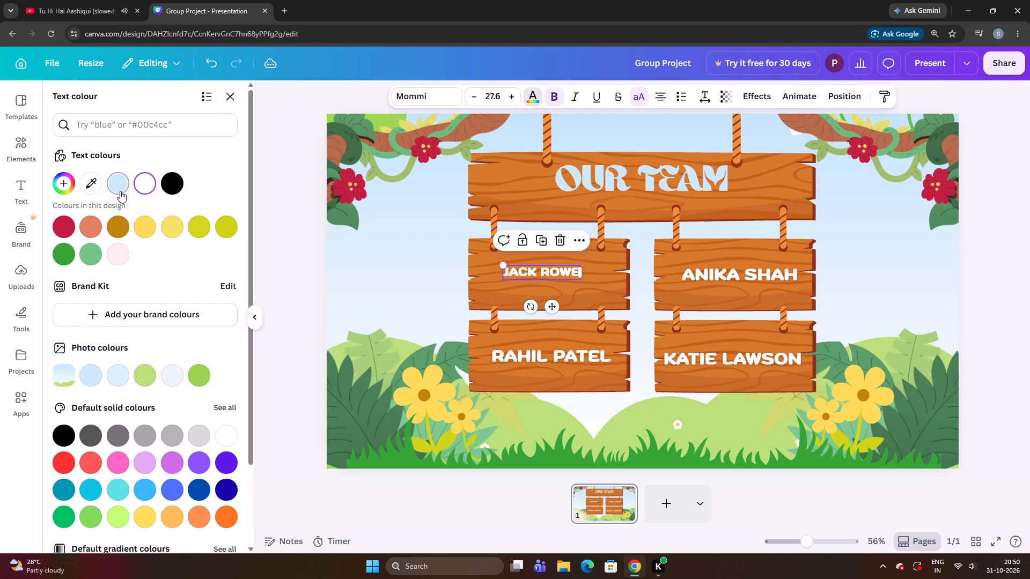
left_click(297, 260)
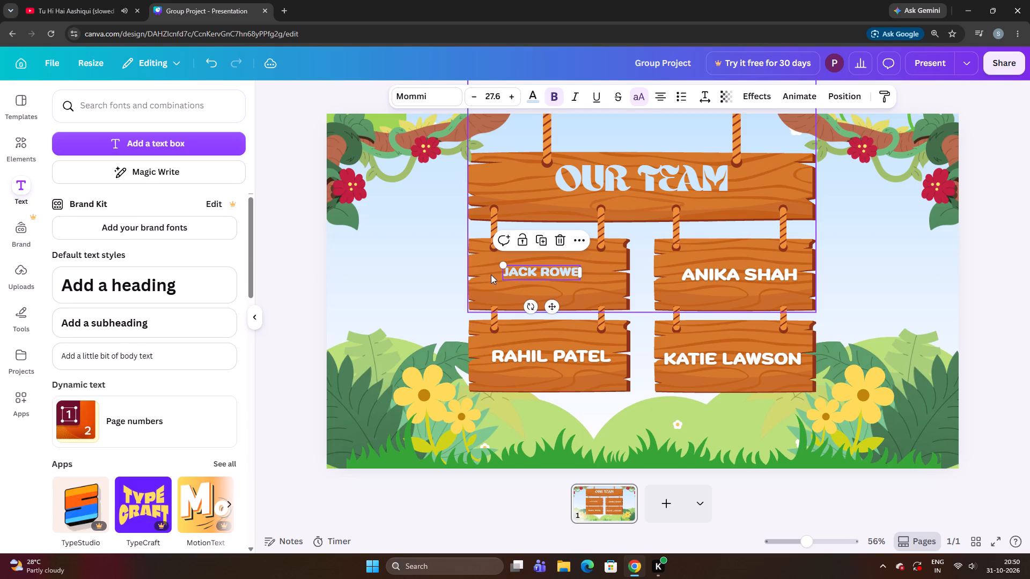
Try Yeseva One, XB Niloofar and Barriecito on the upper-left name label, and settle on the Aloja font.
left_click(491, 274)
left_click(525, 266)
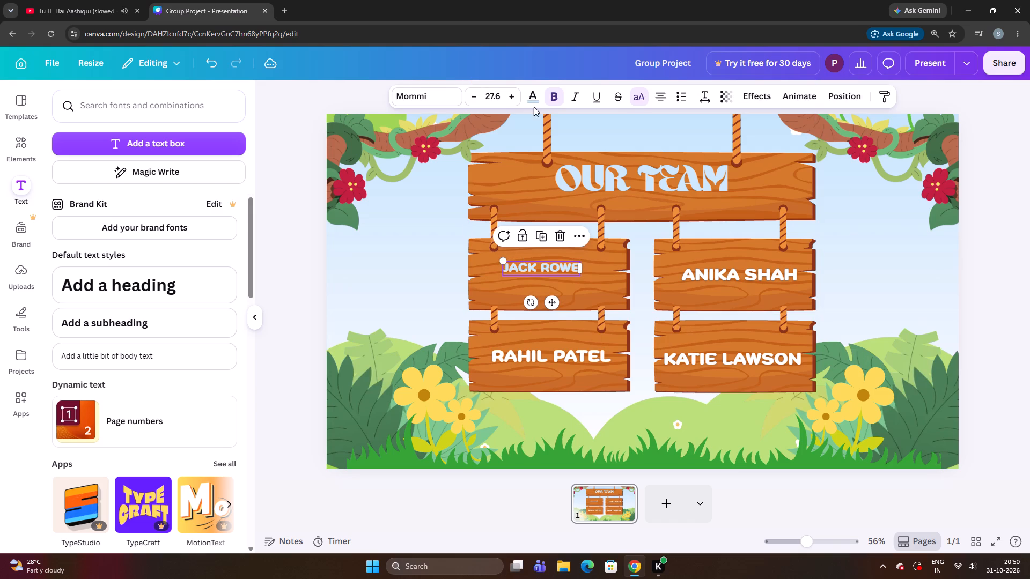
left_click(436, 94)
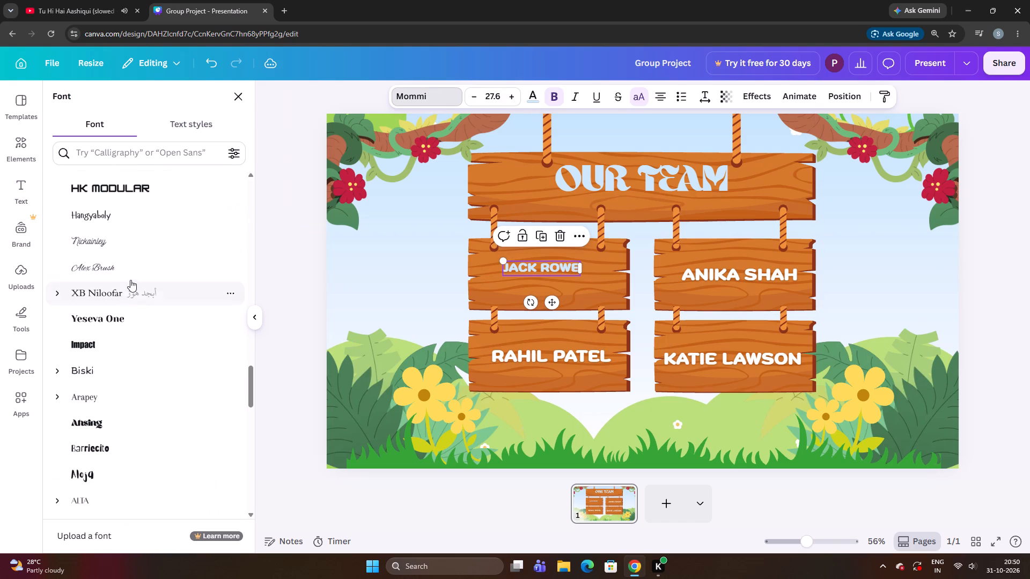
left_click(130, 271)
left_click(131, 317)
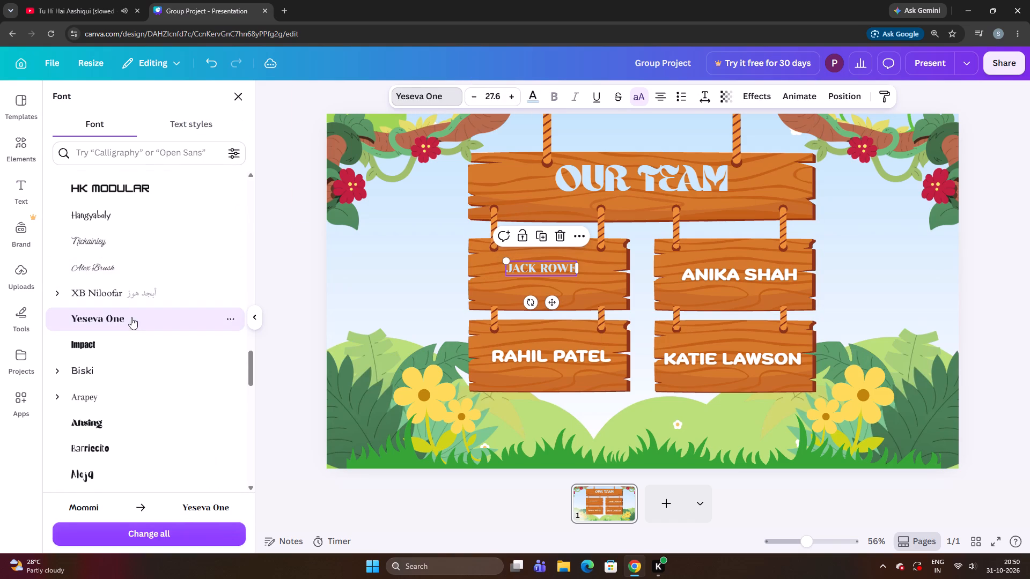
left_click(149, 289)
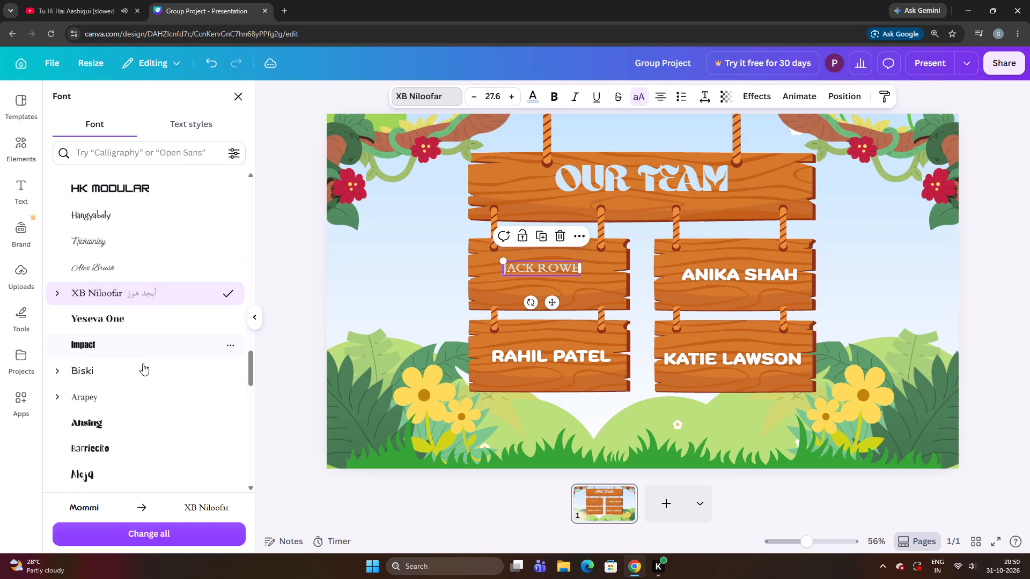
left_click(114, 446)
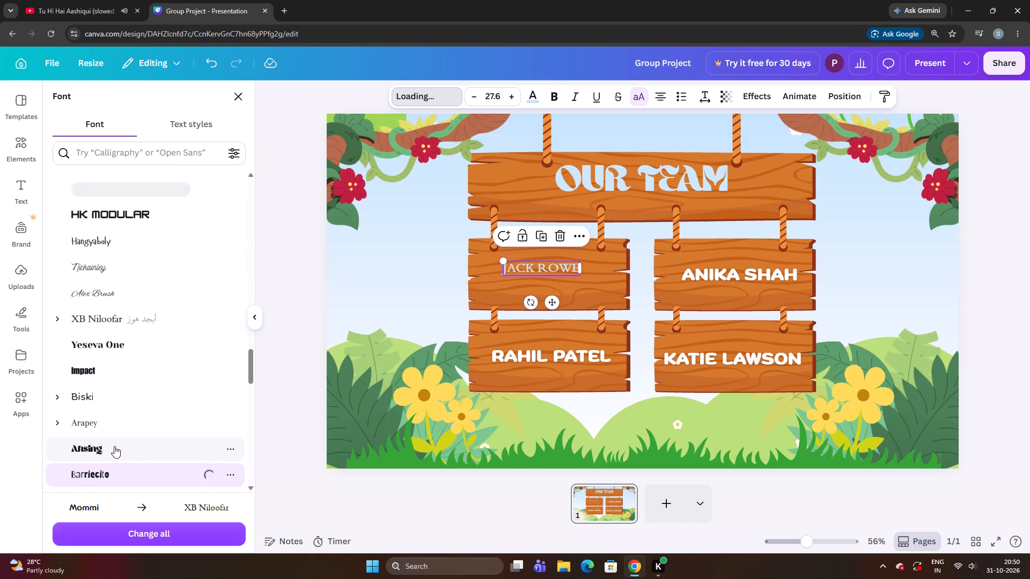
scroll(114, 446, "down", 5)
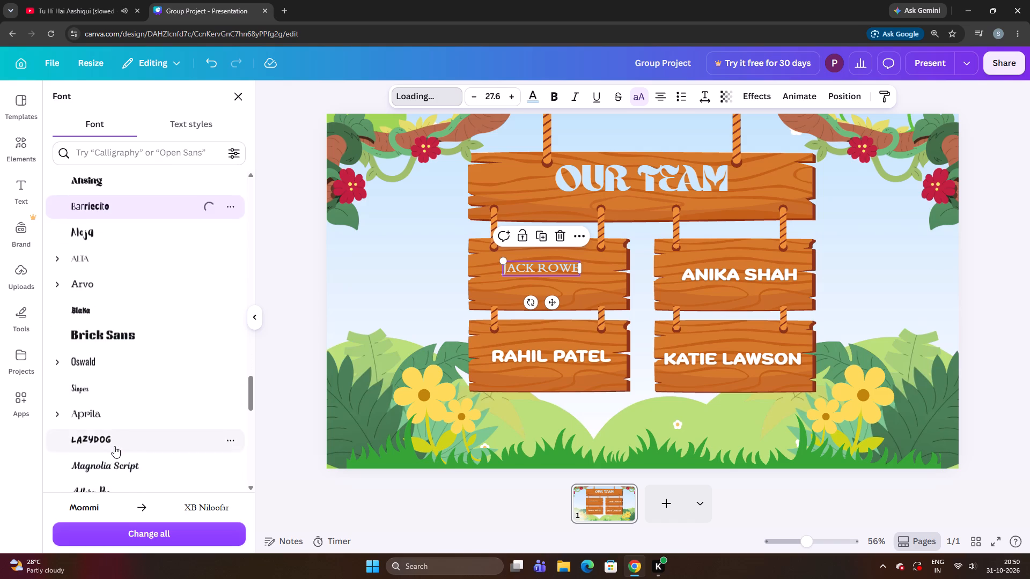
scroll(114, 446, "down", 2)
scroll(114, 446, "up", 4)
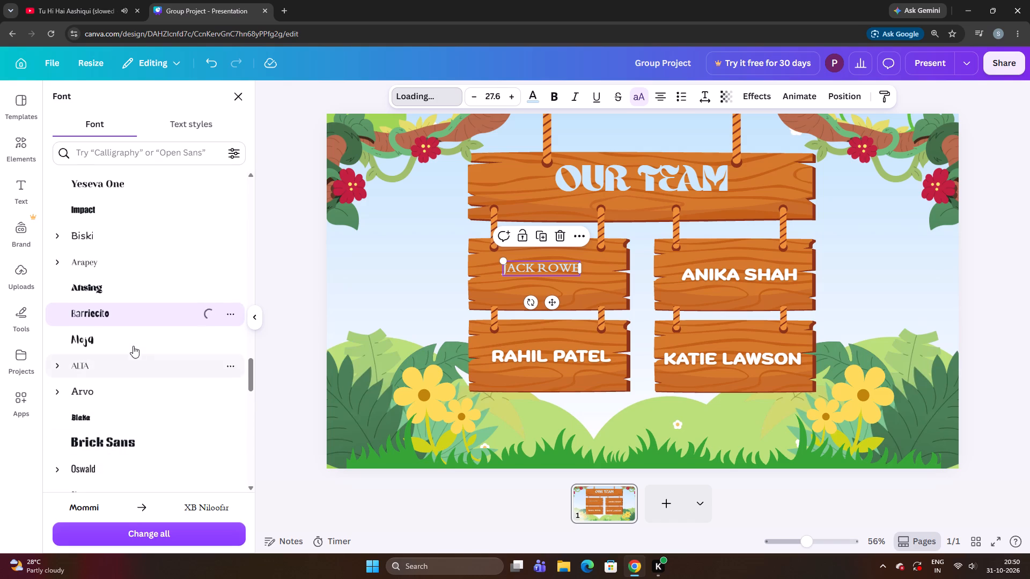
left_click(133, 346)
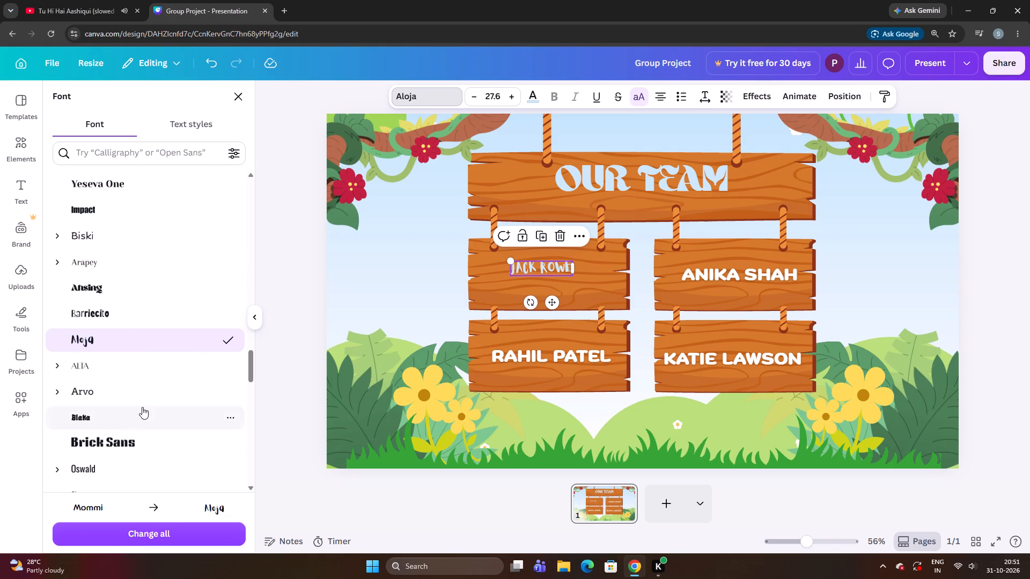
left_click(298, 357)
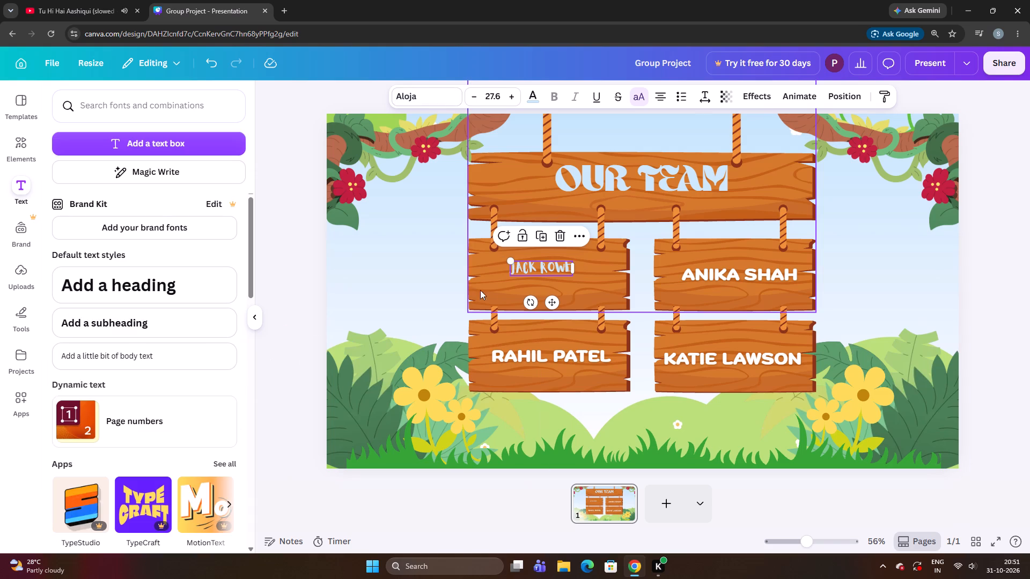
Enlarge the upper-left name label to size 38.4 and nudge it slightly up on its plank.
left_click(499, 284)
left_click(529, 270)
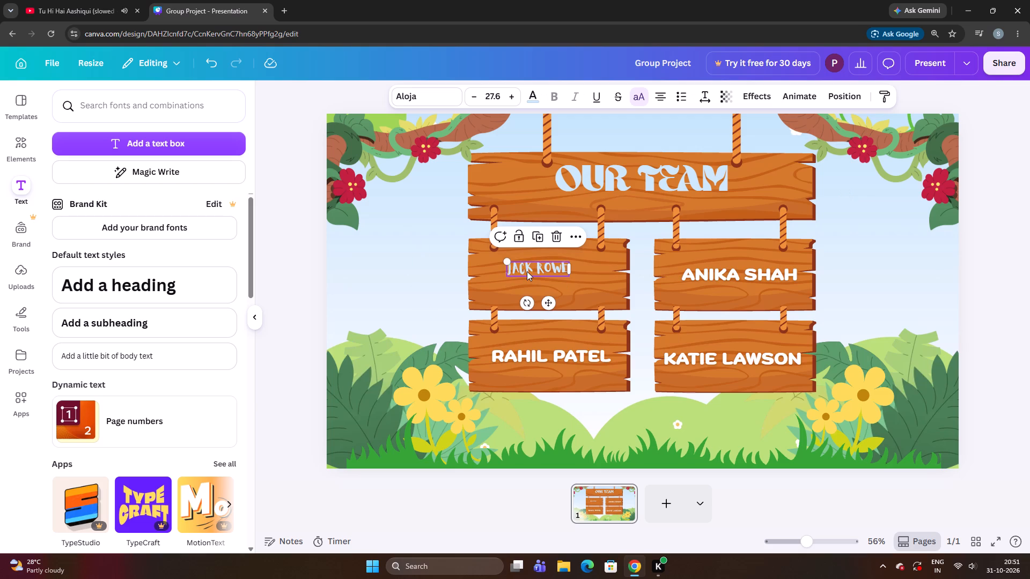
key("ctrl+Down")
key("ctrl+Down")
key("ctrl+Down")
key("ctrl+Down")
key("ctrl+Down")
key("ctrl+Down")
key("ctrl+Down")
key("ctrl+Down")
key("ctrl+Down")
key("ctrl+Down")
key("ctrl+Down")
key("ctrl+Down")
key("ctrl+Down")
key("ctrl+Down")
key("ctrl+Down")
key("ctrl+Down")
key("ctrl+Down")
key("Up")
key("Up")
key("Up")
key("Up")
key("Up")
key("Up")
key("Up")
key("Up")
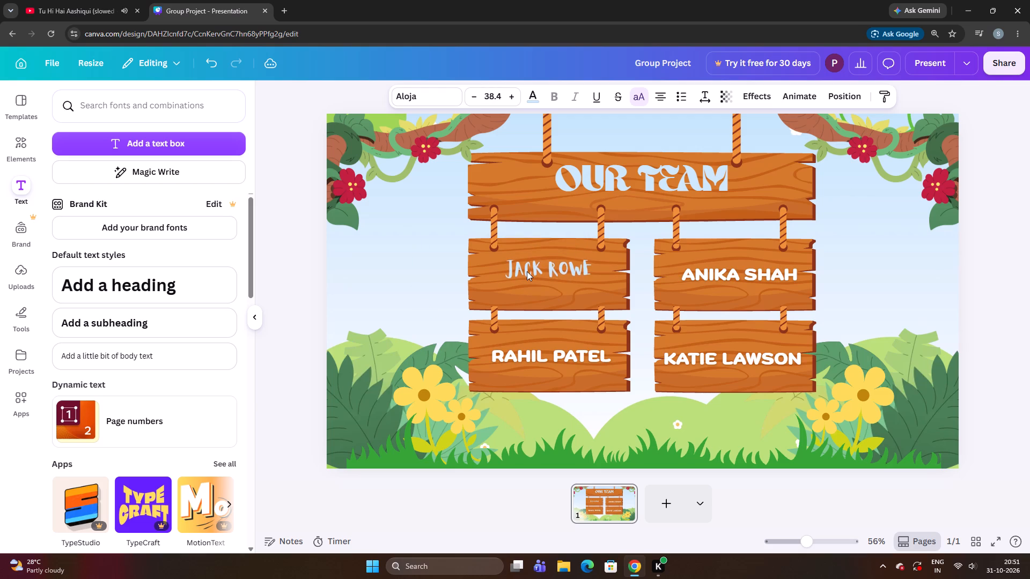
Nudge the upper-left name label left and down while enlarging it to size 40.3.
key("Left")
key("Left")
key("Left")
key("Left")
key("Left")
key("Left")
key("Left")
key("Left")
key("Down")
key("Down")
key("Down")
key("Down")
key("Down")
key("Down")
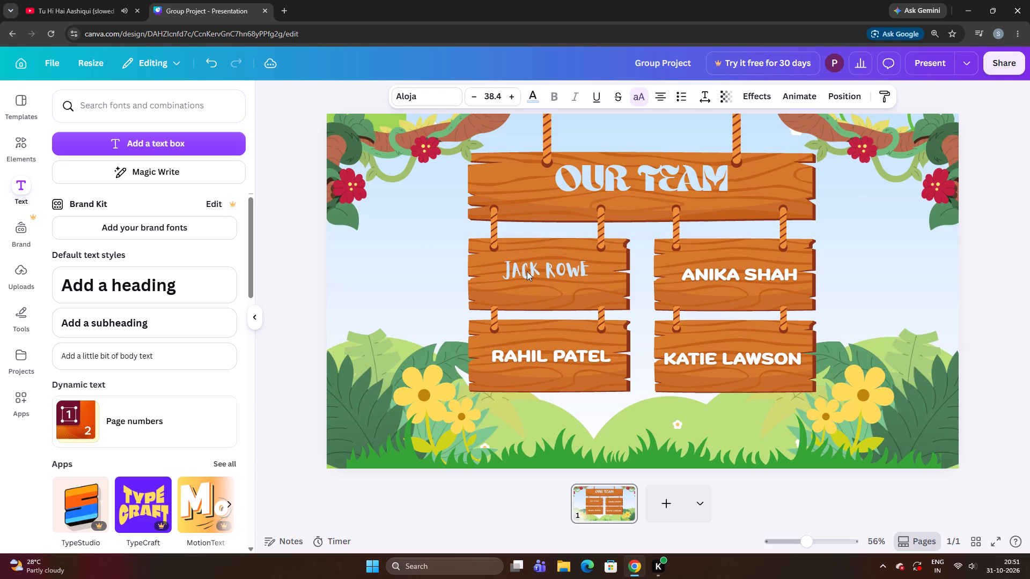
key("Down")
key("ctrl+Down")
key("Down")
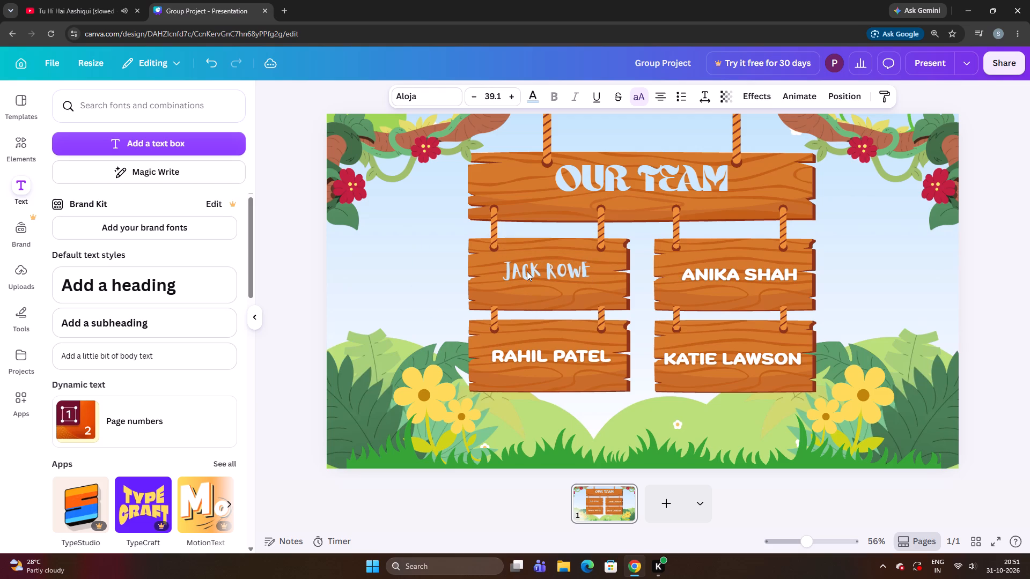
key("ctrl+Down")
key("ctrl+Down")
key("Down")
key("Left")
key("Left")
key("Left")
key("Left")
key("Left")
key("Left")
key("Left")
key("Left")
key("Left")
key("Left")
key("Left")
key("Left")
key("Left")
key("Left")
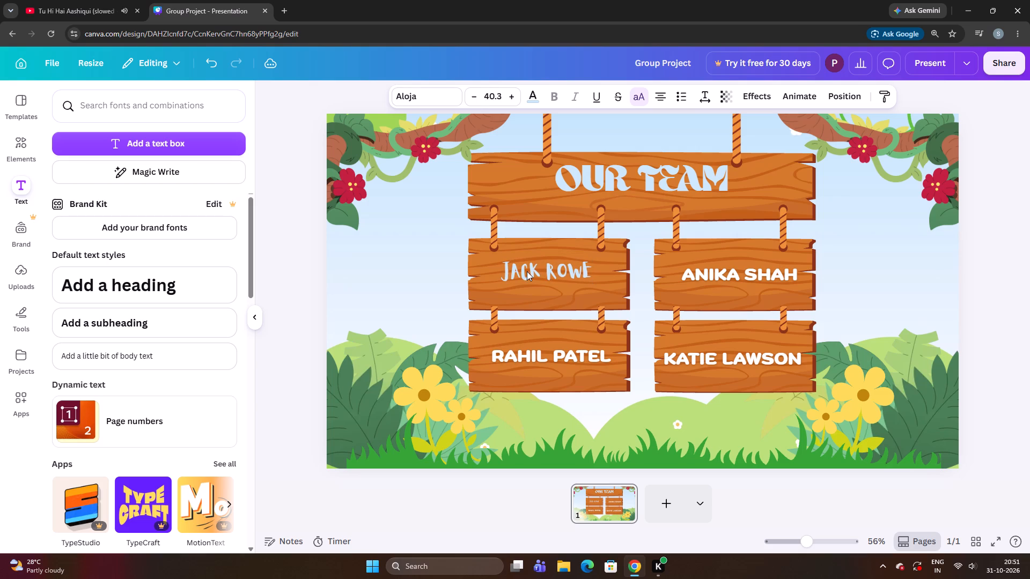
Enlarge the upper-left name label to size 47.3 and shift it down and left on its plank.
key("ctrl+Down")
key("ctrl+Down")
key("ctrl+Down")
key("ctrl+Down")
key("ctrl+Down")
key("ctrl+Down")
key("ctrl+Down")
key("ctrl+Down")
key("ctrl+Down")
key("ctrl+Down")
key("ctrl+Down")
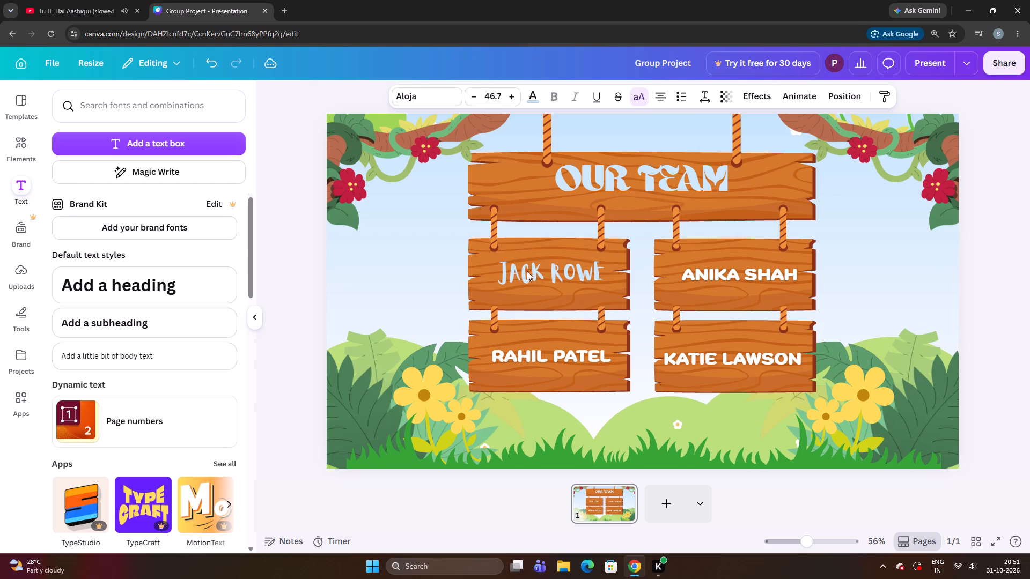
key("Right")
key("Down")
key("Down")
key("Down")
key("Down")
key("Down")
key("Down")
key("Down")
key("Left")
key("Left")
key("Left")
key("Left")
key("Left")
key("Left")
key("Left")
key("Left")
key("Left")
key("Left")
key("Left")
key("Left")
key("Left")
key("Left")
key("Left")
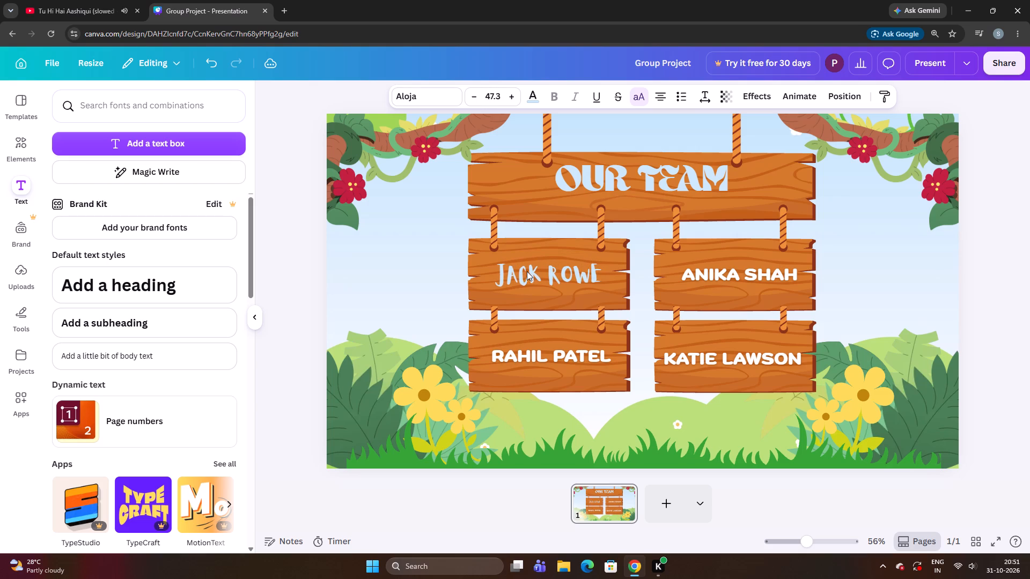
Reduce the upper-left name label to size 42.2 and nudge it level with the white label on the upper-right plank.
key("ctrl+Up")
key("ctrl+Up")
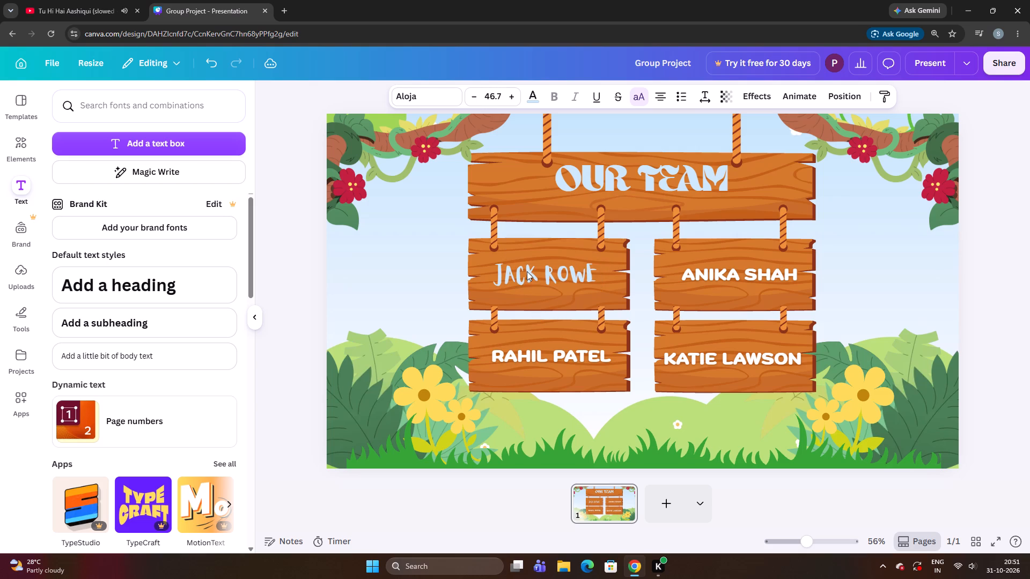
key("ctrl+Up")
key("ctrl+Up")
key("Up")
key("Up")
key("Right")
key("Right")
key("Right")
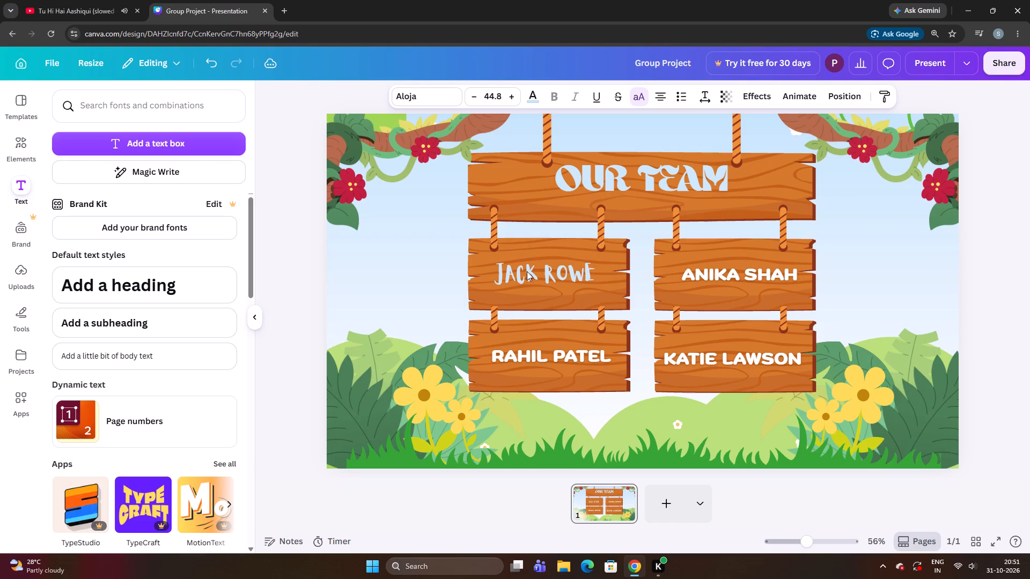
key("Right")
key("Right")
key("ctrl+Up")
key("Right")
key("Up")
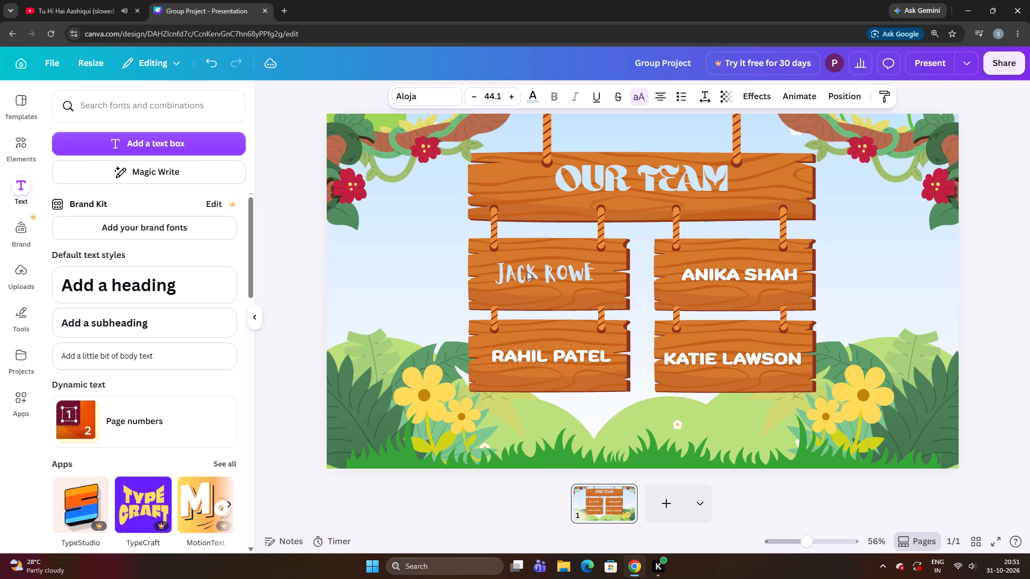
key("Up")
key("Right")
key("Up")
key("ctrl+Up")
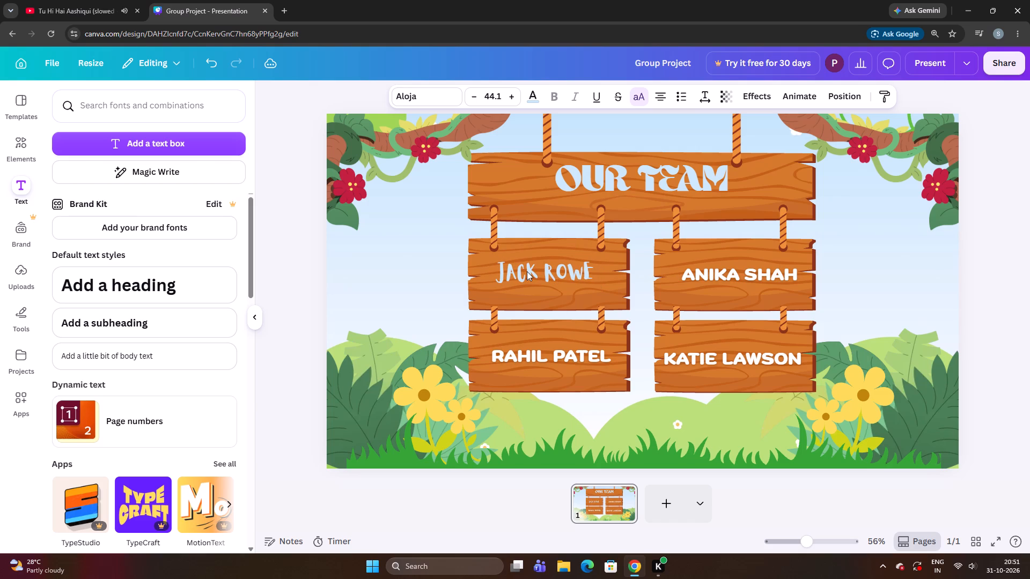
key("Up")
key("Up")
key("Up")
key("Up")
key("ctrl+Up")
key("ctrl+Up")
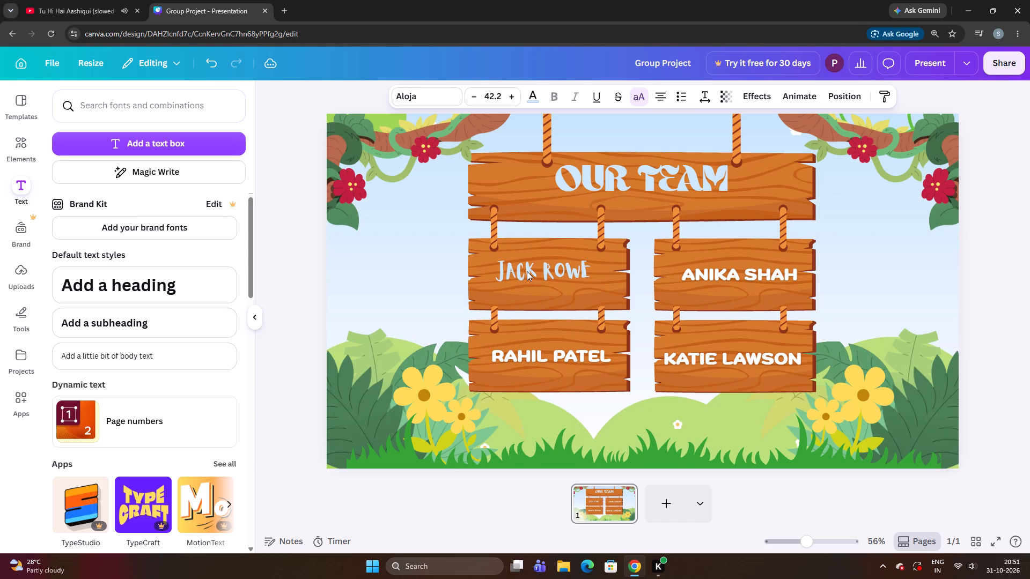
key("Down")
key("Down")
key("Down")
key("Down")
key("Down")
key("Down")
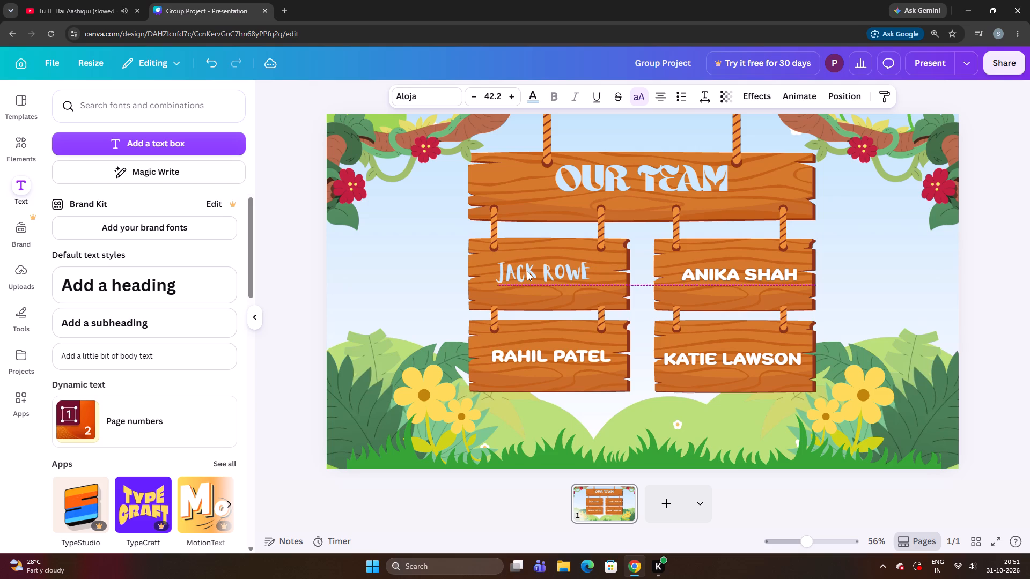
key("Down")
key("Down")
key("Down")
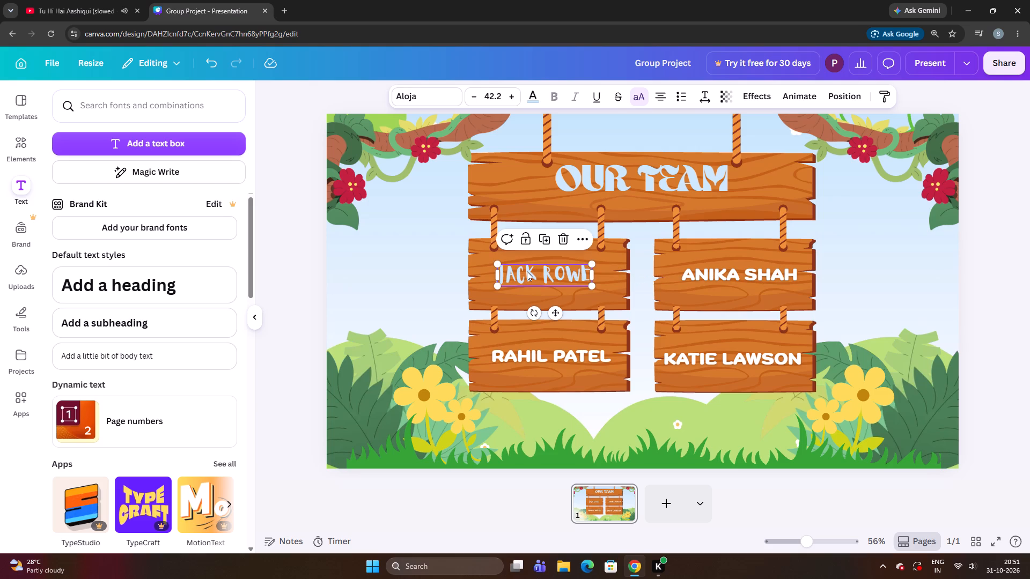
left_click(527, 271)
left_click(311, 333)
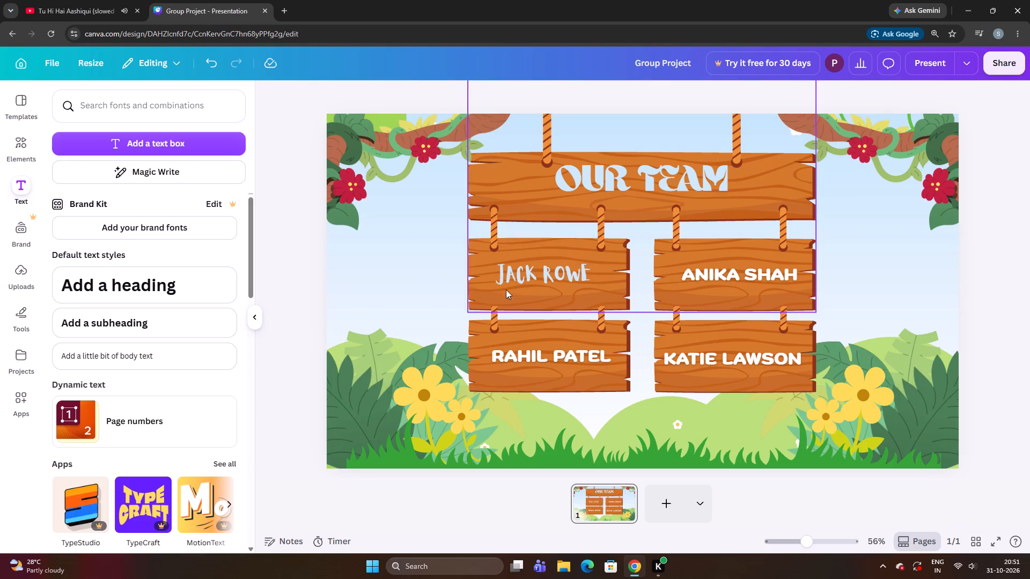
Recolour the upper-left name label to light red #ffeeee.
left_click(515, 289)
left_click(531, 100)
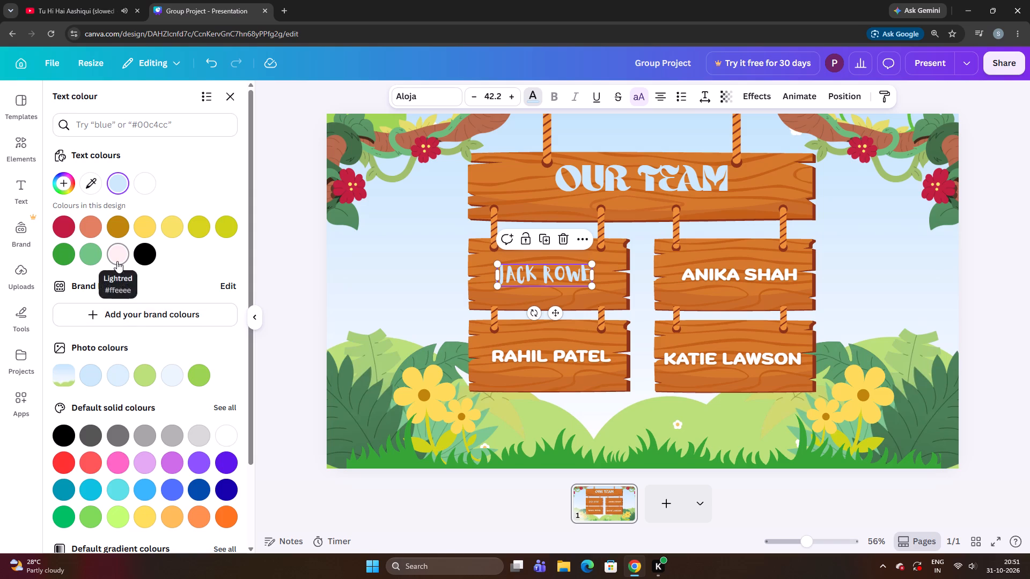
left_click(117, 261)
left_click(290, 346)
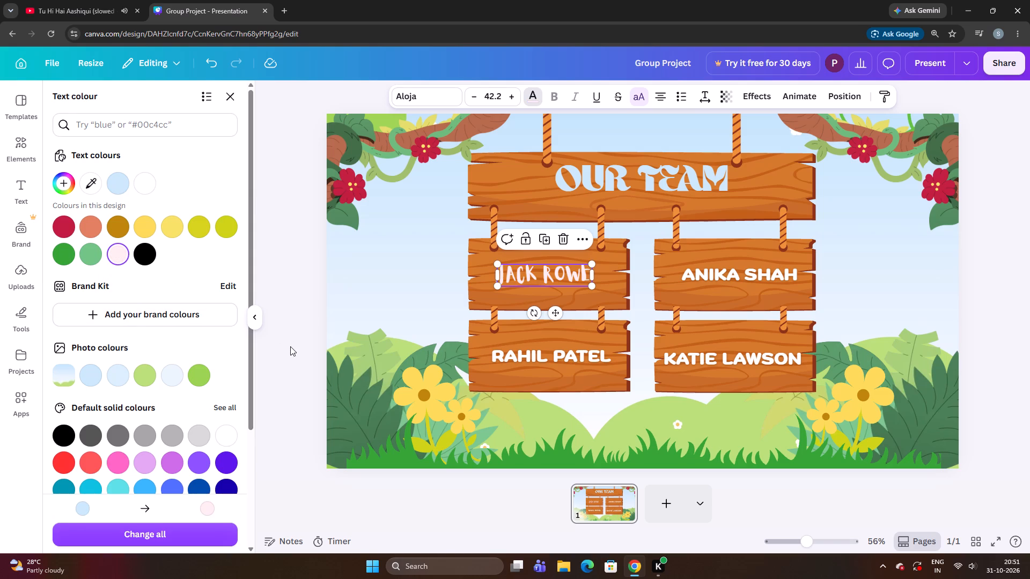
left_click(607, 274)
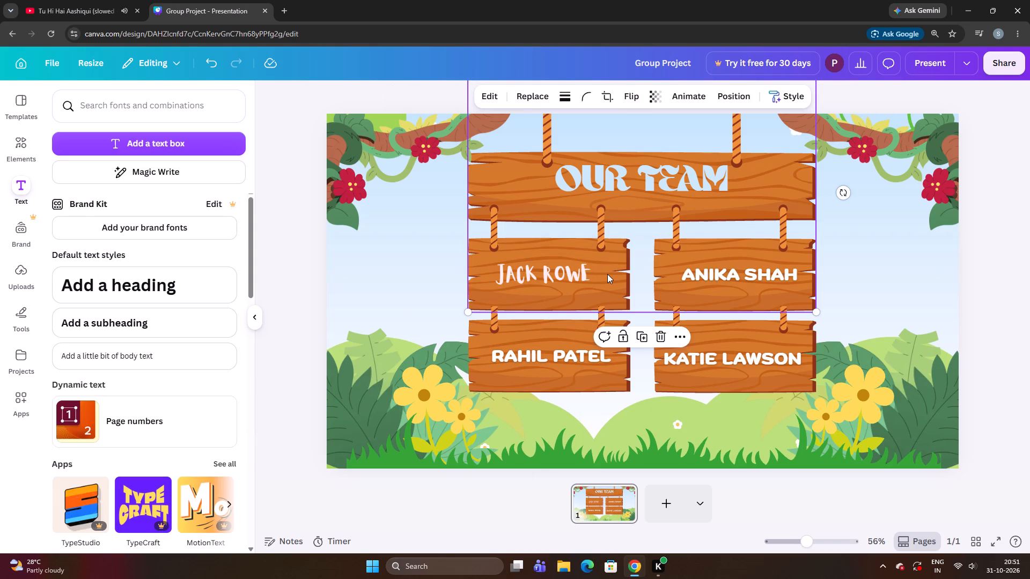
Fine-tune the upper-left name label's position on its plank, ending slightly further right and up.
left_click(719, 269)
left_click(569, 278)
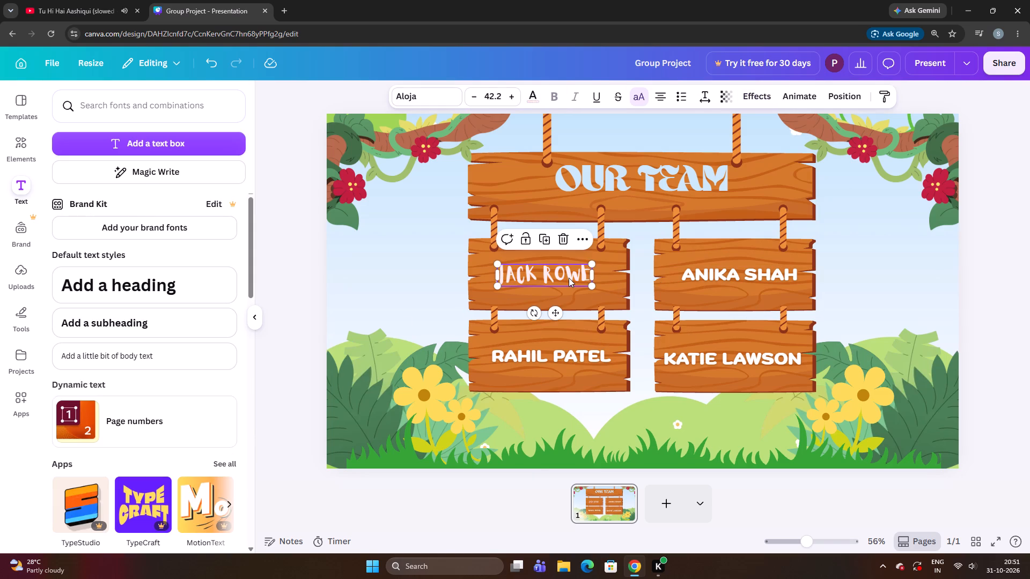
key("Up")
key("Up")
key("Down")
key("Down")
key("Down")
key("Right")
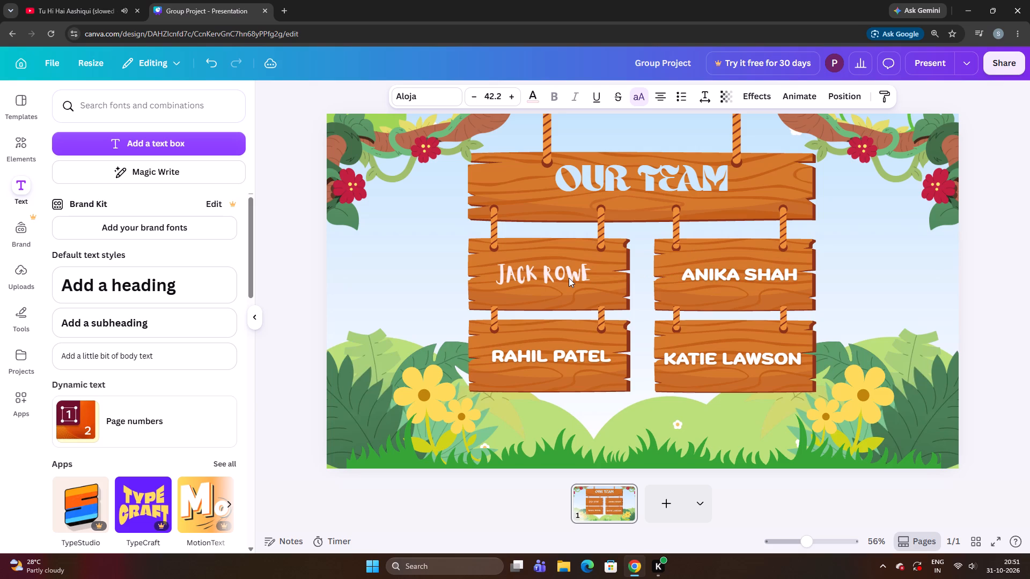
key("Right")
key("Down")
key("Left")
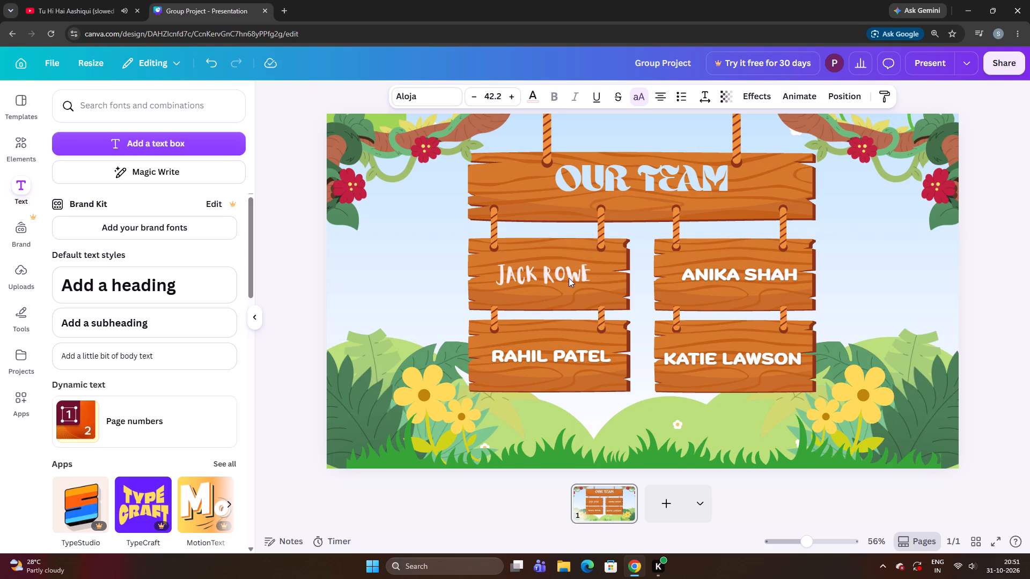
left_click(318, 336)
left_click(534, 284)
key("Up")
key("Up")
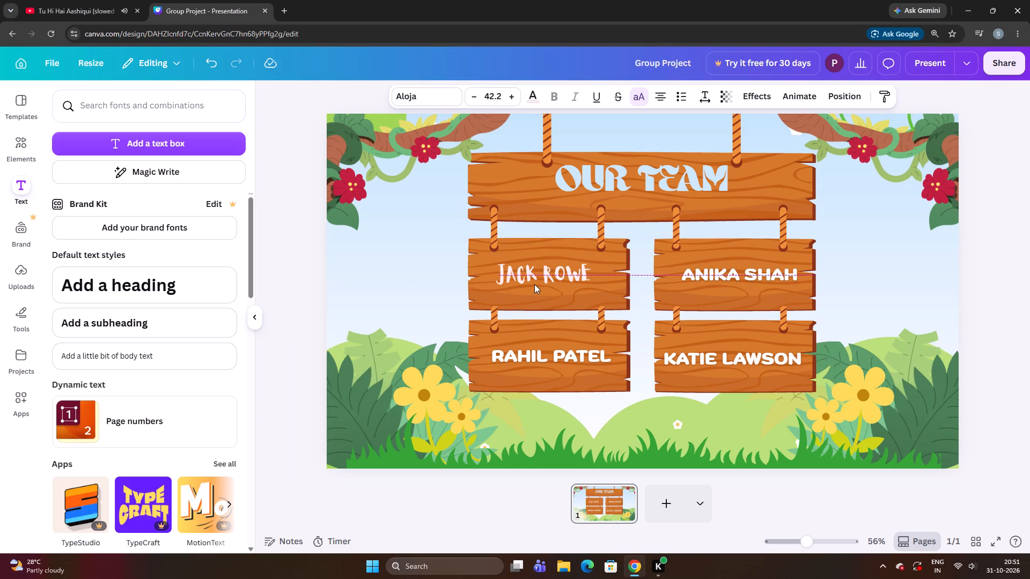
key("Up")
key("Up")
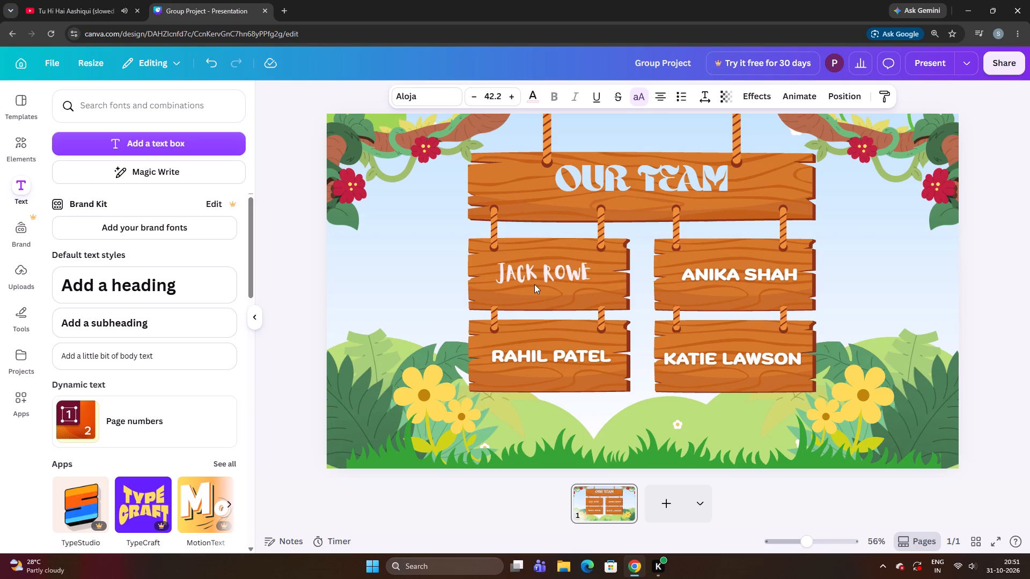
left_click(274, 248)
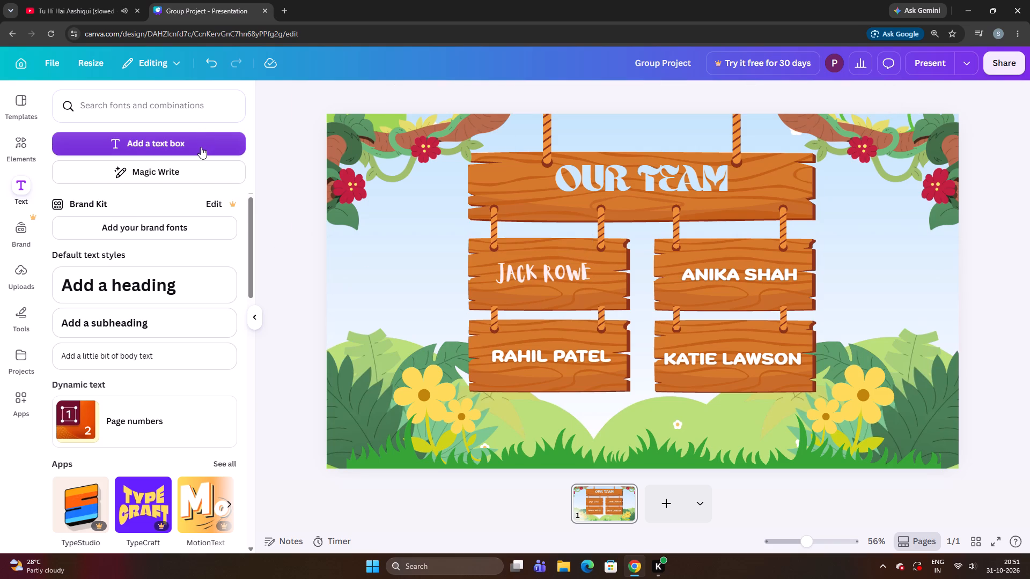
Add a new text box, shrink it to size 15.1 and place it in the sky beside the upper-left plank.
left_click(201, 147)
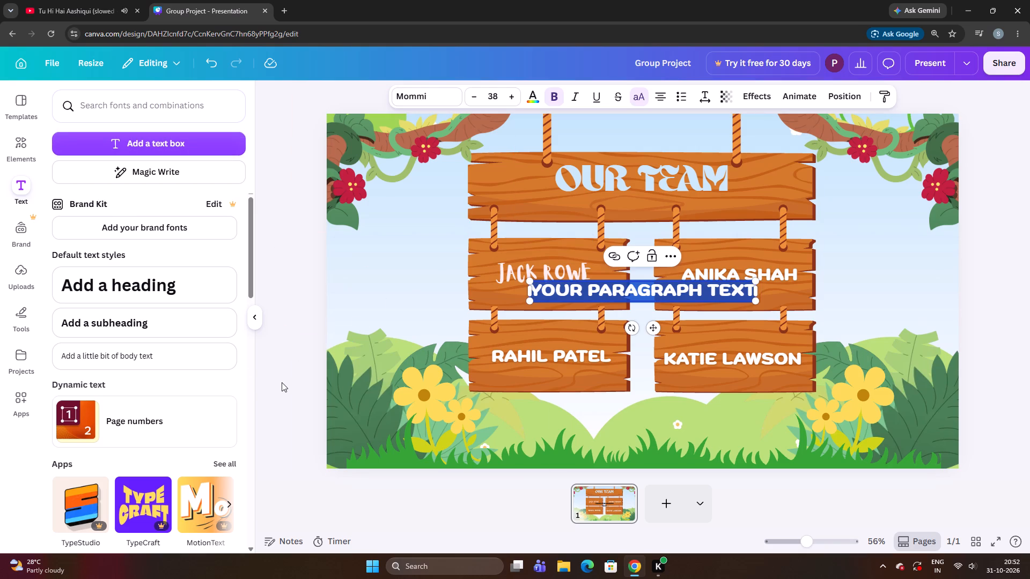
left_click(282, 382)
left_click_drag(668, 282, 483, 301)
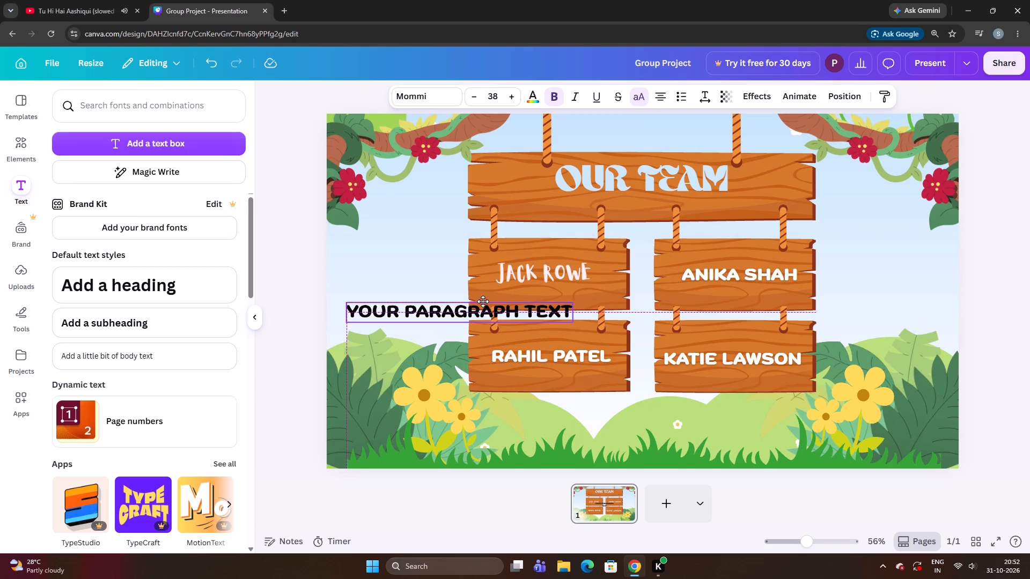
left_click_drag(483, 301, 482, 301)
left_click_drag(573, 322, 457, 291)
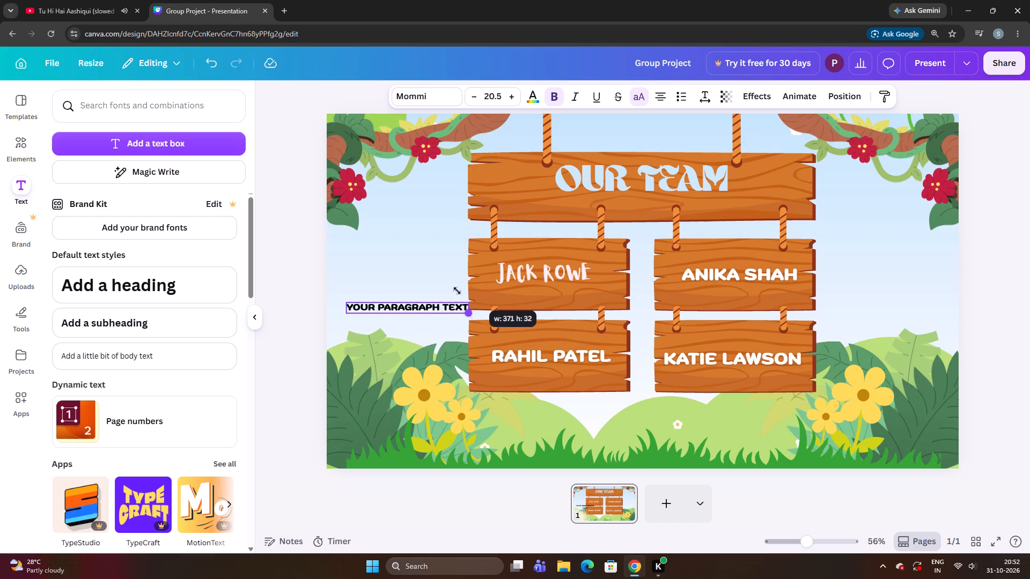
left_click_drag(457, 291, 438, 293)
left_click_drag(416, 306, 414, 280)
Replace the new text box's placeholder with the name of the team member for the upper-right plank.
left_click(414, 280)
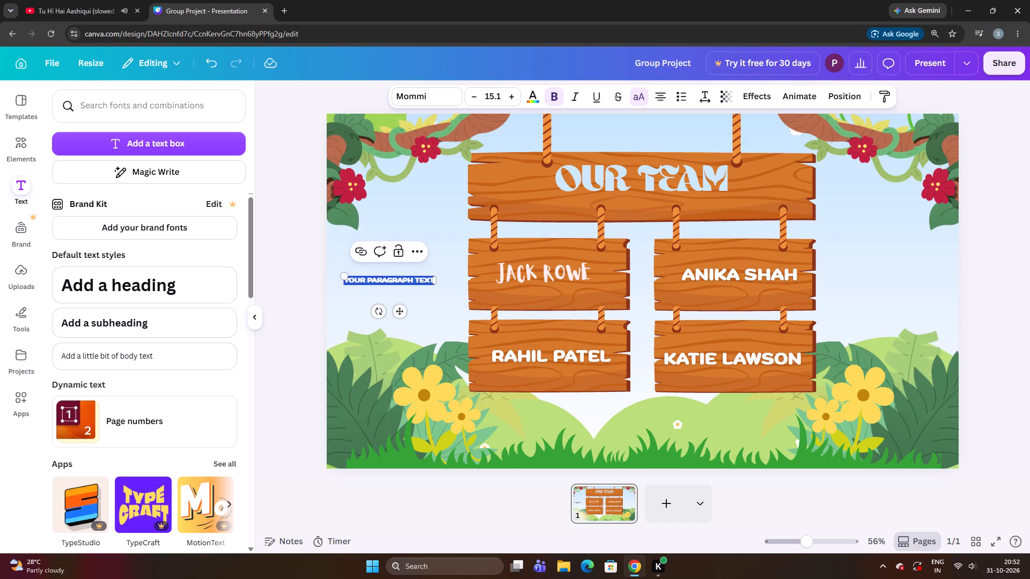
key("BackSpace")
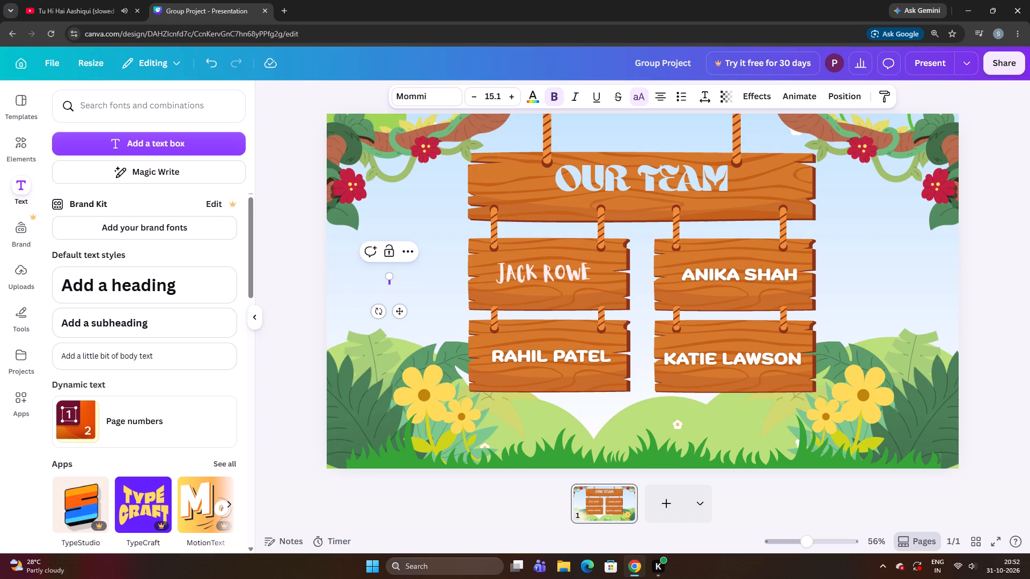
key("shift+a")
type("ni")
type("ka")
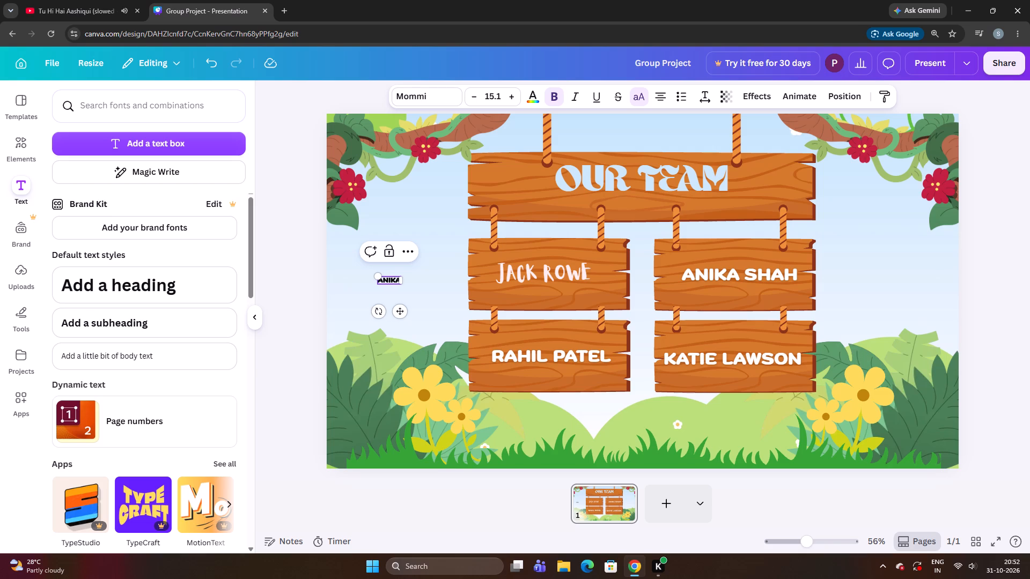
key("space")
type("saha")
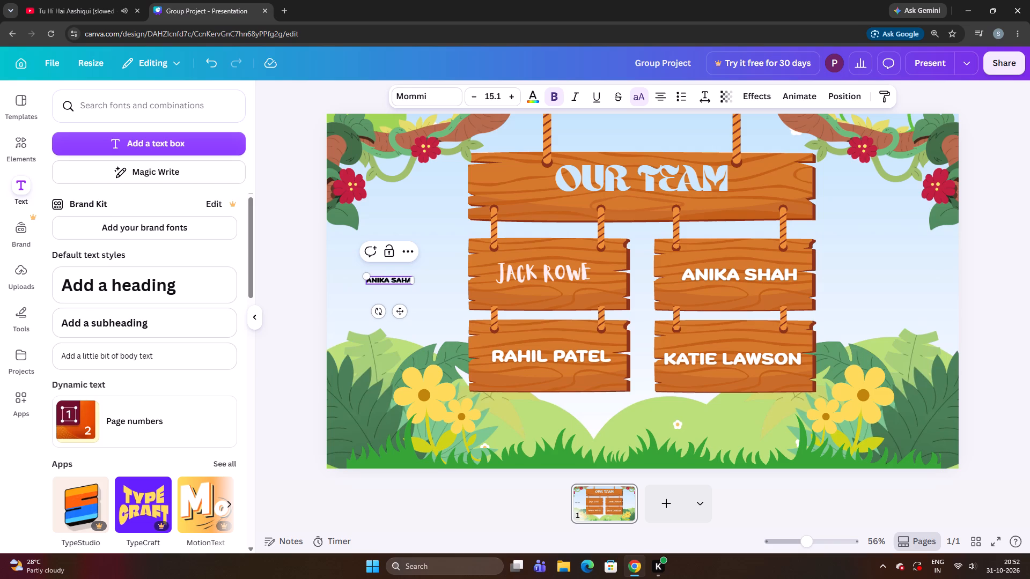
left_click(308, 337)
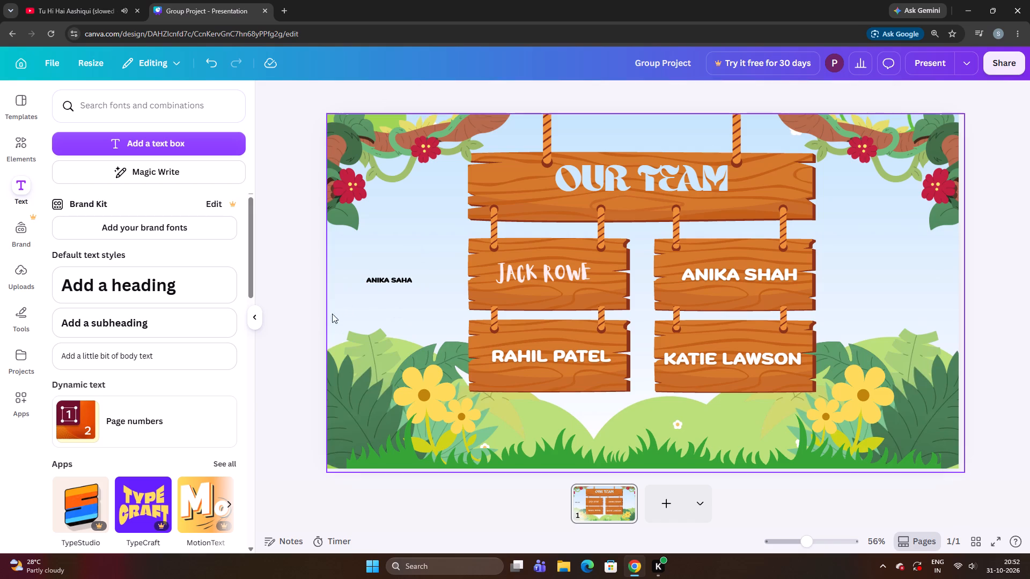
Move the new black name label slightly up and right in the sky area and enlarge it to size 24.
left_click_drag(384, 279, 401, 289)
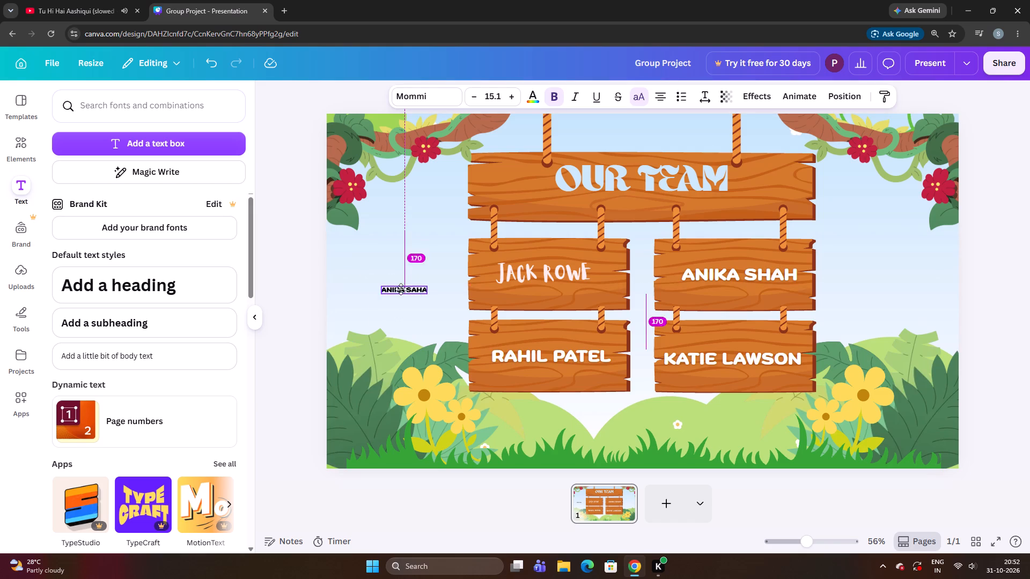
left_click_drag(401, 289, 391, 257)
key("ctrl+Down")
key("ctrl+Down")
key("ctrl+Down")
key("ctrl+Down")
key("ctrl+Down")
key("ctrl+Down")
key("ctrl+Down")
key("ctrl+Down")
key("ctrl+Down")
key("ctrl+Down")
key("ctrl+Down")
key("ctrl+Down")
key("ctrl+Down")
key("ctrl+Down")
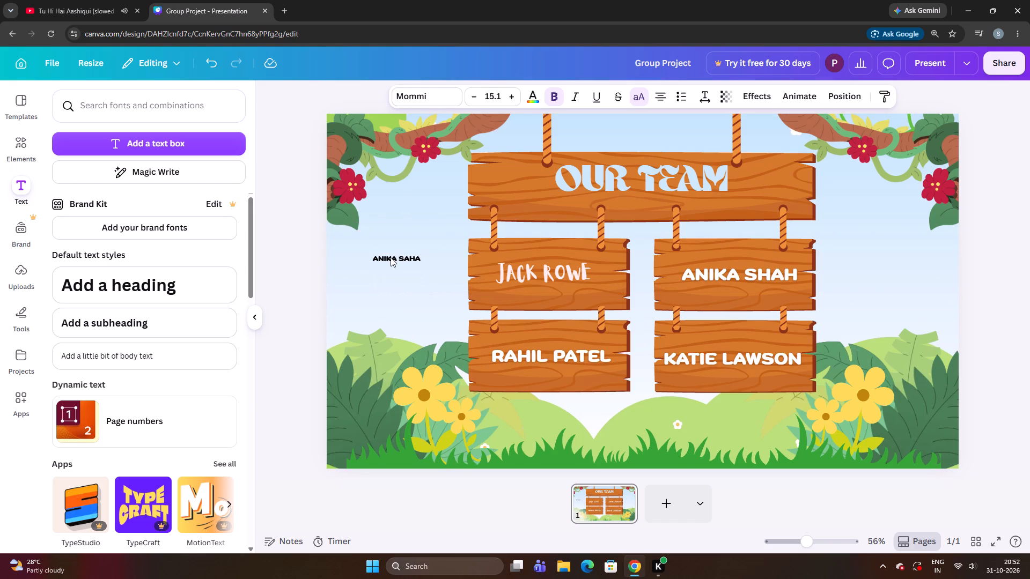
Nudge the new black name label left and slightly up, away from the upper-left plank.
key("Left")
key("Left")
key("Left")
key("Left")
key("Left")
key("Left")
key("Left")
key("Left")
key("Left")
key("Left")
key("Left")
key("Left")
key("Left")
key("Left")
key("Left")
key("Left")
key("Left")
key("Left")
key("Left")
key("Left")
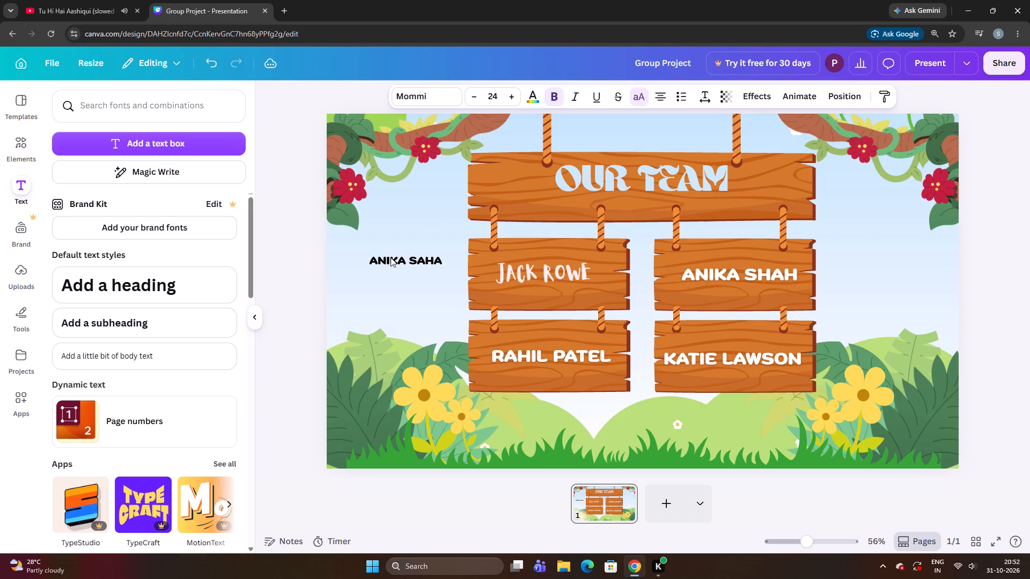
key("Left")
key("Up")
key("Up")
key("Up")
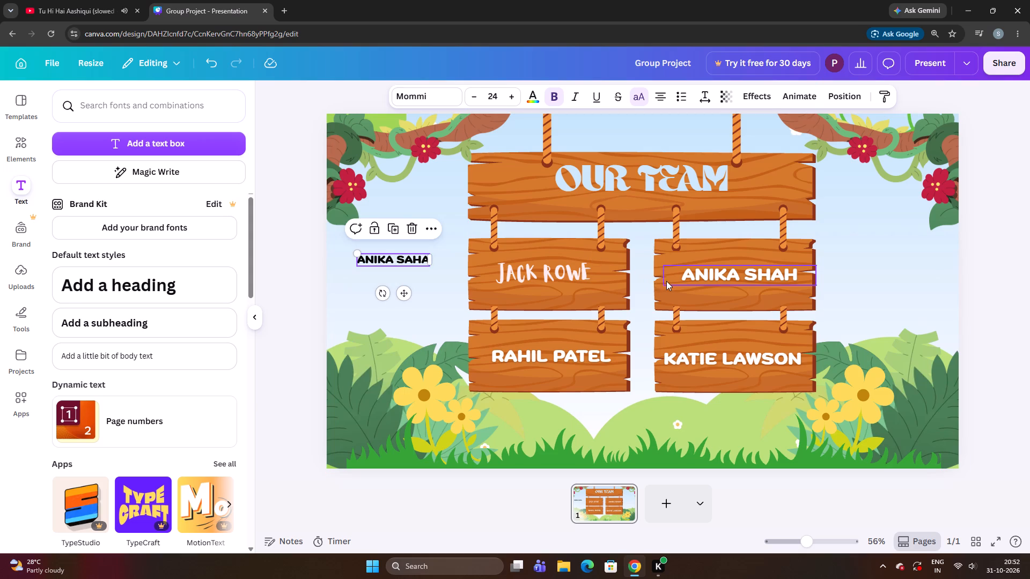
Delete the old white name label from the upper-right plank.
left_click(700, 278)
left_click(757, 241)
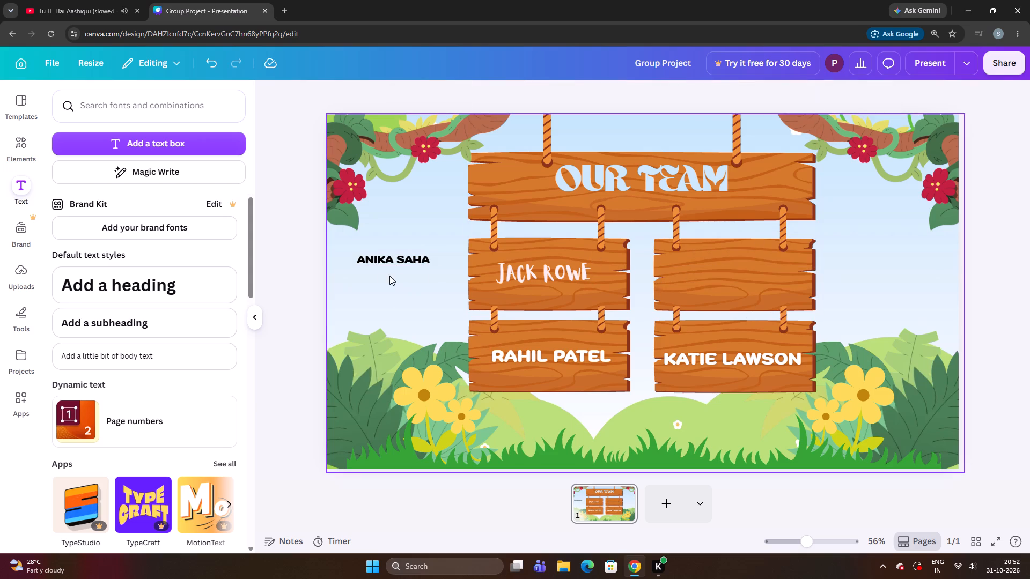
Move the black name label from the sky area across to the middle of the empty upper-right plank.
left_click(381, 264)
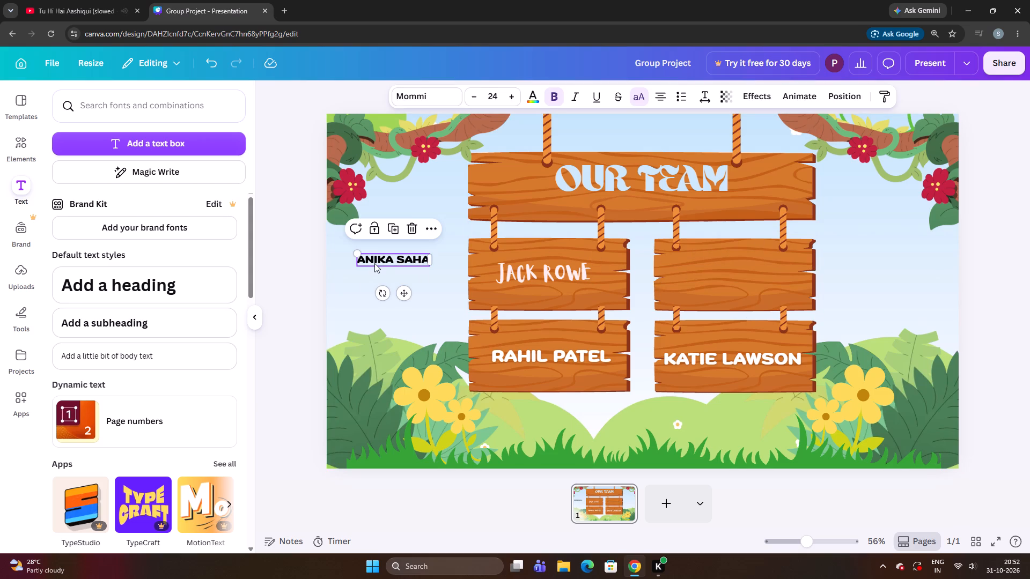
key("Right")
key("Right")
key("Right")
key("Right")
key("Right")
key("Right")
key("Right")
key("Right")
key("Right")
key("Right")
key("Right")
key("Right")
key("Right")
key("Right")
key("Right")
key("Right")
key("Right")
key("Right")
key("Right")
key("Right")
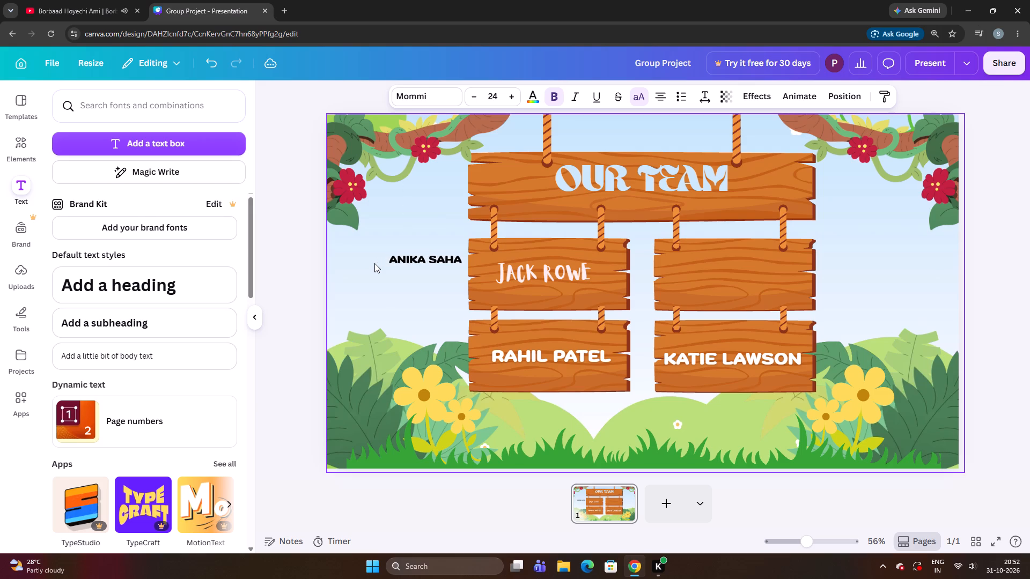
key("Up")
key("Up")
key("Up")
key("Up")
key("Up")
key("Up")
key("Up")
key("Up")
key("Up")
key("Up")
key("Up")
key("Up")
key("Up")
key("Up")
key("Up")
key("Up")
key("Up")
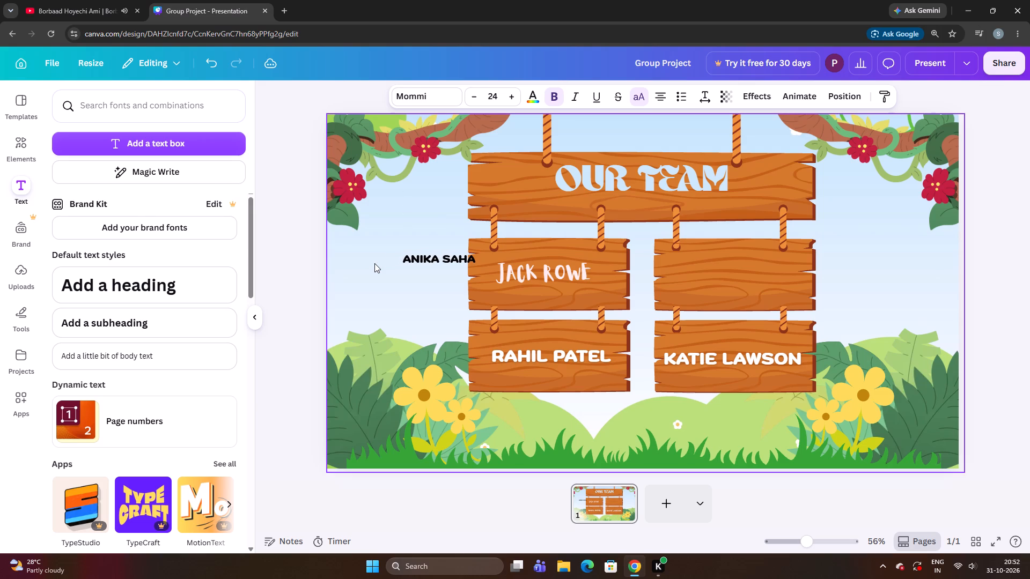
key("Right")
key("Right")
key("Right")
key("Right")
key("Right")
key("Right")
key("Right")
key("Right")
key("Right")
key("Right")
key("Right")
key("Right")
key("Right")
key("Right")
key("Right")
key("Right")
key("Right")
key("Right")
key("Right")
key("Right")
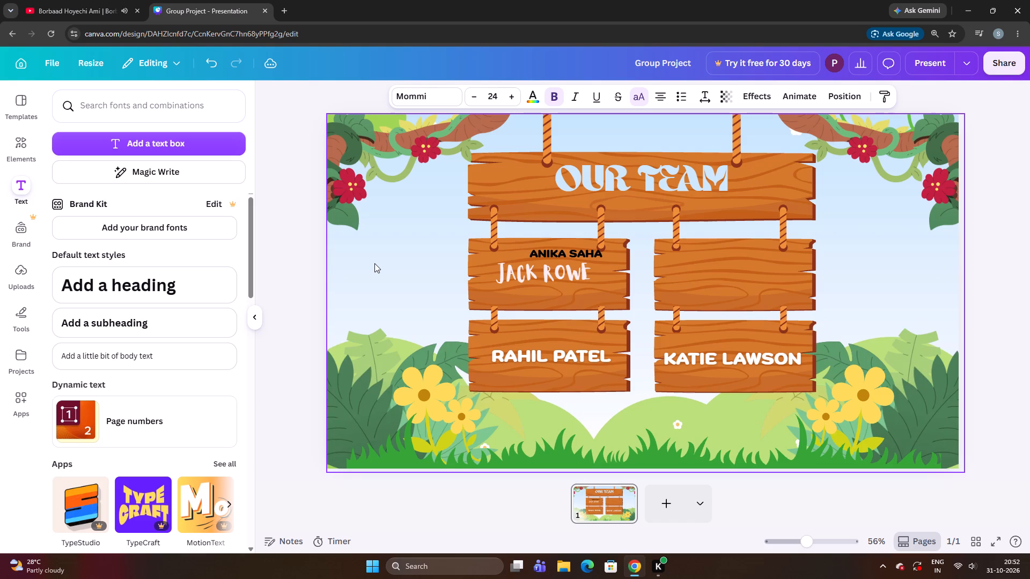
key("Right")
key("Right")
key("Right")
key("Right")
key("Right")
key("Right")
key("Right")
key("Right")
key("Right")
key("Right")
key("Right")
key("Right")
key("Right")
key("Right")
key("Right")
key("Right")
key("Right")
key("Right")
key("Right")
key("Right")
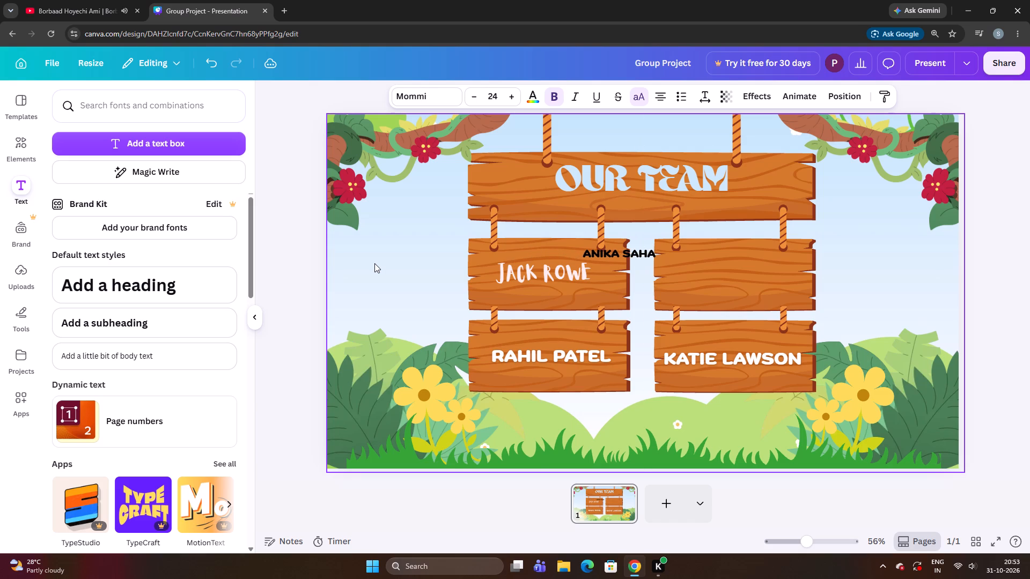
key("Down")
key("Down")
key("Down")
key("Down")
key("Down")
key("Down")
key("Down")
key("Down")
key("Down")
key("Down")
key("Down")
key("Down")
key("Down")
key("Down")
key("Down")
key("Down")
key("Down")
key("Down")
key("Down")
key("Down")
key("Right")
key("Right")
key("Right")
key("Right")
key("Right")
key("Right")
key("Right")
key("Right")
key("Right")
key("Right")
key("Right")
key("Right")
key("Right")
key("Right")
key("Right")
key("Right")
key("Right")
key("Right")
key("Right")
key("Right")
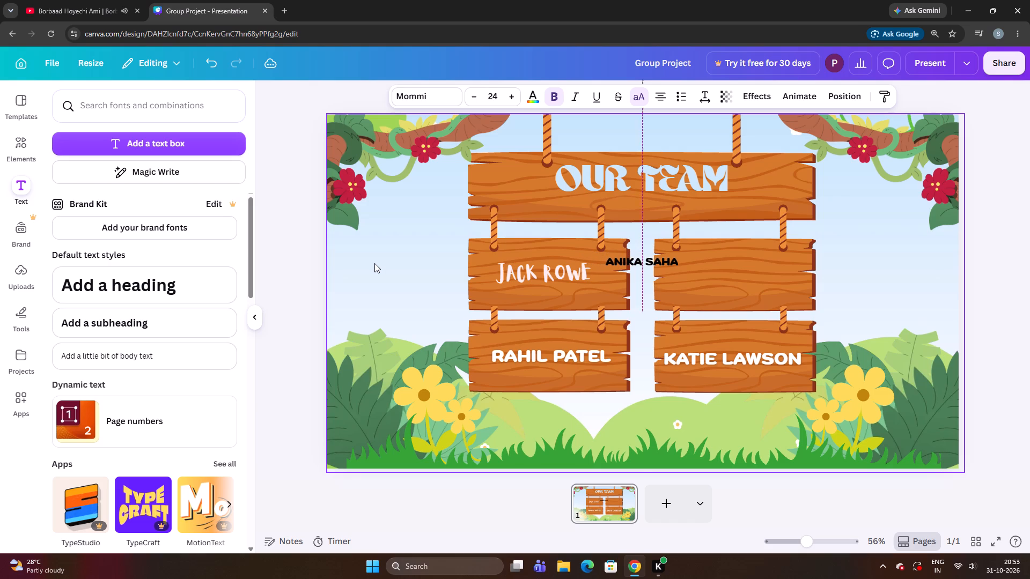
key("Right")
key("Right")
key("Right")
key("Right")
key("Right")
key("Right")
key("Right")
key("Right")
key("Right")
key("Right")
key("Right")
key("Right")
key("Right")
key("Right")
key("Right")
key("Right")
key("Right")
key("Right")
key("Right")
key("Right")
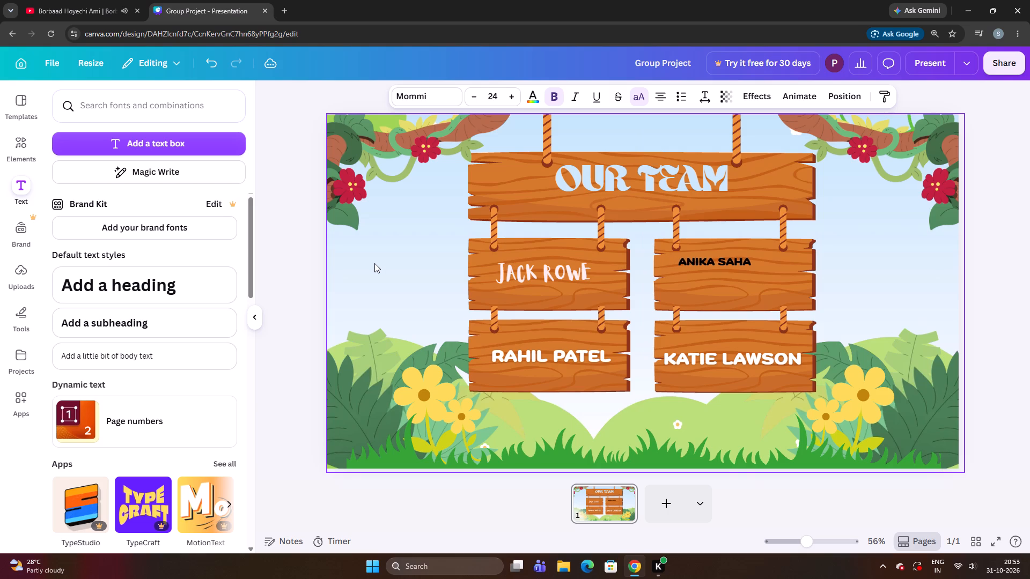
key("Down")
key("Down")
key("Down")
key("Down")
key("Down")
key("Down")
key("Down")
key("Down")
key("Down")
key("Down")
key("Down")
key("Down")
key("Down")
key("Down")
key("Down")
key("Down")
key("Down")
key("Down")
key("Down")
key("Down")
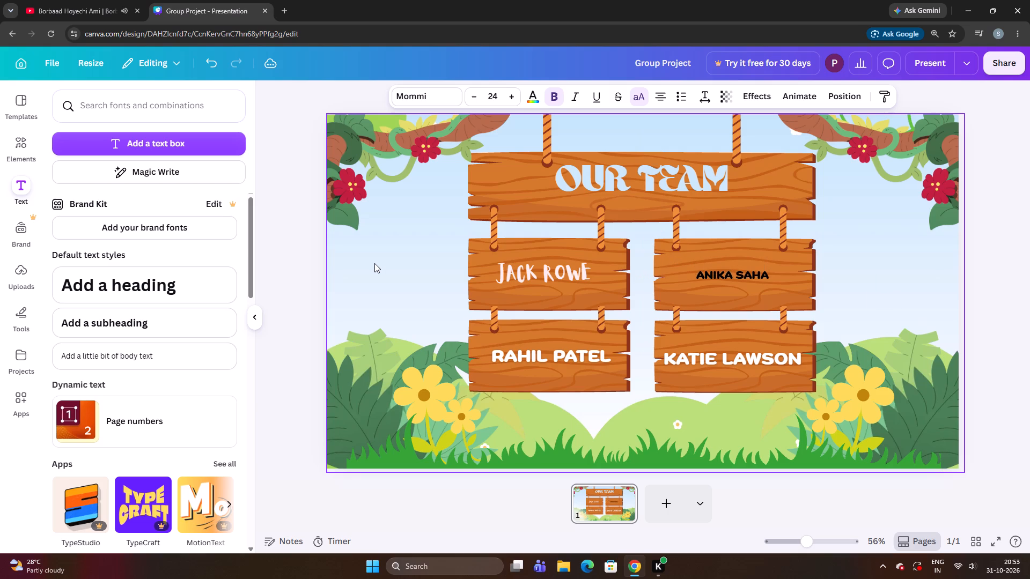
Enlarge the black name label on the upper-right plank to size 30.4.
key("ctrl+Down")
key("ctrl+Down")
key("ctrl+Down")
key("ctrl+Down")
key("ctrl+Down")
key("ctrl+Down")
key("ctrl+Down")
key("ctrl+Down")
key("ctrl+Down")
key("ctrl+Down")
Nudge the black name label left and slightly up on the upper-right plank, level with the upper-left label.
key("Up")
key("Up")
key("Up")
key("Up")
key("Up")
key("Up")
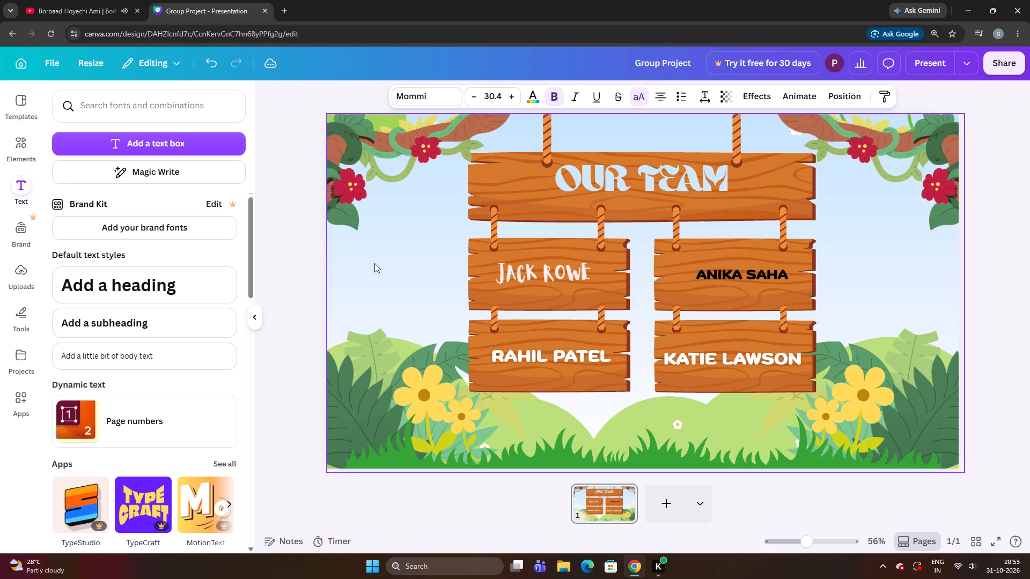
key("Down")
key("Up")
key("Left")
key("Left")
key("Left")
key("Left")
key("Left")
key("Left")
key("Left")
key("Left")
key("Left")
key("Left")
key("Left")
key("Left")
key("Left")
key("Left")
key("Left")
key("Left")
key("Left")
key("Left")
key("Left")
key("Left")
key("Left")
key("Left")
key("Left")
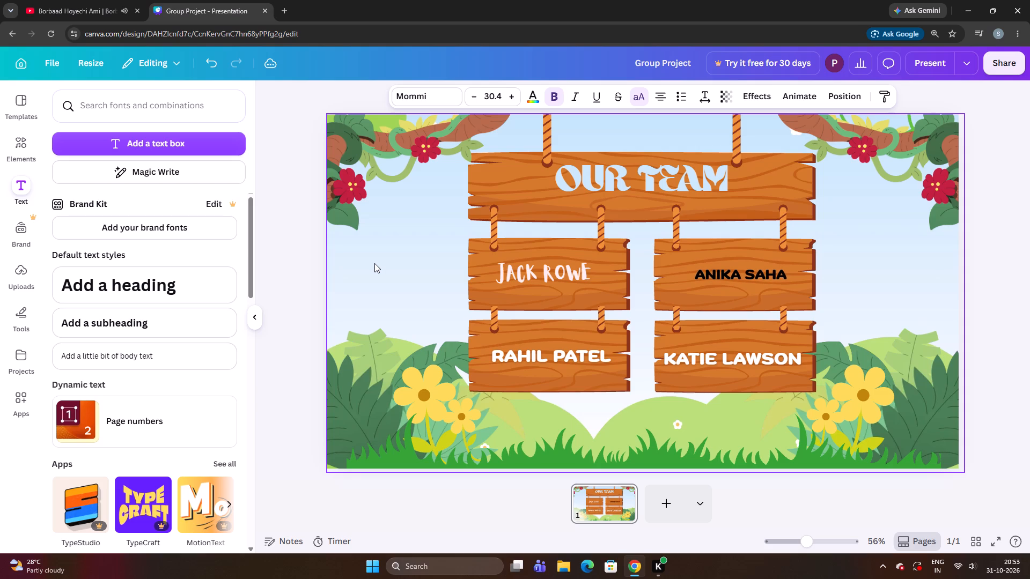
key("Up")
key("Up")
key("Up")
key("Up")
key("Up")
key("Up")
key("Up")
key("Up")
key("Up")
key("Up")
key("Up")
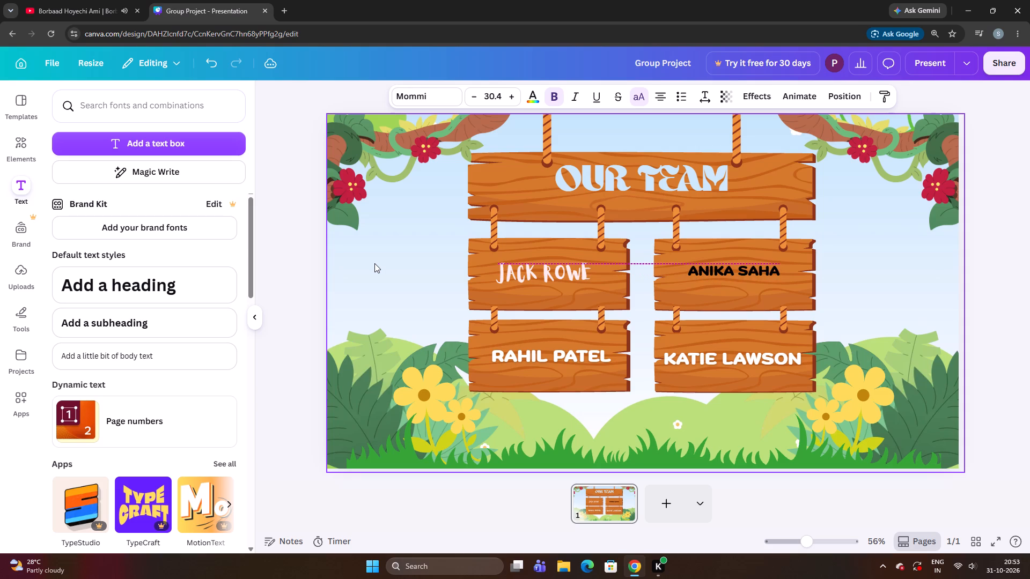
Enlarge the black name label to size 35.4 and nudge it left and slightly down to centre it on its plank.
key("ctrl+Down")
key("ctrl+Down")
key("ctrl+Down")
key("ctrl+Down")
key("ctrl+Down")
key("ctrl+Down")
key("ctrl+Down")
key("ctrl+Down")
key("Left")
key("Left")
key("Left")
key("Left")
key("Left")
key("Left")
key("Left")
key("Left")
key("Left")
key("Left")
key("Left")
key("Left")
key("Left")
key("Left")
key("Left")
key("Left")
key("Left")
key("Left")
key("Left")
key("Left")
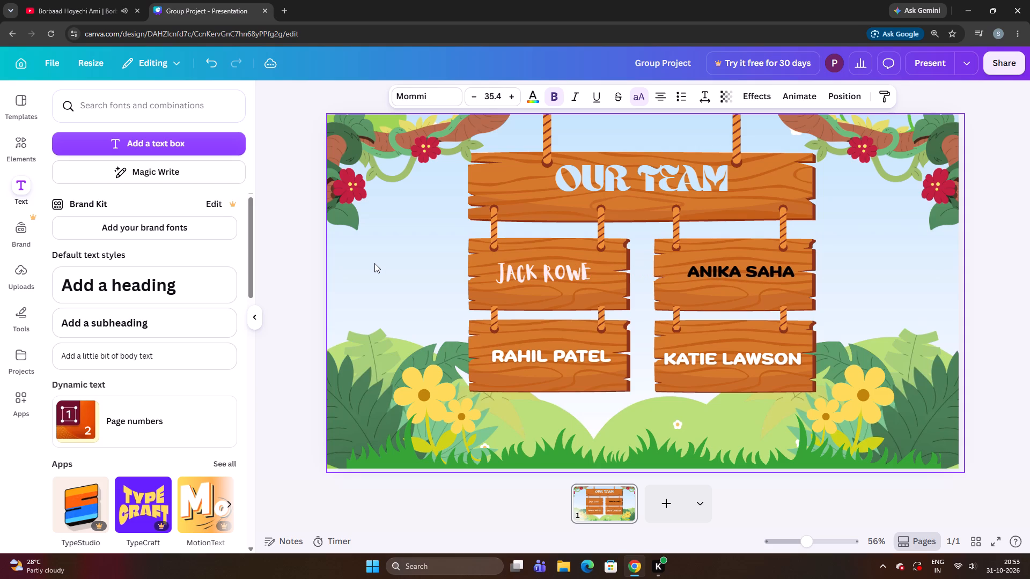
key("Down")
key("Down")
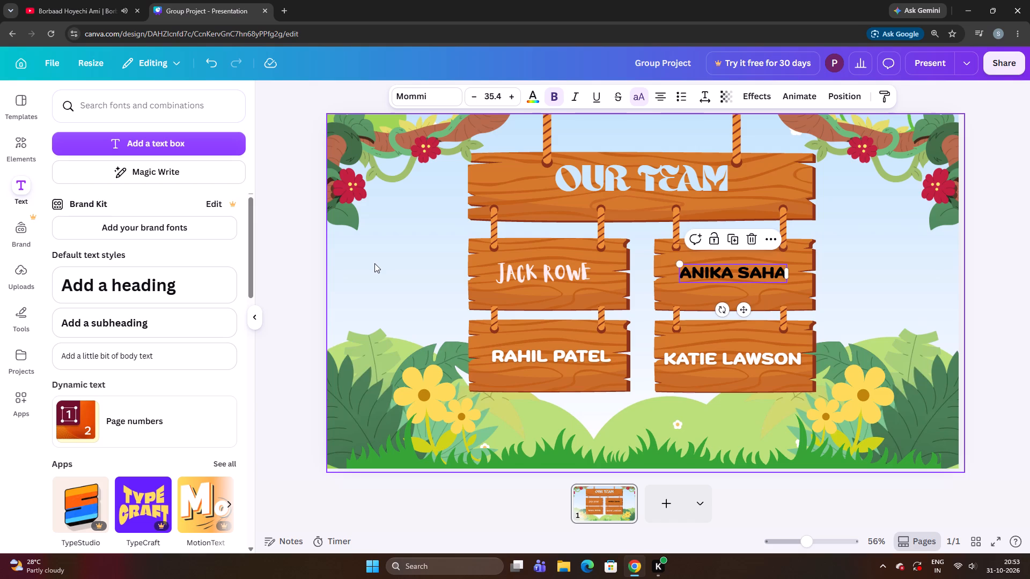
Try the Biski and Ahsing fonts on the upper-right plank's name label, and settle on Aloja.
left_click(318, 287)
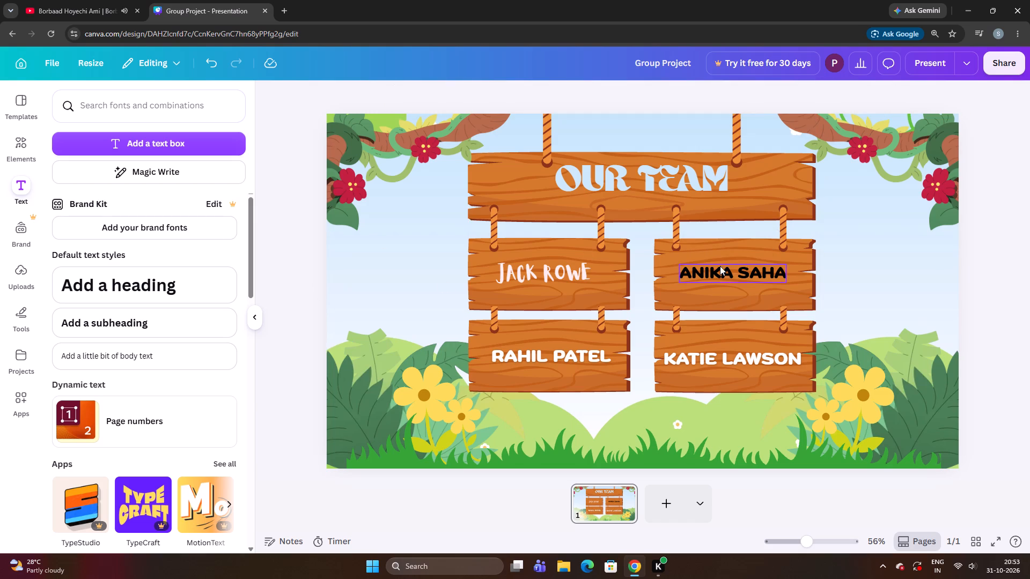
left_click(727, 269)
left_click(416, 94)
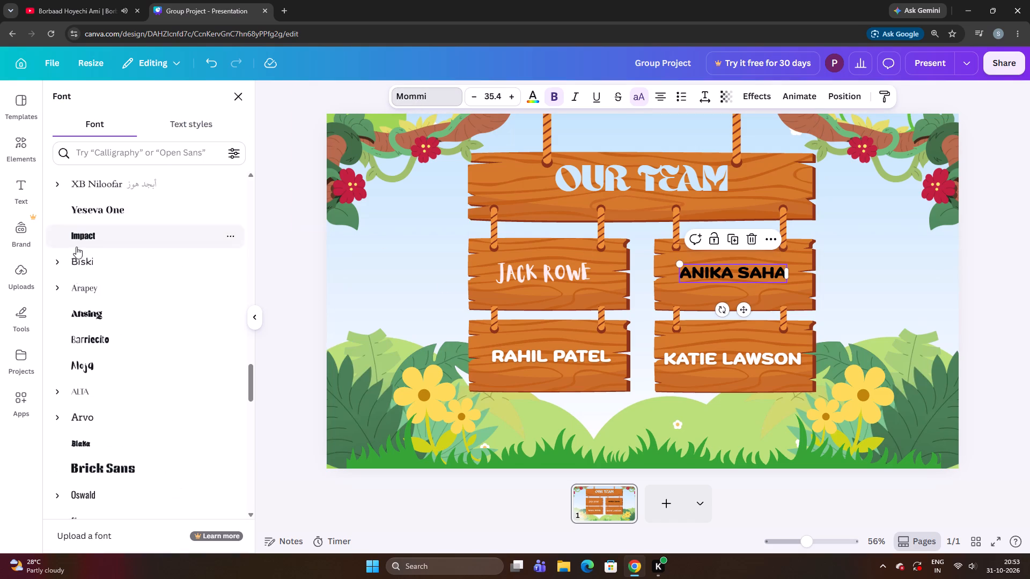
left_click(82, 275)
left_click(84, 272)
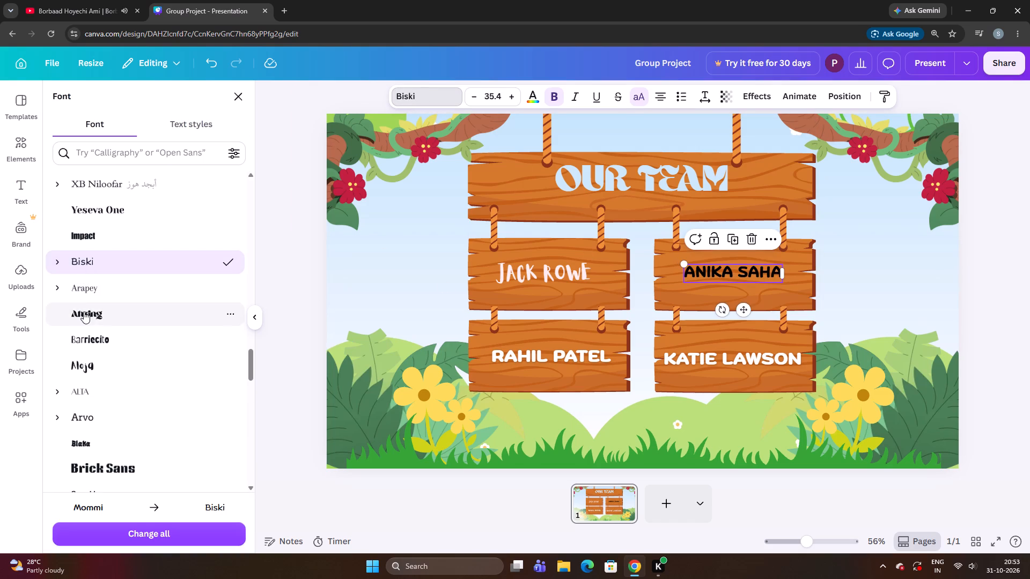
left_click(84, 311)
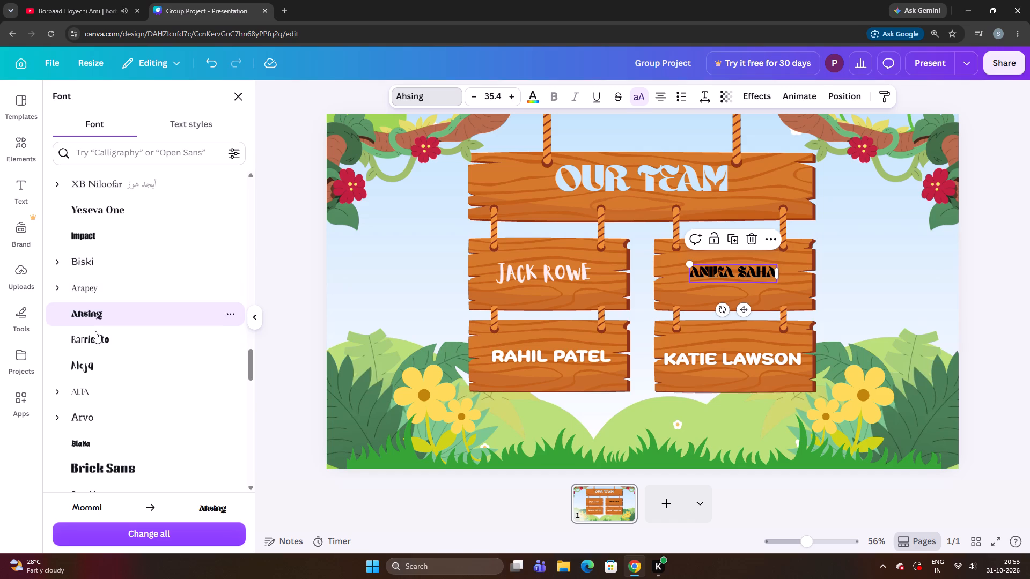
left_click(105, 368)
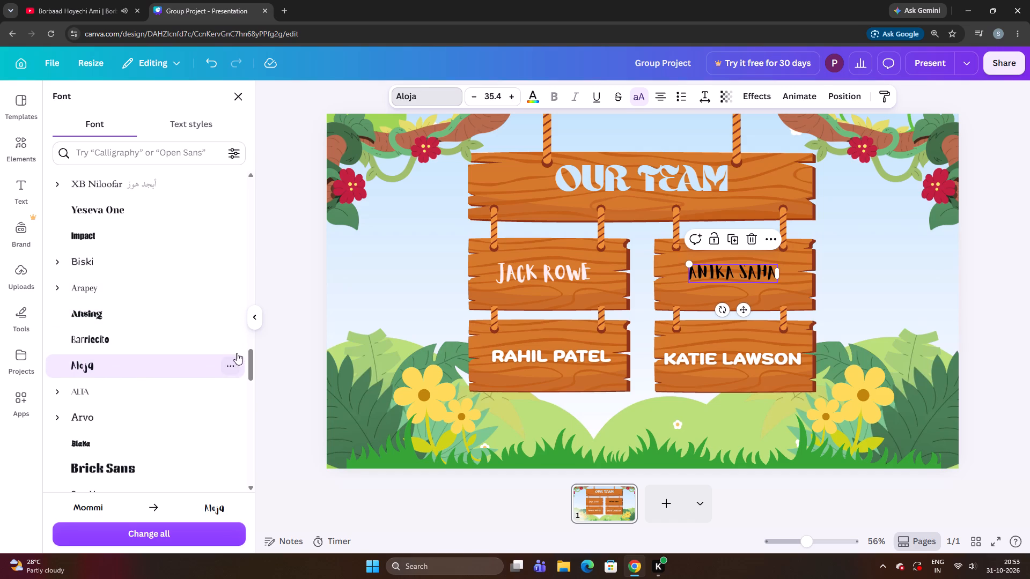
left_click(277, 325)
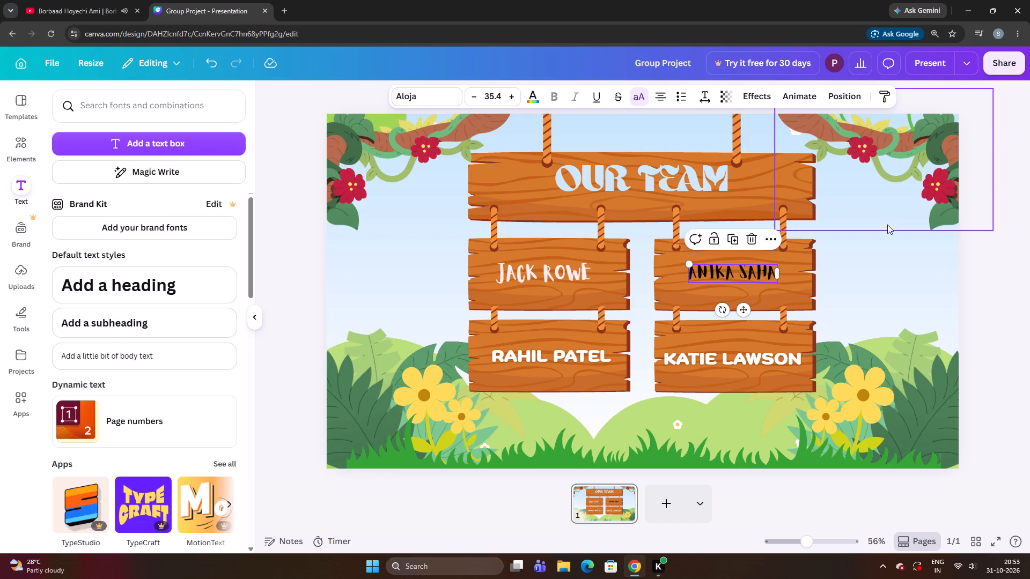
left_click(887, 225)
Enlarge the Aloja name label to size 38.6, undo the accidental two-line wrap and nudge it slightly left.
left_click(763, 273)
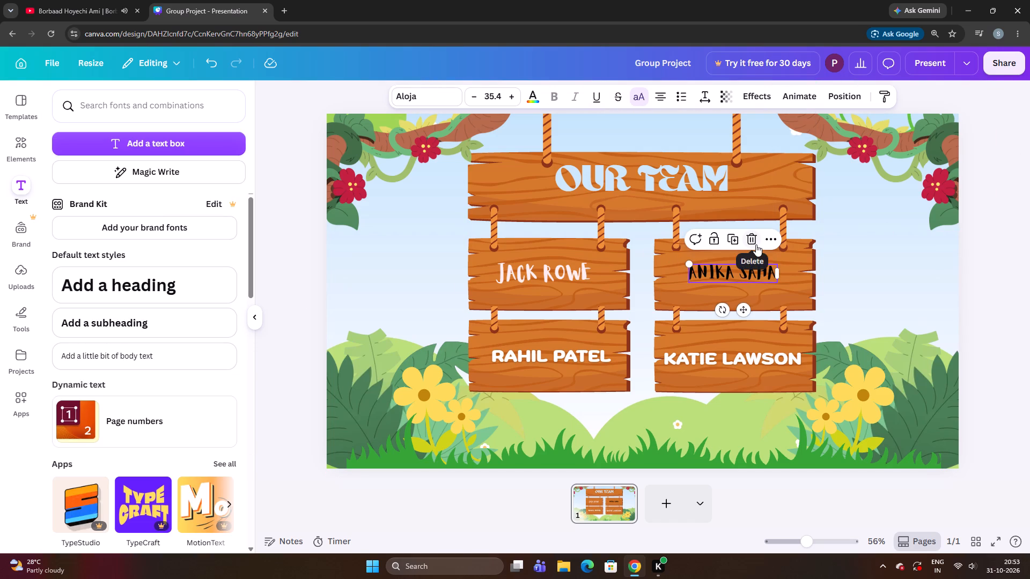
key("ctrl+Down")
key("ctrl+Down")
key("ctrl+Down")
key("ctrl+Down")
key("ctrl+Down")
key("ctrl+Left")
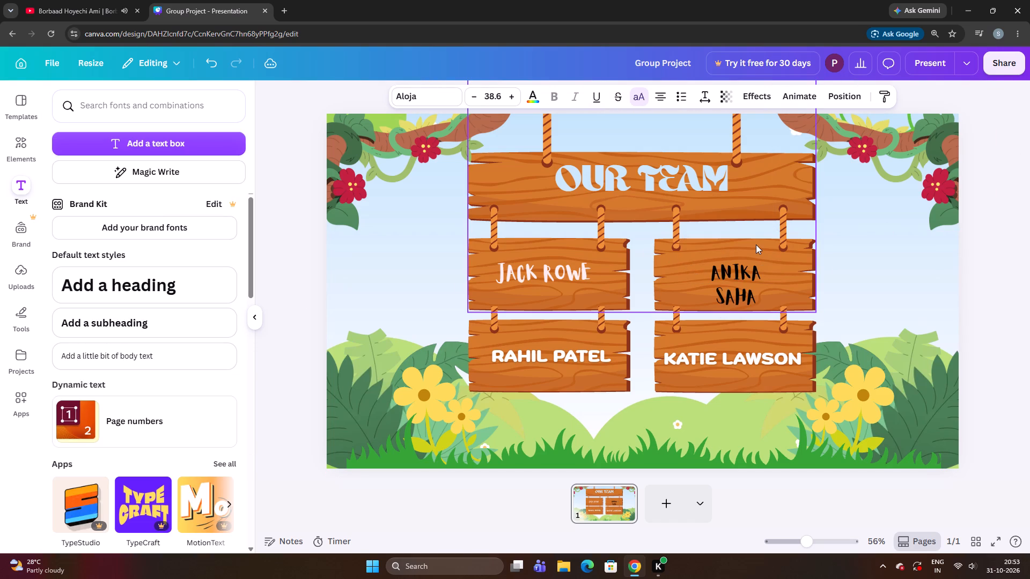
key("ctrl+z")
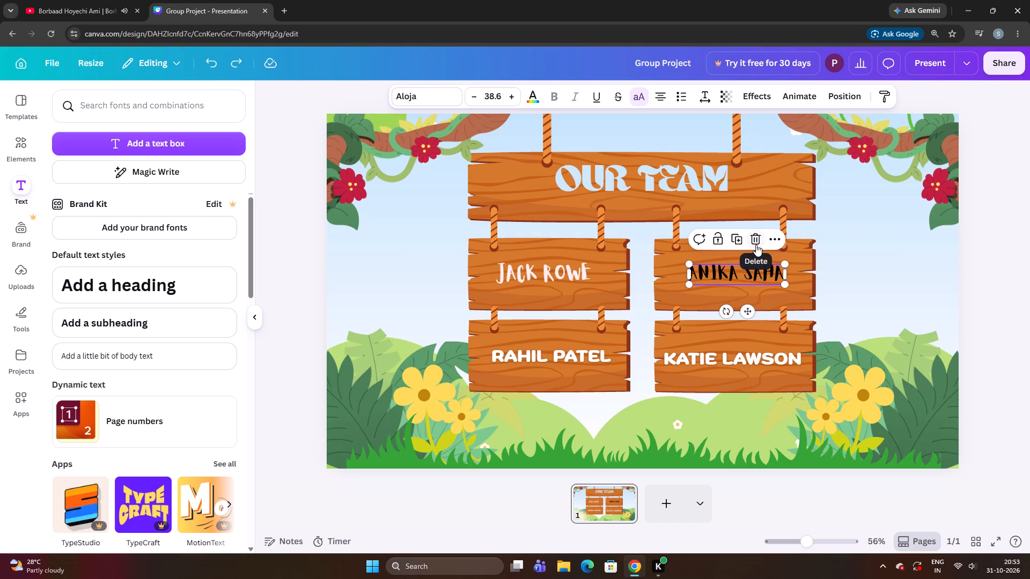
key("Left")
key("Left")
key("Left")
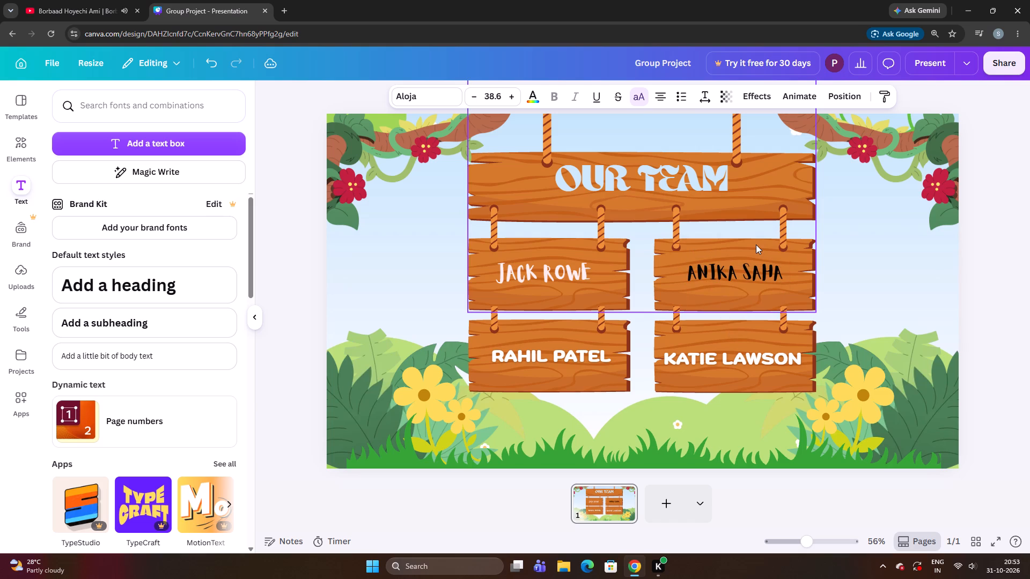
Enlarge the upper-right name label to size 39.8 and nudge it left to recentre it on the plank.
key("ctrl+Down")
key("ctrl+Down")
key("Left")
key("Left")
key("Left")
key("Left")
key("Left")
key("Left")
key("Left")
key("Left")
key("Left")
key("Left")
key("Left")
key("Left")
key("Left")
key("Left")
key("Left")
key("Left")
key("Left")
key("Left")
key("Left")
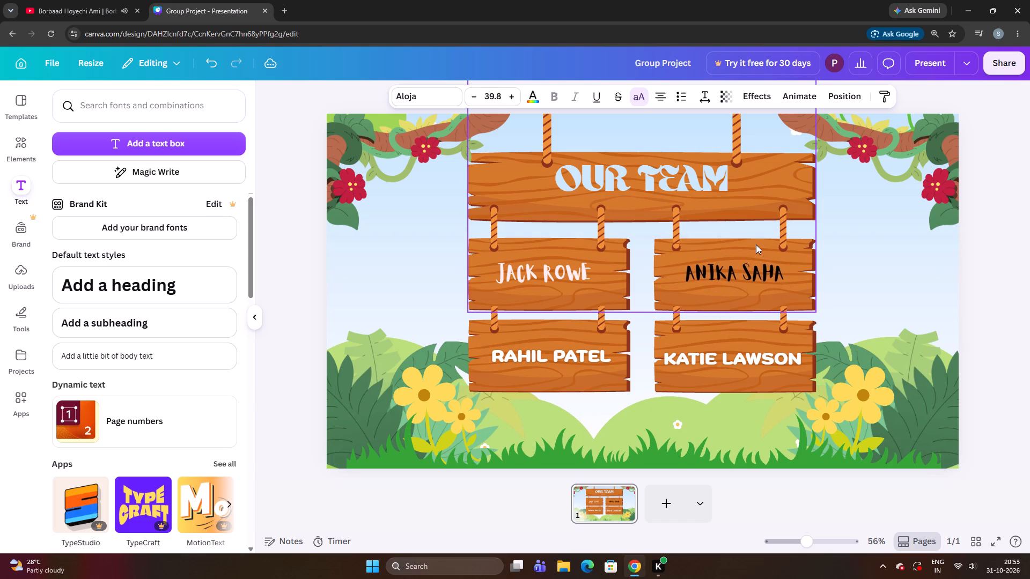
Enlarge the upper-right name label to size 41.1 and nudge it slightly right and down on its plank.
key("ctrl+Down")
key("ctrl+Down")
key("ctrl+Right")
key("ctrl+Right")
key("ctrl+Right")
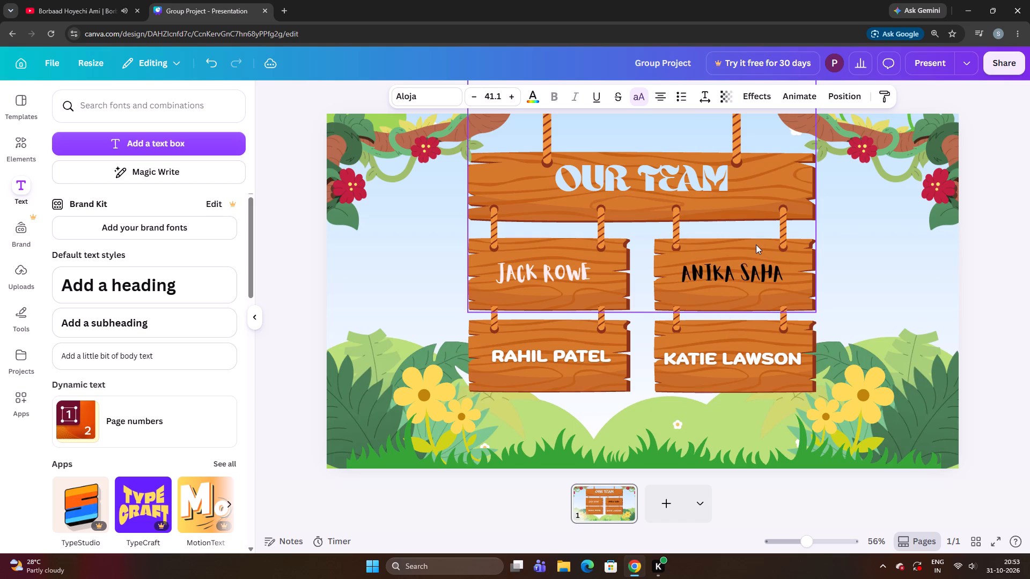
key("ctrl+Right")
key("ctrl+Right")
key("ctrl+Right")
key("ctrl+Right")
key("ctrl+Right")
key("ctrl+Right")
key("ctrl+Right")
key("ctrl+Right")
key("ctrl+Right")
key("ctrl+Right")
key("ctrl+Right")
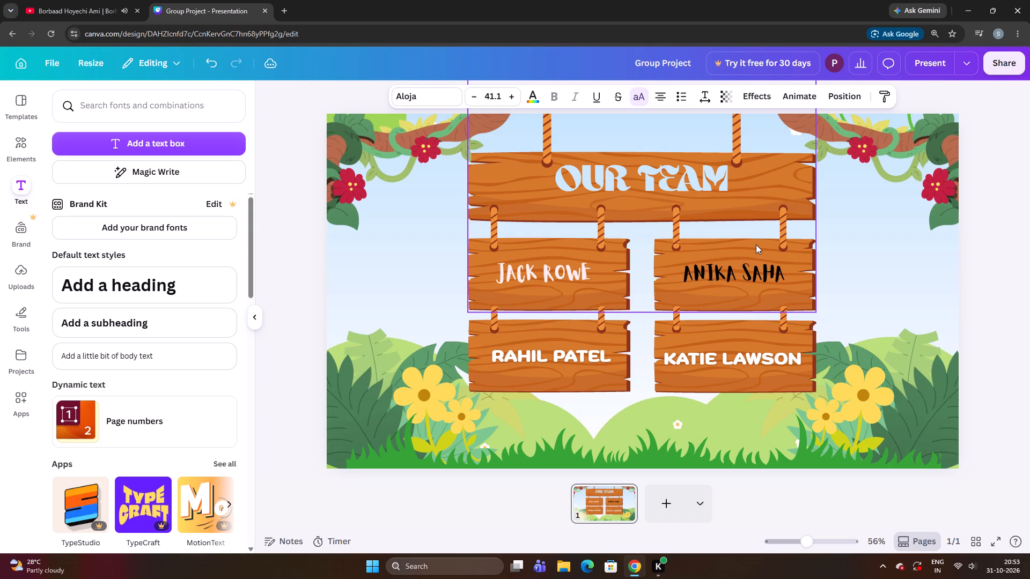
key("Down")
key("Down")
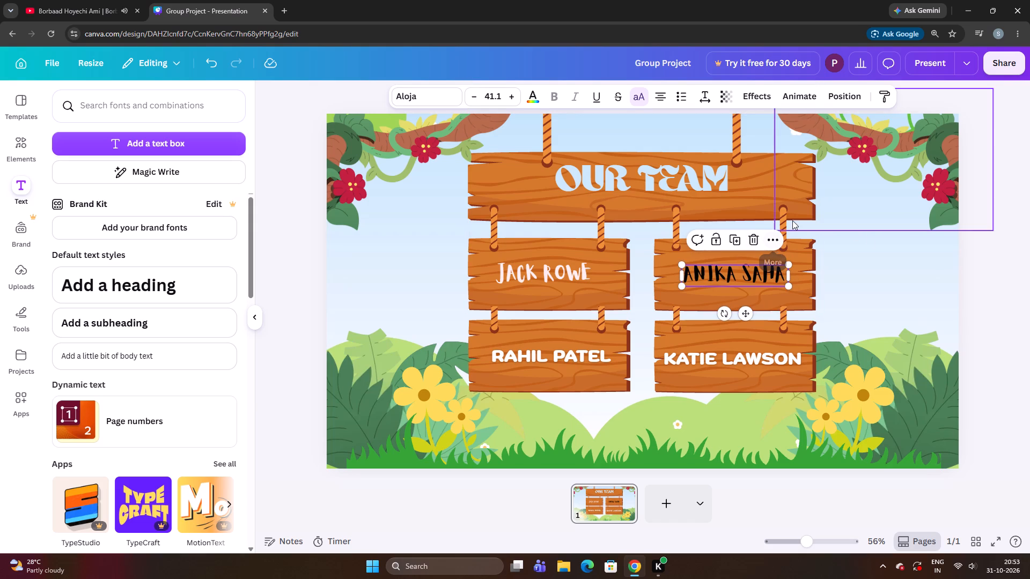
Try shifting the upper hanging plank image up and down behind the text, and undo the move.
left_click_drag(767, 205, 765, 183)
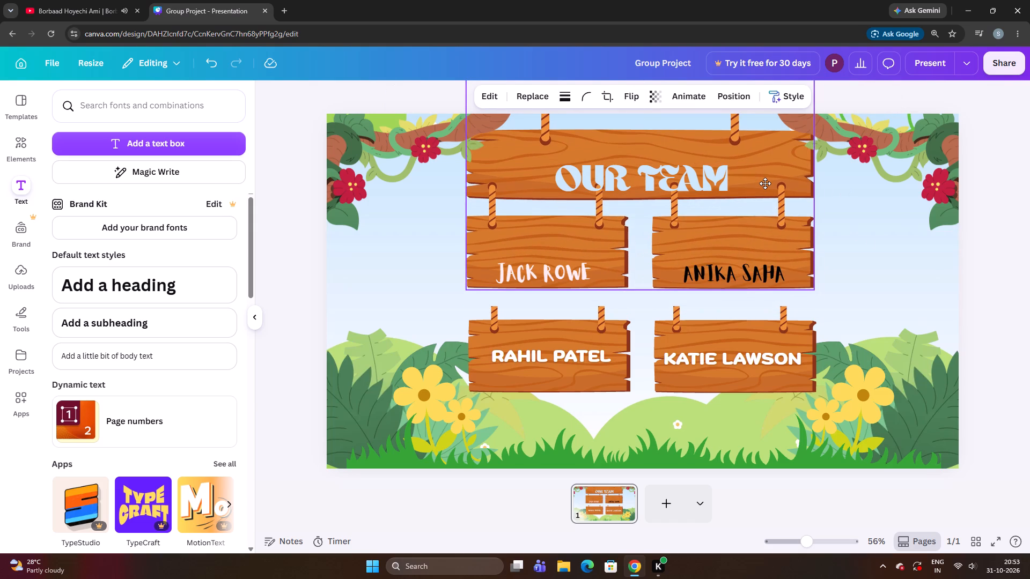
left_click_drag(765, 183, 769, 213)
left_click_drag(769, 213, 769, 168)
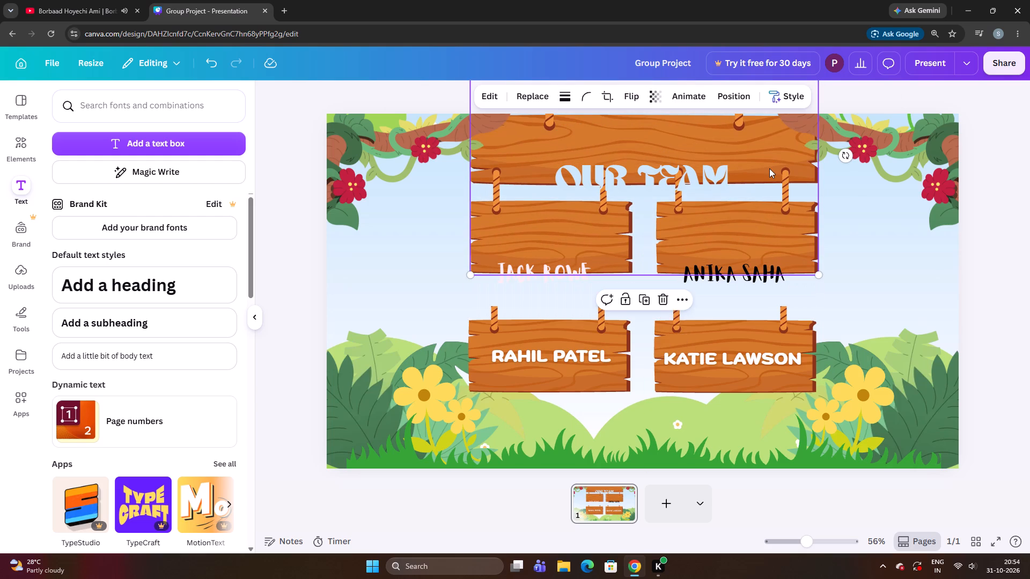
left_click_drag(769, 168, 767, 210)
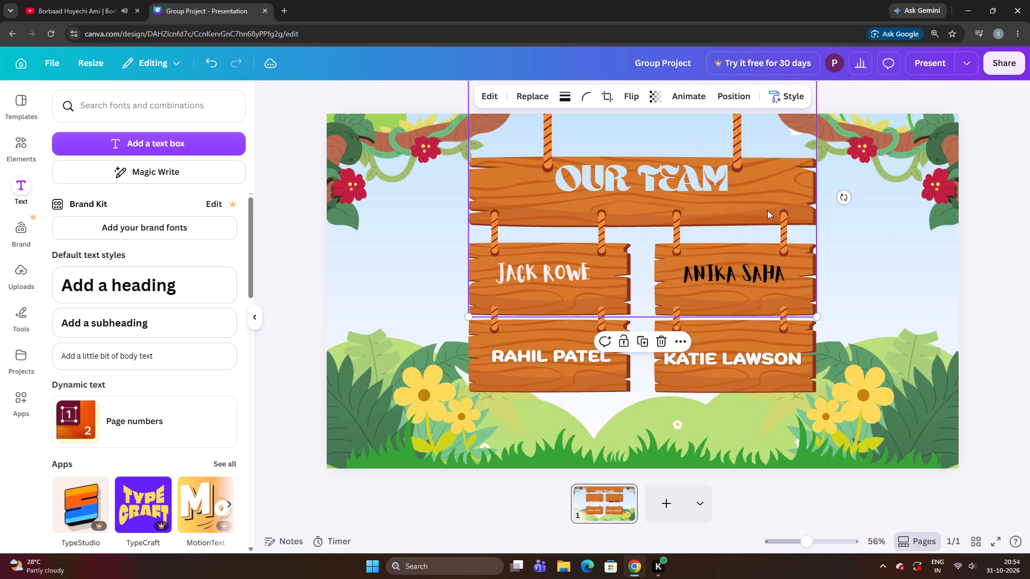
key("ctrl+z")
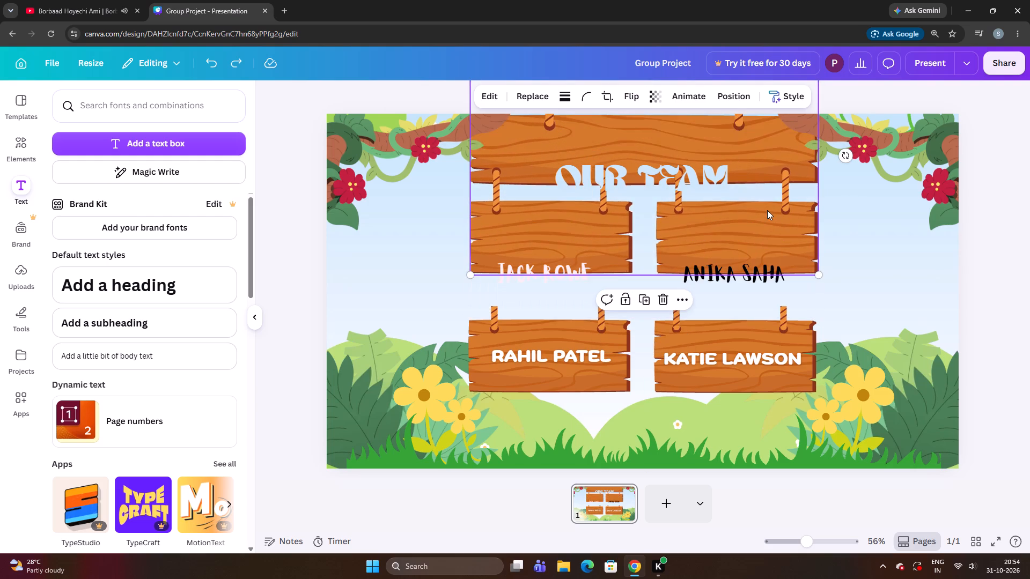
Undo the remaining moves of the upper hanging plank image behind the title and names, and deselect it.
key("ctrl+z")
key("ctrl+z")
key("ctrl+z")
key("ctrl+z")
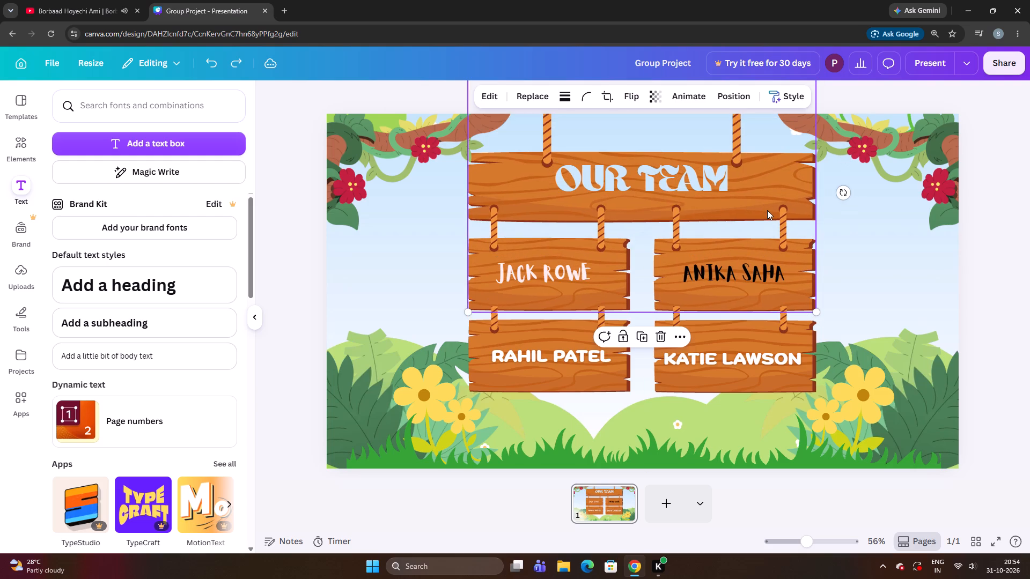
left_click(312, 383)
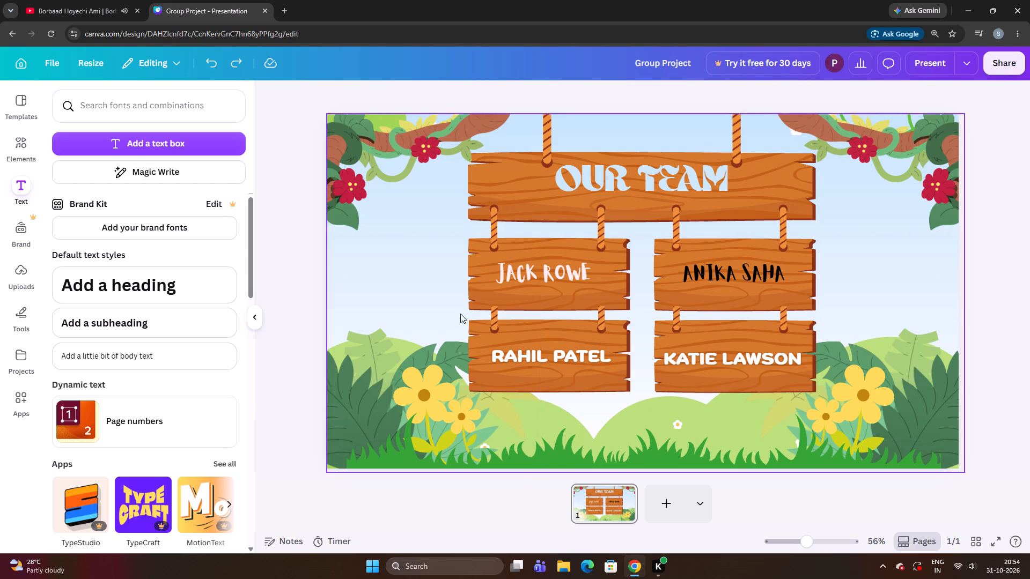
Enlarge the upper-right name label to size 43 and nudge it left on its plank.
left_click(727, 275)
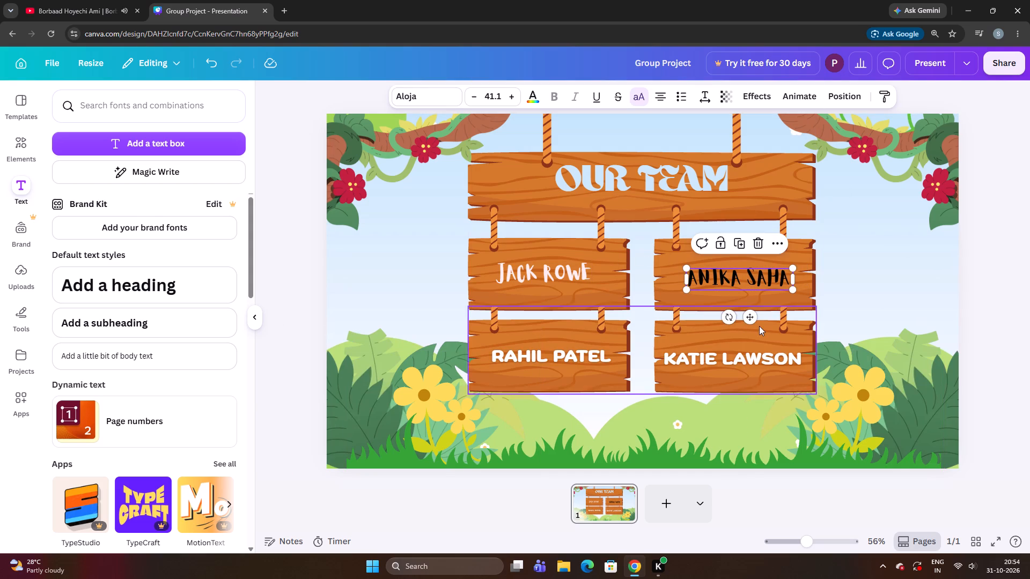
left_click(759, 281)
left_click(759, 278)
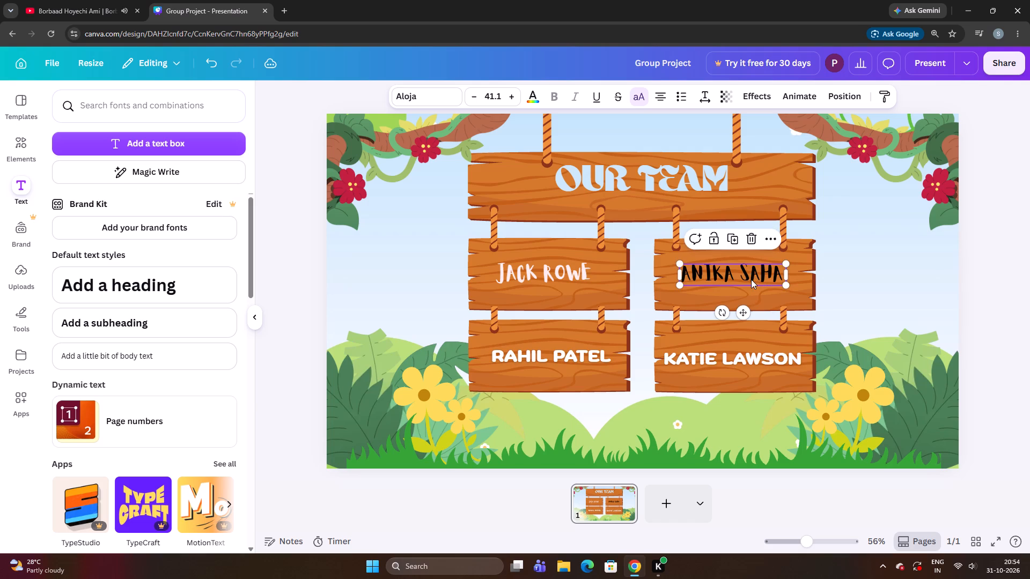
key("ctrl+Down")
key("ctrl+Down")
key("ctrl+Down")
key("ctrl+Left")
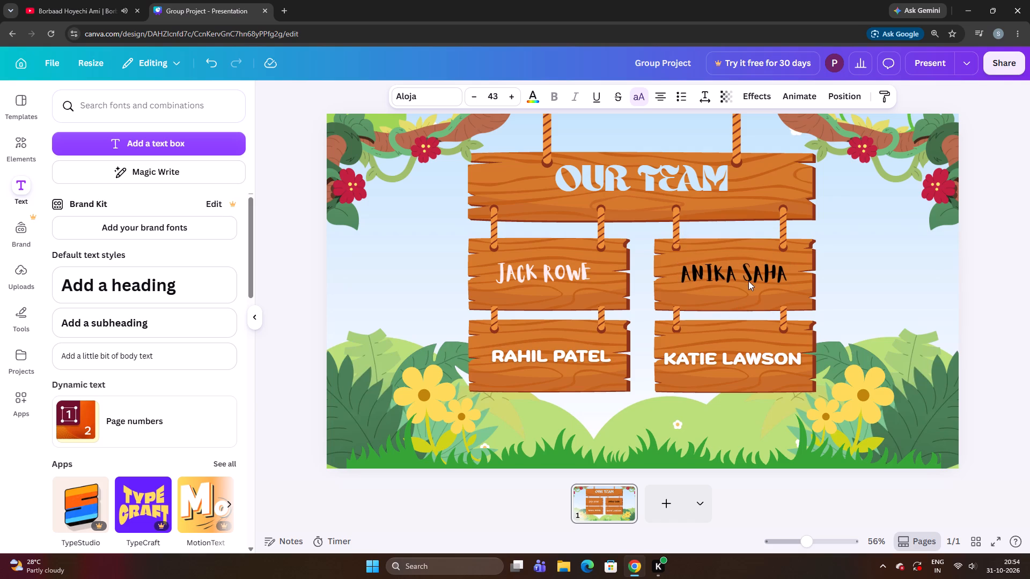
key("ctrl+Left")
key("Left")
key("Left")
Raise the system sound volume slightly and return to the slide.
left_click_drag(955, 537, 962, 578)
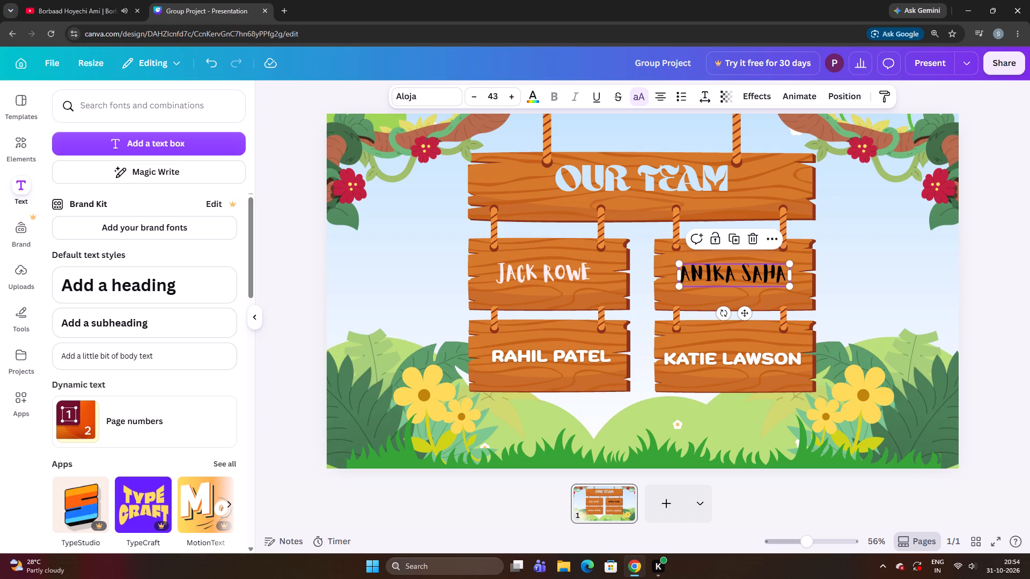
left_click(970, 569)
left_click_drag(877, 502, 879, 505)
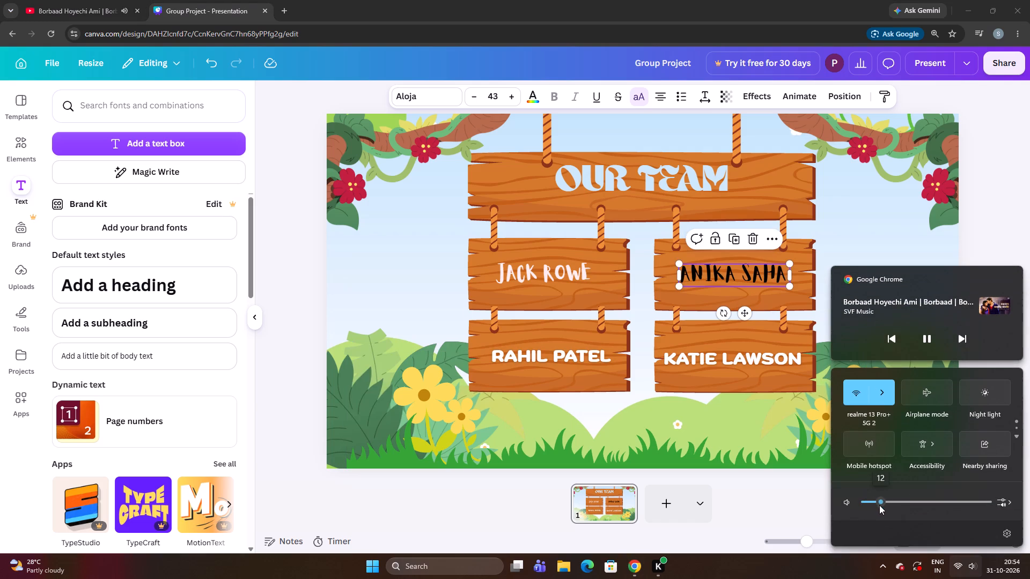
left_click_drag(879, 505, 884, 511)
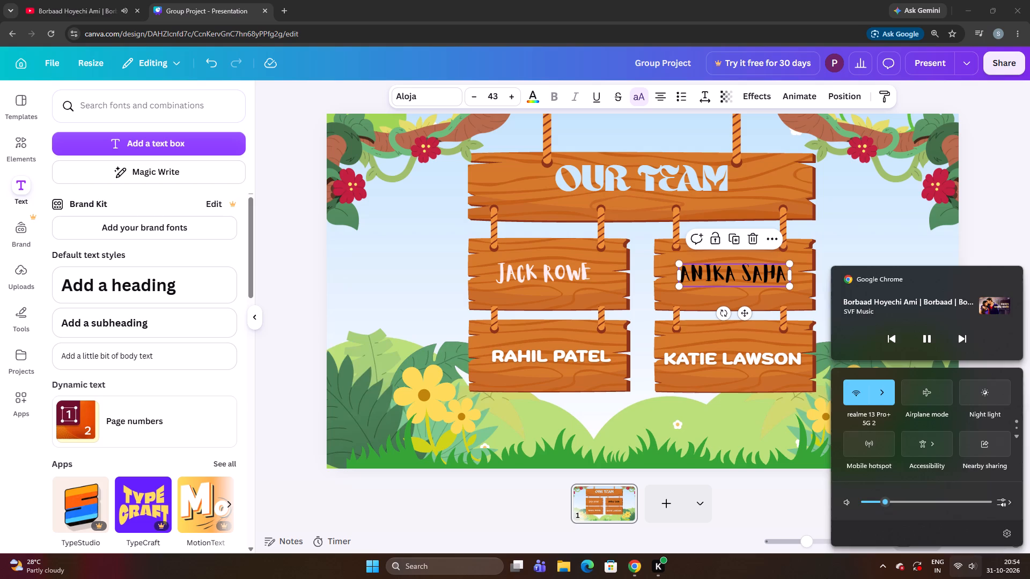
left_click(827, 578)
left_click(1029, 332)
Fine-tune the upper-right name label's position, nudging it slightly down to centre it on its plank, and deselect it.
left_click(767, 280)
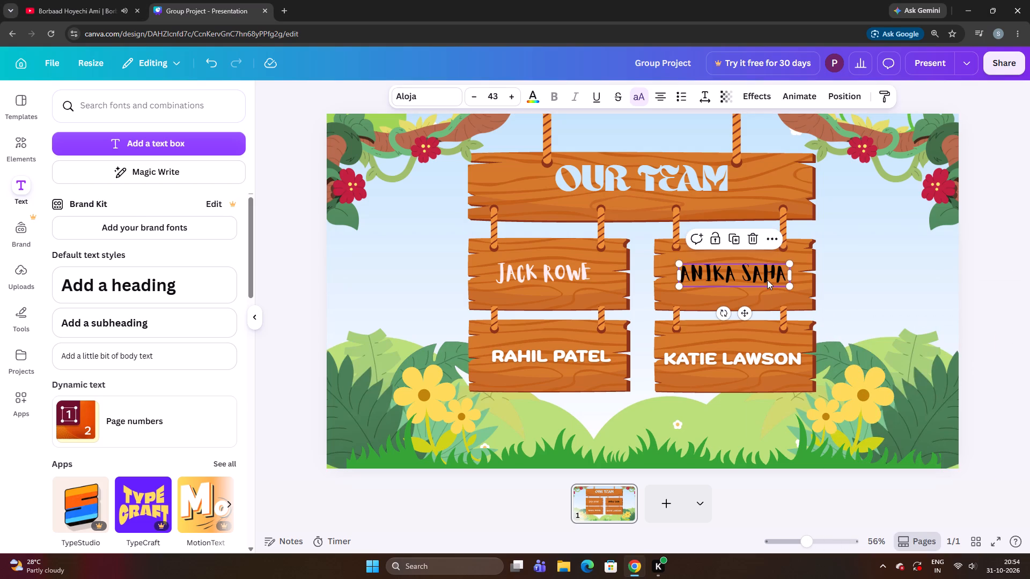
key("Up")
key("Up")
key("Left")
key("Left")
key("Left")
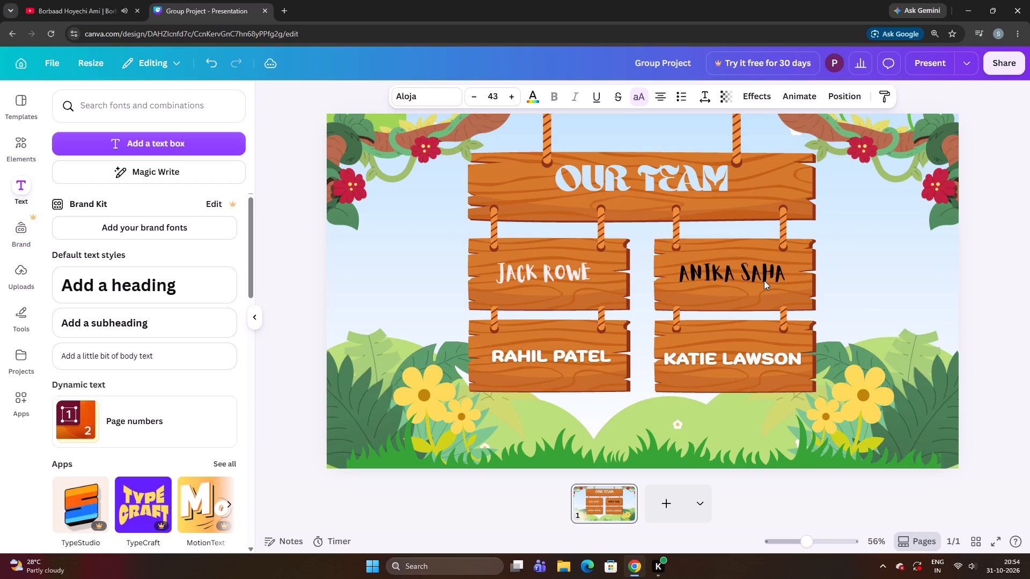
key("Down")
key("Down")
key("Down")
key("Right")
key("Right")
key("Down")
key("Right")
key("Right")
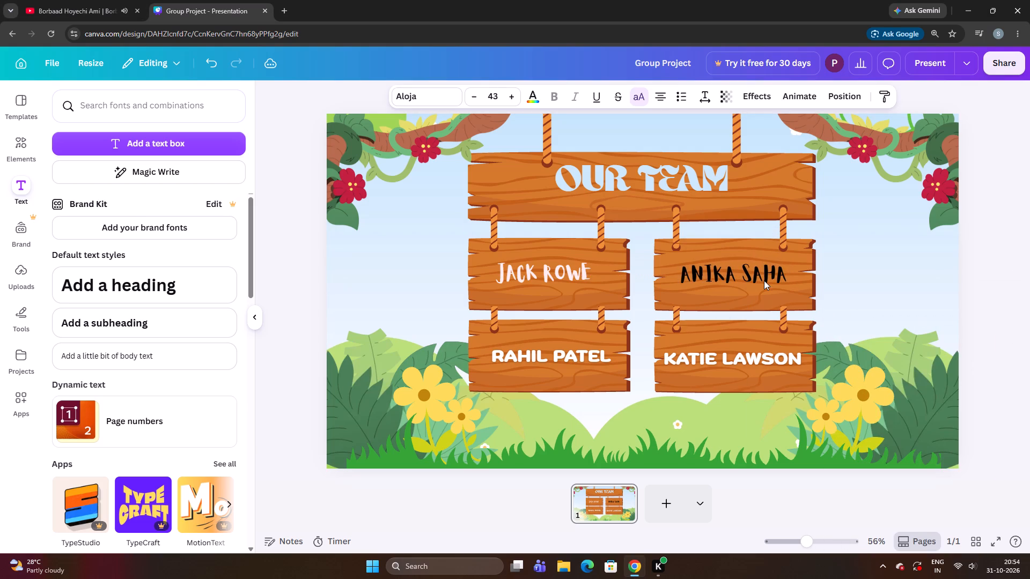
key("Right")
key("Down")
key("Down")
key("Down")
key("Down")
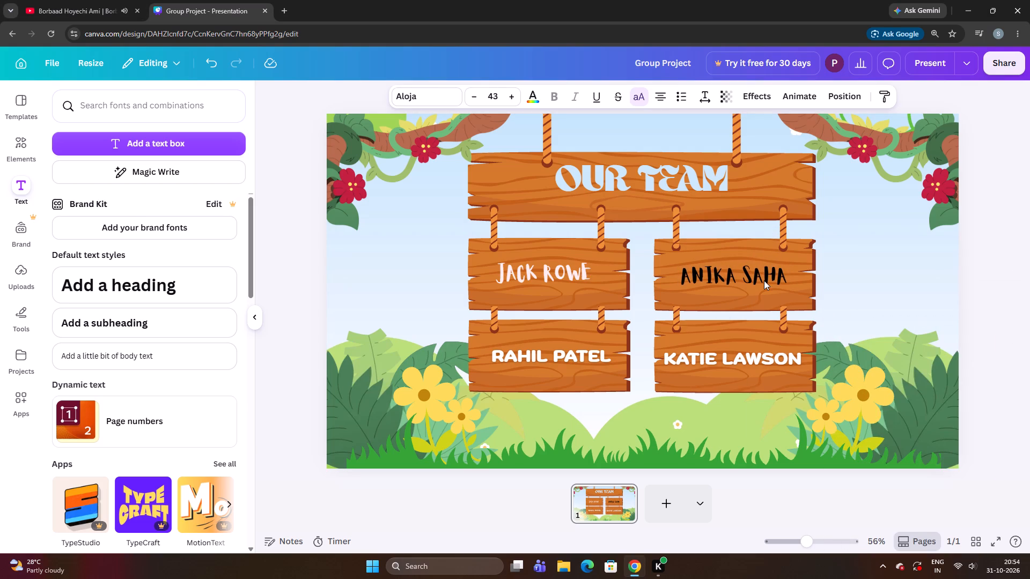
left_click(764, 280)
left_click(297, 318)
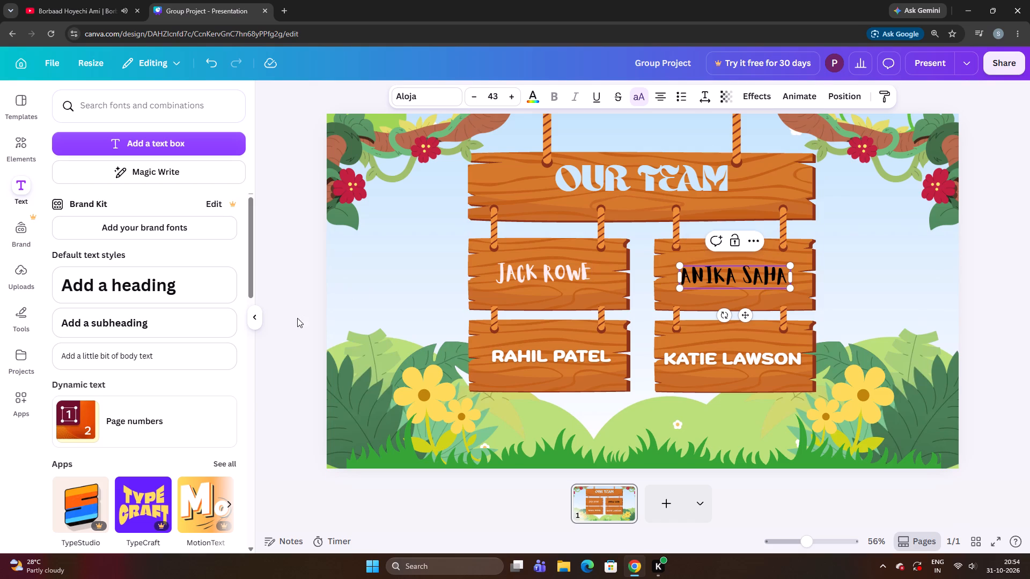
Select the upper-right name label.
left_click(700, 278)
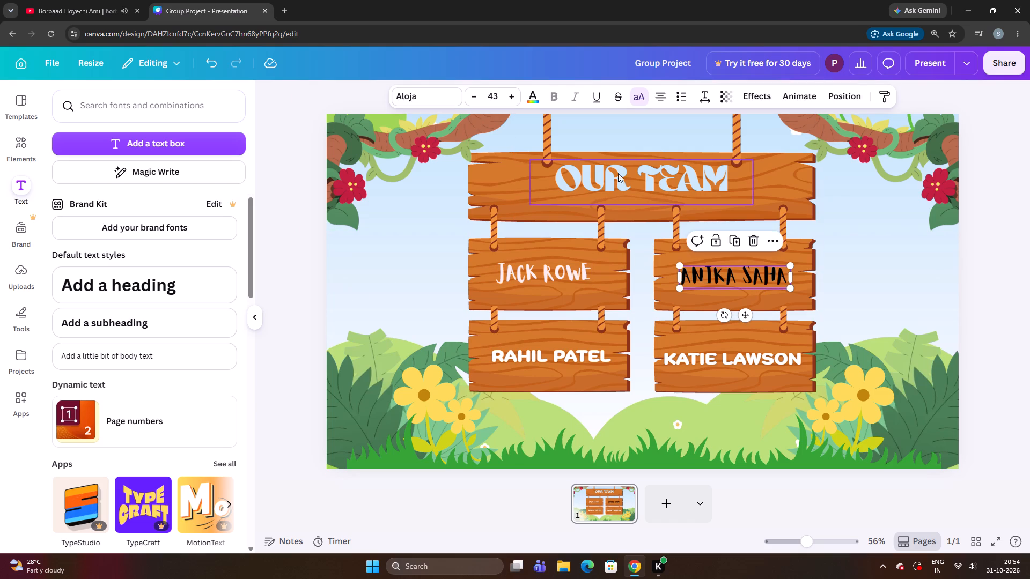
Recolour the upper-right plank's name label from the design's text colours to the pale pink used on the upper-left label.
left_click(526, 98)
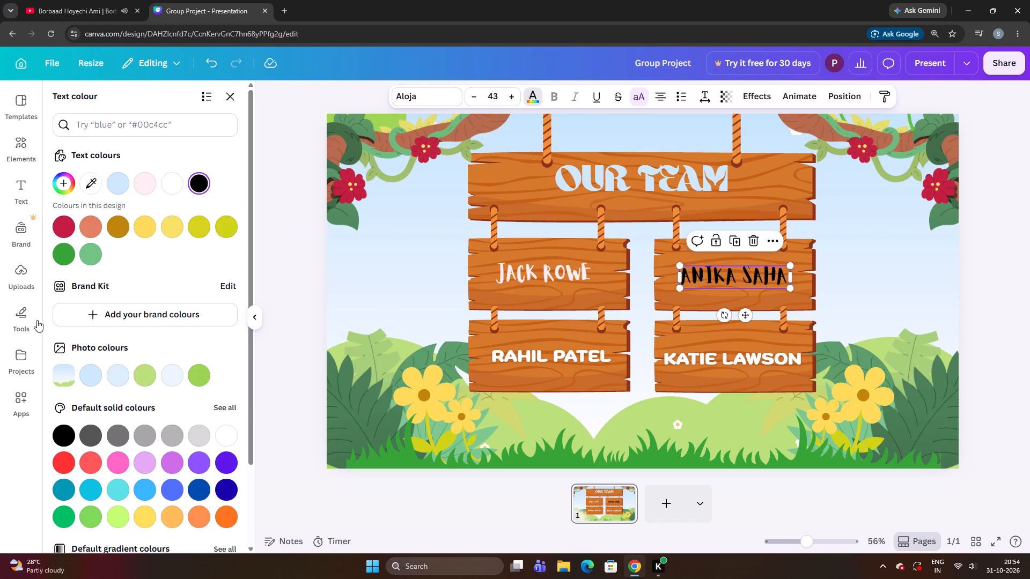
left_click(138, 183)
left_click(284, 279)
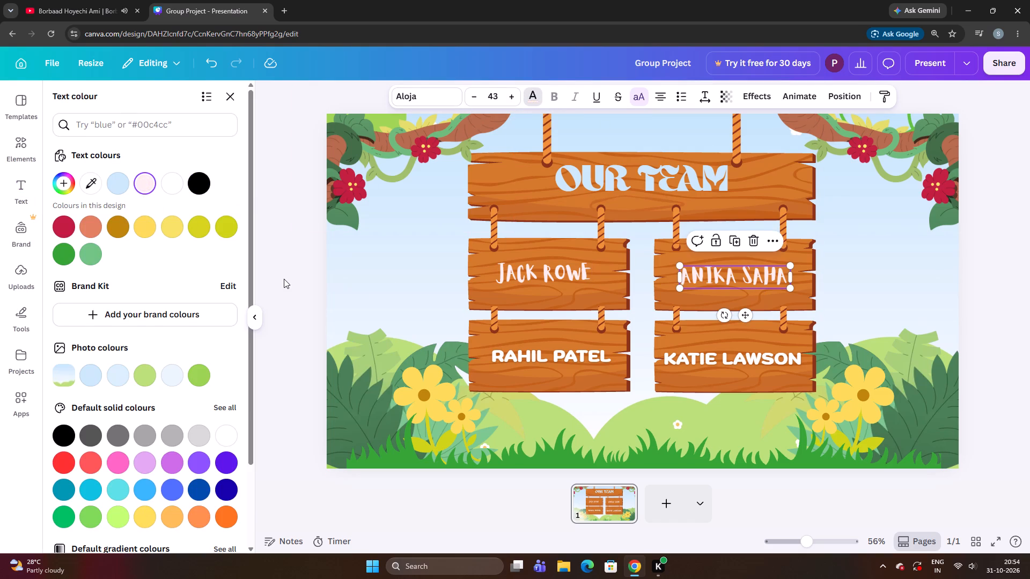
left_click(294, 277)
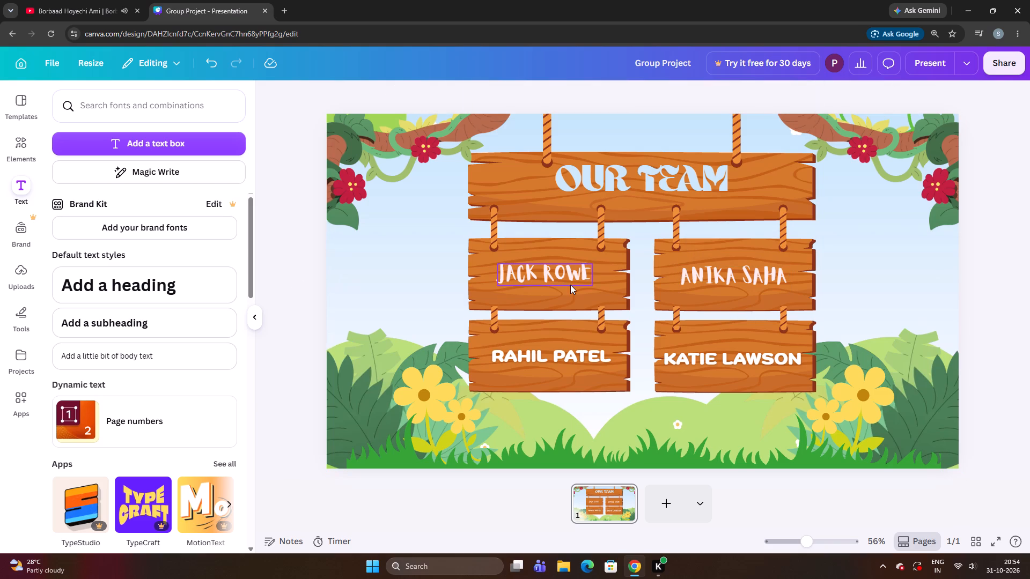
Try the Drop effect on the upper-left plank's name label, and settle on a black Outline effect at thickness 50.
left_click(569, 283)
left_click(745, 95)
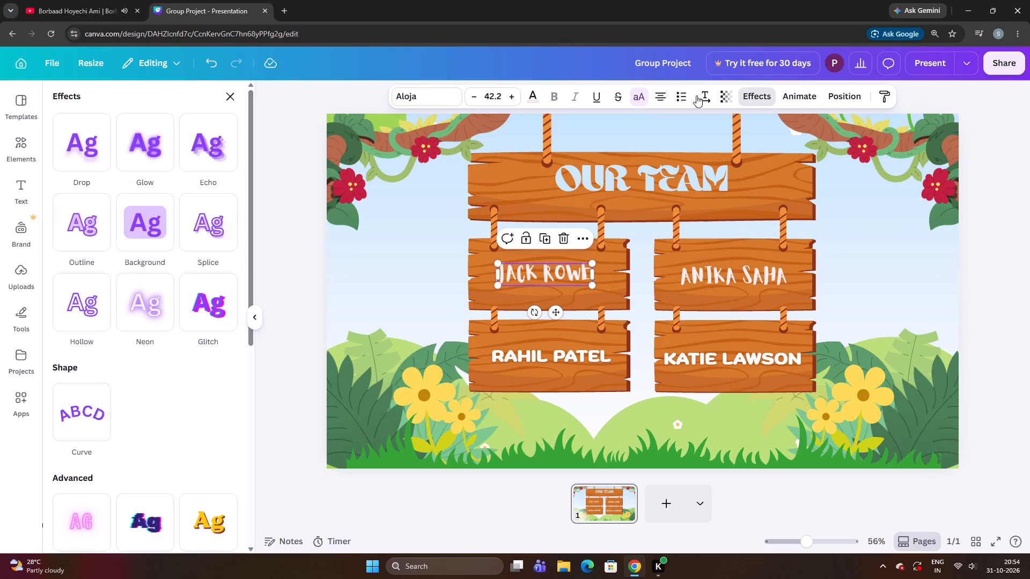
left_click(99, 221)
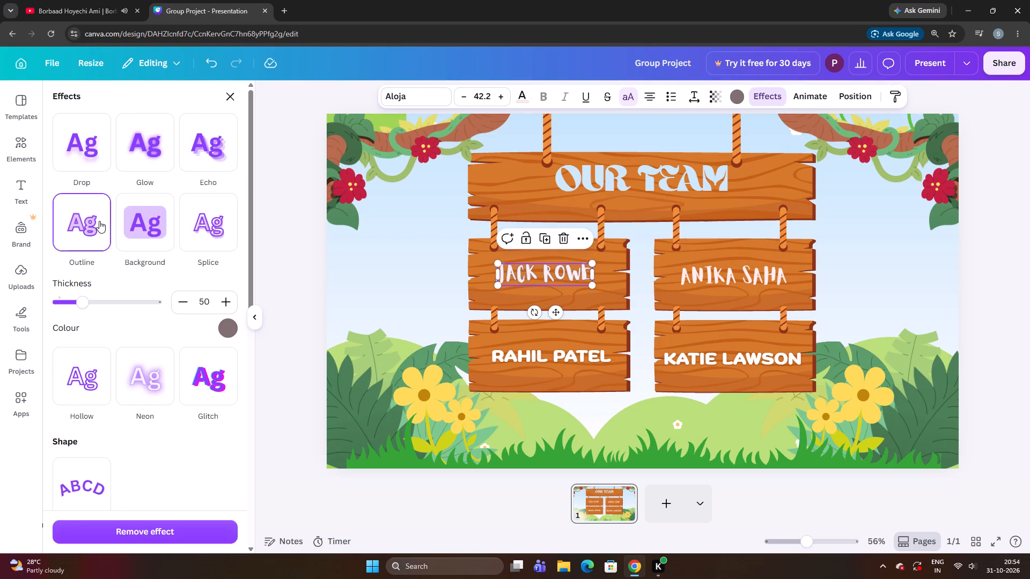
left_click(82, 169)
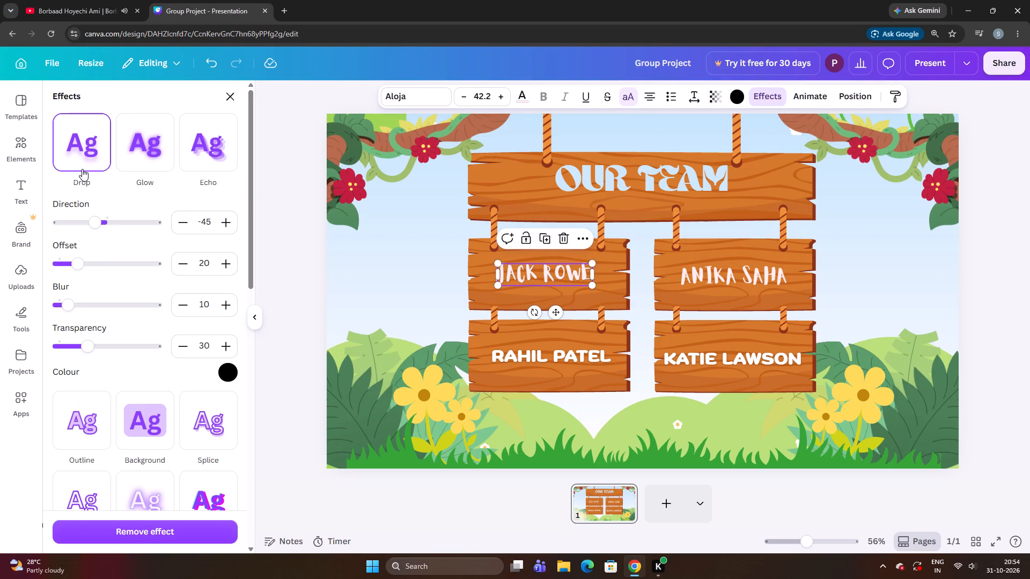
scroll(82, 169, "up", 2)
scroll(82, 169, "down", 4)
scroll(82, 169, "up", 2)
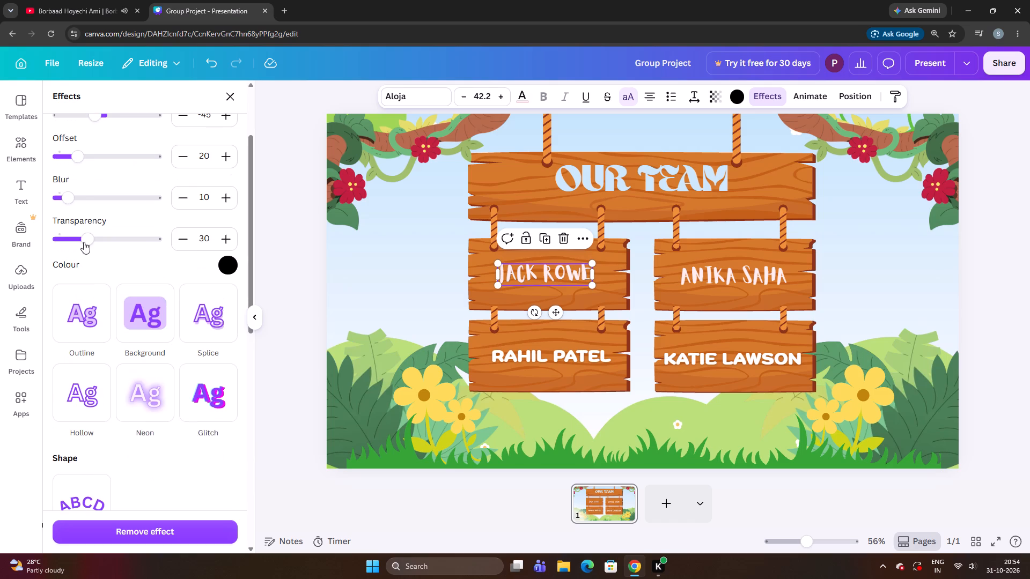
left_click(82, 319)
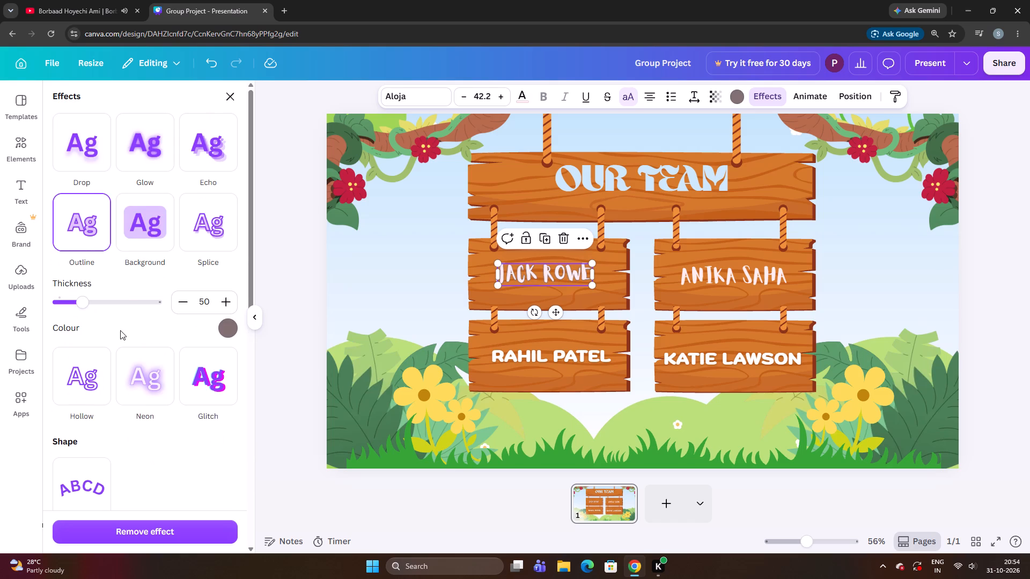
left_click(234, 322)
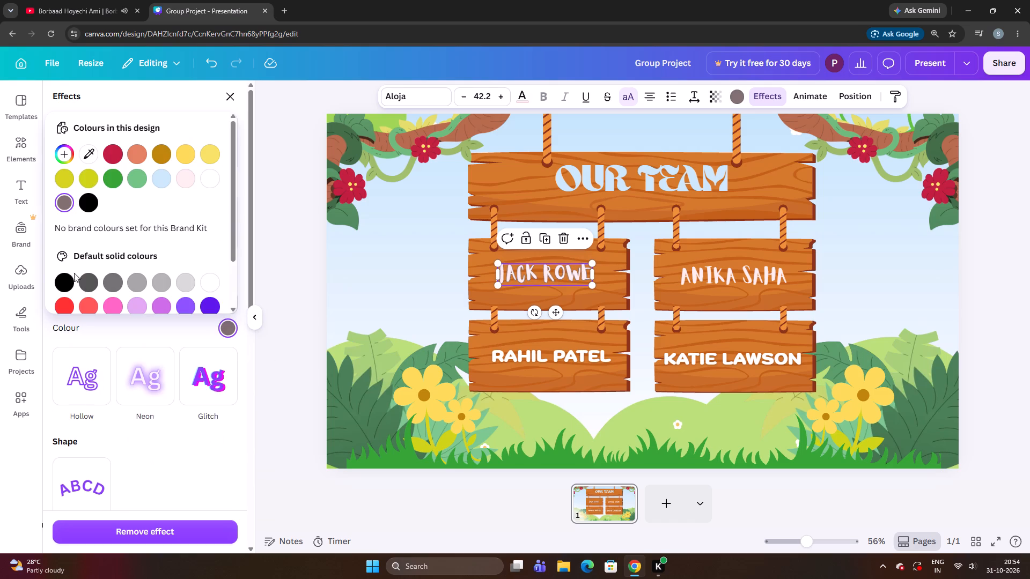
left_click(69, 277)
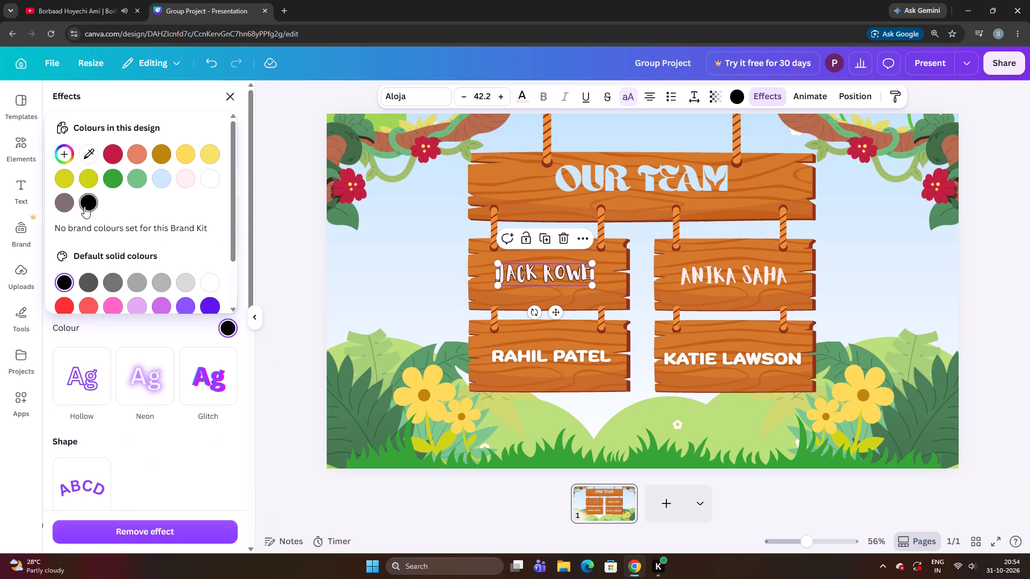
Keep black as the outline colour, and remove the Outline effect from the upper-left plank's name label.
left_click(84, 206)
scroll(163, 315, "up", 2)
left_click(185, 340)
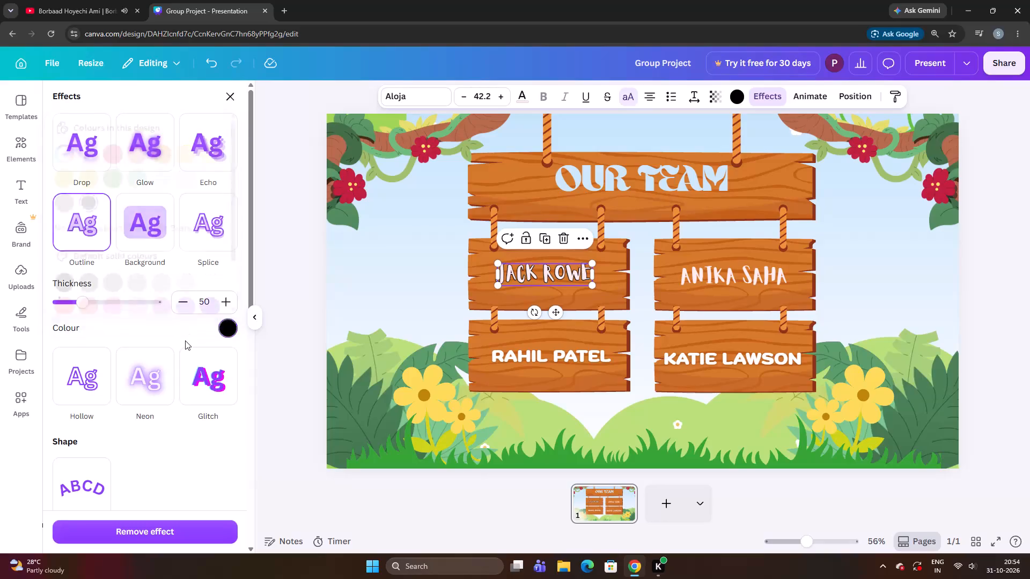
left_click(82, 243)
scroll(82, 243, "up", 2)
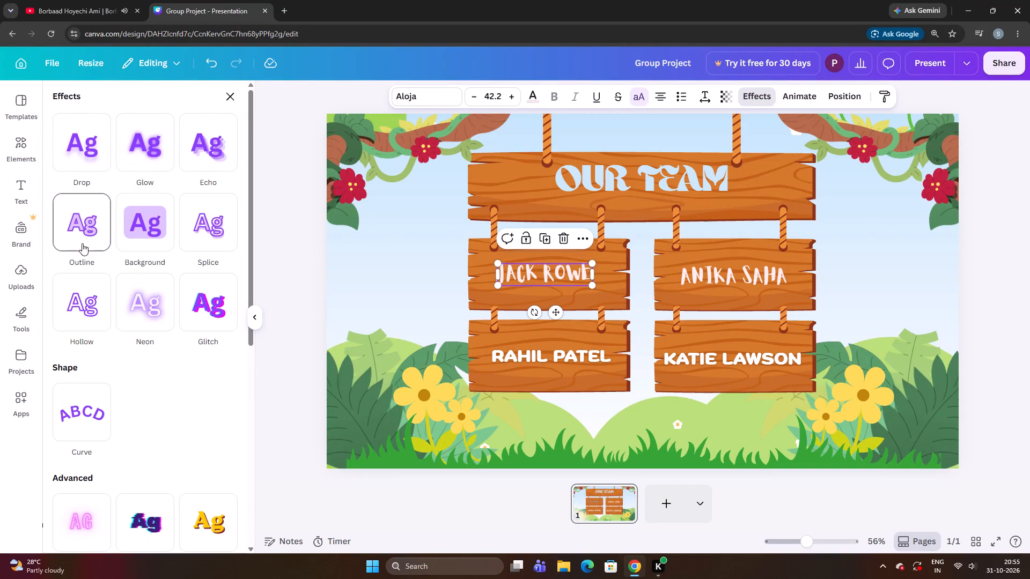
Apply the Drop effect to the upper-left plank's name label with direction 105, offset 76 and blur 0.
left_click(87, 166)
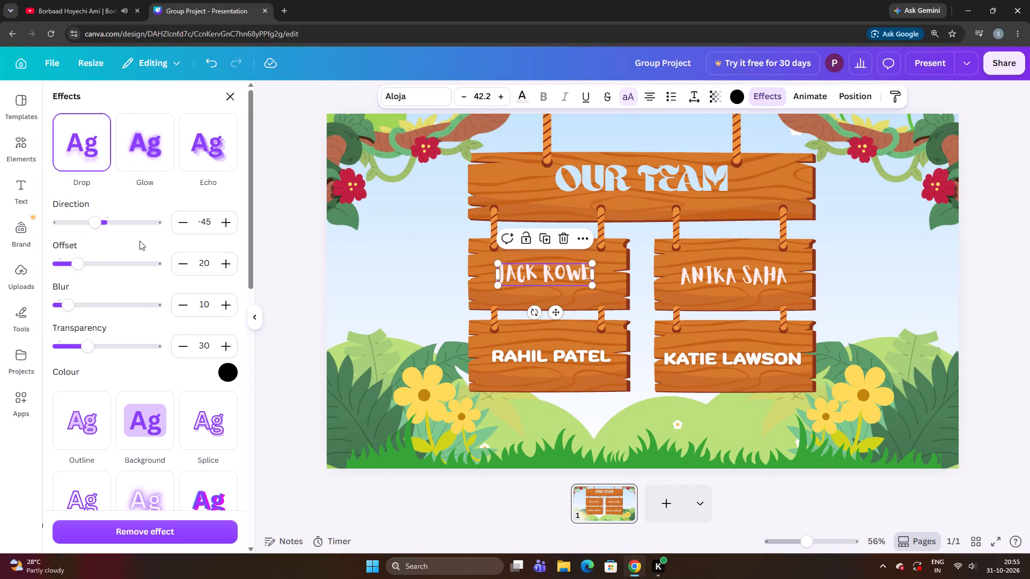
left_click_drag(100, 222, 144, 247)
left_click_drag(150, 219, 136, 225)
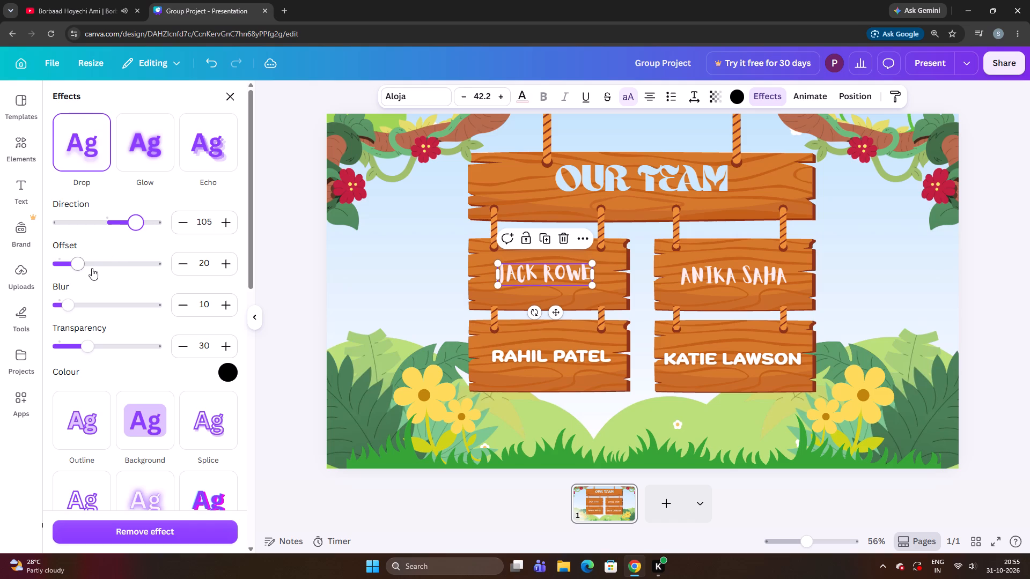
left_click_drag(86, 266, 157, 304)
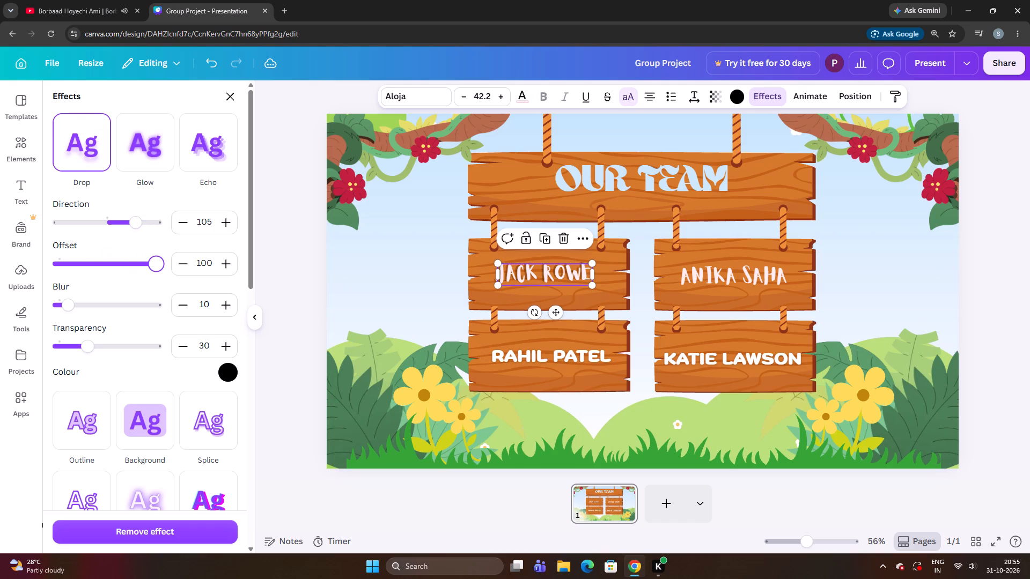
left_click_drag(157, 304, 125, 313)
left_click_drag(121, 271, 120, 272)
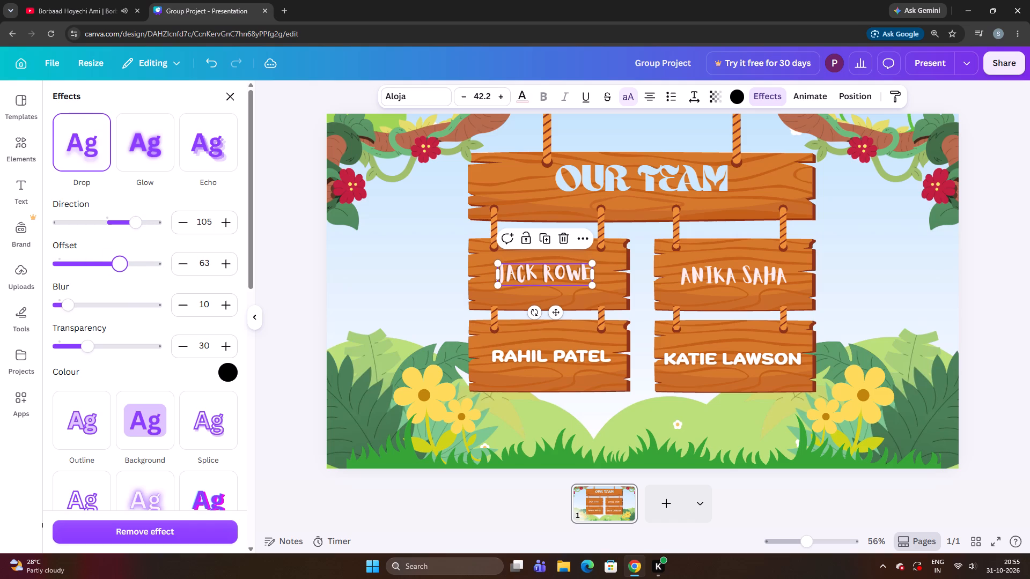
left_click_drag(120, 272, 133, 280)
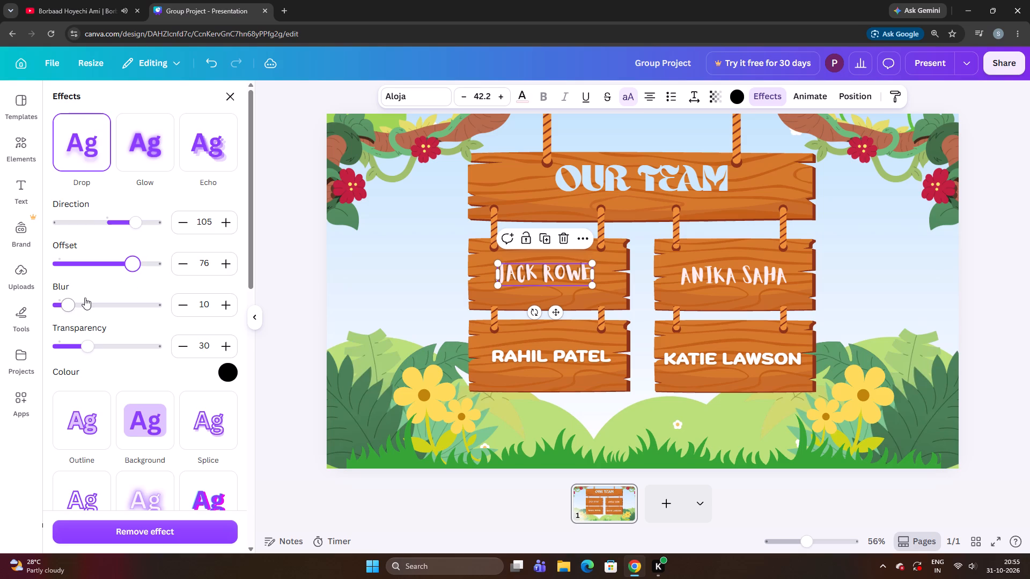
left_click_drag(76, 303, 55, 339)
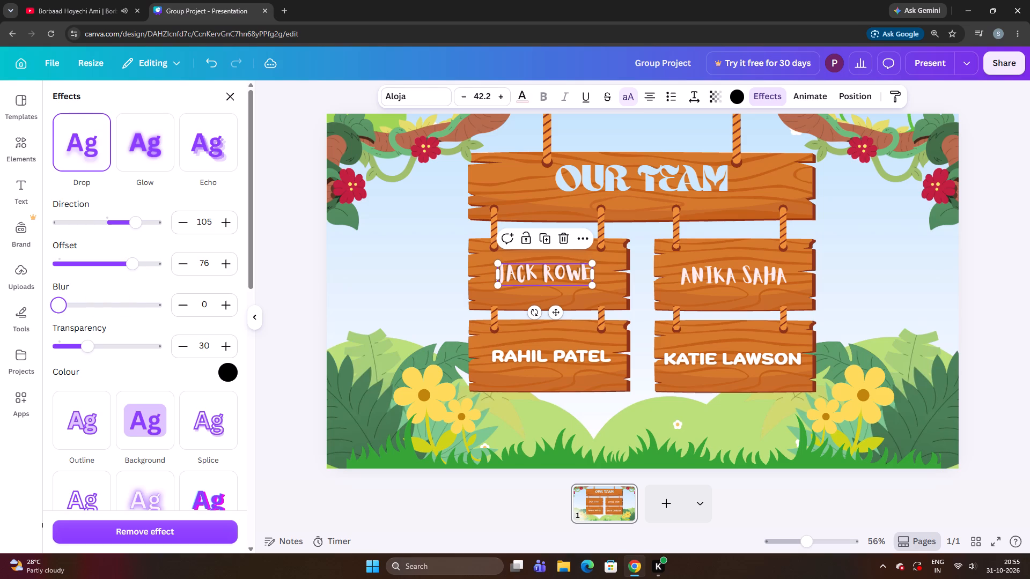
left_click_drag(55, 339, 33, 352)
Set the Transparency of the upper-left name label's Drop effect to 70, and deselect the label.
left_click_drag(82, 339, 134, 354)
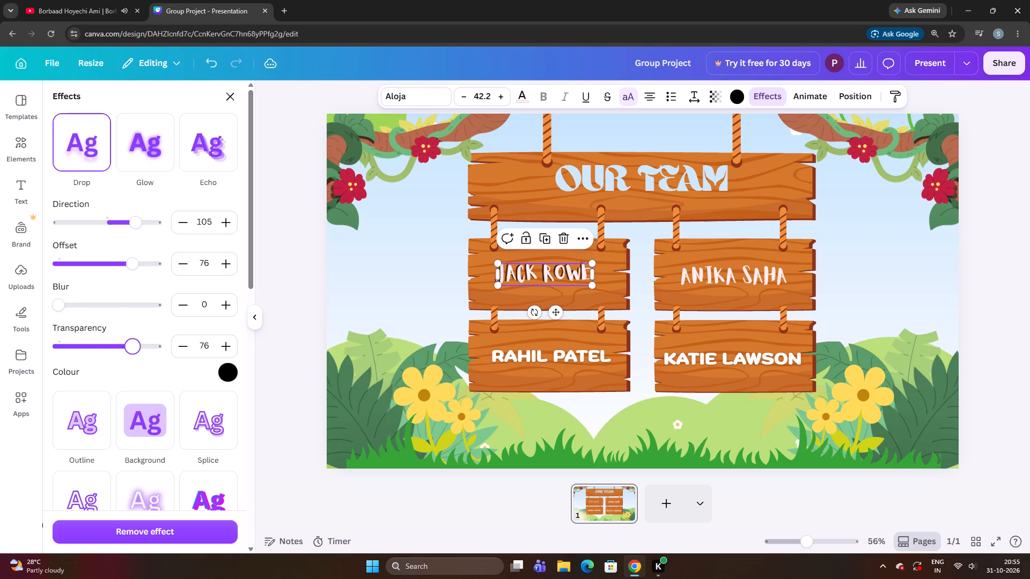
left_click_drag(134, 354, 133, 354)
left_click_drag(130, 347, 135, 367)
left_click(134, 353)
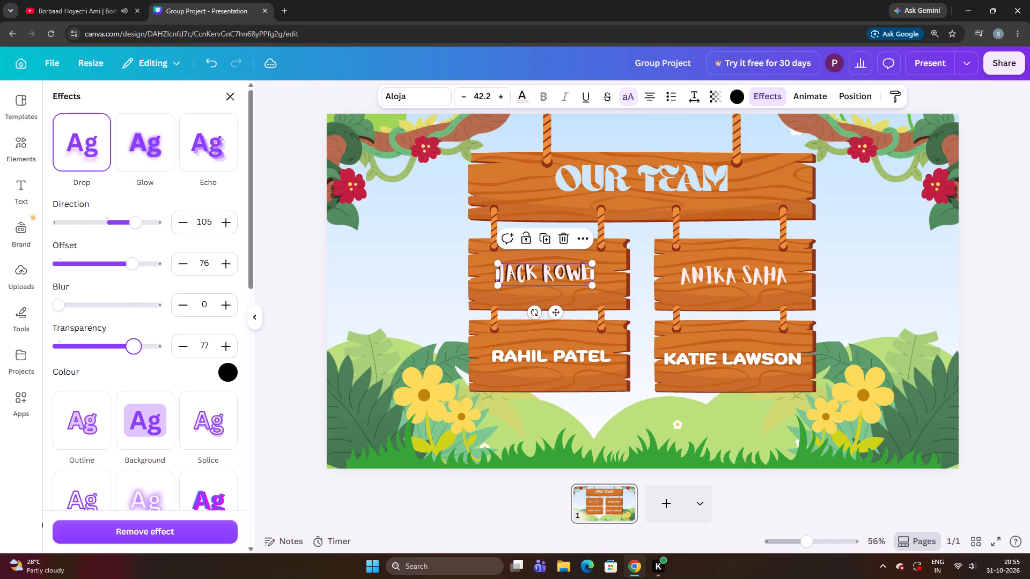
left_click(135, 353)
left_click_drag(135, 349, 133, 351)
left_click_drag(133, 351, 124, 357)
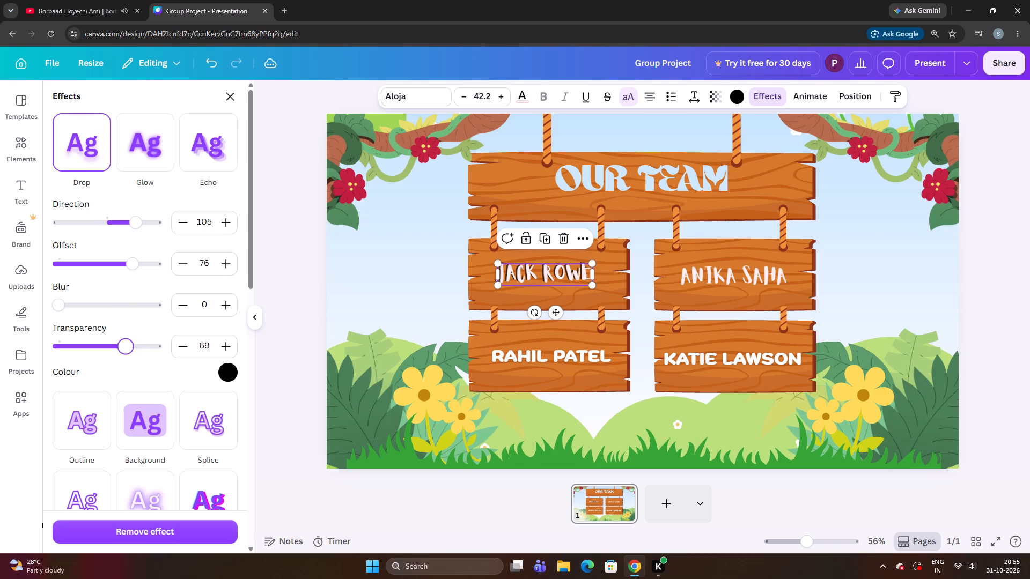
left_click_drag(124, 357, 123, 358)
key("Left")
key("Left")
key("Left")
key("Left")
key("Left")
key("Left")
key("Left")
key("Left")
key("Left")
key("Left")
key("Left")
key("Left")
key("Left")
key("Left")
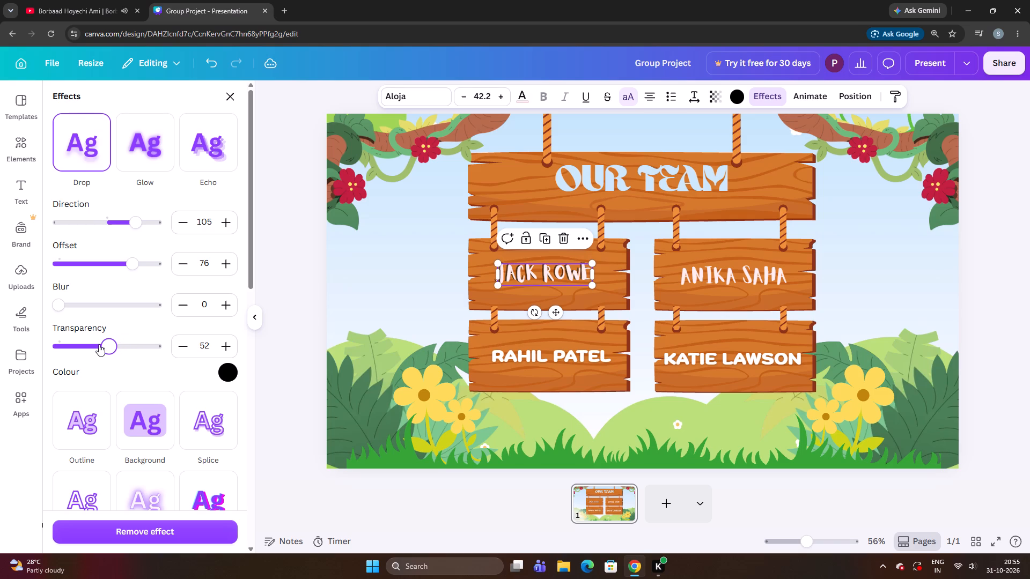
key("Left")
key("Down")
key("Down")
key("Down")
key("Down")
key("Up")
key("Up")
key("Up")
key("Up")
key("Up")
key("Up")
key("Up")
key("Up")
key("Up")
key("Up")
key("Up")
key("Up")
key("Up")
key("Up")
key("Up")
key("Up")
key("Up")
key("Up")
key("Up")
key("Up")
key("Up")
key("Up")
key("Right")
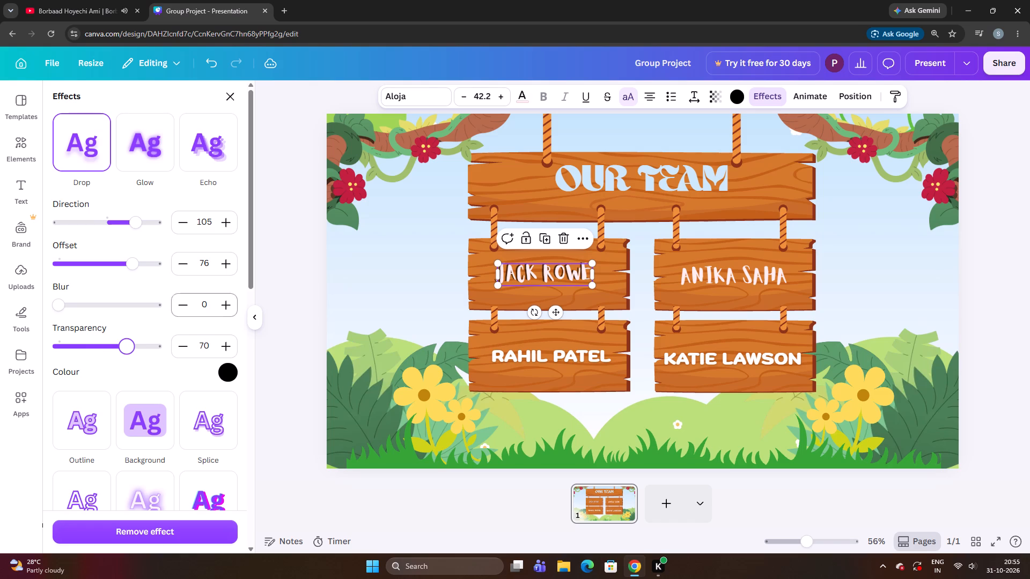
left_click(296, 298)
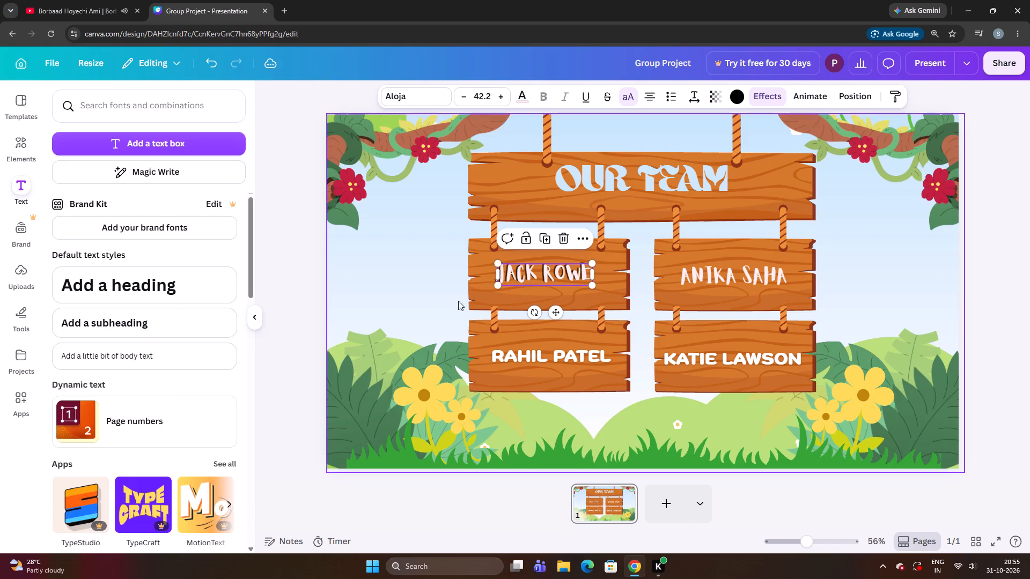
left_click(435, 303)
Apply the Drop effect to the upper-right plank's name label with direction 76, offset 82 and blur 62.
left_click(691, 287)
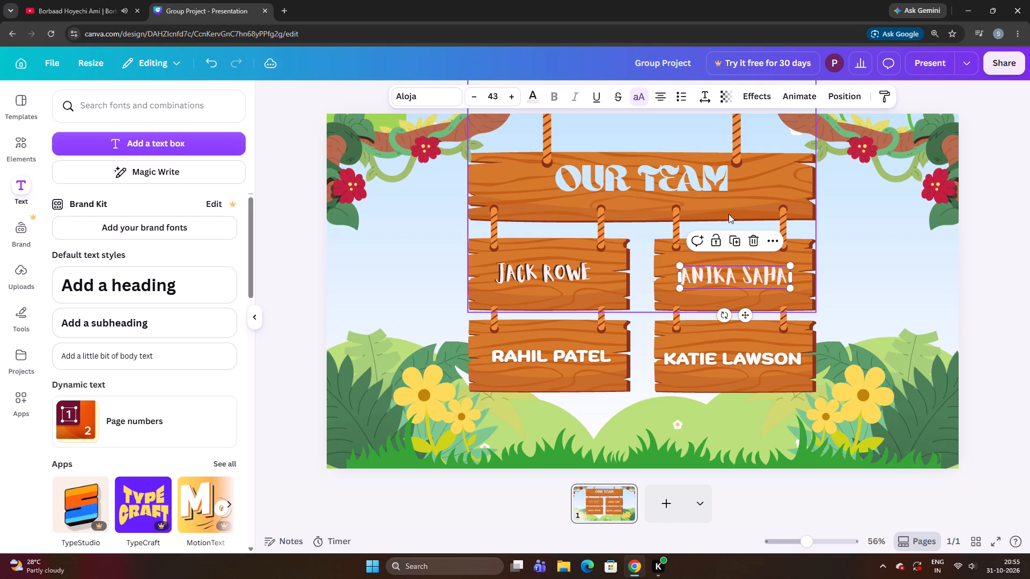
left_click(755, 97)
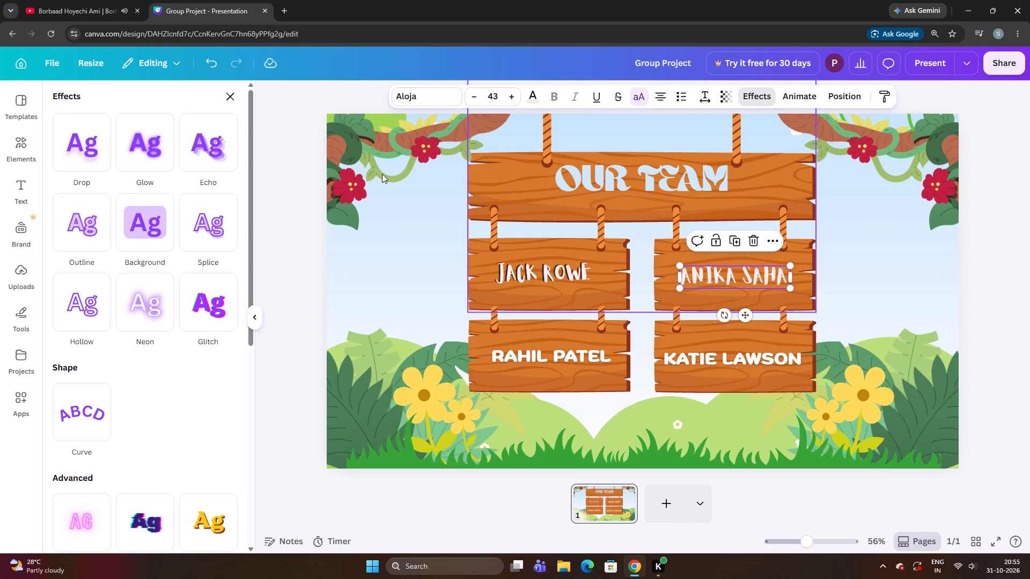
left_click(61, 168)
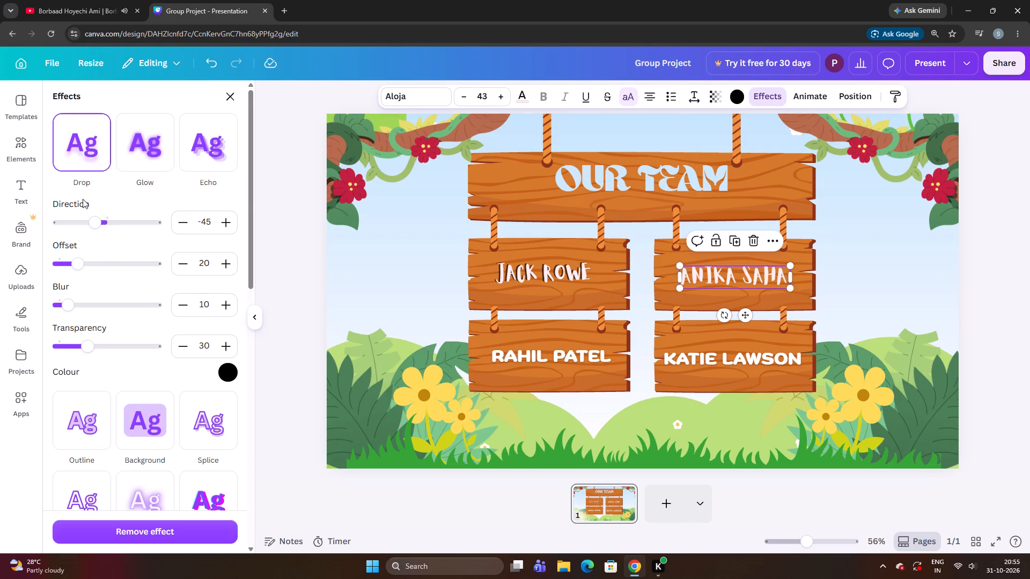
left_click_drag(98, 231, 137, 254)
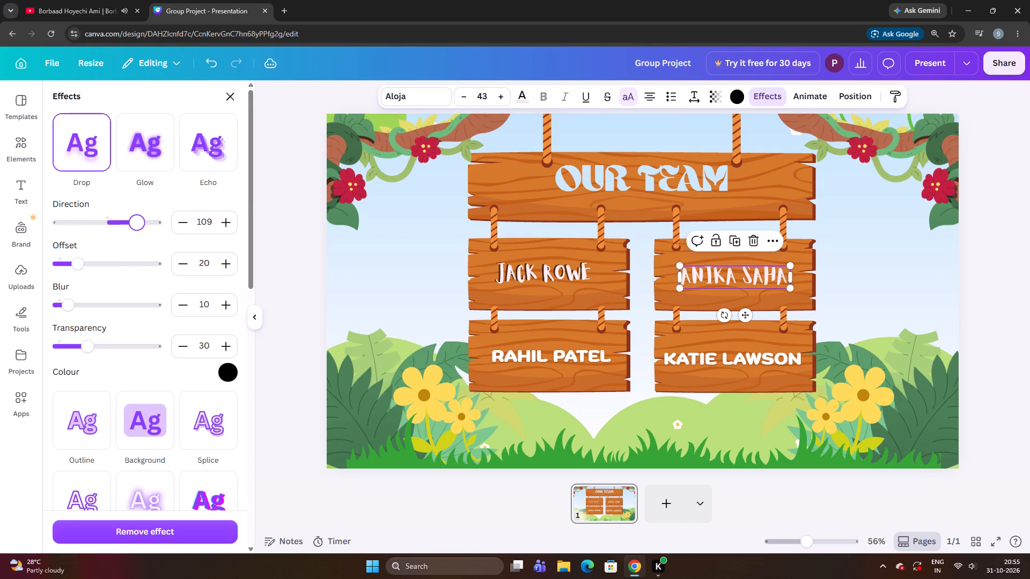
left_click_drag(137, 254, 128, 260)
left_click_drag(78, 265, 92, 267)
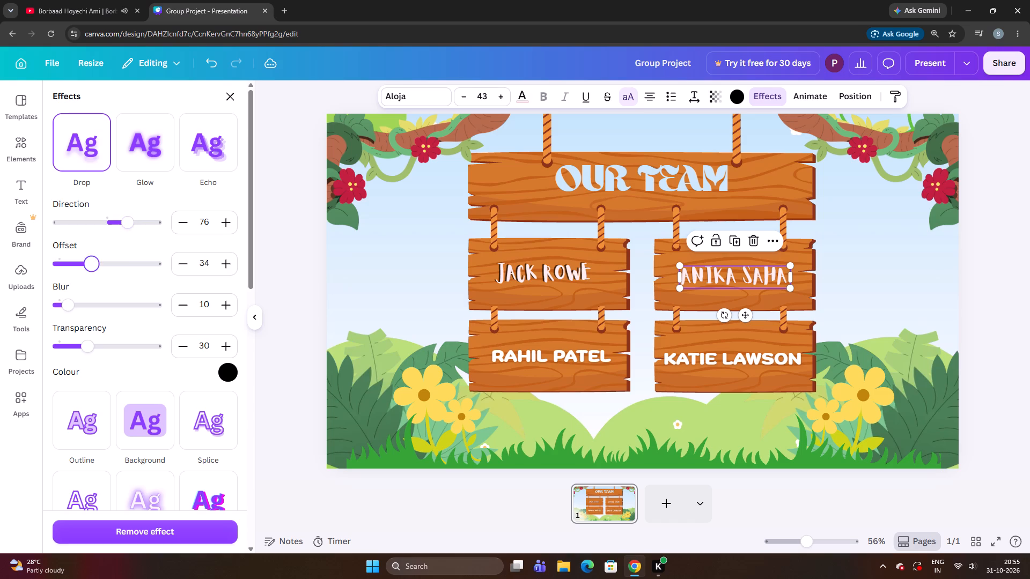
left_click_drag(92, 267, 115, 282)
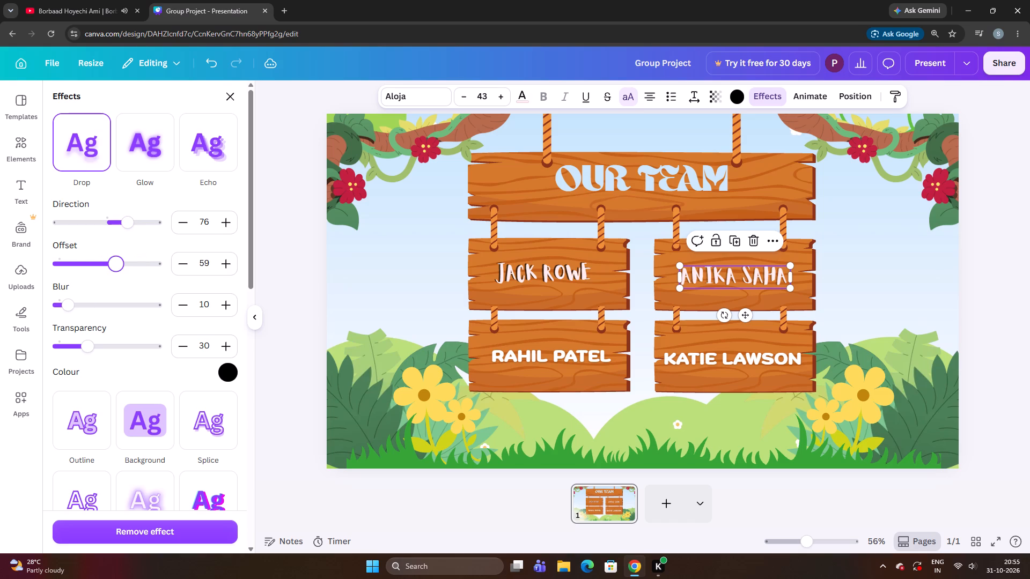
left_click_drag(115, 282, 139, 281)
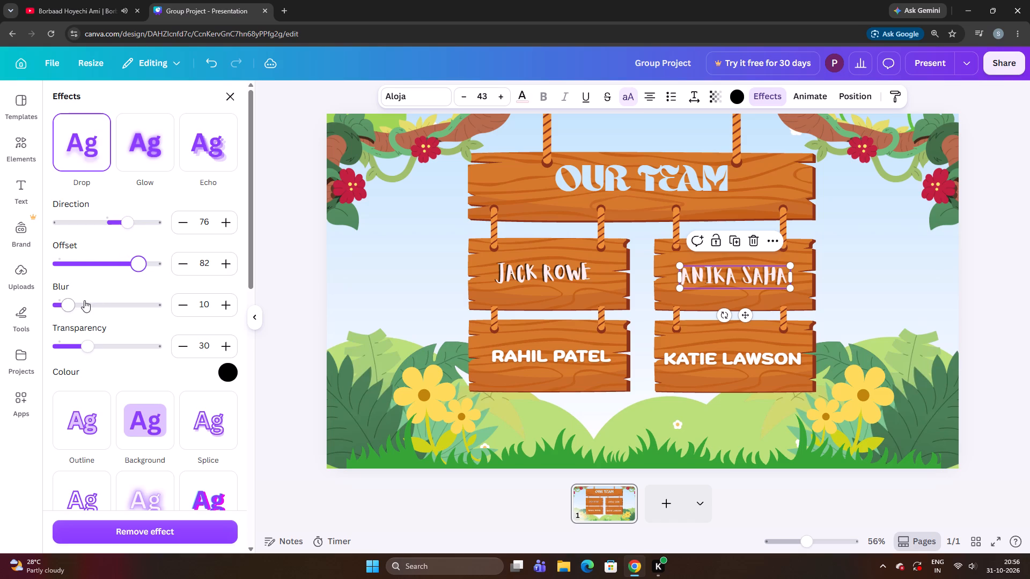
left_click_drag(76, 302, 116, 315)
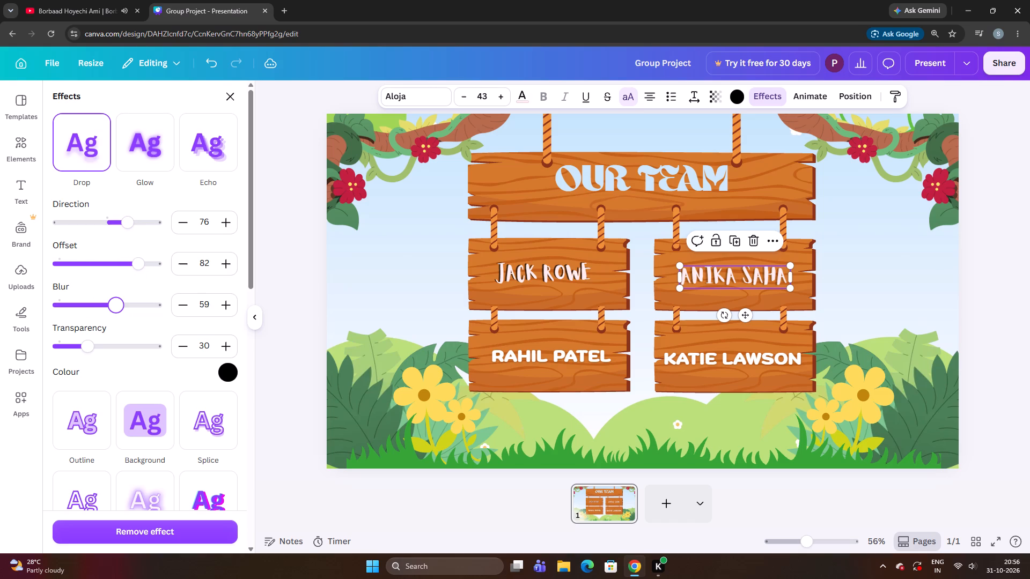
left_click_drag(116, 315, 108, 325)
left_click_drag(107, 308, 113, 310)
left_click_drag(113, 310, 120, 310)
Set the Transparency of the upper-right name label's Drop effect to 79.
left_click_drag(87, 347, 105, 347)
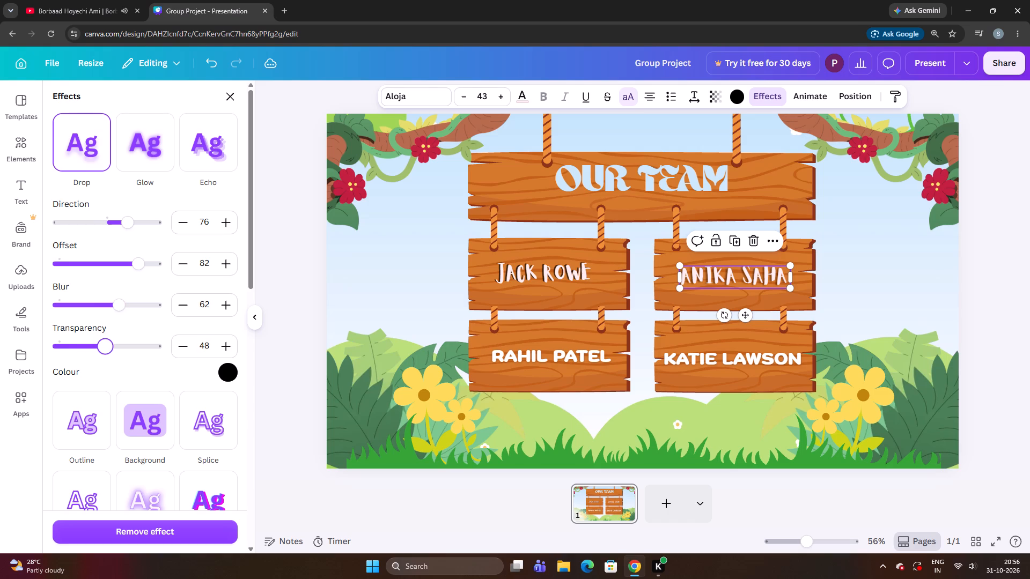
left_click_drag(105, 347, 126, 350)
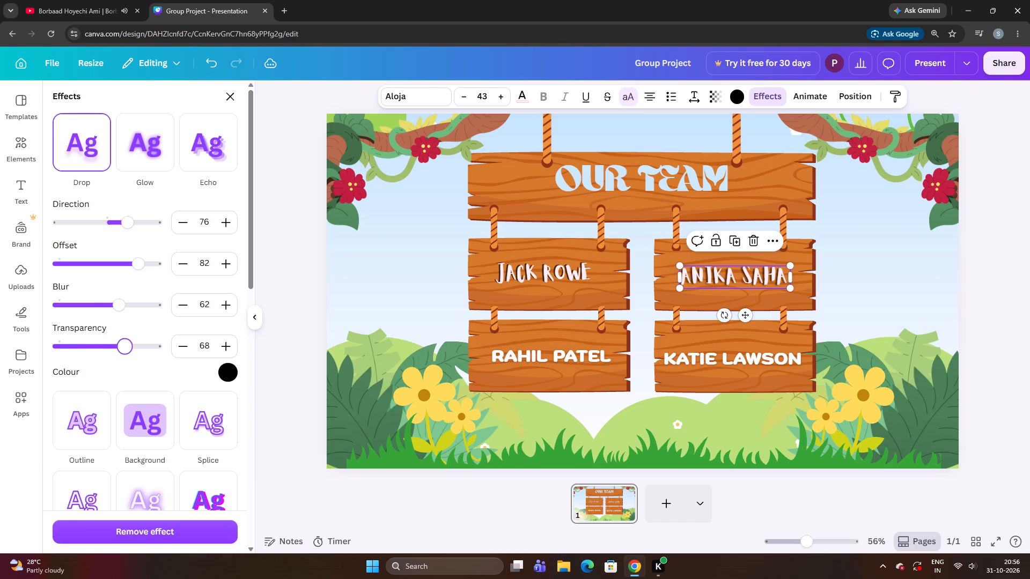
left_click_drag(126, 350, 127, 351)
key("Right")
key("Right")
key("Right")
key("Right")
key("Right")
key("Right")
key("Up")
key("Up")
Adjust the Transparency of the upper-right name label's Drop effect to 75, and deselect the label.
key("Up")
key("Down")
key("Down")
key("Left")
key("Left")
key("Up")
key("Up")
key("Up")
key("Left")
key("Up")
key("Up")
key("Up")
key("Up")
key("Up")
key("Down")
key("Down")
key("Down")
key("Down")
key("Down")
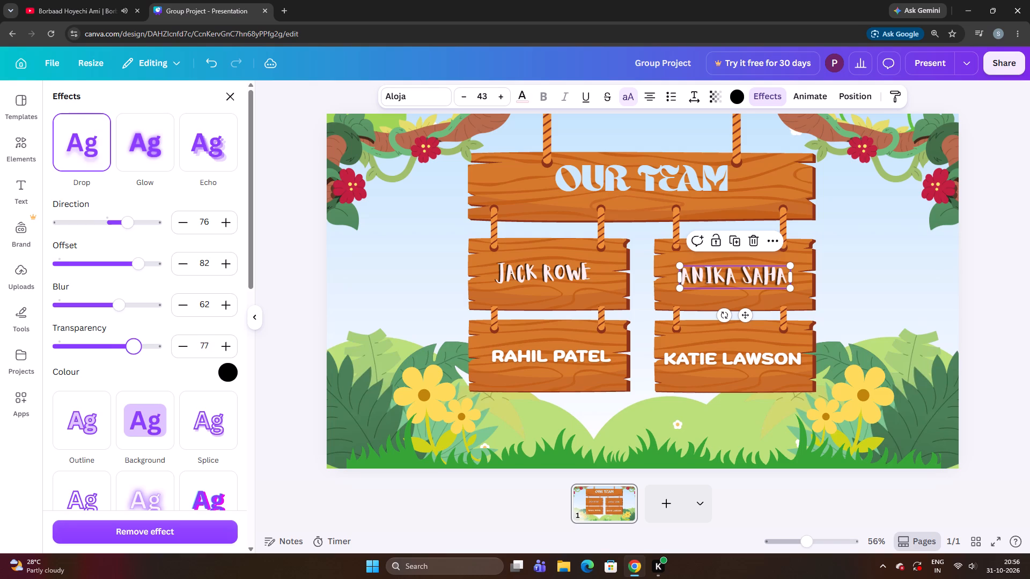
key("Down")
key("Down")
key("Down")
key("Down")
key("Down")
key("Down")
key("Right")
key("Right")
key("Right")
key("Up")
key("Up")
key("Up")
key("Left")
key("Left")
key("Left")
key("Up")
key("Up")
key("Down")
left_click(315, 301)
left_click(874, 299)
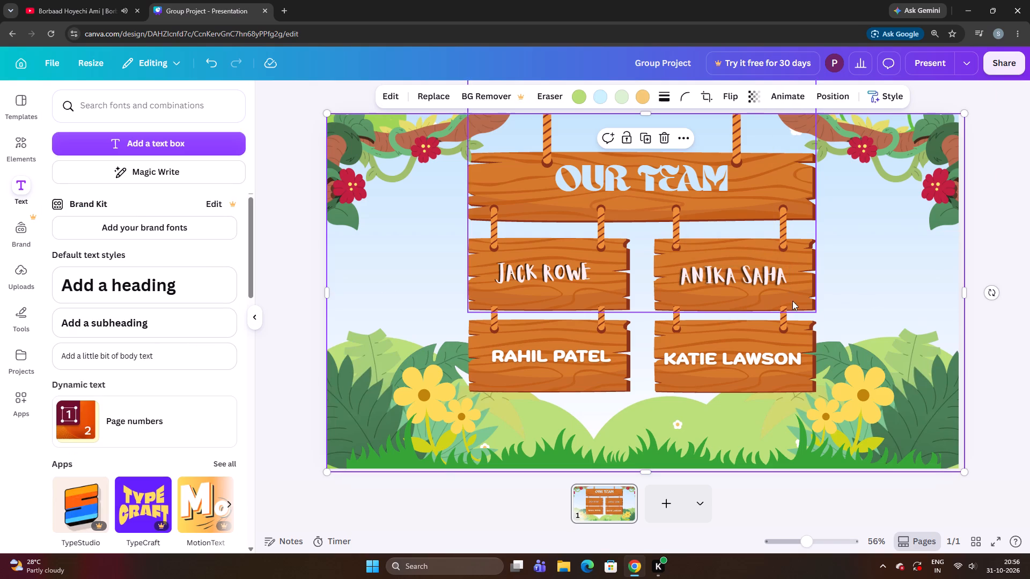
Nudge the upper-right plank's name label slightly right and enlarge its text to size 44.2.
left_click(751, 283)
key("Right")
key("Right")
key("Right")
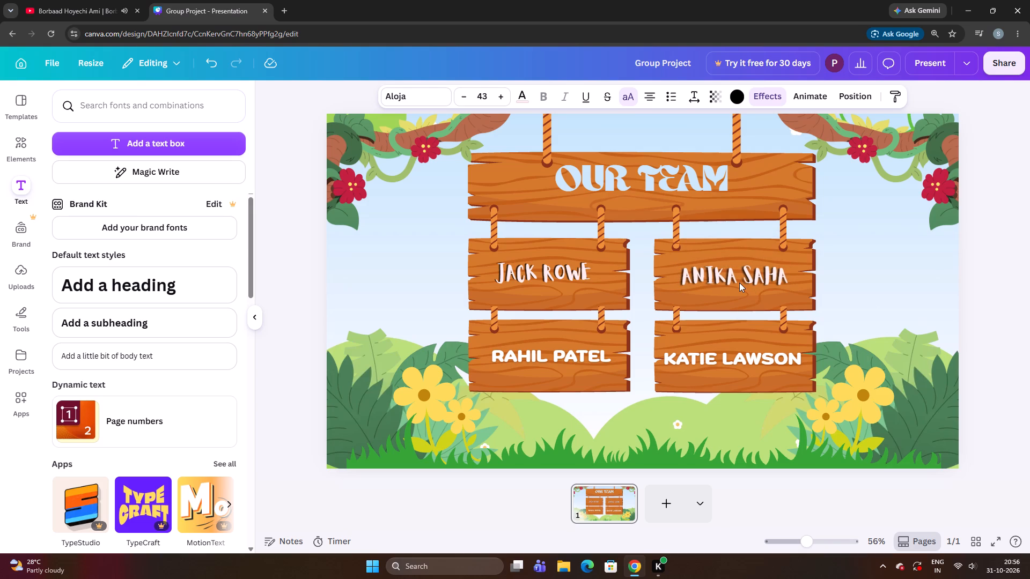
key("Right")
key("Right")
key("Right")
key("Down")
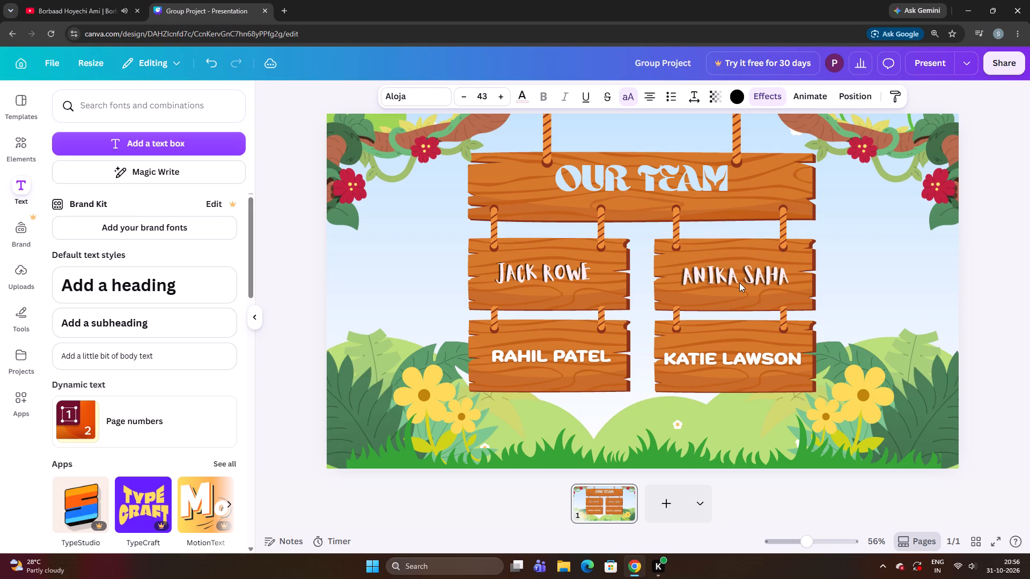
key("ctrl+Down")
key("Up")
key("Up")
key("Up")
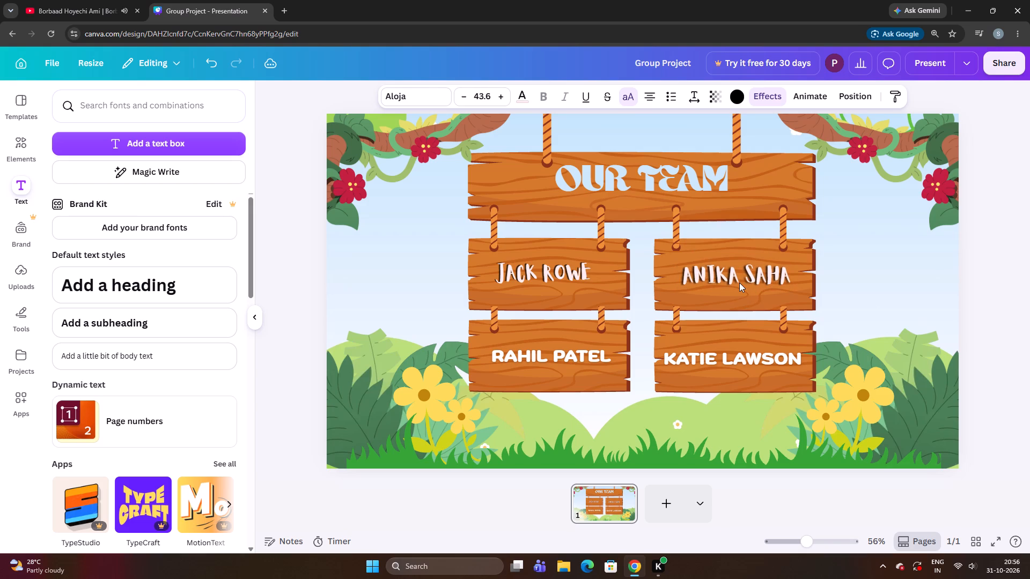
key("ctrl+Down")
key("Down")
key("Up")
Fine-tune the upper-right name label's position in small nudges so it sits centred on its plank.
key("Left")
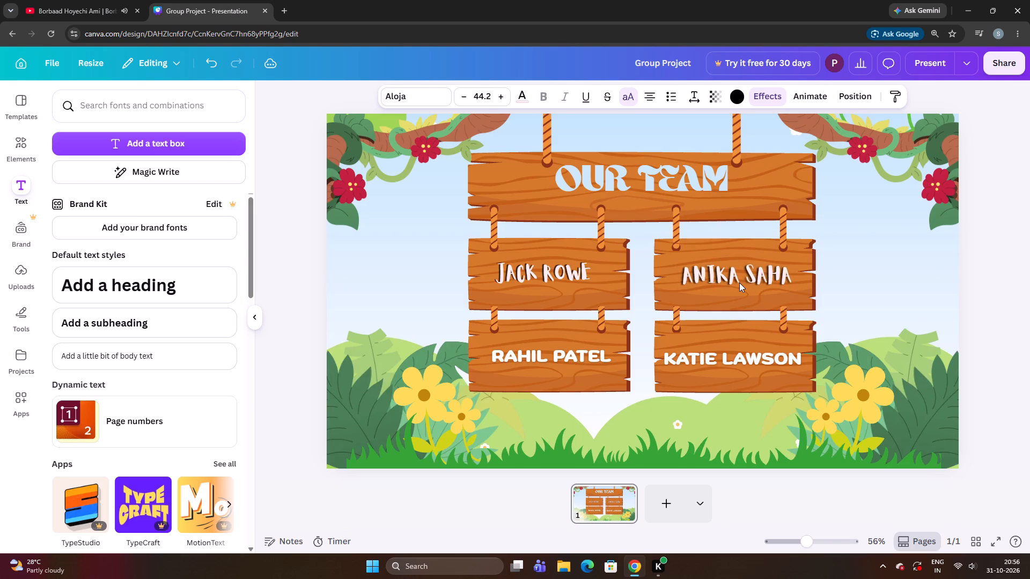
key("Left")
key("Left")
key("Left")
key("Left")
key("Left")
key("Up")
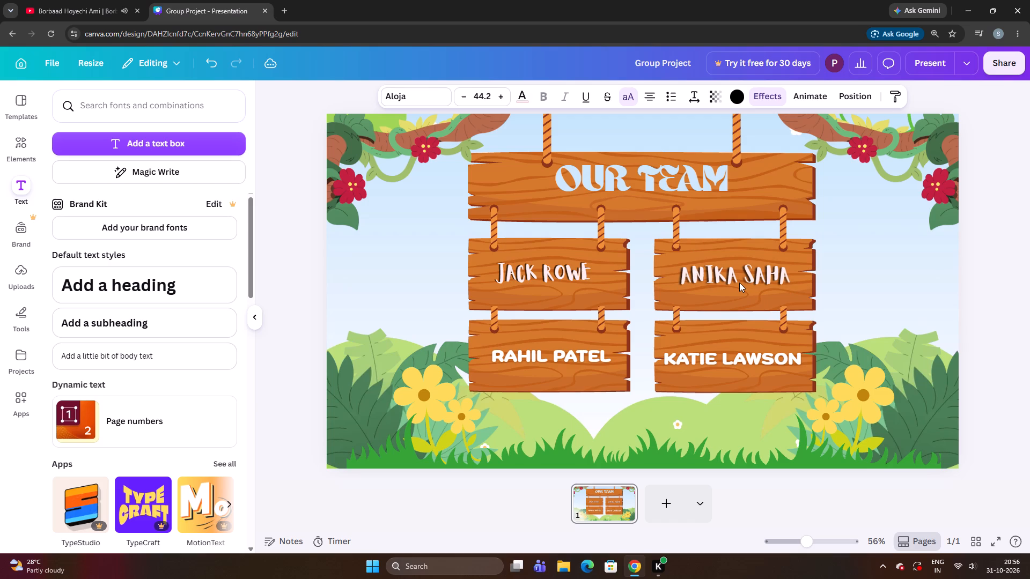
key("Left")
key("Up")
key("Up")
key("Down")
key("Down")
key("Up")
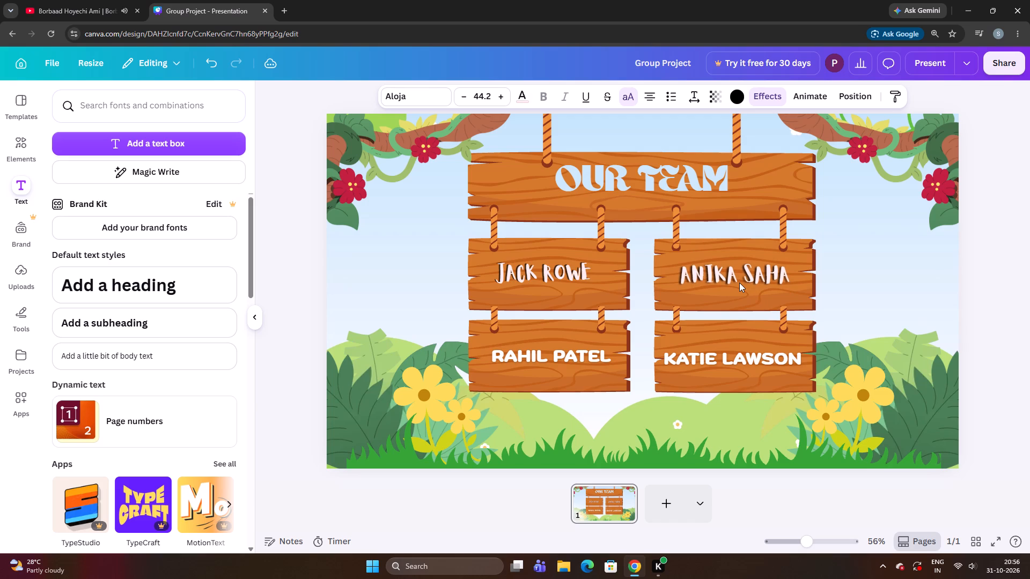
key("Up")
key("Down")
key("Up")
key("Down")
key("Up")
key("Up")
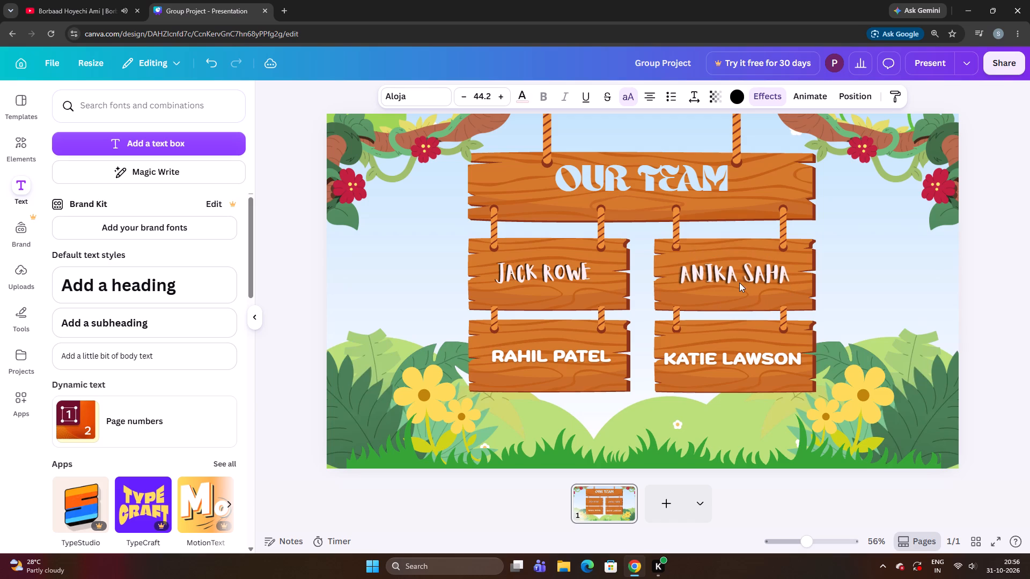
key("Down")
key("Down")
key("Left")
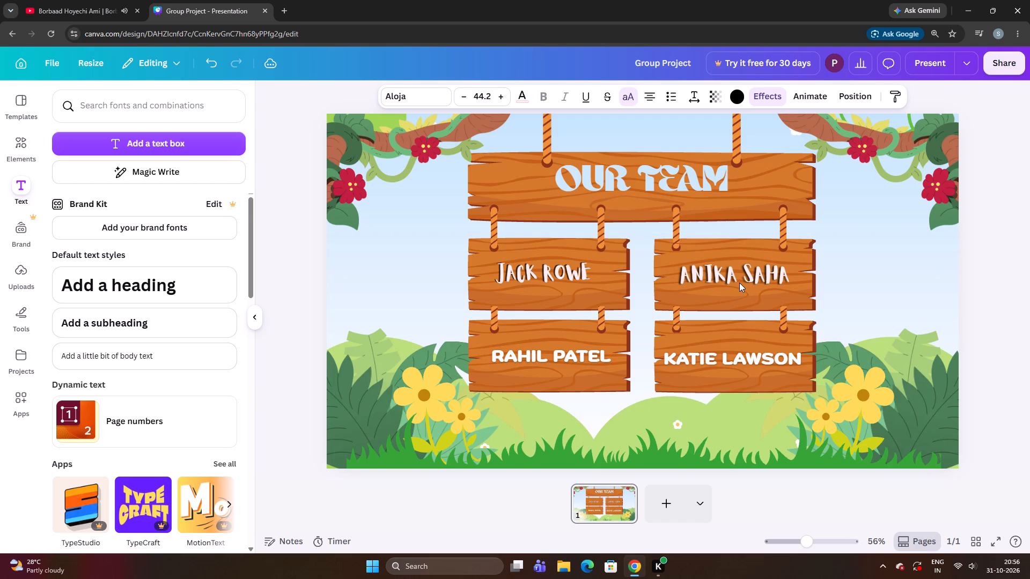
key("Left")
key("Down")
key("Right")
key("Right")
key("Right")
key("Right")
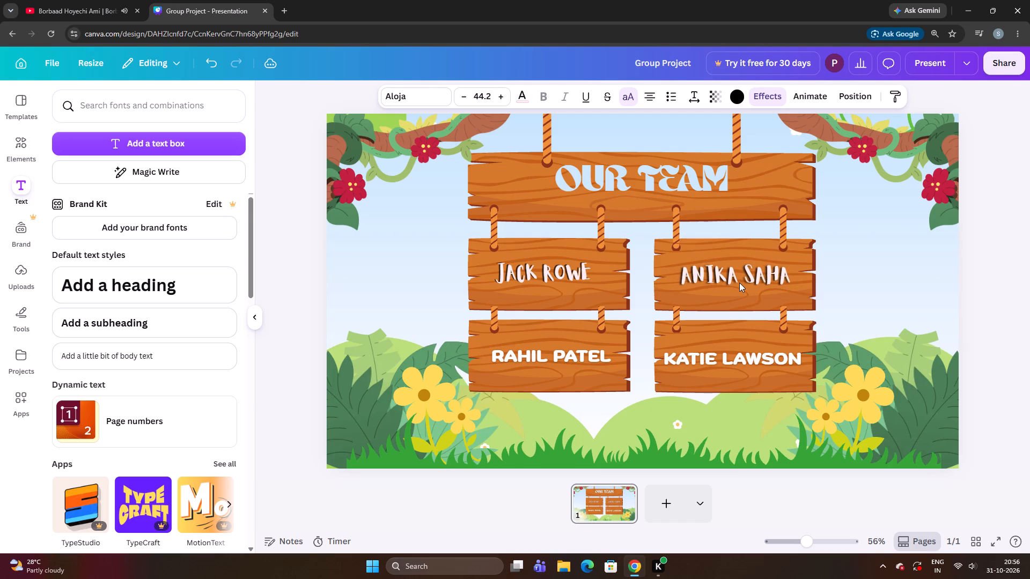
Enlarge the upper-right name label to size 46.7, nudging it to stay centred on the plank, and deselect it.
key("ctrl+Down")
key("Up")
key("Left")
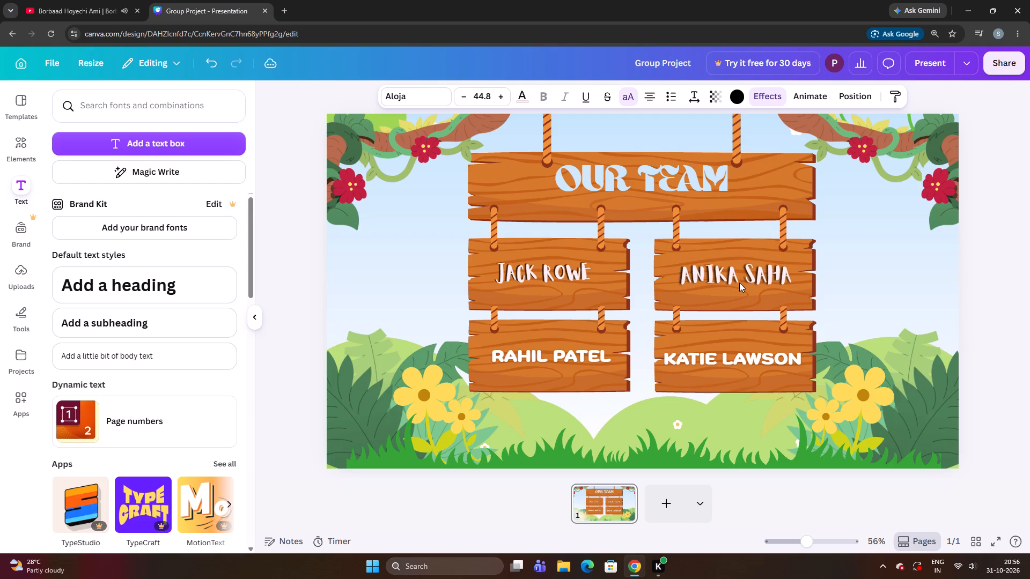
key("Left")
key("Left")
key("Left")
key("Left")
key("Left")
key("ctrl+Down")
key("Down")
key("Up")
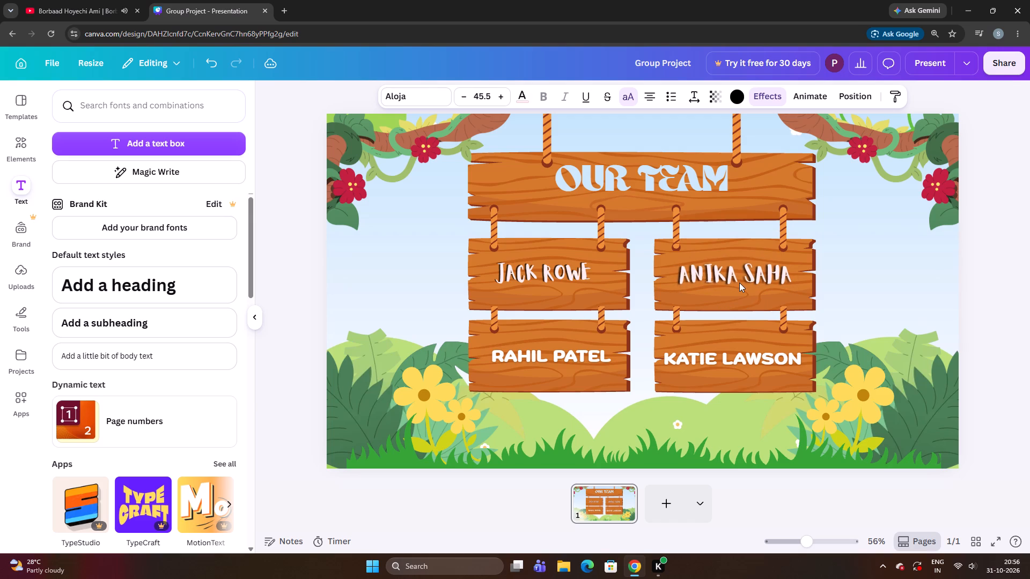
key("Up")
key("ctrl+Down")
key("Down")
key("Up")
key("Left")
key("Left")
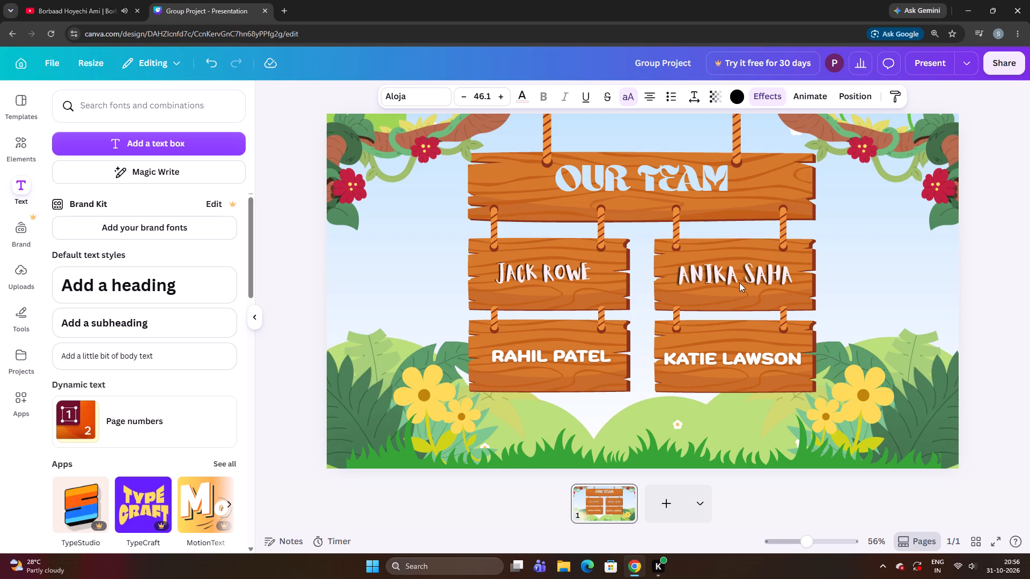
key("ctrl+Down")
key("Up")
key("Up")
key("Up")
key("Down")
key("Down")
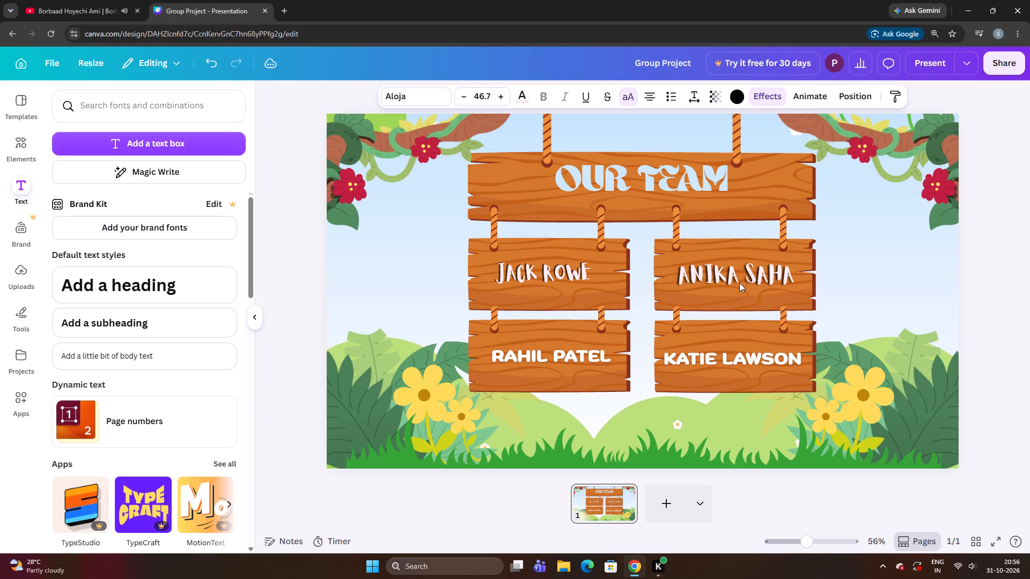
left_click(303, 304)
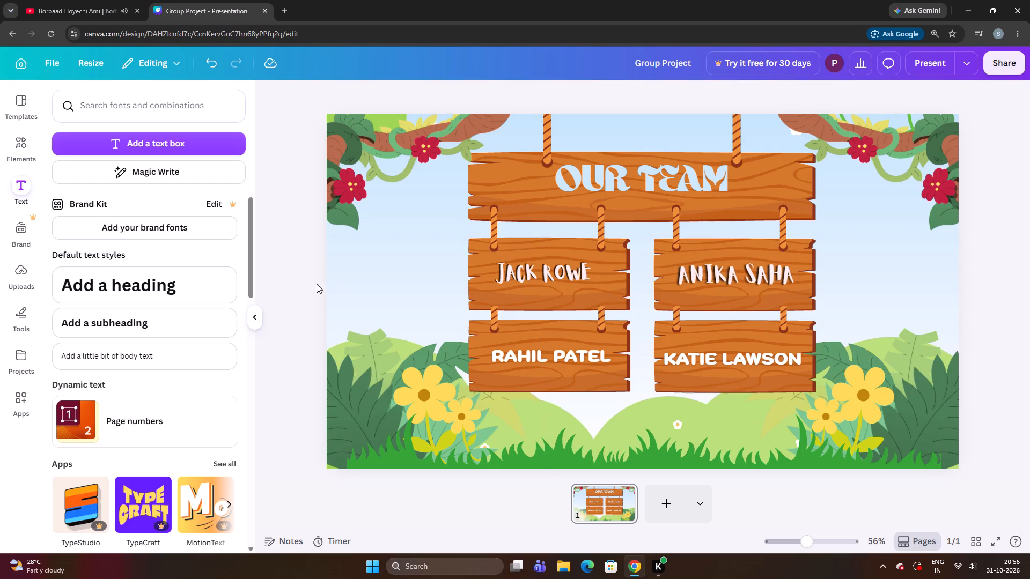
Apply the Drop effect to the OUR TEAM heading with direction 89.
left_click(635, 160)
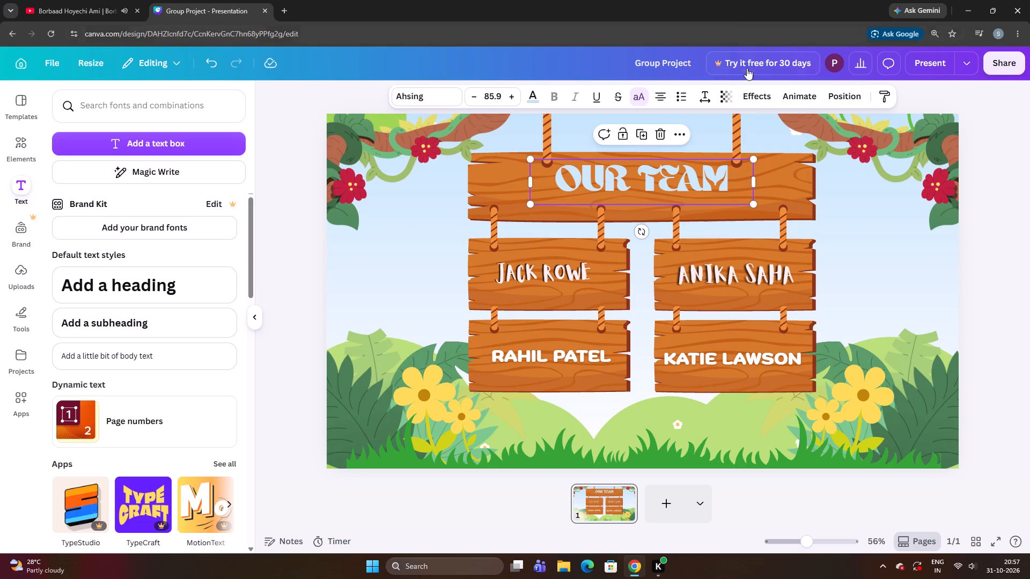
left_click(758, 89)
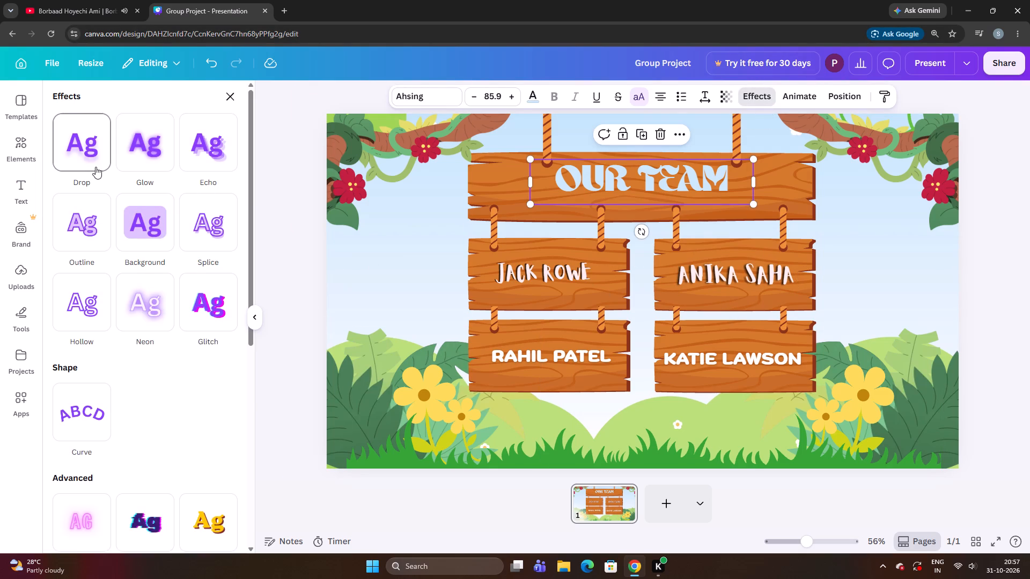
left_click(95, 167)
left_click(97, 226)
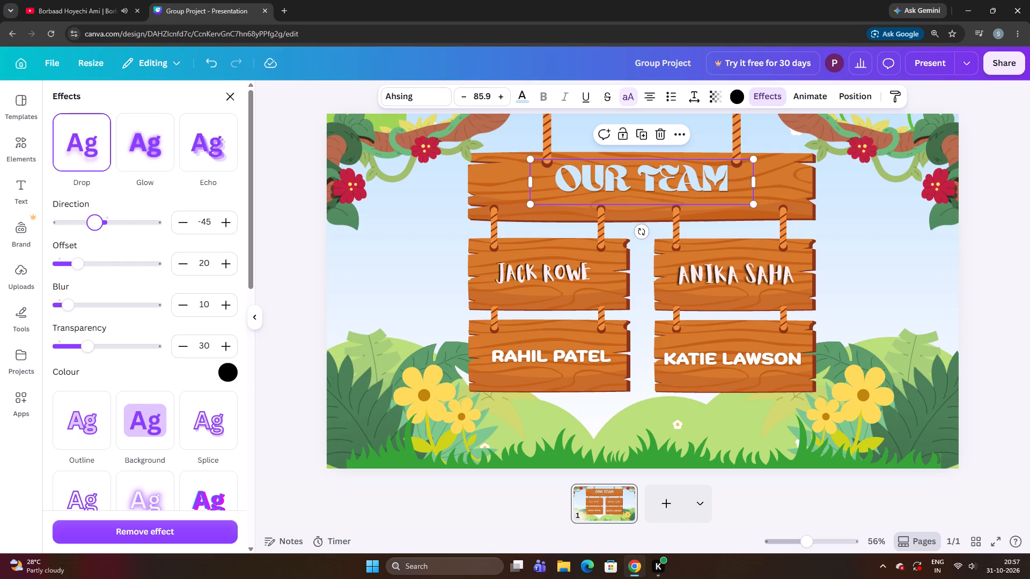
key("Right")
key("Right")
key("Right")
key("Right")
key("Right")
key("Right")
key("Right")
key("Right")
key("Right")
key("Right")
key("Right")
key("Right")
key("Right")
key("Right")
key("Right")
key("Right")
key("Right")
key("Right")
key("Right")
key("Right")
key("Right")
key("Right")
key("Right")
key("Right")
key("Right")
key("Right")
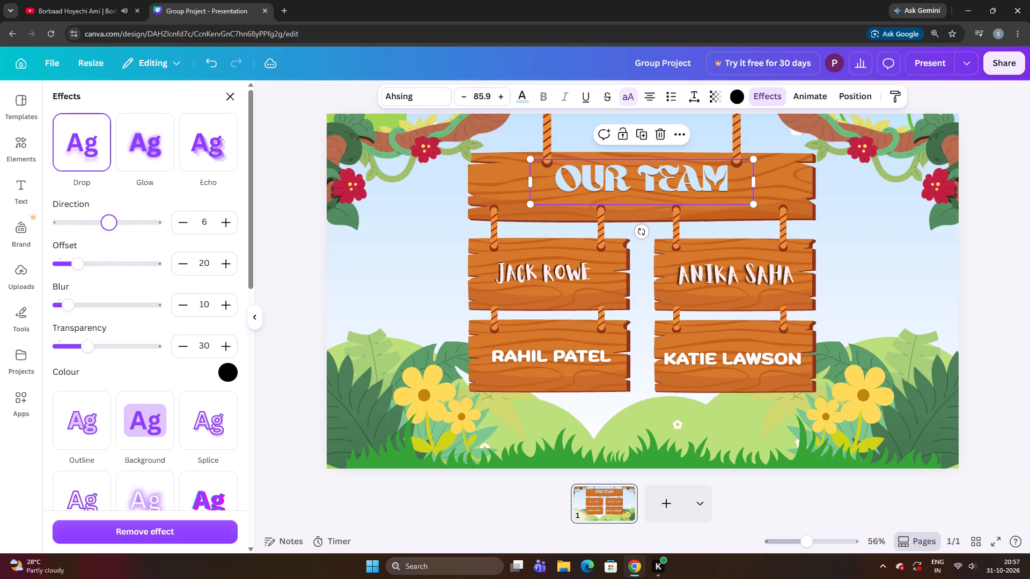
left_click_drag(111, 221, 127, 226)
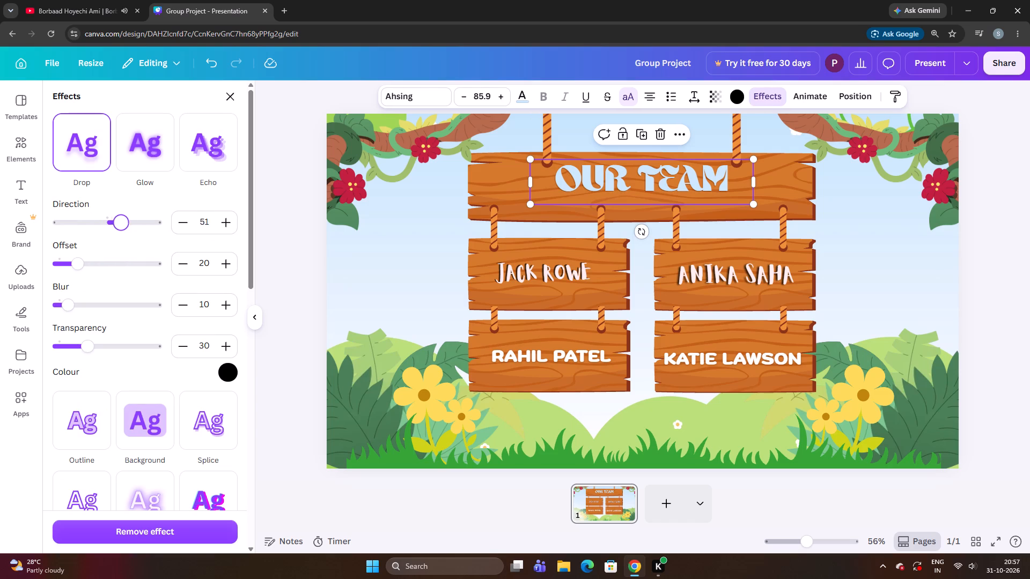
left_click_drag(127, 226, 135, 248)
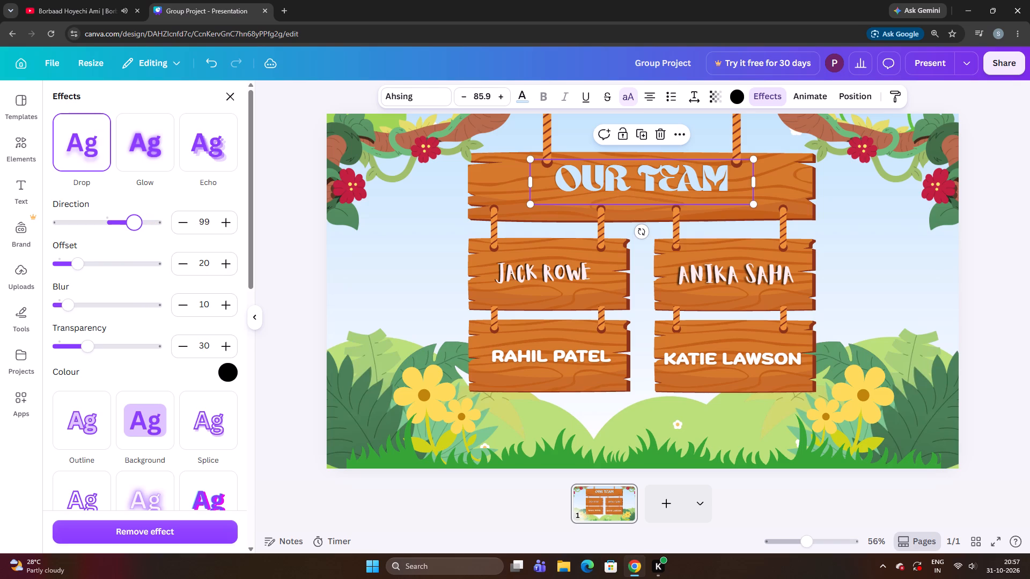
left_click_drag(135, 248, 132, 254)
Set the heading's Drop effect to offset 66, blur 37 and transparency 86.
left_click_drag(76, 264, 92, 272)
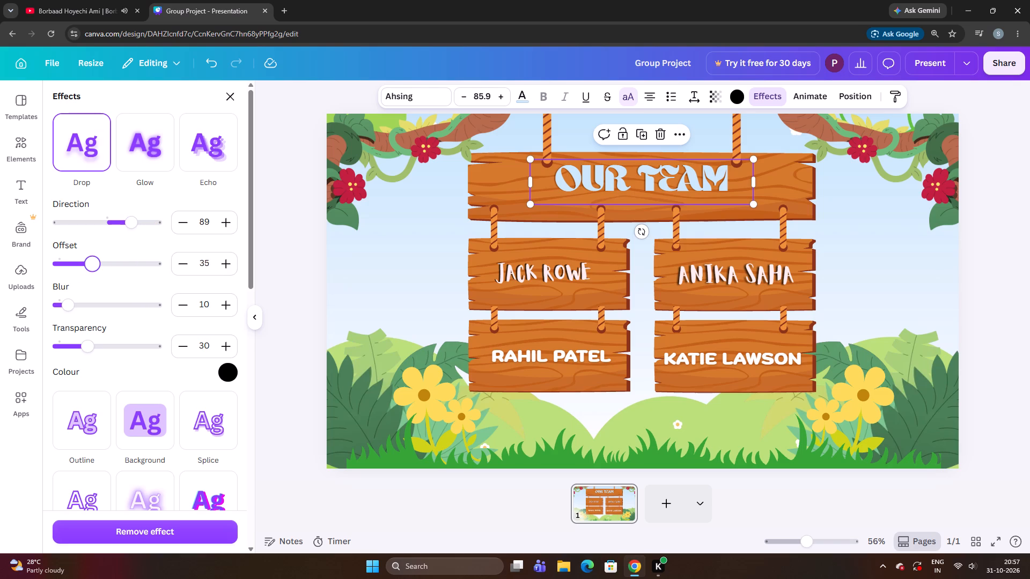
left_click_drag(92, 272, 116, 281)
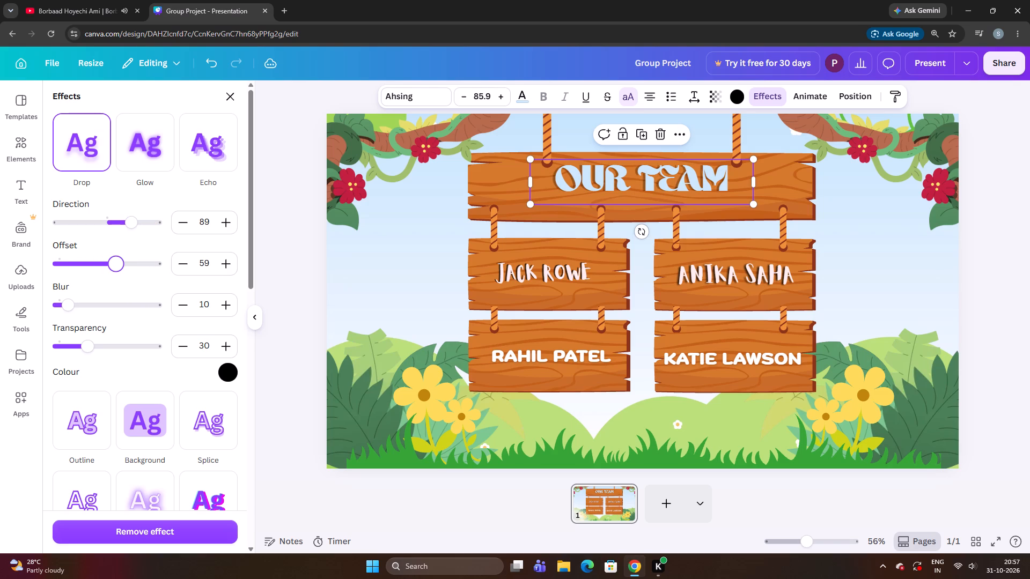
left_click_drag(116, 281, 123, 286)
left_click_drag(77, 299, 94, 311)
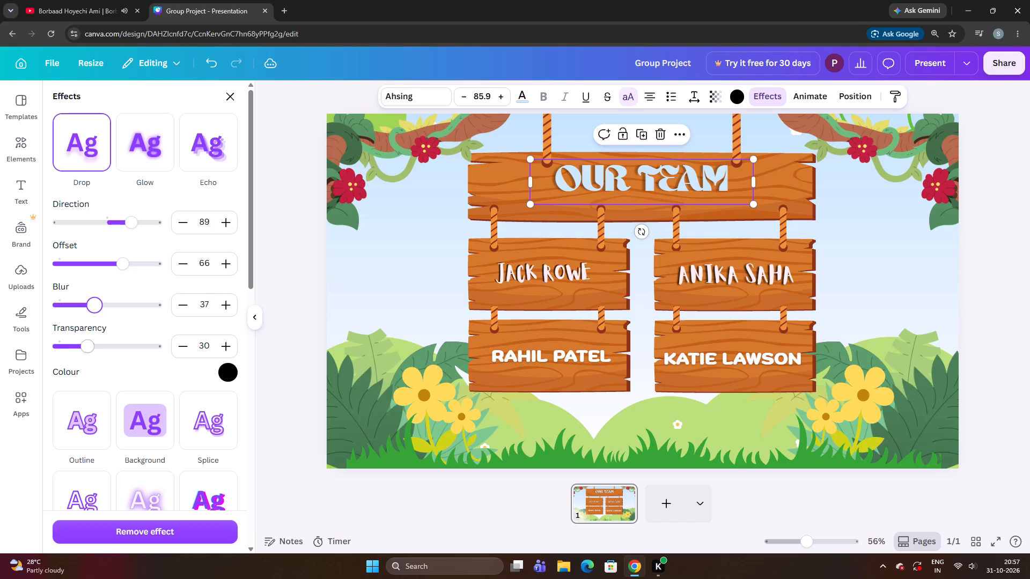
left_click_drag(90, 349, 143, 354)
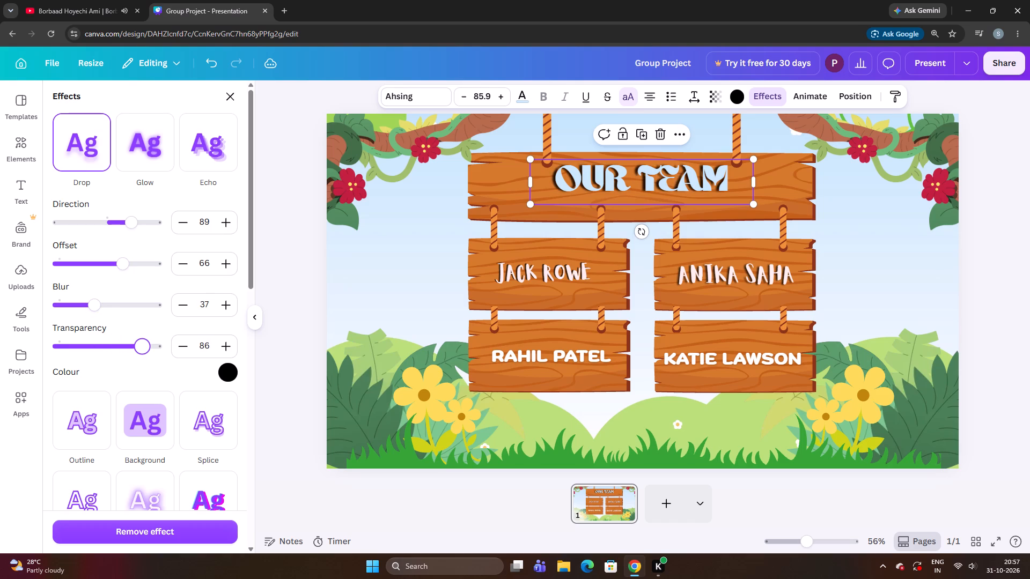
left_click_drag(143, 354, 143, 354)
Set the OUR TEAM heading's Drop effect to direction 93 and offset 72, and deselect the heading.
left_click_drag(123, 219, 134, 236)
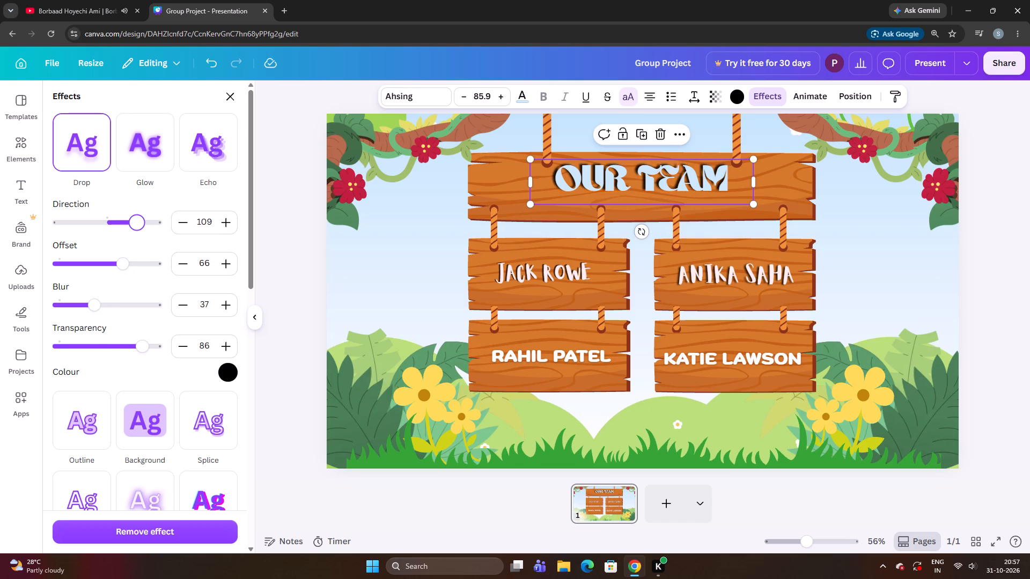
left_click_drag(134, 236, 133, 239)
left_click(126, 265)
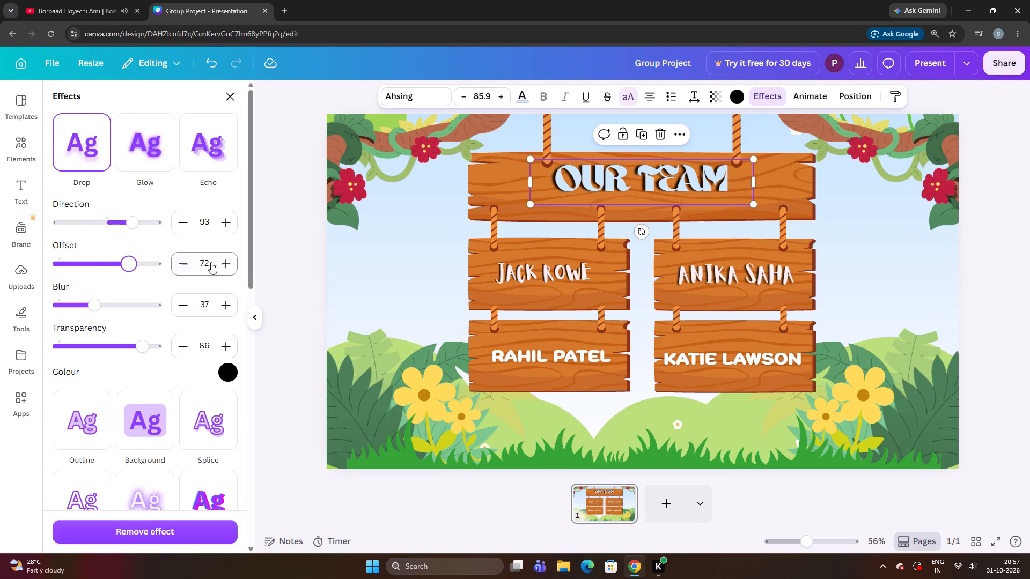
left_click(277, 268)
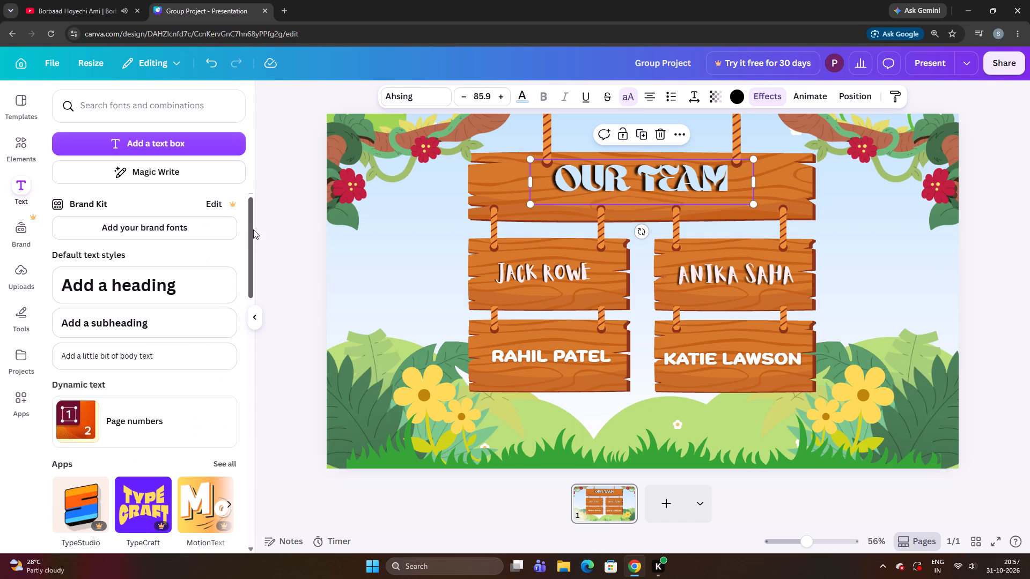
left_click(768, 102)
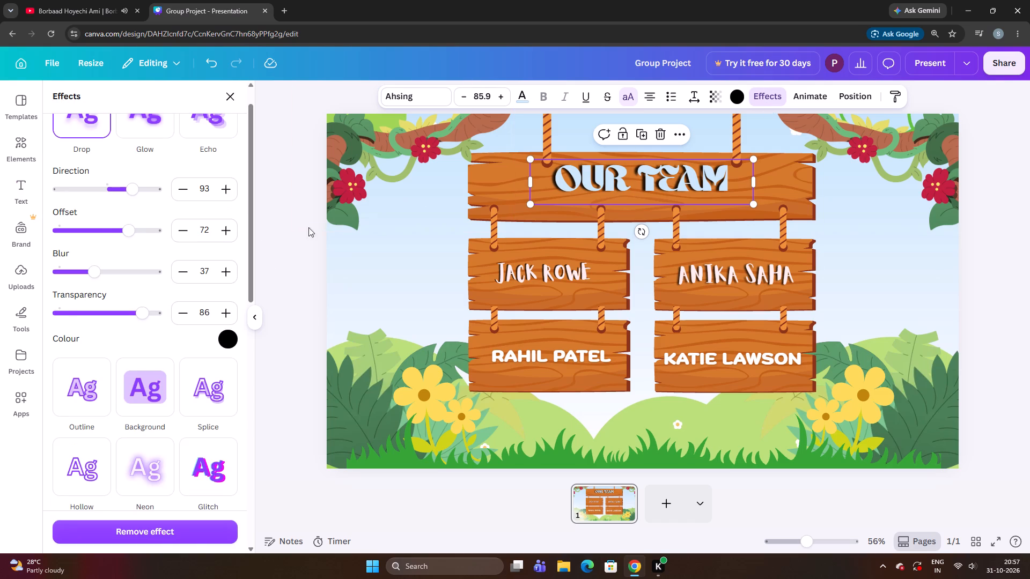
left_click(297, 237)
Select the OUR TEAM heading and nudge it slightly down on its plank, adjusting its horizontal position.
left_click(697, 169)
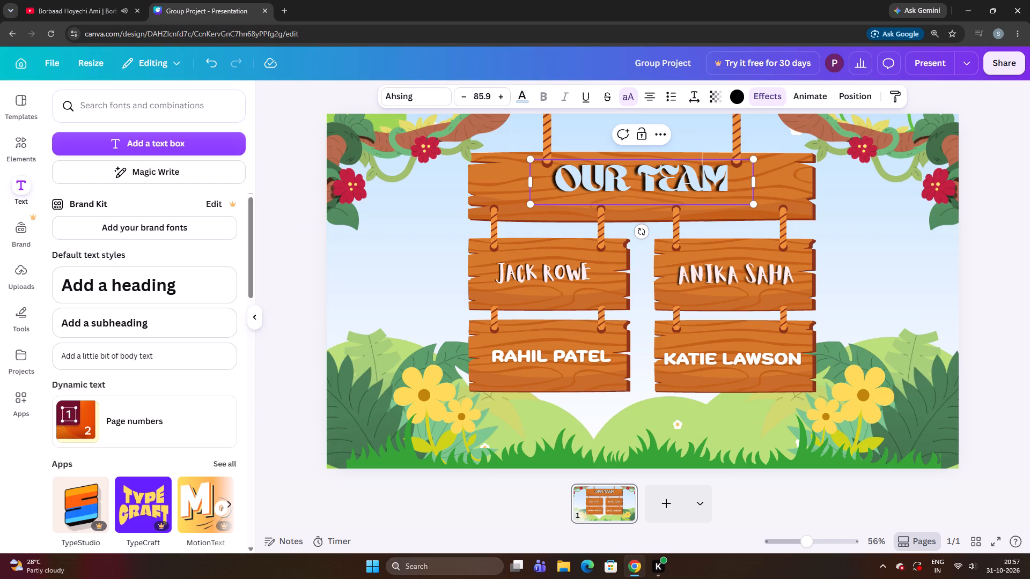
key("Right")
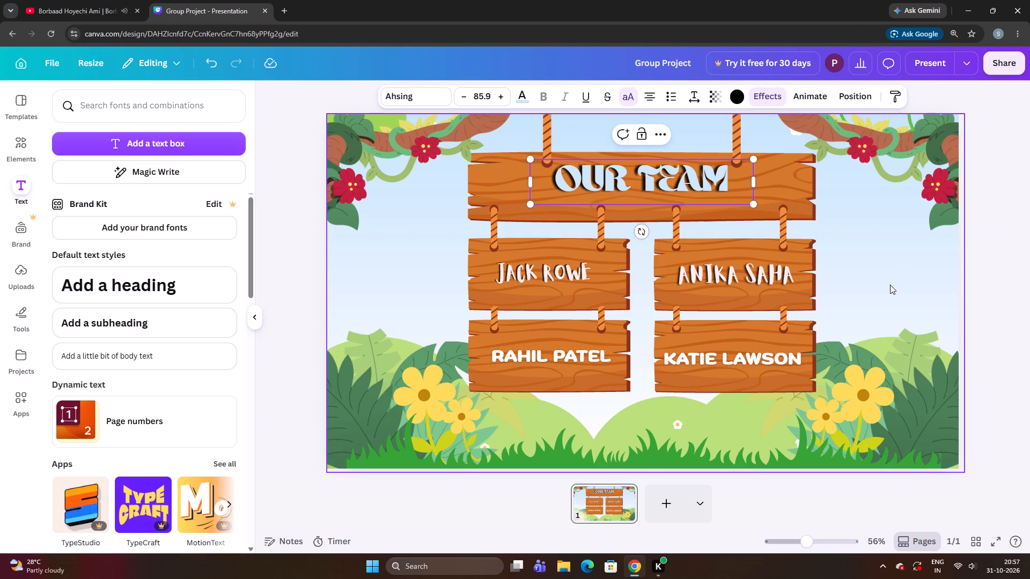
left_click(890, 285)
left_click(690, 198)
key("Right")
key("Right")
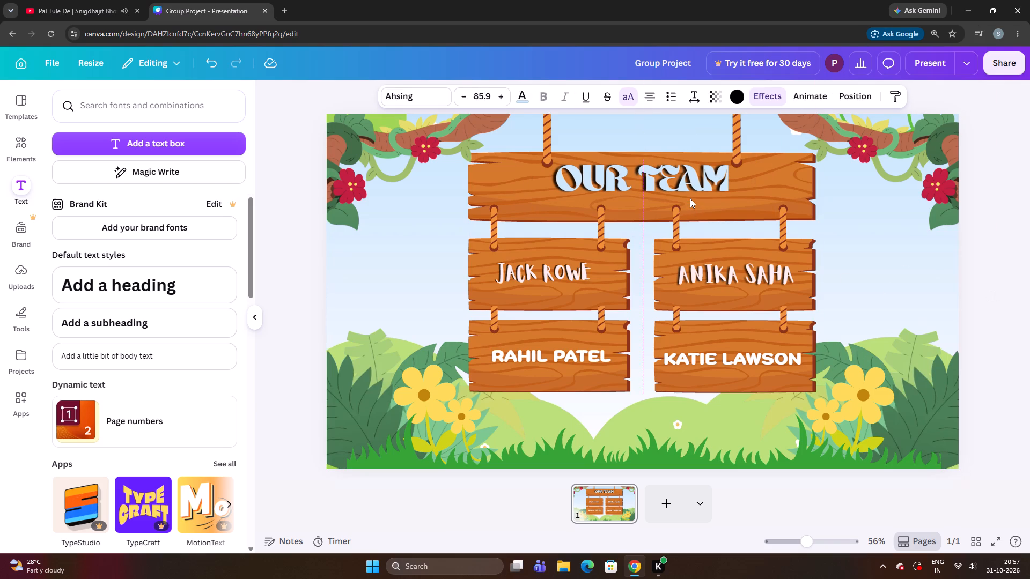
key("Down")
key("Down")
key("Left")
key("Left")
key("Down")
key("Up")
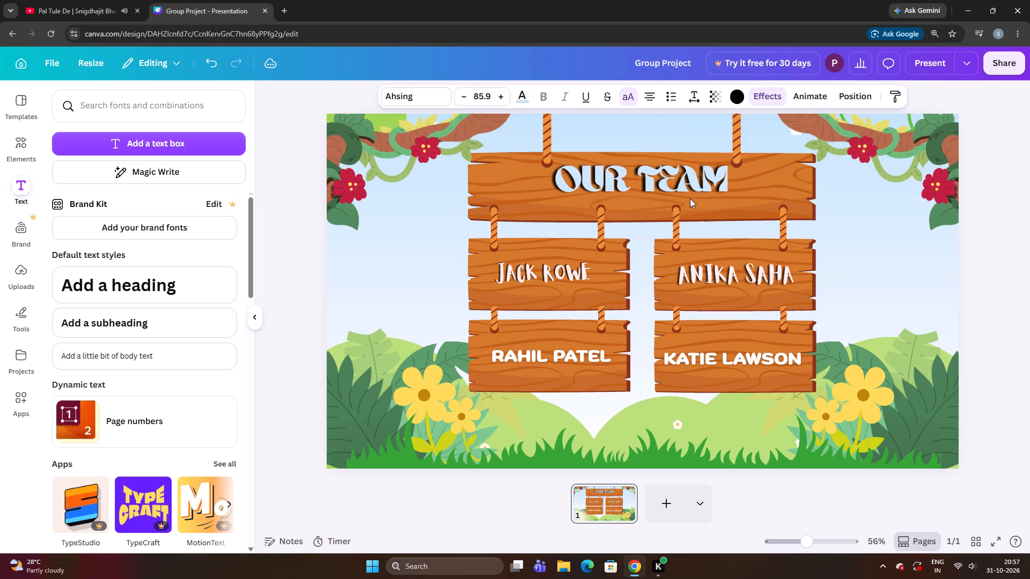
Nudge the OUR TEAM heading slightly further left and down on the top plank.
key("Left")
key("Left")
key("Left")
key("Left")
key("Down")
key("Down")
key("Right")
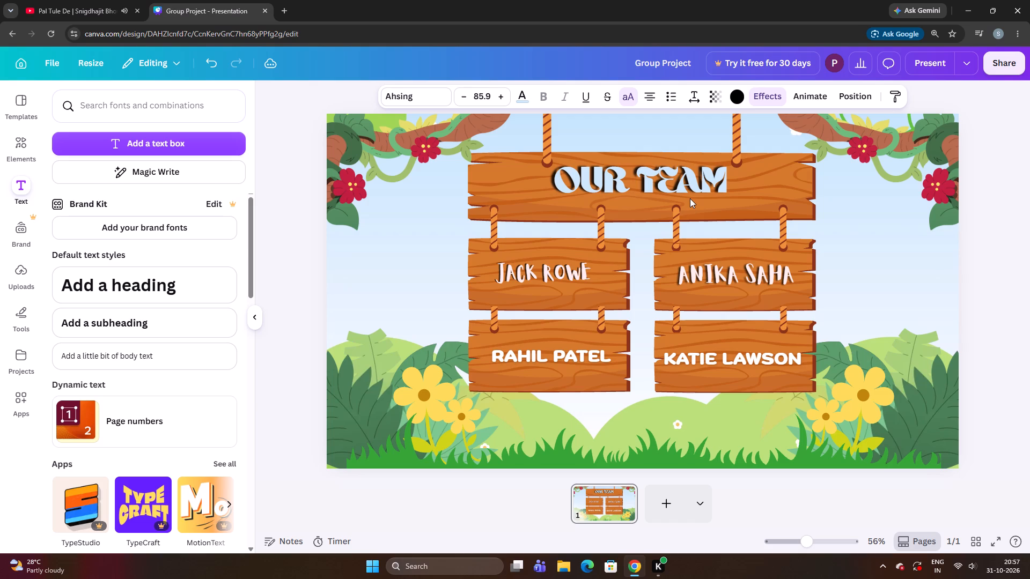
key("Right")
key("Down")
key("Down")
key("Up")
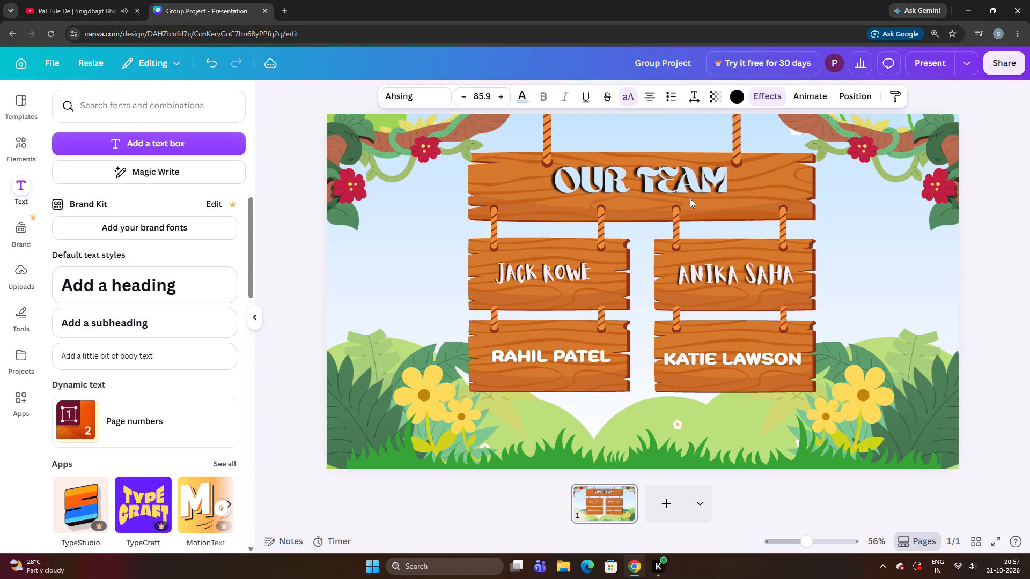
Fine-tune the OUR TEAM heading's vertical position in small nudges so it sits midway on the plank.
key("Up")
key("Down")
key("Up")
key("Down")
key("Up")
key("Up")
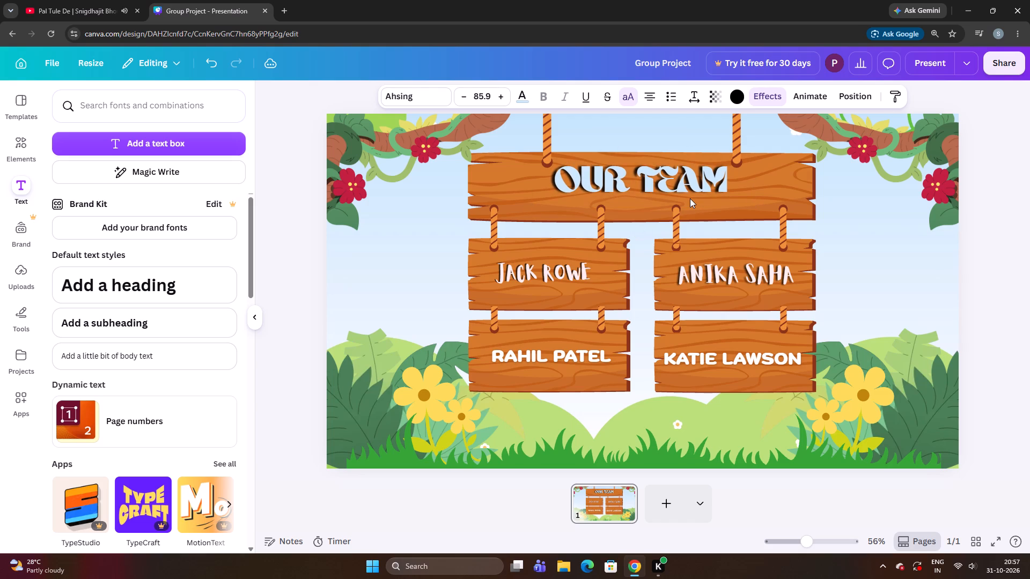
key("Down")
key("Down")
key("Down")
key("Down")
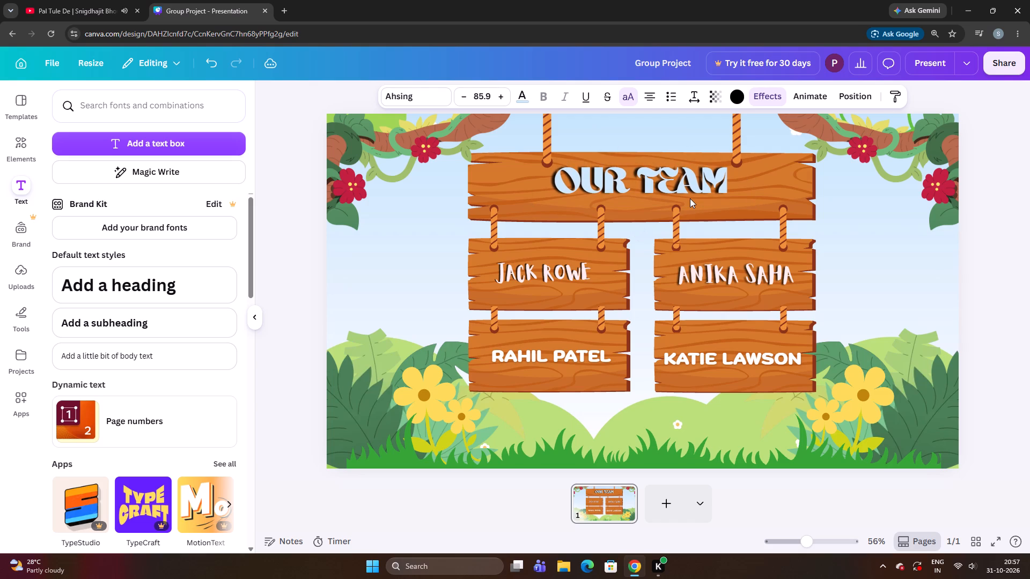
key("Up")
key("Up")
key("Up")
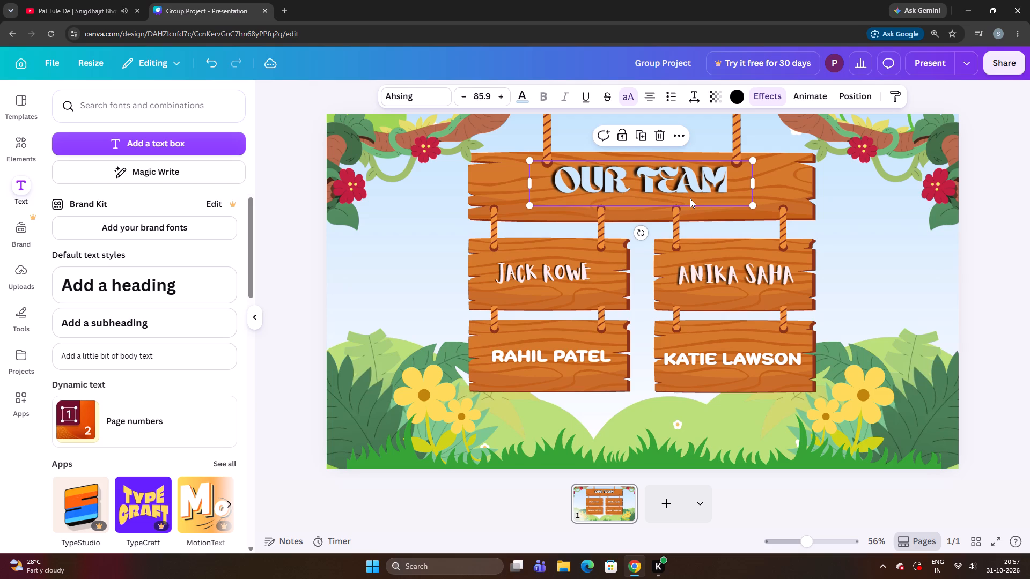
Enlarge the upper-left name label to size 46 and nudge it left on its plank.
left_click(569, 265)
key("Up")
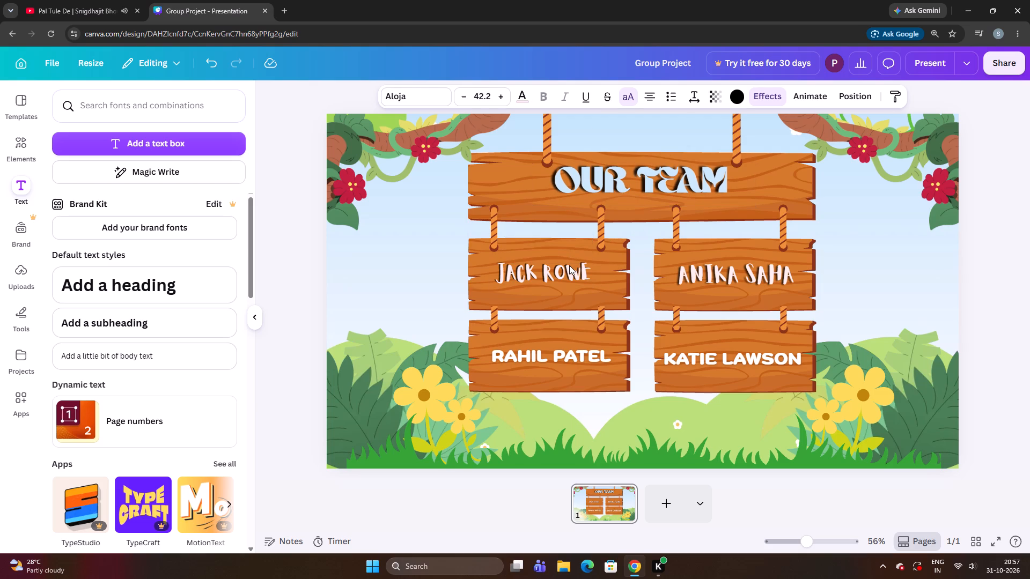
key("Down")
key("ctrl+Down")
key("ctrl+Down")
key("ctrl+Down")
key("ctrl+Down")
key("ctrl+Down")
key("ctrl+Down")
key("Left")
key("Left")
key("Left")
key("Left")
key("Left")
key("Left")
key("Left")
key("Left")
key("Left")
key("Left")
key("Left")
key("Left")
key("Left")
key("Left")
key("Left")
key("Left")
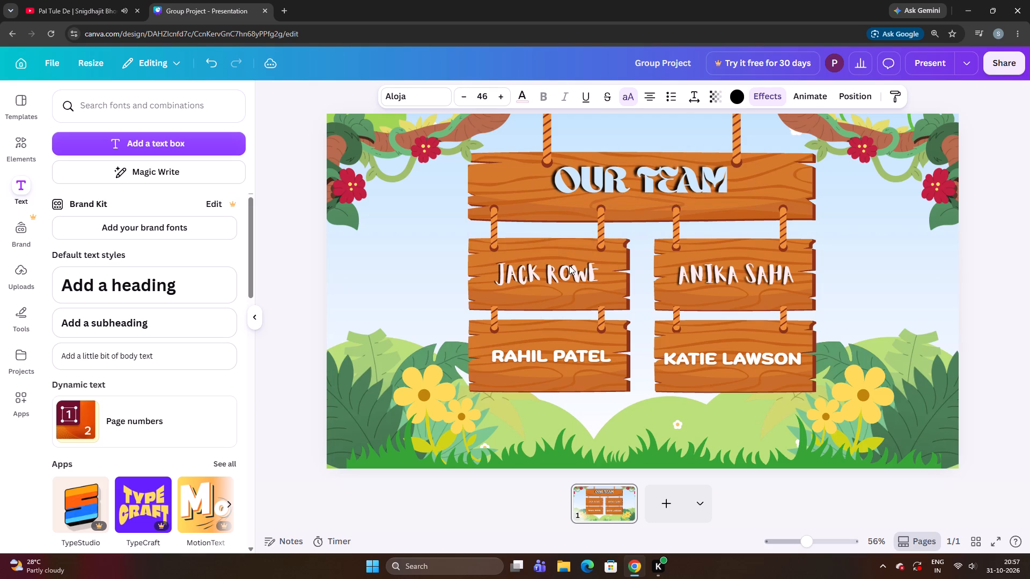
Enlarge the upper-left name label to size 47.3, nudging it slightly left and up.
key("ctrl+Down")
key("ctrl+Down")
key("ctrl+Down")
key("ctrl+Down")
key("ctrl+Down")
key("Left")
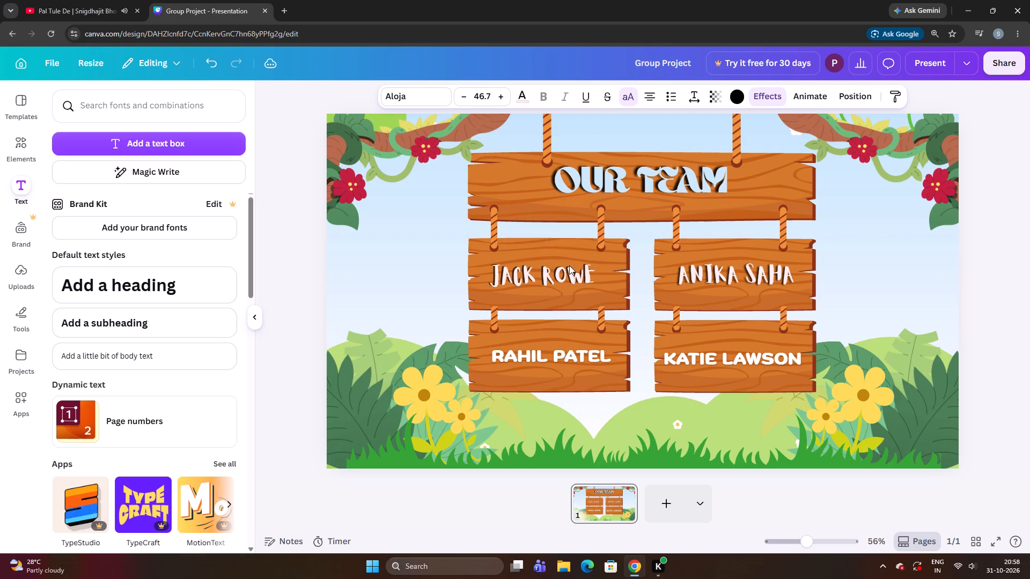
key("Up")
key("Up")
key("Up")
key("Up")
key("ctrl+Down")
key("ctrl+Down")
key("ctrl+Down")
key("ctrl+Down")
key("ctrl+Down")
key("ctrl+Down")
key("ctrl+Down")
key("ctrl+Down")
key("ctrl+Down")
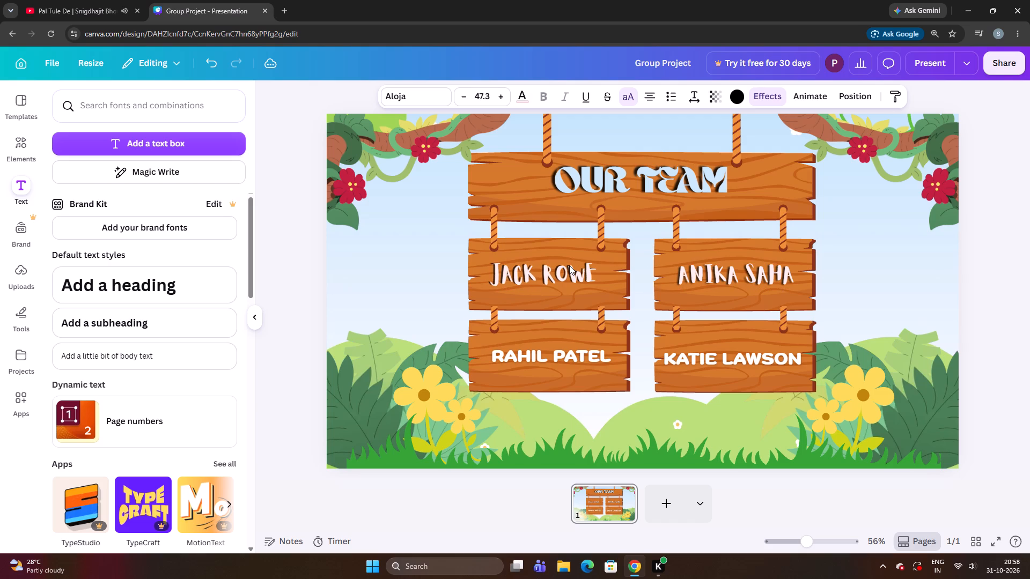
Move the upper-left name label up a little on its plank and enlarge it to size 53.
key("Up")
key("Up")
key("Up")
key("Up")
key("Up")
key("Up")
key("Up")
key("Up")
key("Up")
key("Up")
key("Up")
key("Up")
key("Up")
key("Up")
key("ctrl+Down")
key("ctrl+Down")
key("ctrl+Down")
key("ctrl+Down")
key("ctrl+Down")
key("ctrl+Down")
key("ctrl+Down")
key("ctrl+Down")
key("ctrl+Down")
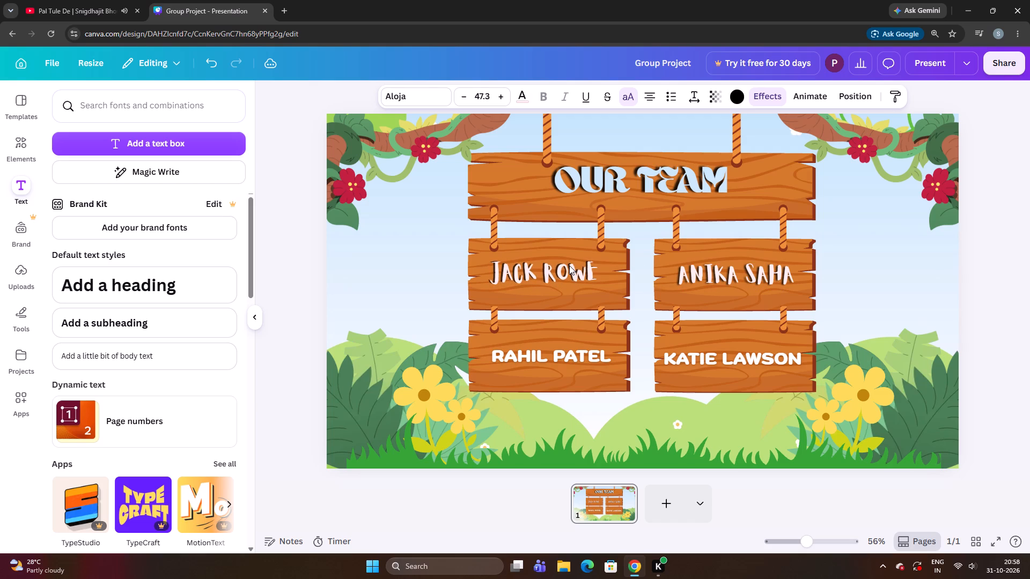
Nudge the size 53 upper-left name label left and down towards the centre of its plank.
key("Up")
key("Left")
key("Left")
key("Left")
key("Left")
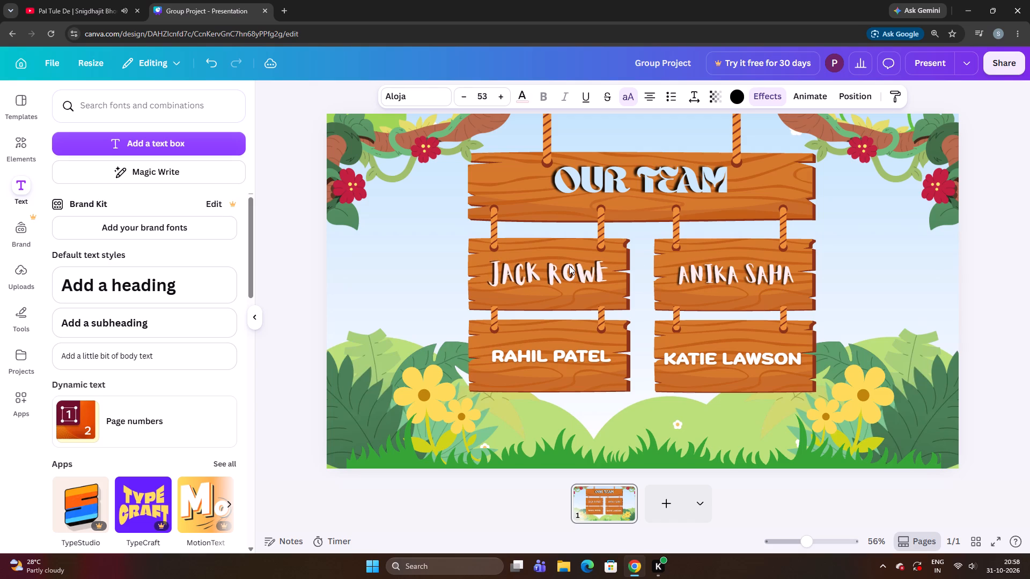
key("Left")
key("Left")
key("Left")
key("Left")
key("Left")
key("Down")
key("Down")
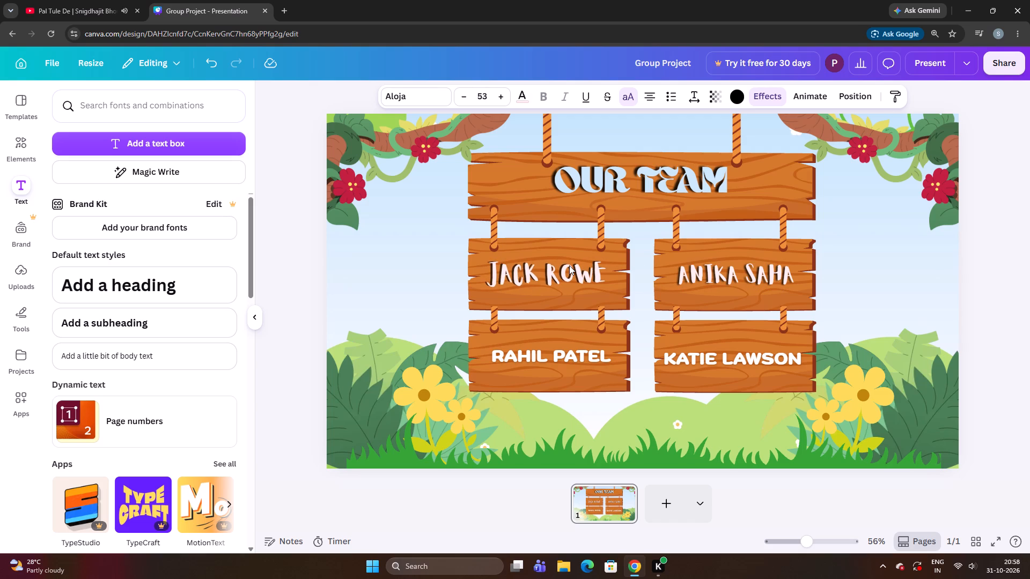
key("Left")
key("Left")
key("Down")
key("Down")
key("Down")
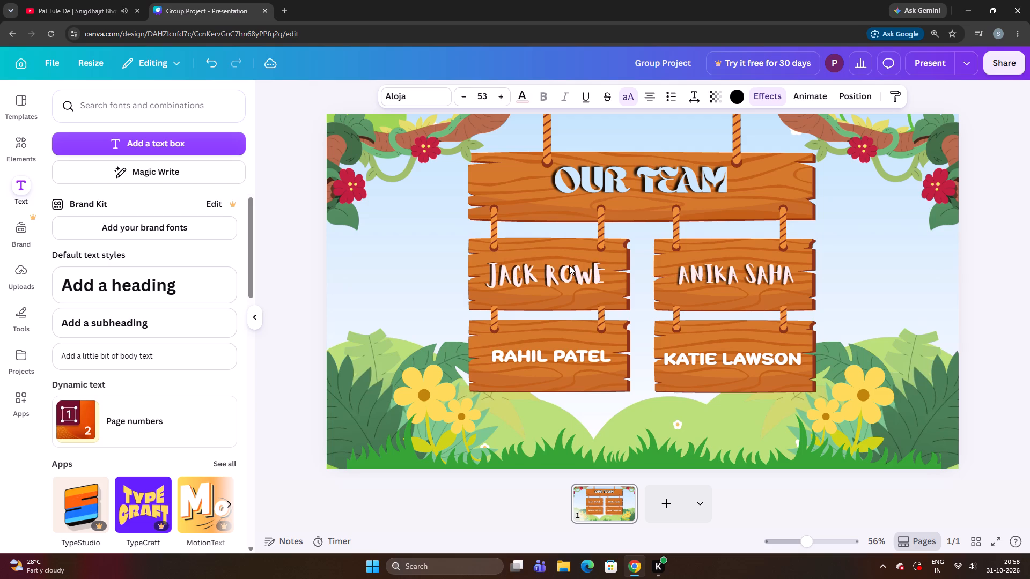
Fine-tune the upper-left name label's position in small nudges so it sits centred on its plank, and deselect it.
key("Down")
key("Right")
key("Down")
key("Down")
key("Up")
key("Up")
key("Up")
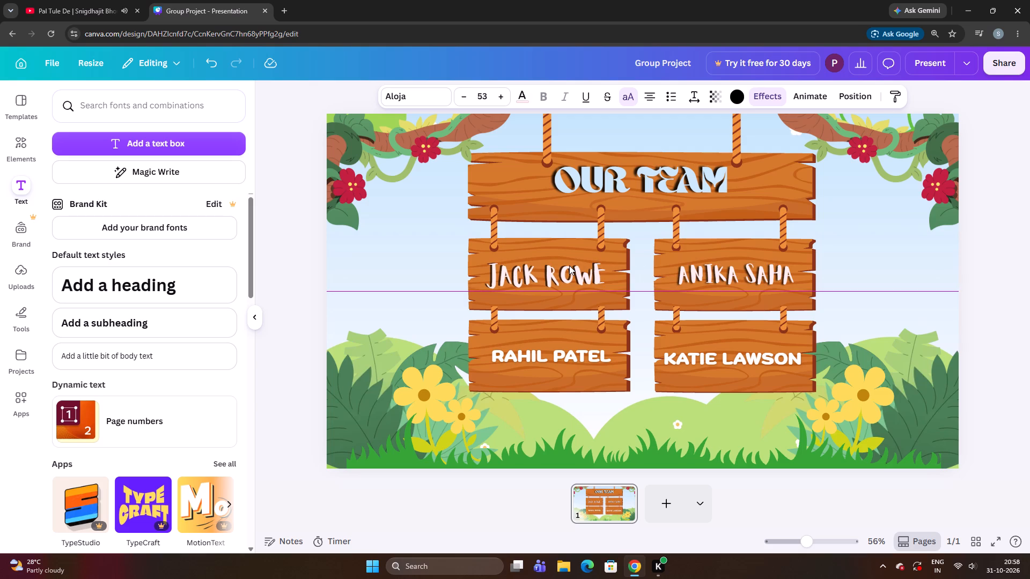
key("Up")
key("Left")
key("Up")
key("Up")
key("Up")
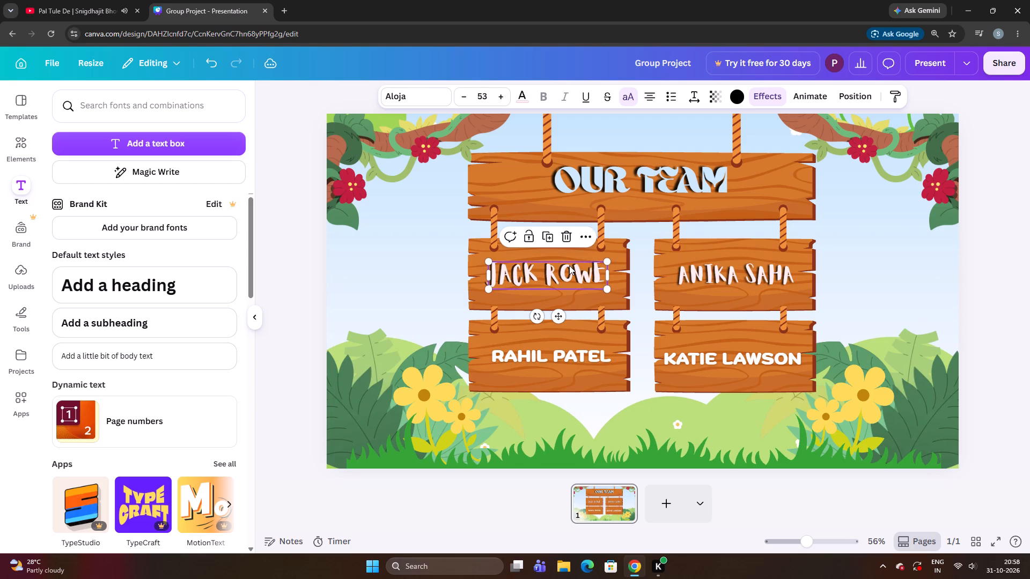
key("Down")
key("Down")
key("Up")
key("Up")
key("Up")
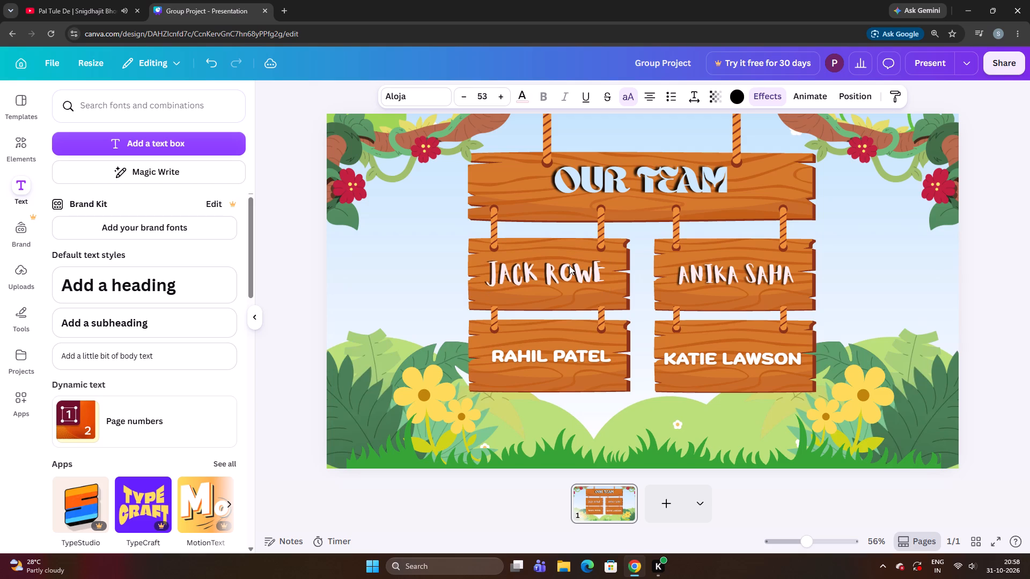
key("Down")
key("Down")
key("Down")
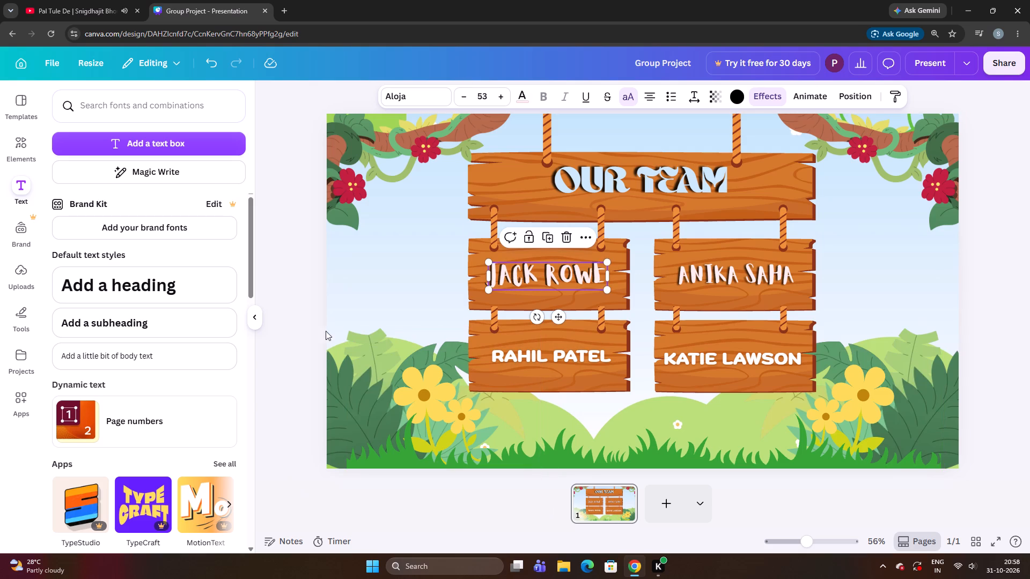
left_click(321, 304)
Add a new text box, shrink its text to size 28.1 and move it beside the upper-left plank.
left_click(212, 151)
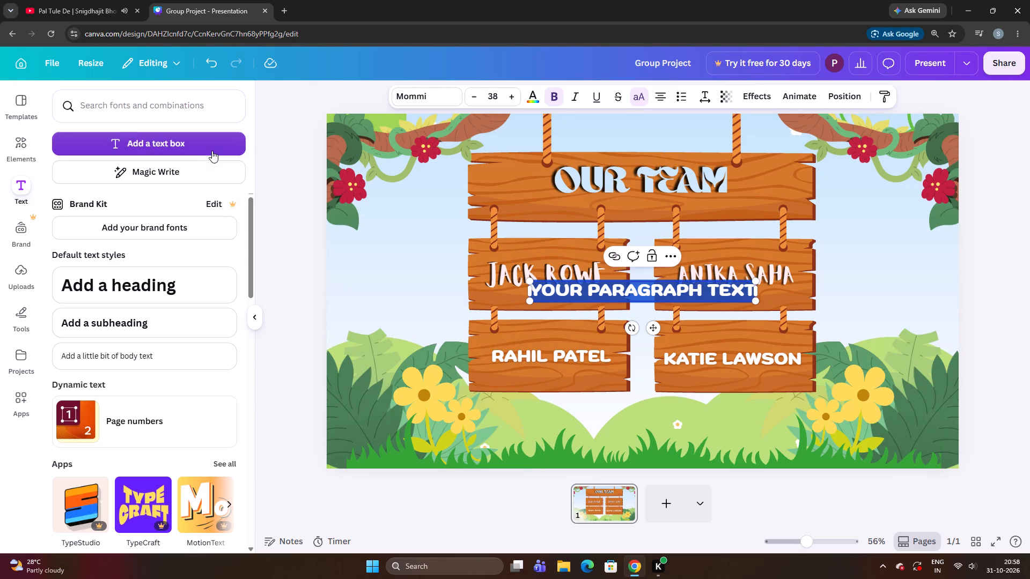
left_click(352, 285)
left_click_drag(589, 295, 512, 293)
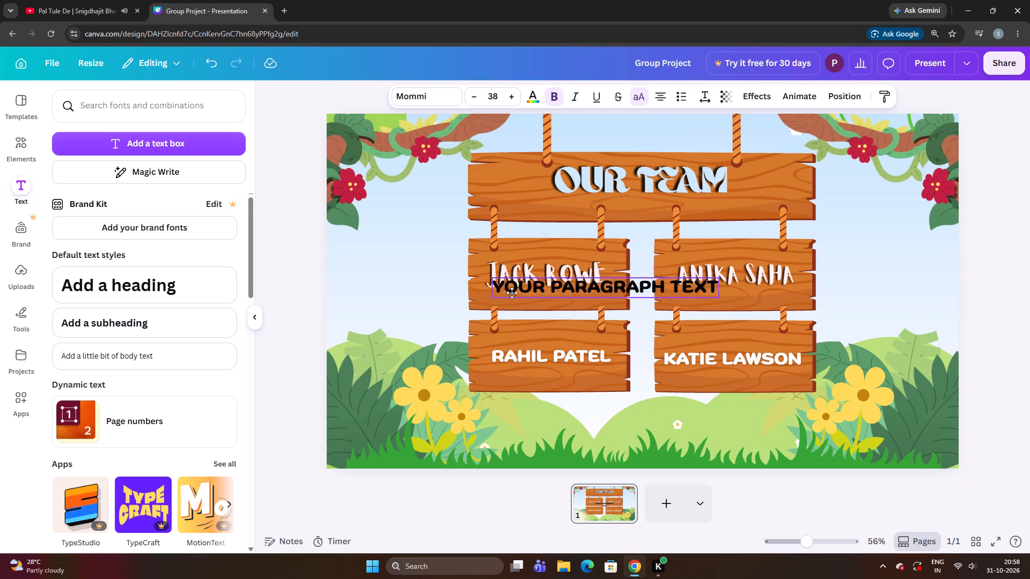
left_click_drag(512, 293, 401, 284)
left_click_drag(565, 289, 508, 274)
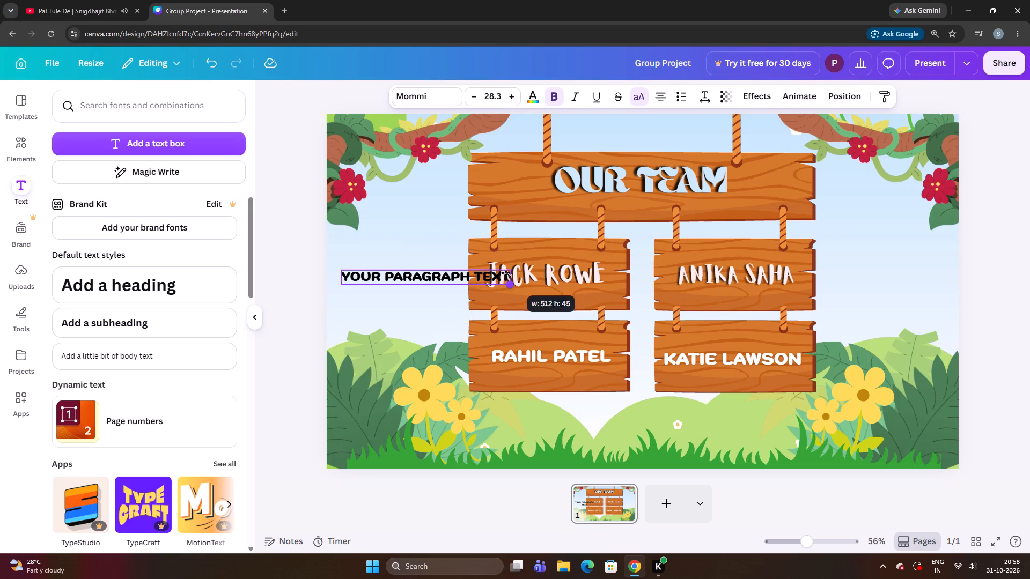
left_click_drag(508, 274, 507, 274)
left_click_drag(470, 274, 444, 268)
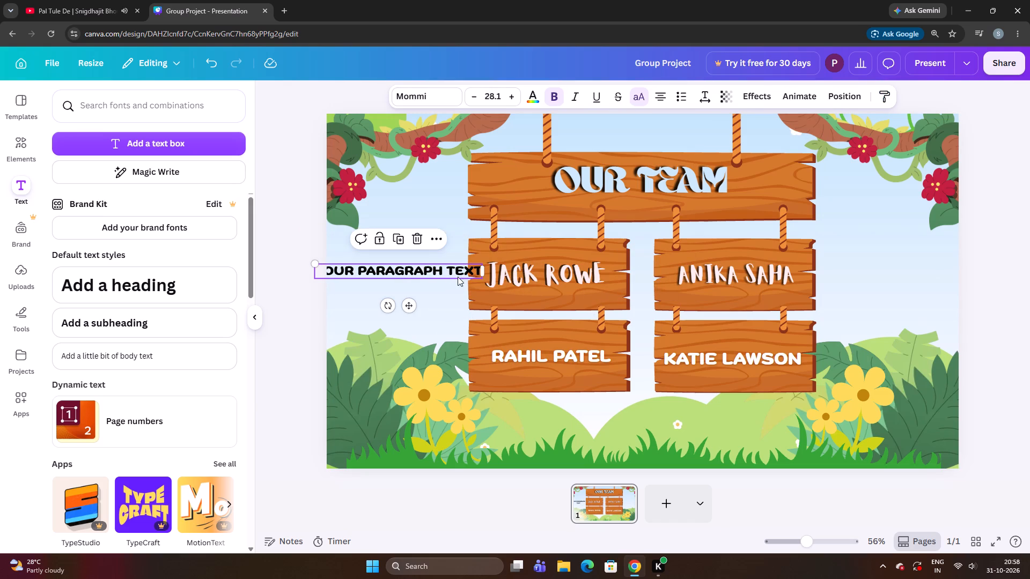
Shrink the new text box to size 23.5 and place it in the sky area left of the upper-left plank.
left_click_drag(456, 272, 487, 225)
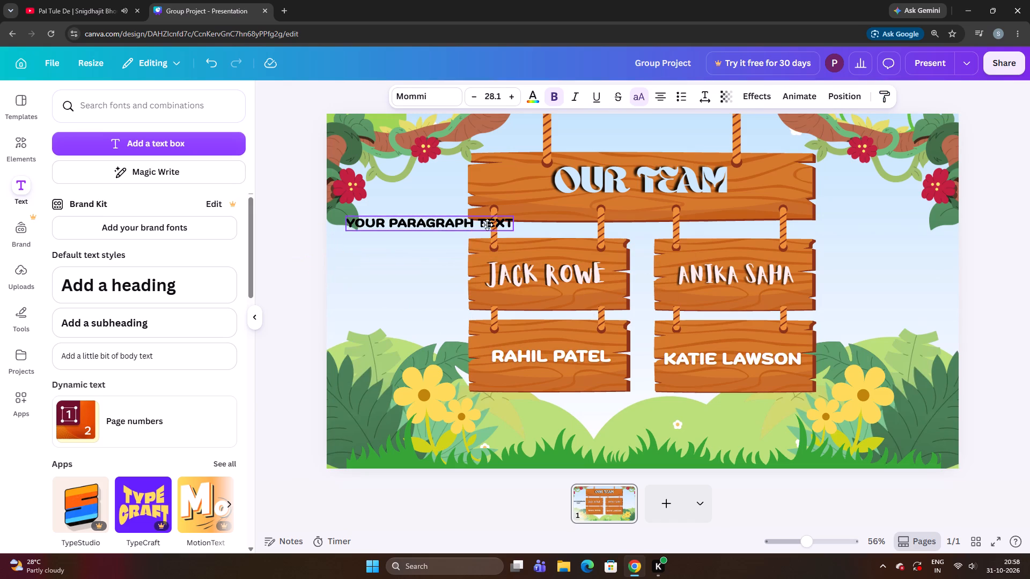
left_click_drag(487, 225, 482, 239)
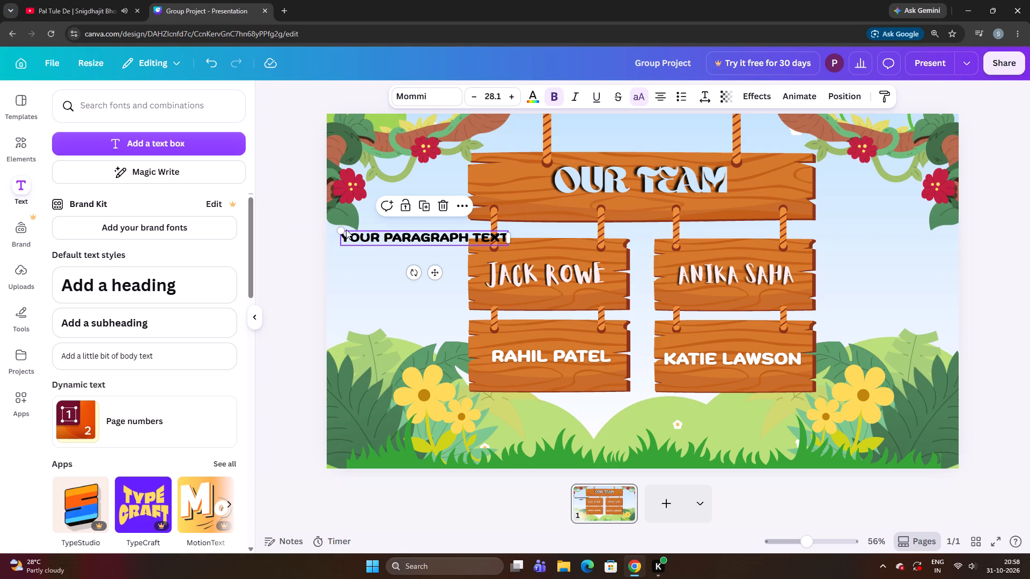
left_click_drag(339, 231, 365, 239)
left_click_drag(451, 273, 434, 263)
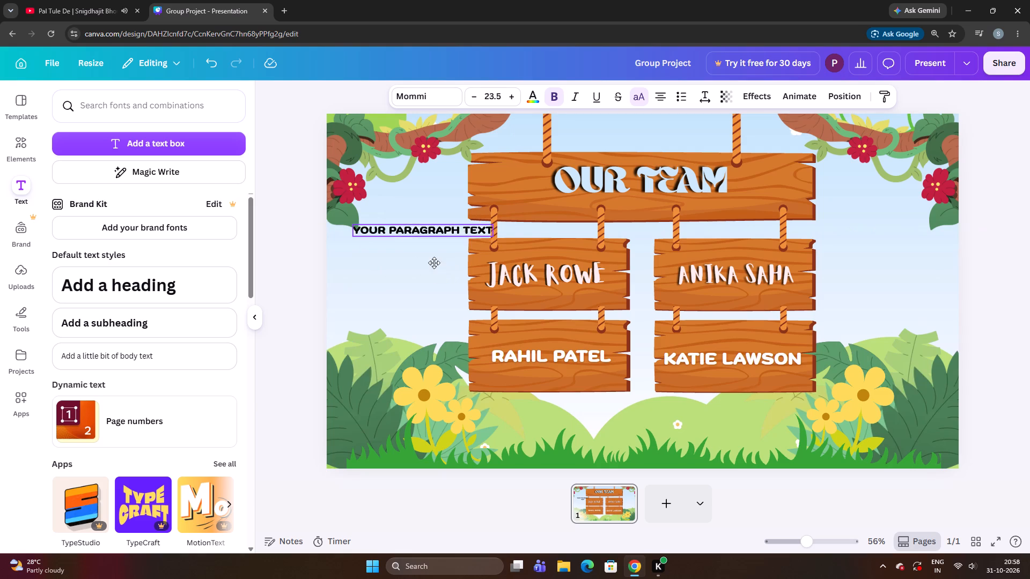
left_click_drag(434, 263, 417, 279)
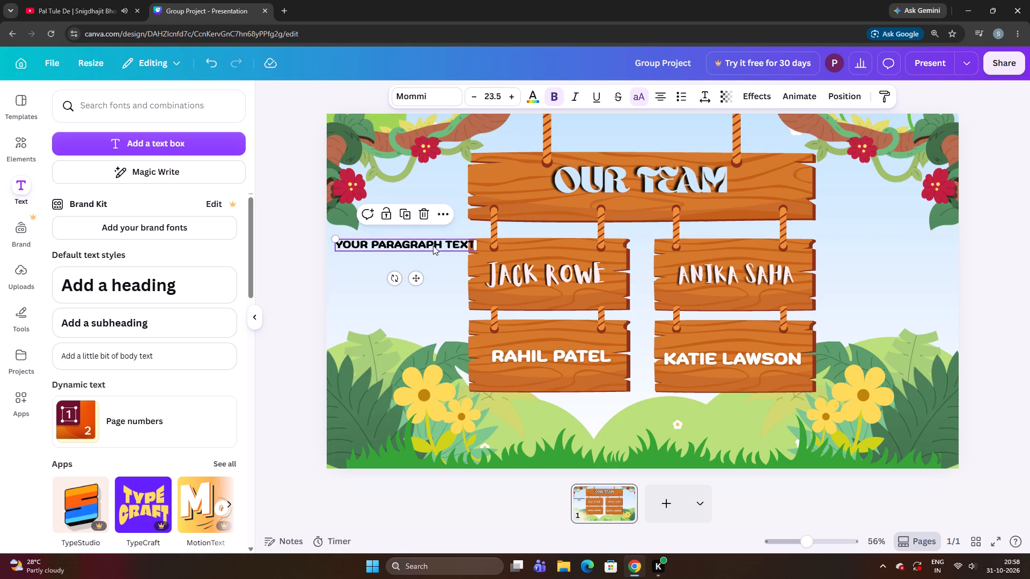
Replace the placeholder in the new text box with the lower-left team member's corrected name.
left_click(433, 246)
key("BackSpace")
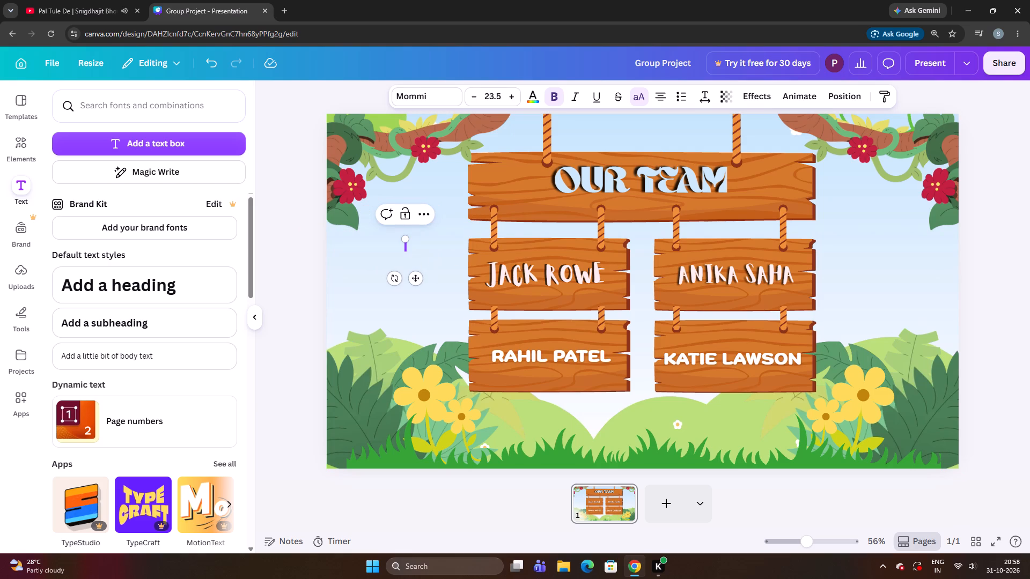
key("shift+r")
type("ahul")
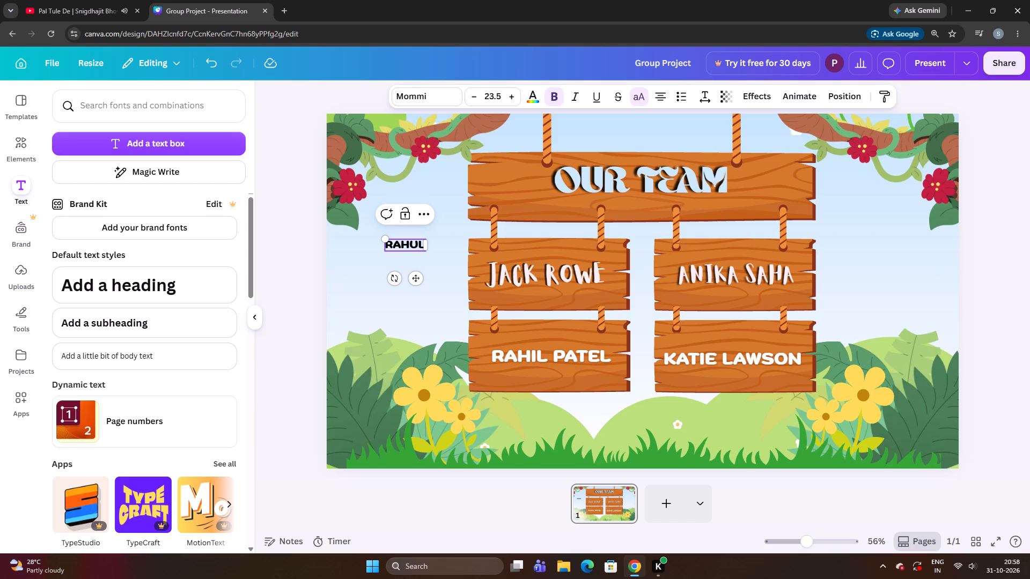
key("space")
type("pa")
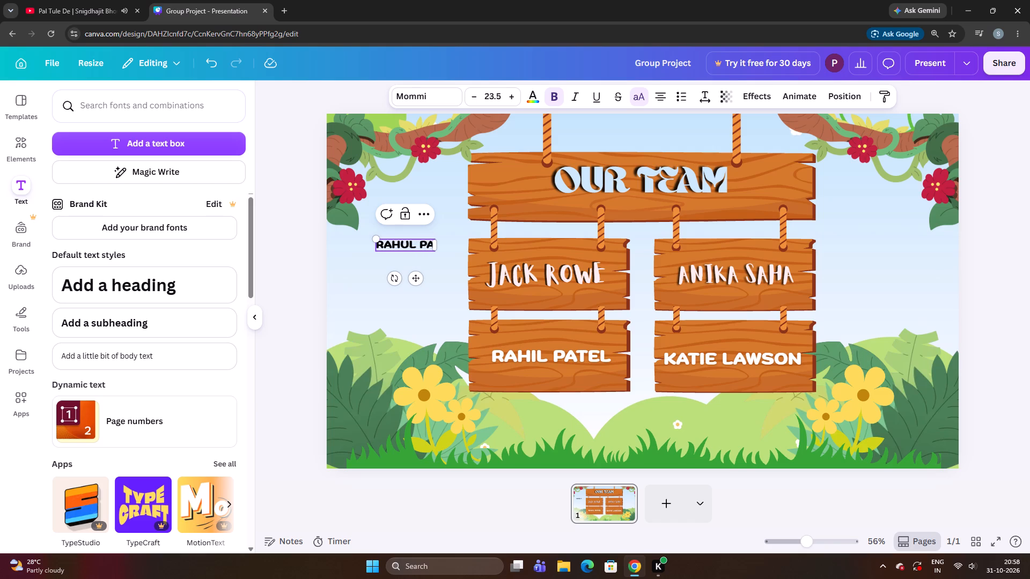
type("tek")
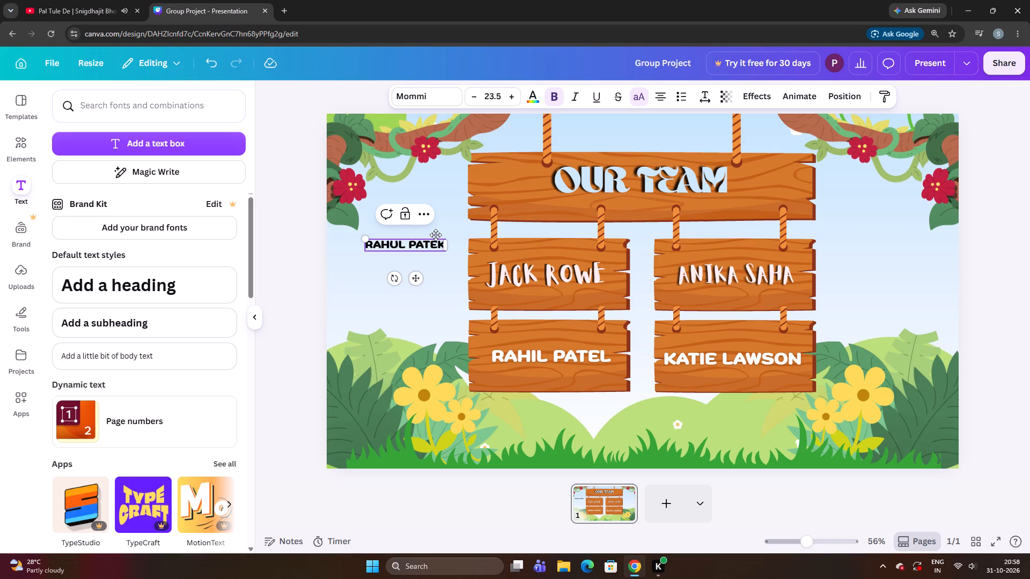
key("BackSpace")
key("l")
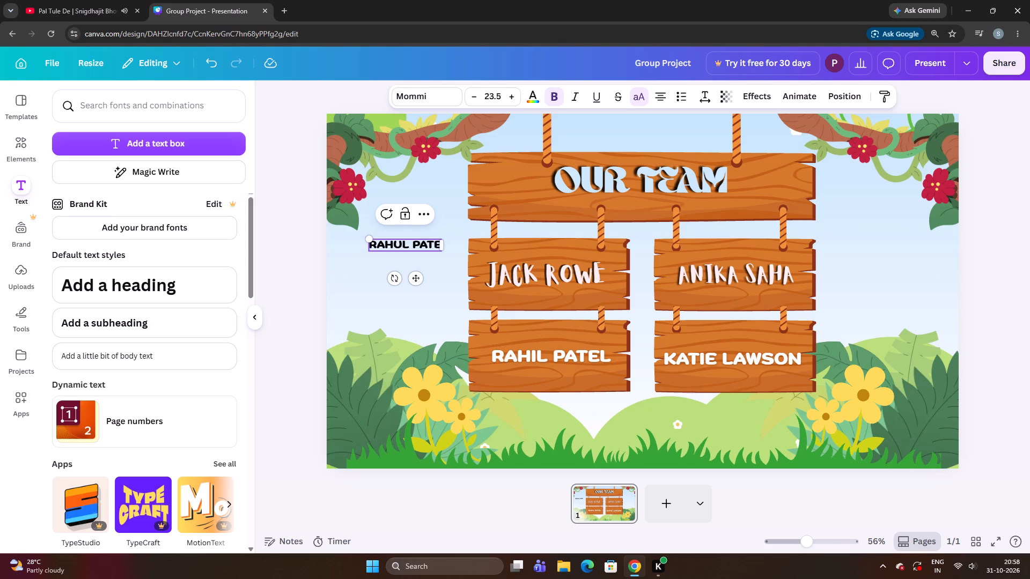
left_click(274, 321)
Delete the old white name label from the lower-left plank.
left_click(585, 339)
left_click(578, 354)
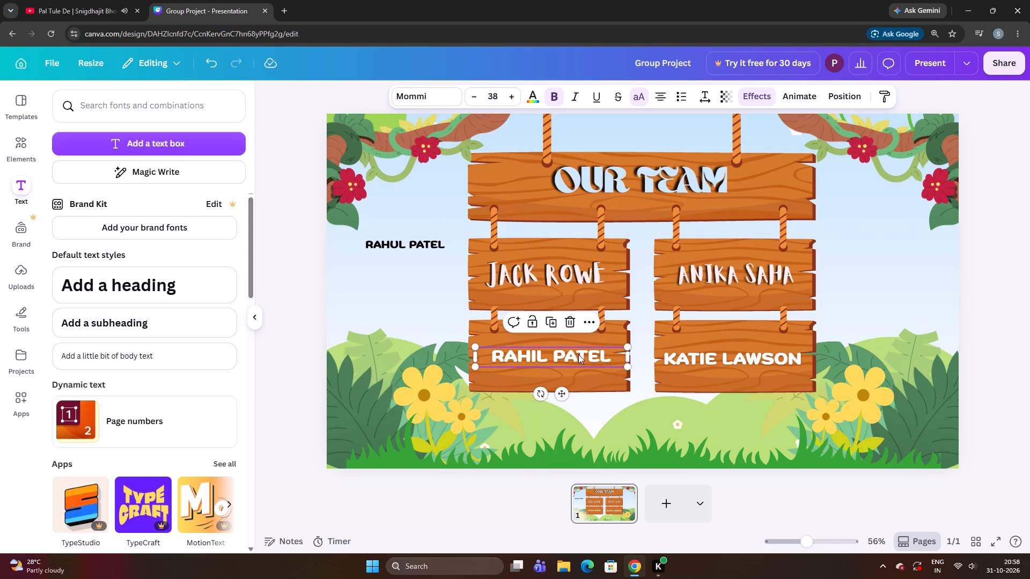
left_click(569, 317)
Shift the new black name label slightly down in the sky area beside the upper-left plank.
left_click_drag(423, 246, 422, 264)
left_click(422, 264)
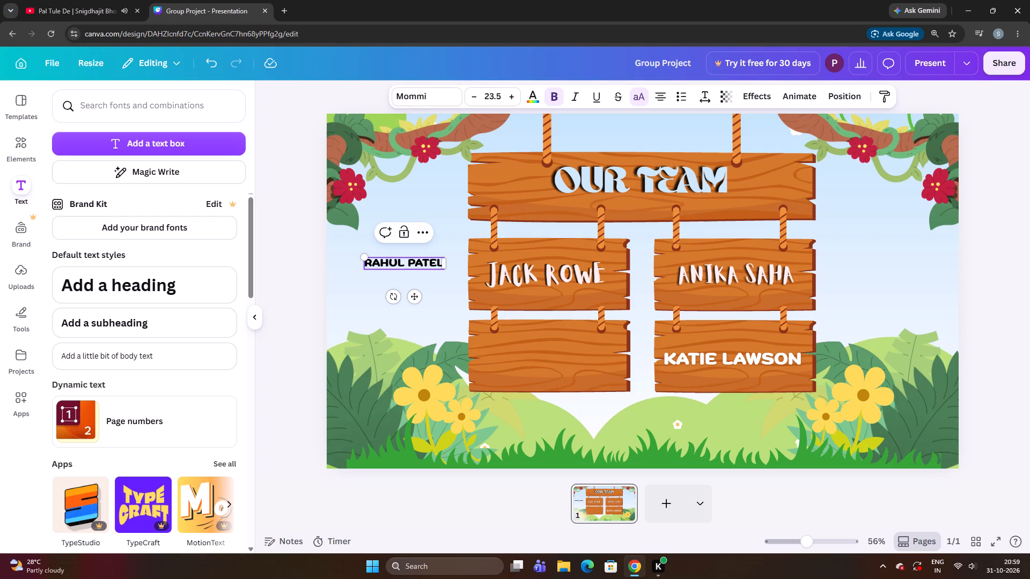
key("ctrl+Down")
key("ctrl+Down")
key("ctrl+Down")
key("ctrl+Down")
key("ctrl+Down")
key("ctrl+Down")
key("ctrl+Down")
key("ctrl+Down")
key("ctrl+Down")
key("ctrl+Down")
key("ctrl+Down")
key("ctrl+Down")
key("ctrl+Down")
key("ctrl+Down")
key("ctrl+Down")
key("ctrl+Down")
left_click(440, 211)
left_click(418, 294)
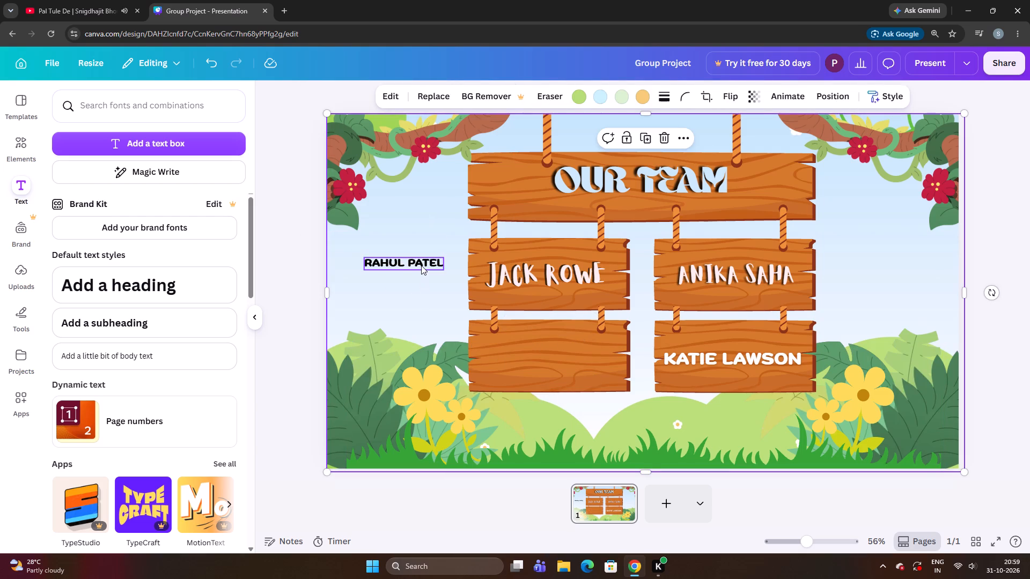
Enlarge the new black name label to size 33.7.
left_click(421, 265)
key("ctrl+Down")
key("ctrl+Down")
key("ctrl+Down")
key("ctrl+Down")
key("ctrl+Down")
key("ctrl+Down")
key("ctrl+Down")
key("ctrl+Down")
key("ctrl+Down")
key("ctrl+Down")
key("ctrl+Down")
key("ctrl+Down")
key("ctrl+Down")
key("ctrl+Down")
key("ctrl+Down")
key("ctrl+Down")
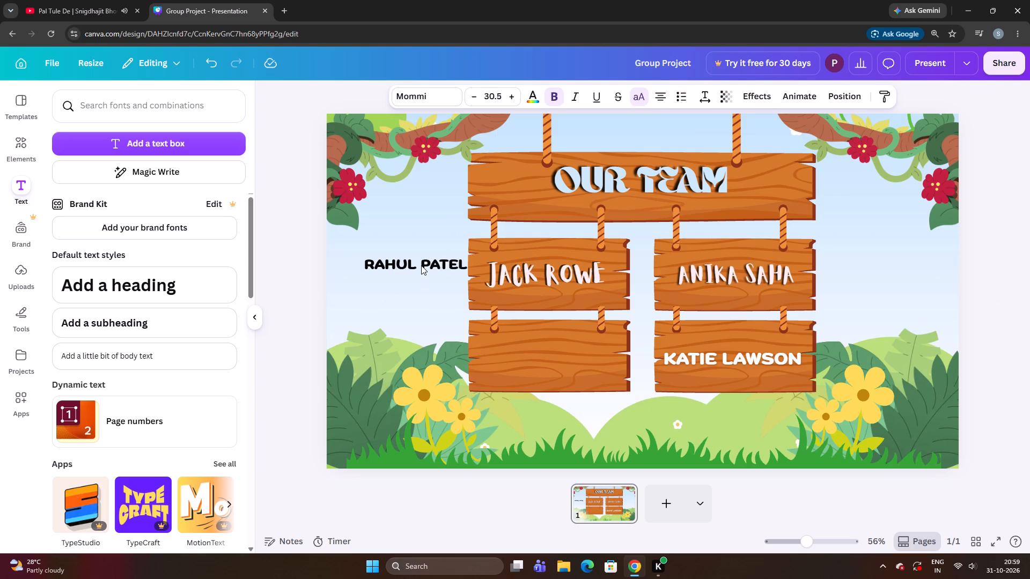
Move the new black name label straight down until it is level with the lower-left plank.
key("Down")
key("Down")
key("Down")
key("Down")
key("Down")
key("Down")
key("Down")
key("Down")
key("Down")
key("Down")
key("Down")
key("Down")
key("Down")
key("Down")
key("Down")
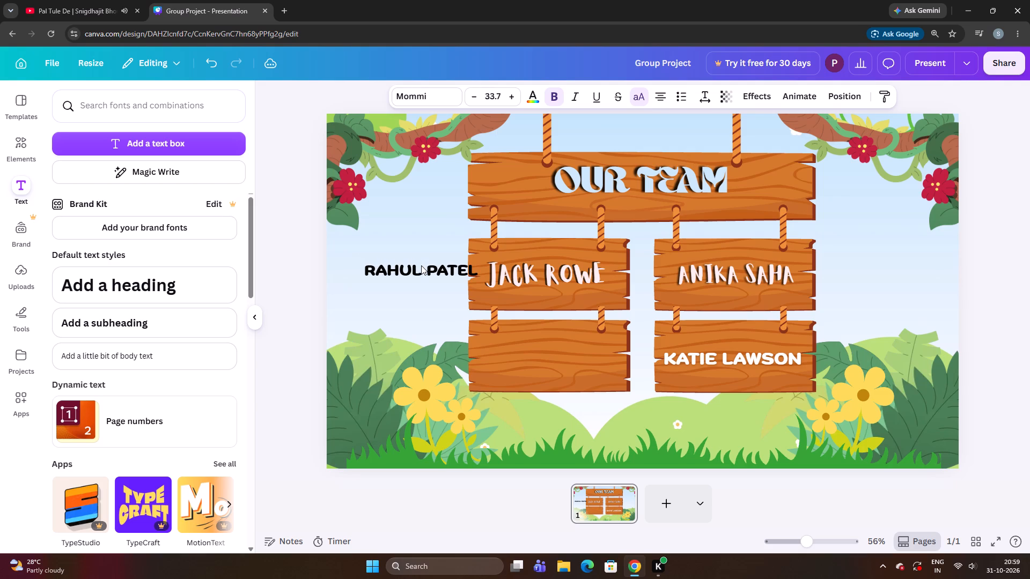
key("shift+Down")
key("shift+Down")
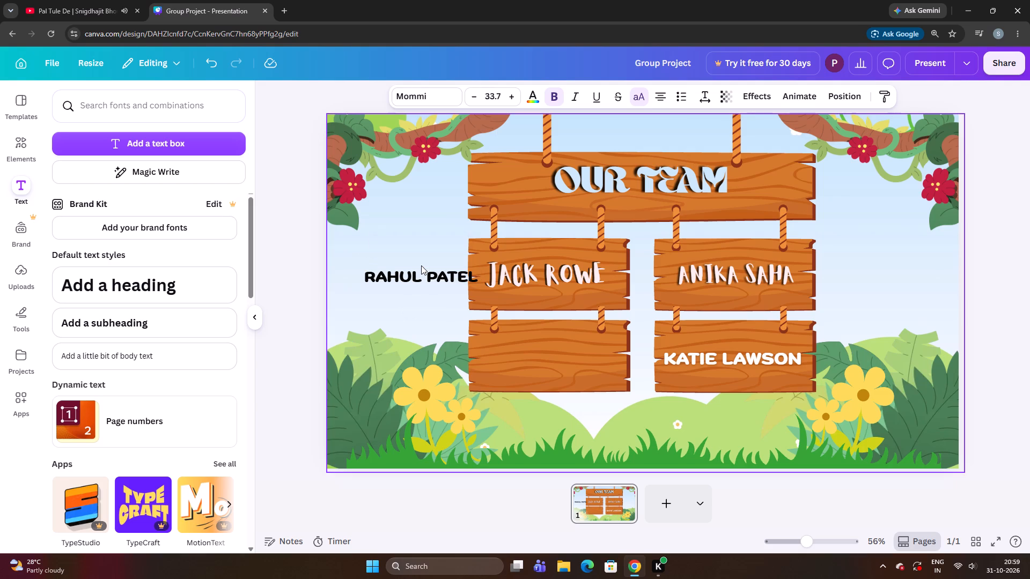
key("Down")
key("shift+Down")
key("shift+Down")
key("shift+Down")
key("shift+Down")
key("shift+Down")
key("shift+Down")
key("shift+Down")
key("shift+Down")
key("shift+Down")
key("shift+Down")
key("shift+Down")
key("shift+Down")
key("shift+Down")
key("shift+Down")
key("shift+Down")
key("shift+Down")
key("shift+Down")
key("shift+Down")
key("shift+Down")
key("shift+Down")
key("shift+Down")
key("shift+Down")
key("shift+Down")
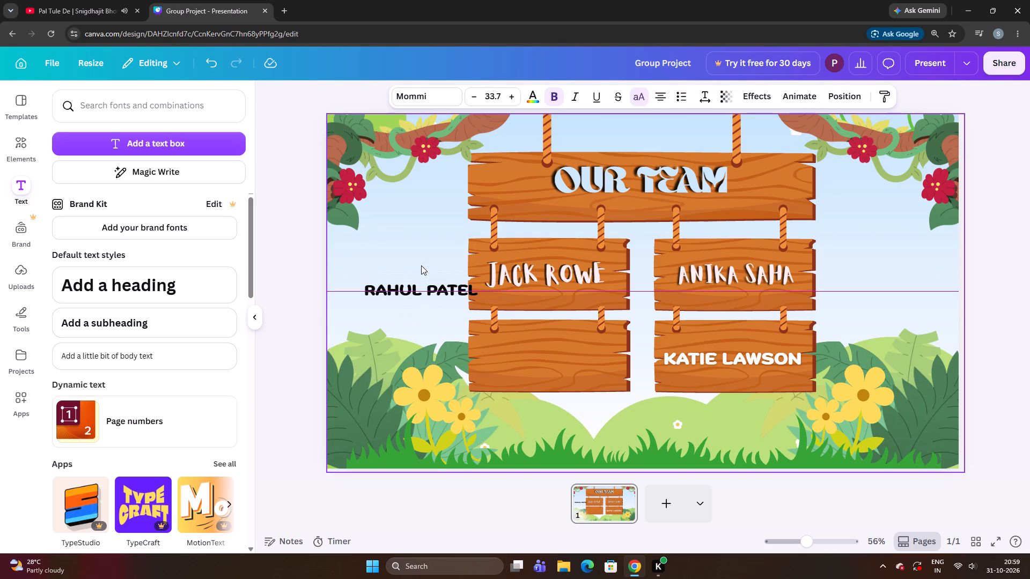
key("shift+Down")
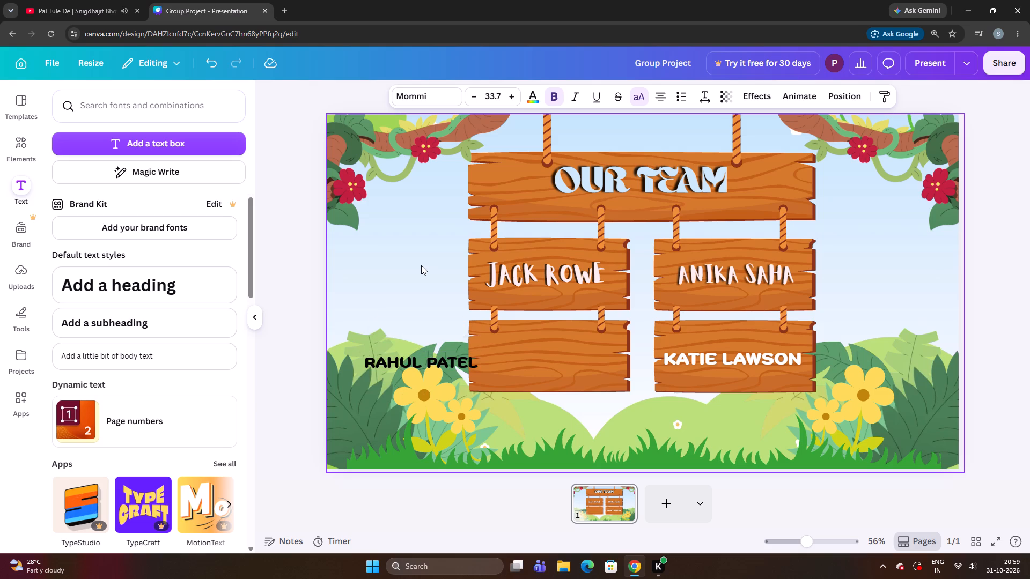
Move the black name label right until it sits on the empty lower-left plank.
key("Right")
key("Right")
key("Right")
key("Right")
key("Right")
key("Right")
key("Right")
key("Right")
key("Right")
key("Right")
key("Right")
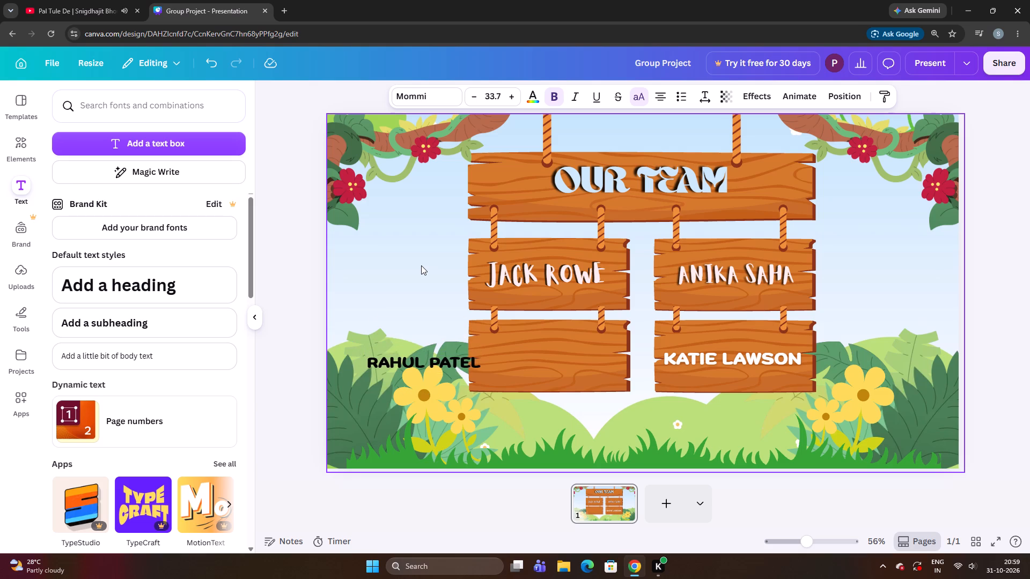
key("Right")
key("Right")
key("Right")
key("Right")
key("Right")
key("Right")
key("Right")
key("Right")
key("Right")
key("Right")
key("Right")
key("Right")
key("Right")
key("Right")
key("Right")
key("Right")
key("Right")
key("Right")
key("Right")
key("Right")
key("Right")
key("Right")
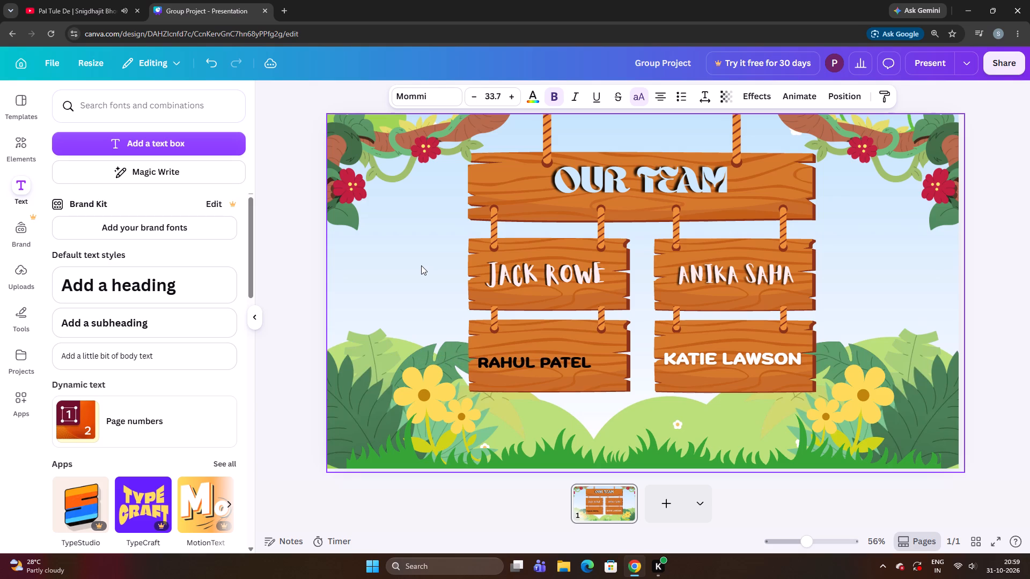
Nudge the black name label up and slightly left so it sits centred on the lower-left plank.
key("Up")
key("Up")
key("Up")
key("Up")
key("Up")
key("Up")
key("Up")
key("Up")
key("Up")
key("Up")
key("Up")
key("Up")
key("Up")
key("Up")
key("Up")
key("Up")
key("Up")
key("Up")
key("Up")
key("Up")
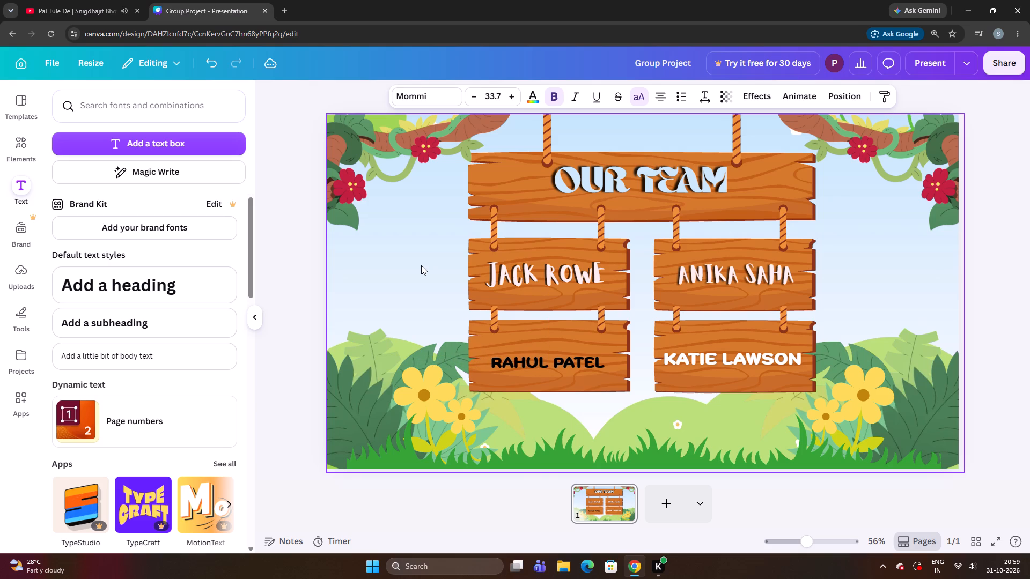
key("Down")
key("Down")
key("Down")
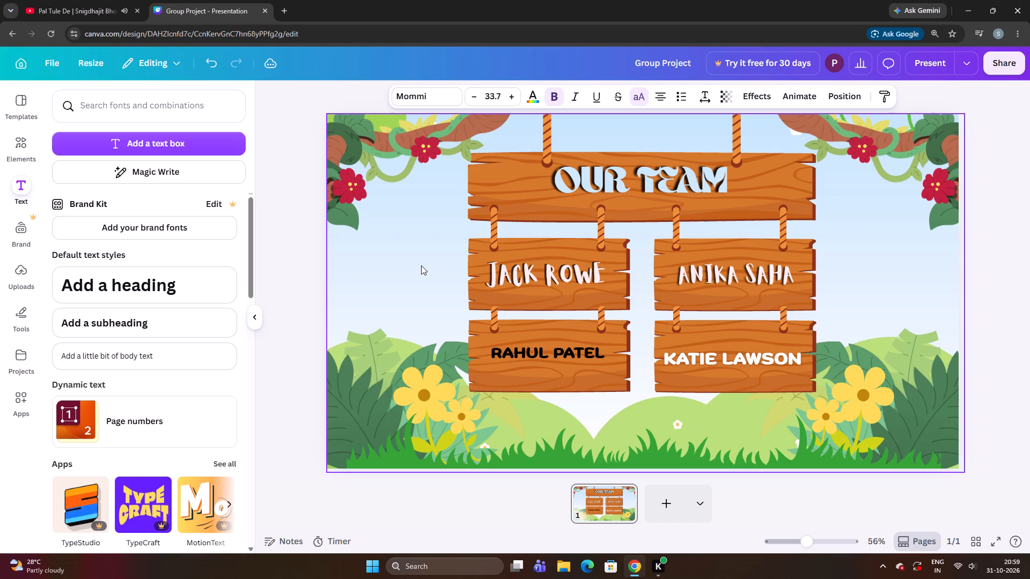
key("Down")
key("Left")
key("Left")
key("Left")
key("Left")
key("Down")
key("Down")
key("Down")
key("Down")
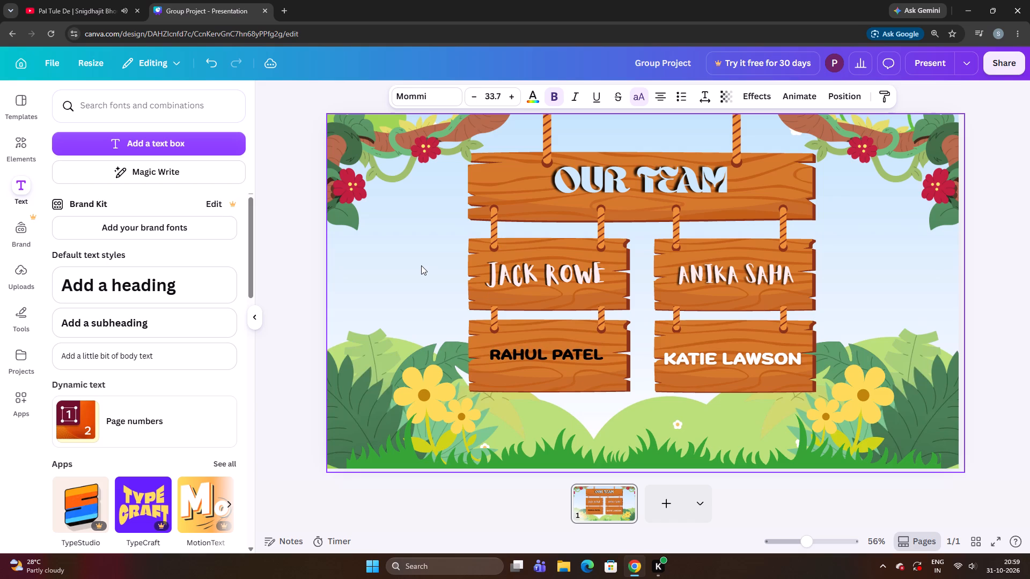
Enlarge the black lower-left name label to size 34.9 and nudge it slightly down and right on its plank.
key("ctrl+Down")
key("ctrl+Down")
key("Up")
key("Right")
key("Down")
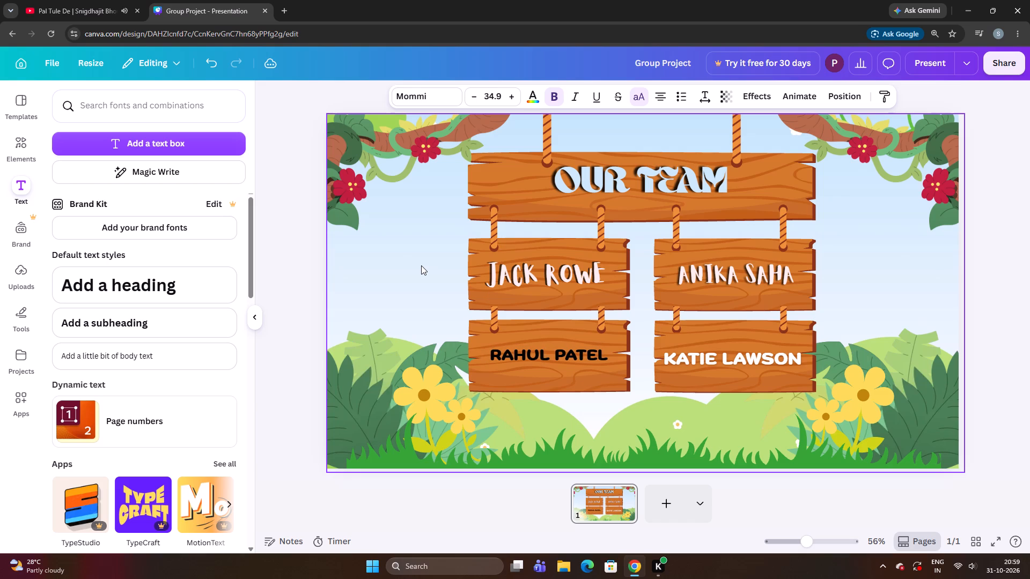
key("Down")
key("Down")
key("Down")
key("Right")
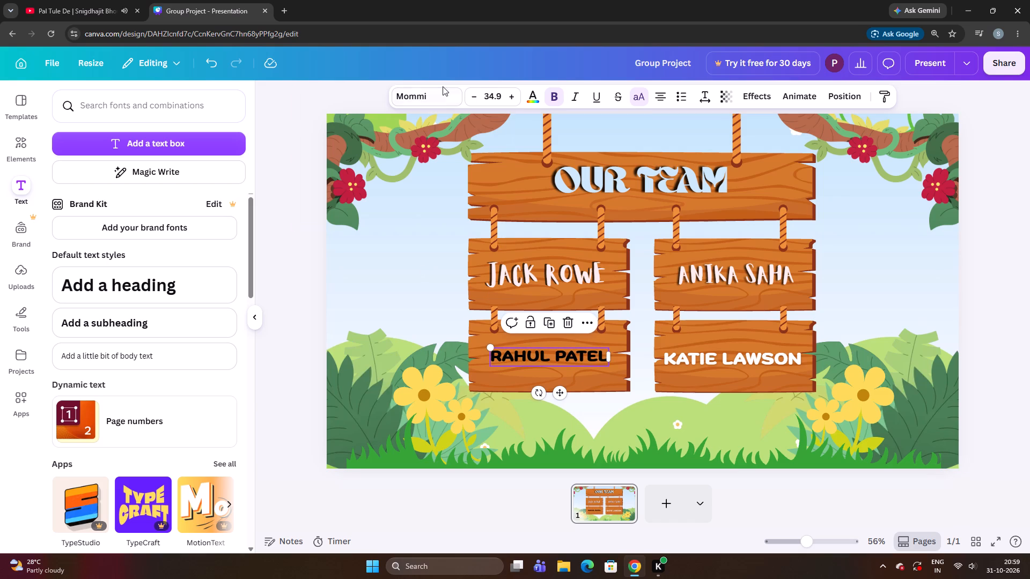
Recolour the black lower-left name label with the design's existing pale pink text colour.
left_click(292, 274)
left_click(517, 362)
left_click(536, 93)
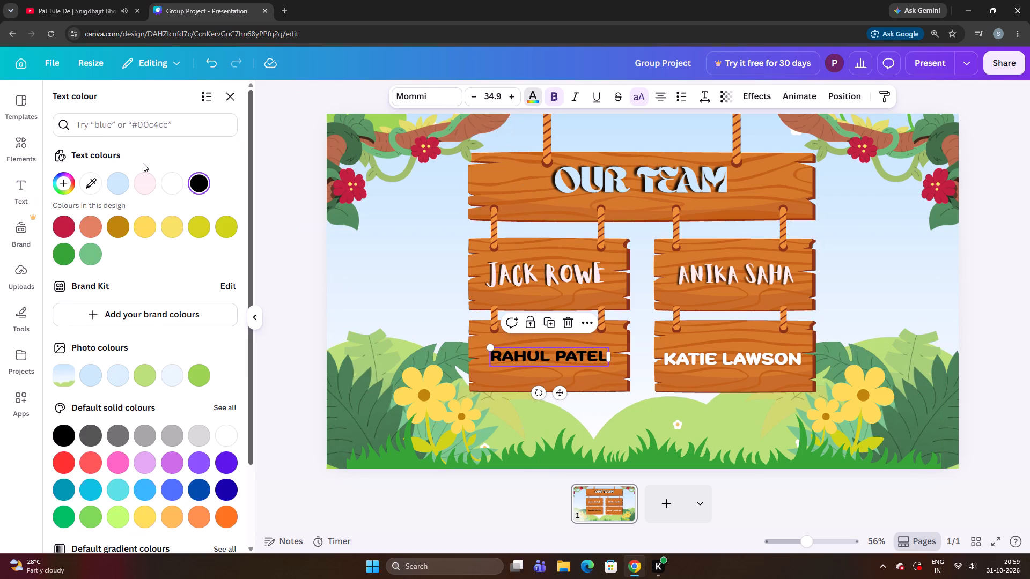
left_click(143, 178)
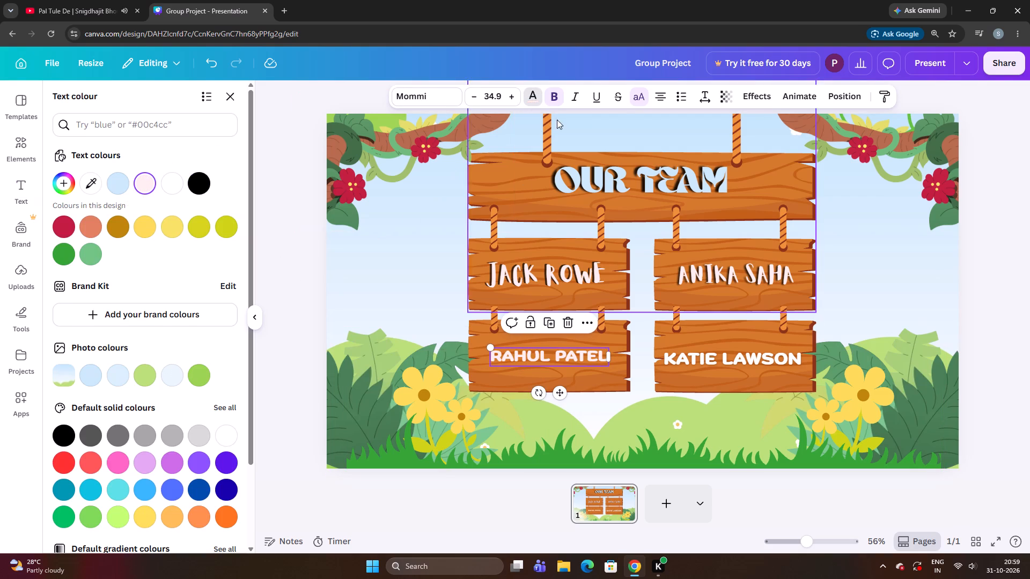
Change the font of the pale pink lower-left name label to Aloja.
left_click(422, 102)
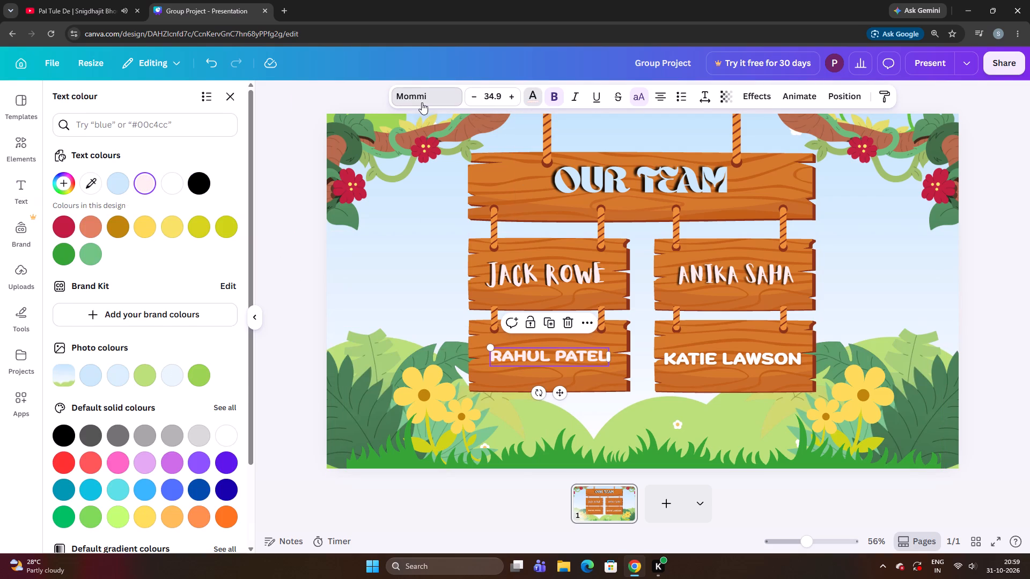
scroll(134, 258, "up", 3)
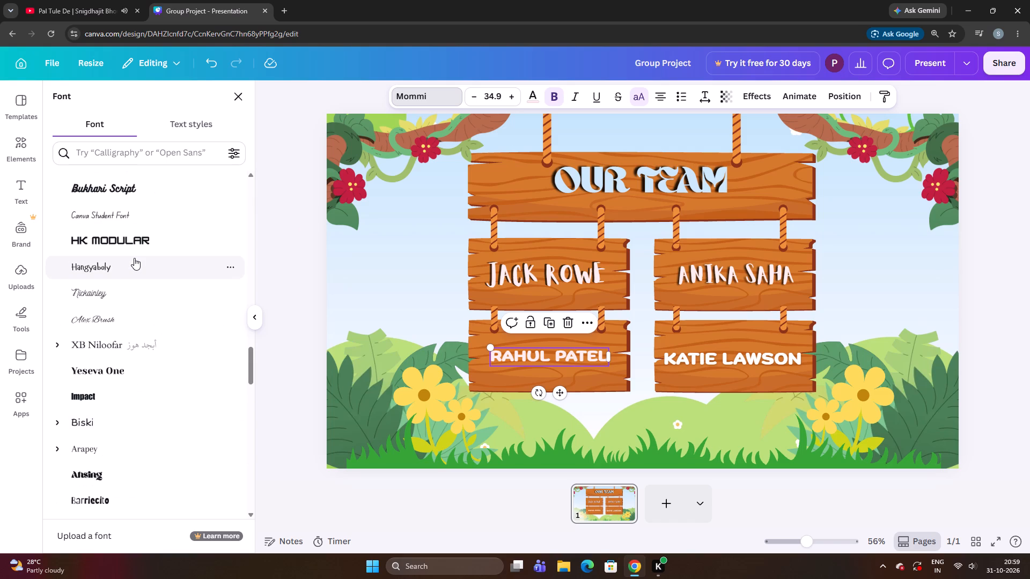
scroll(134, 258, "down", 2)
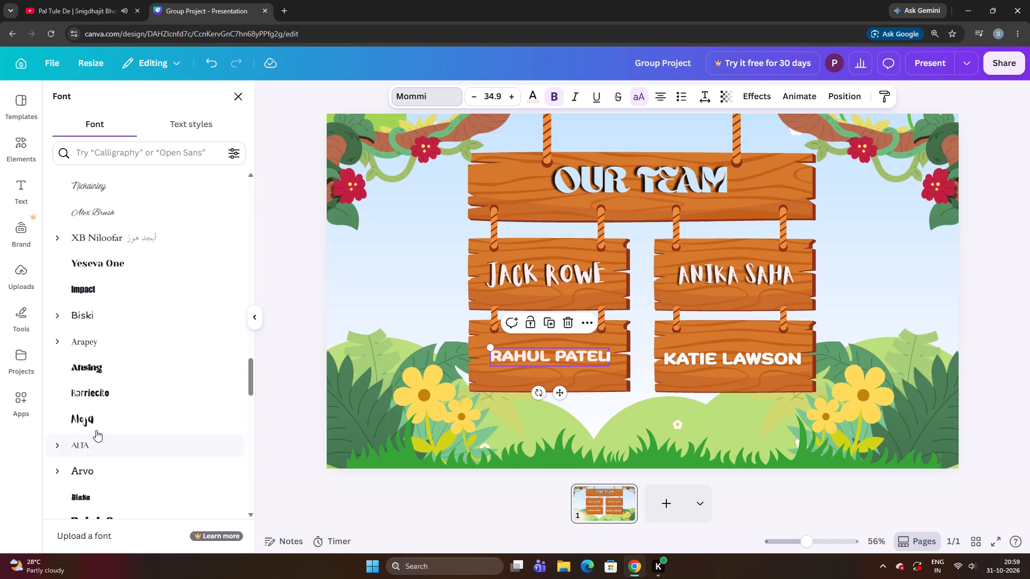
left_click(98, 426)
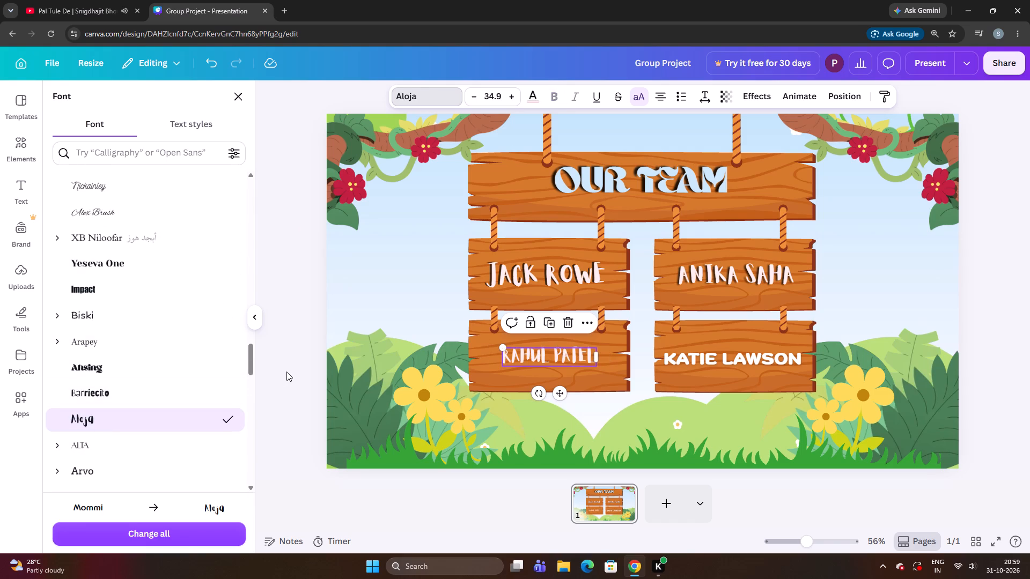
Enlarge the lower-left Aloja name label to size 41.2.
key("ctrl+Down")
key("ctrl+Down")
key("ctrl+Down")
key("ctrl+Down")
key("ctrl+Down")
key("ctrl+Down")
key("ctrl+Down")
key("ctrl+Down")
key("ctrl+Down")
key("ctrl+Down")
Move the lower-left name label left until its start roughly lines up with the name on the plank above.
key("Left")
key("Left")
key("Left")
key("Left")
key("Left")
key("Left")
key("Left")
key("Left")
key("Left")
key("Left")
key("Left")
key("Left")
key("Left")
key("Left")
key("Left")
key("Left")
key("Left")
key("Left")
key("Left")
key("Left")
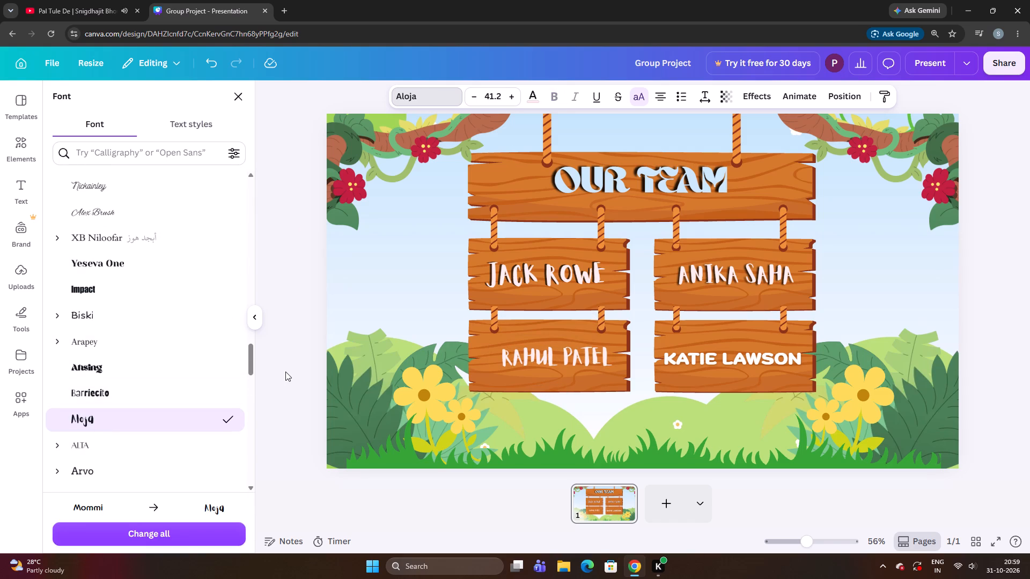
Enlarge the lower-left name label to size 45, nudging it slightly up and right on its plank.
key("ctrl+Down")
key("ctrl+Down")
key("ctrl+Down")
key("ctrl+Down")
key("ctrl+Down")
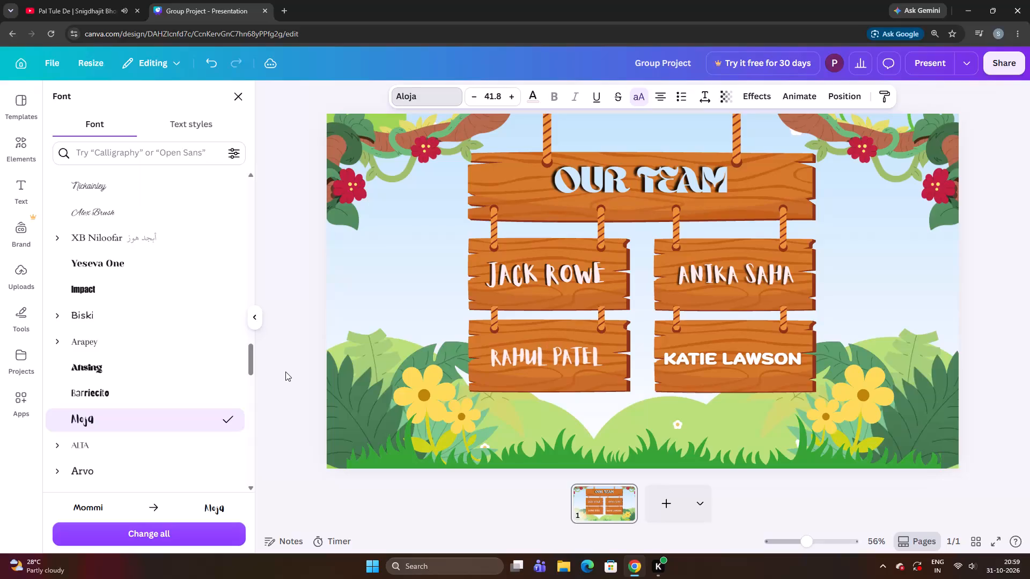
key("Up")
key("Up")
key("Up")
key("Up")
key("Up")
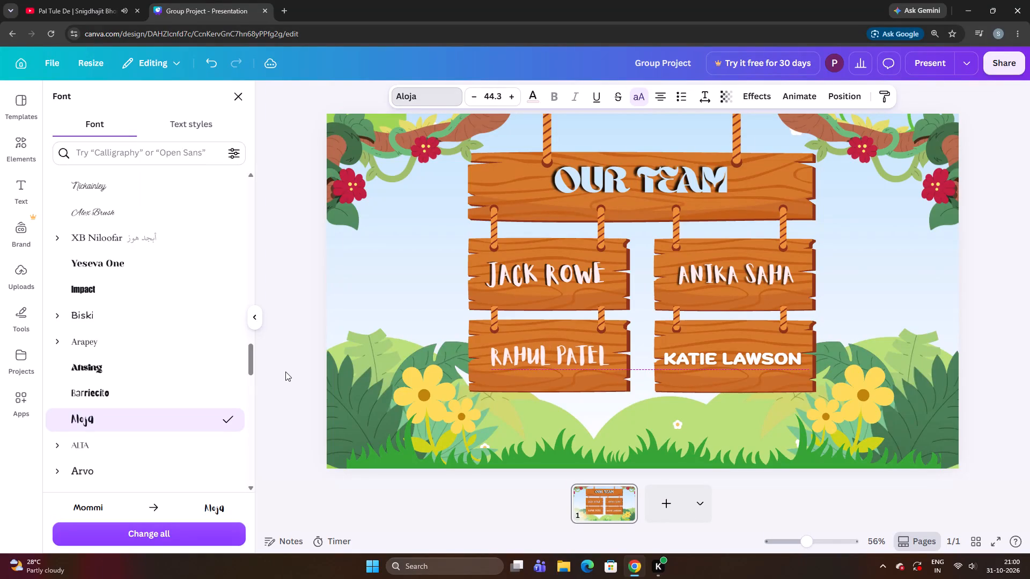
key("Right")
key("Right")
key("Down")
key("Down")
key("ctrl+Down")
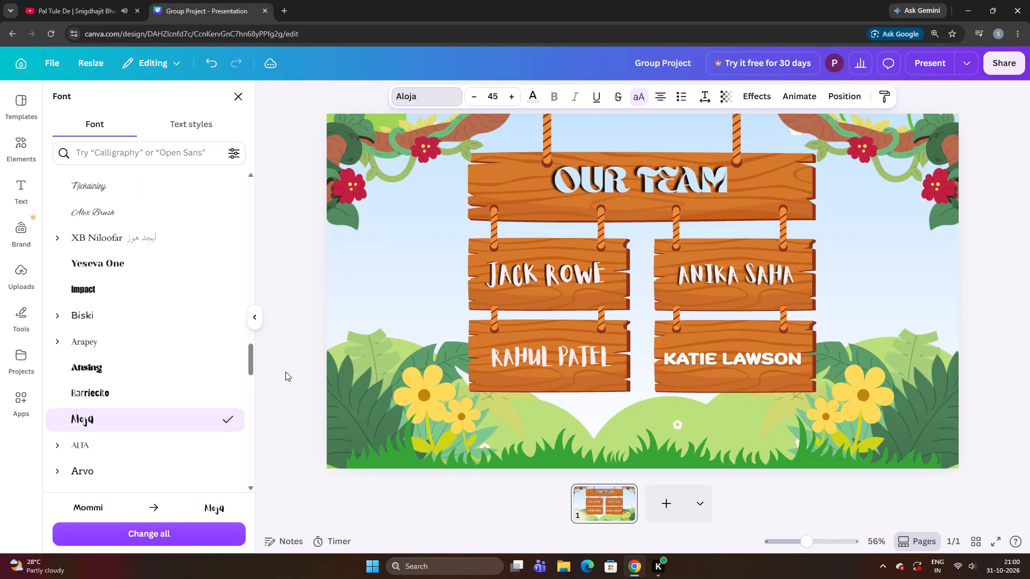
Nudge the lower-left name label slightly left and fine-tune its height until it sits centred on its plank, leaving it deselected.
key("Left")
key("Left")
key("Left")
key("Left")
key("Left")
key("Up")
key("Up")
key("Down")
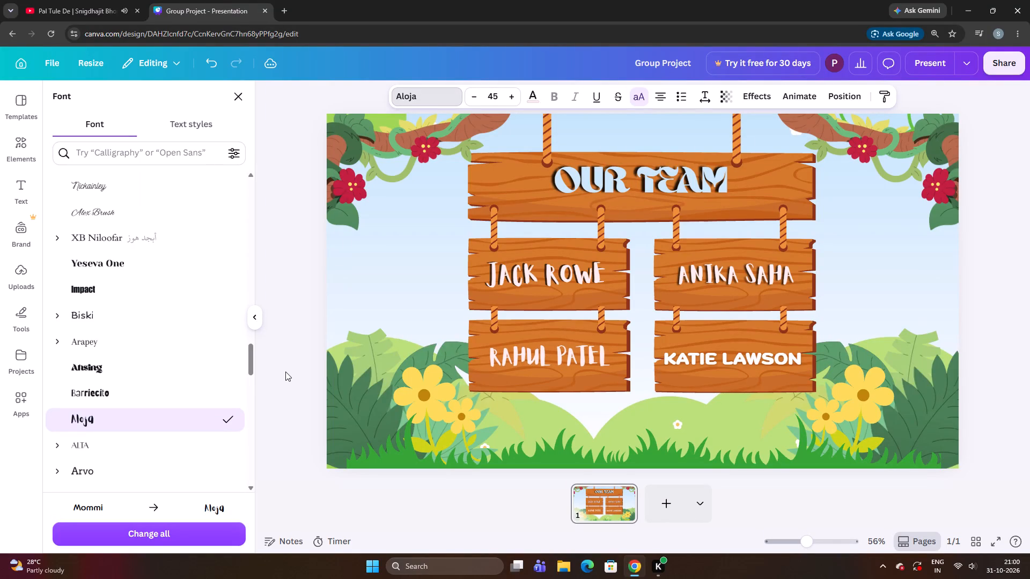
key("Down")
key("Down")
key("Up")
key("Up")
key("Up")
key("Down")
key("Down")
key("Down")
key("Down")
key("Down")
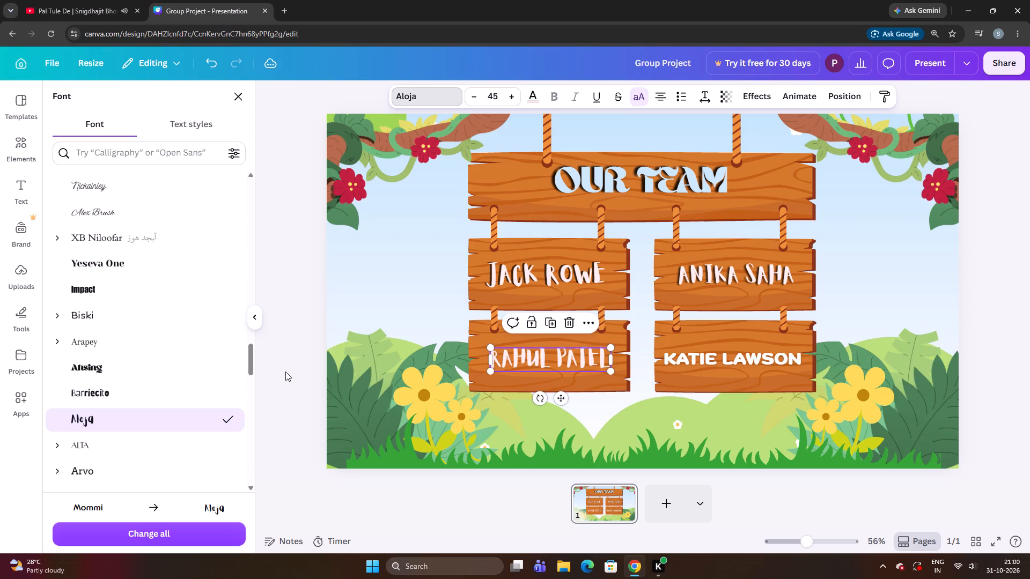
key("Up")
key("Up")
key("Down")
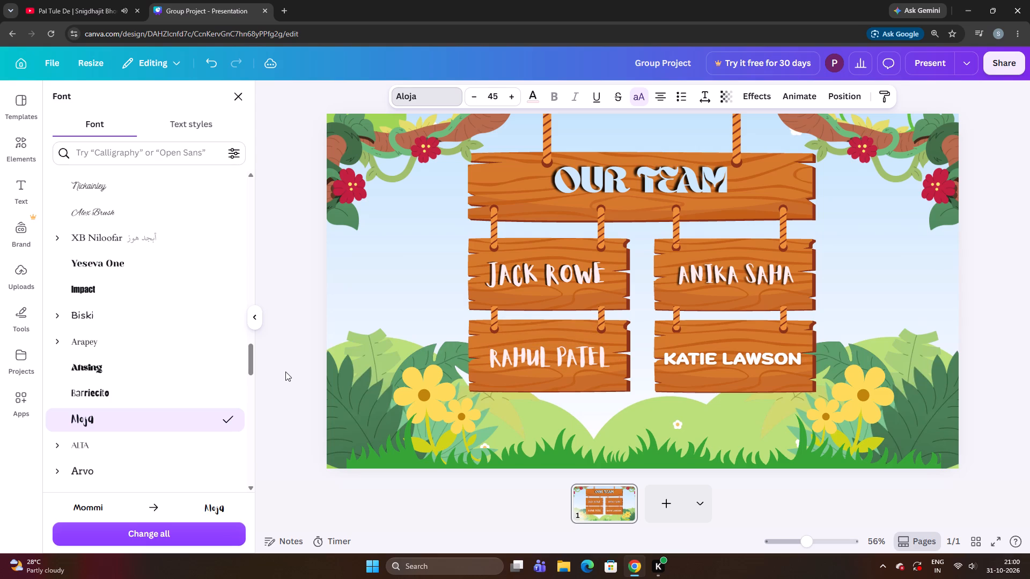
key("Left")
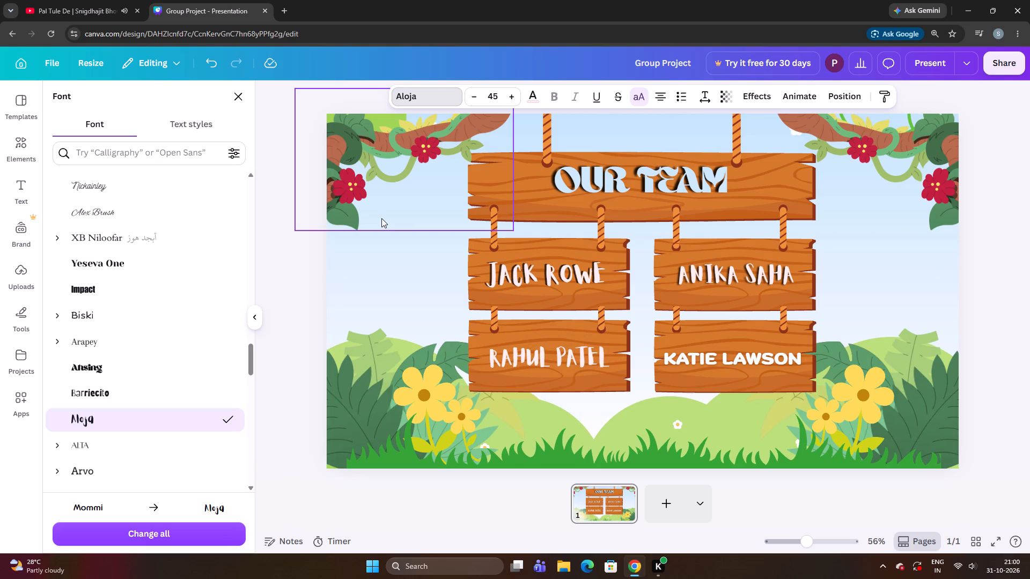
key("Left")
key("Left")
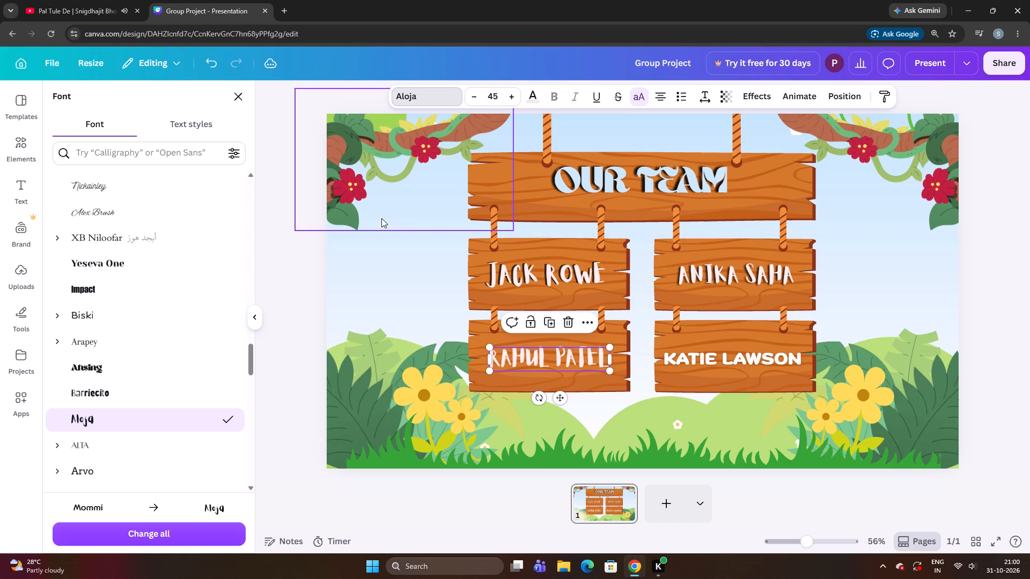
left_click(306, 332)
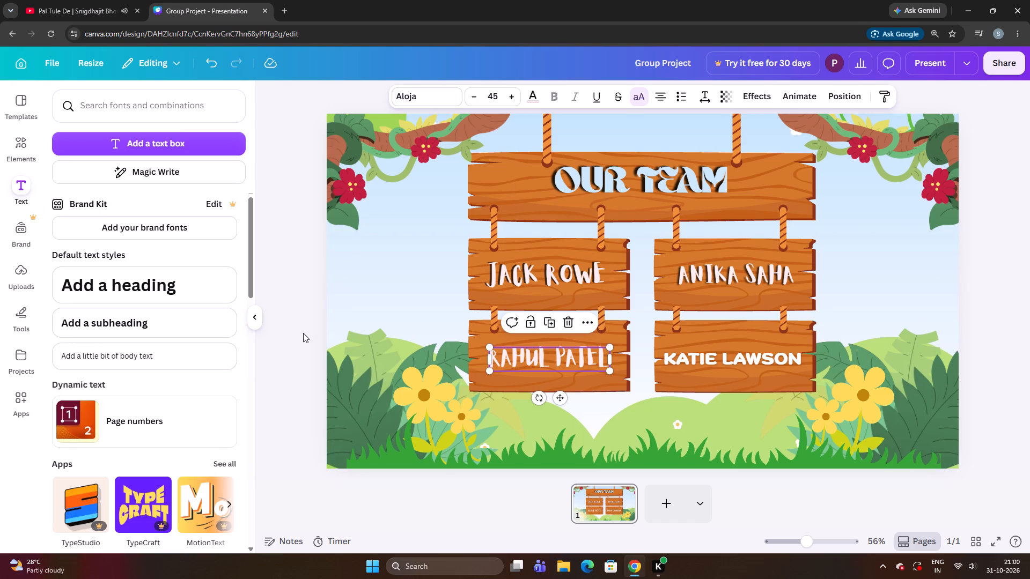
Reselect the lower-left name label, shift it slightly up and left on its plank, and deselect it.
left_click(439, 281)
left_click(503, 358)
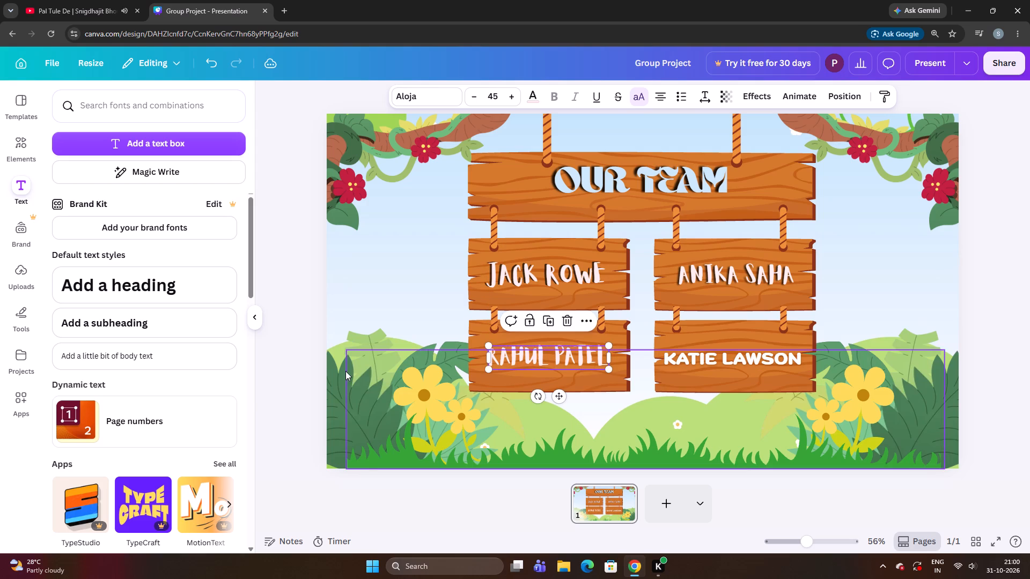
left_click(310, 390)
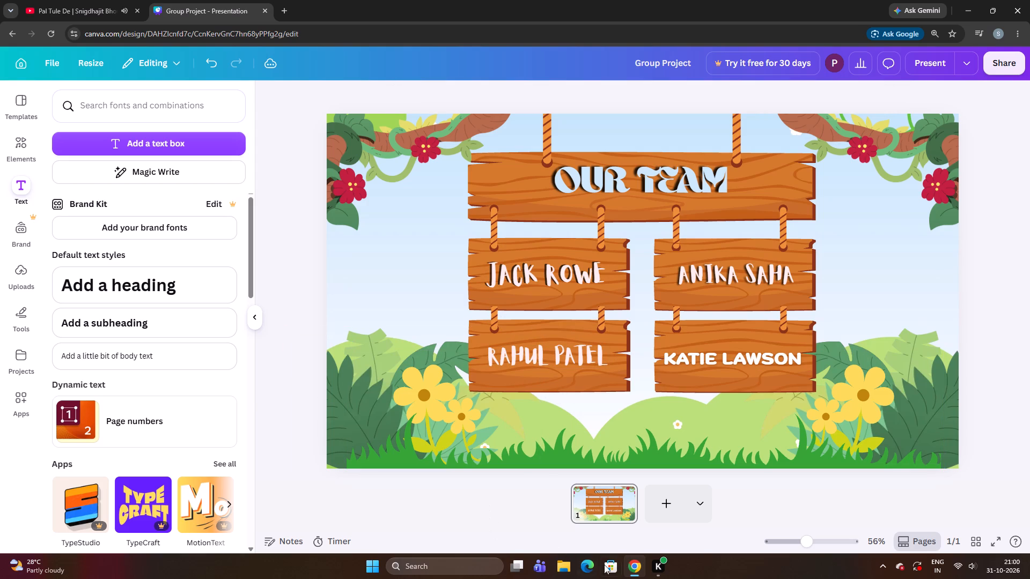
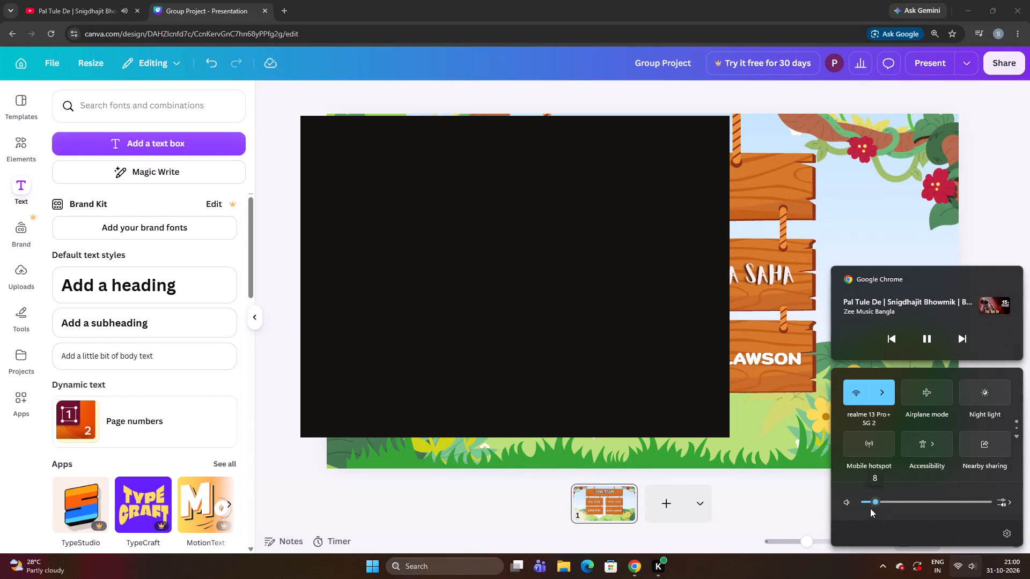
Dismiss the system quick settings with the volume control and return to the Group Project presentation in Canva.
left_click(806, 515)
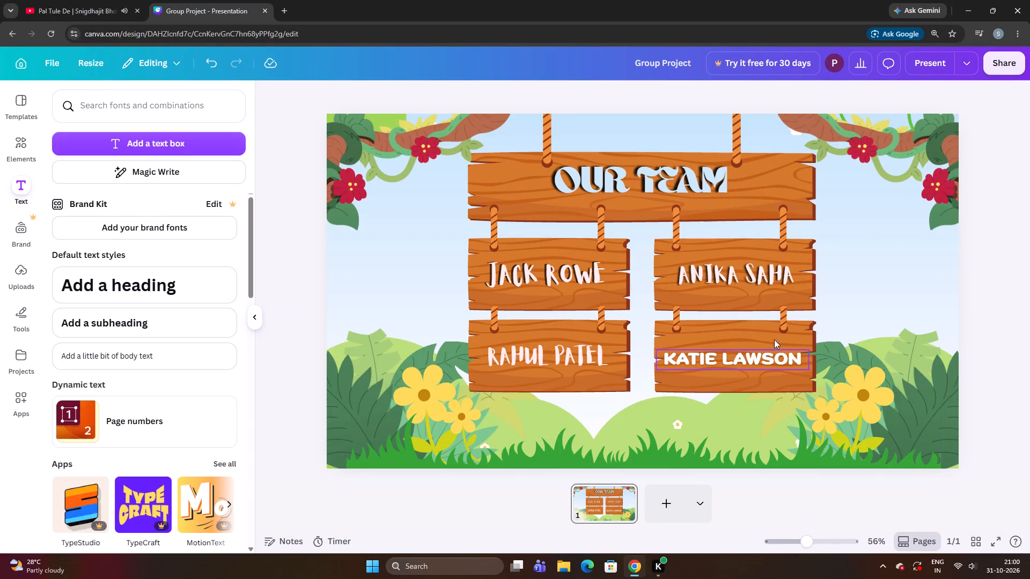
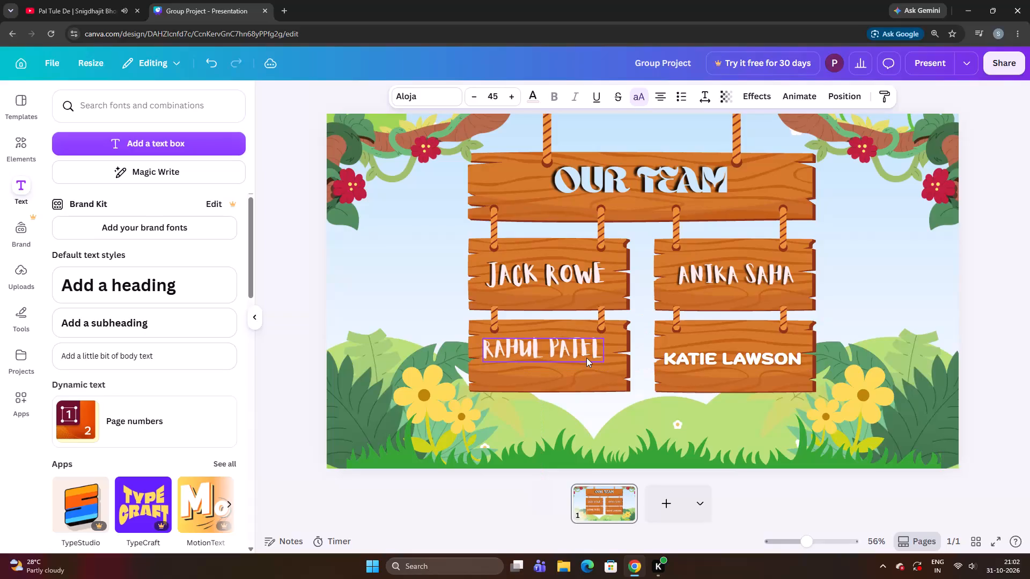
Move the name on the lower-left wooden sign down to mid-plank and nudge it slightly up and to the right.
left_click_drag(586, 358, 582, 365)
left_click(582, 365)
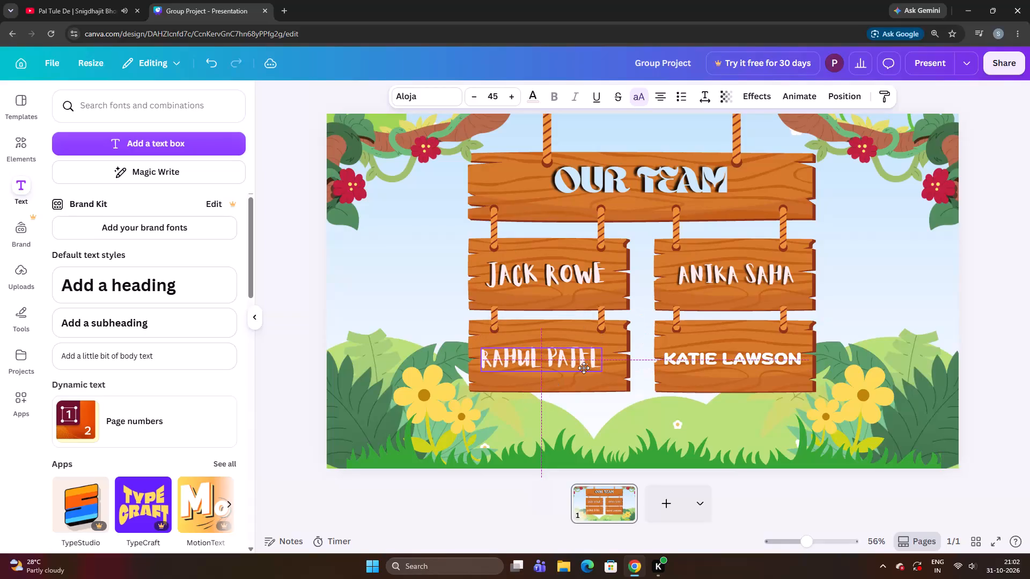
key("Up")
key("Up")
key("Up")
key("Right")
key("Right")
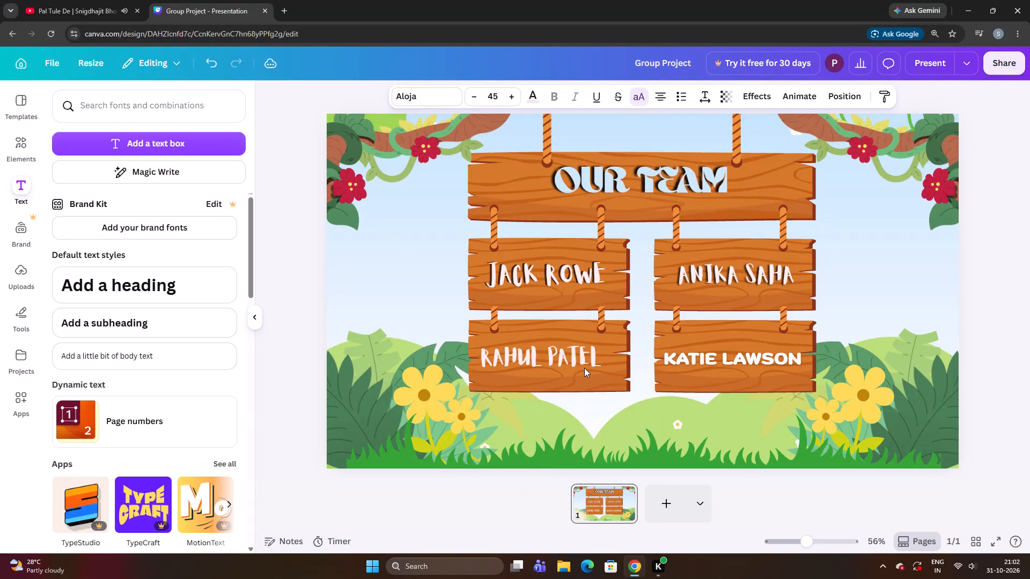
key("Right")
key("Right")
key("Right")
key("Right")
key("Right")
key("Right")
key("Right")
key("Right")
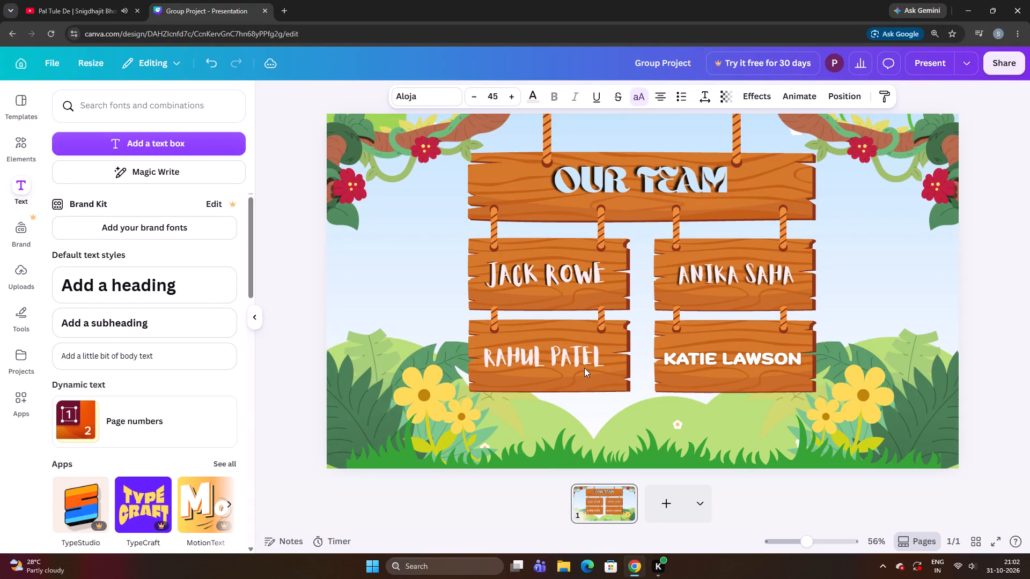
left_click(584, 368)
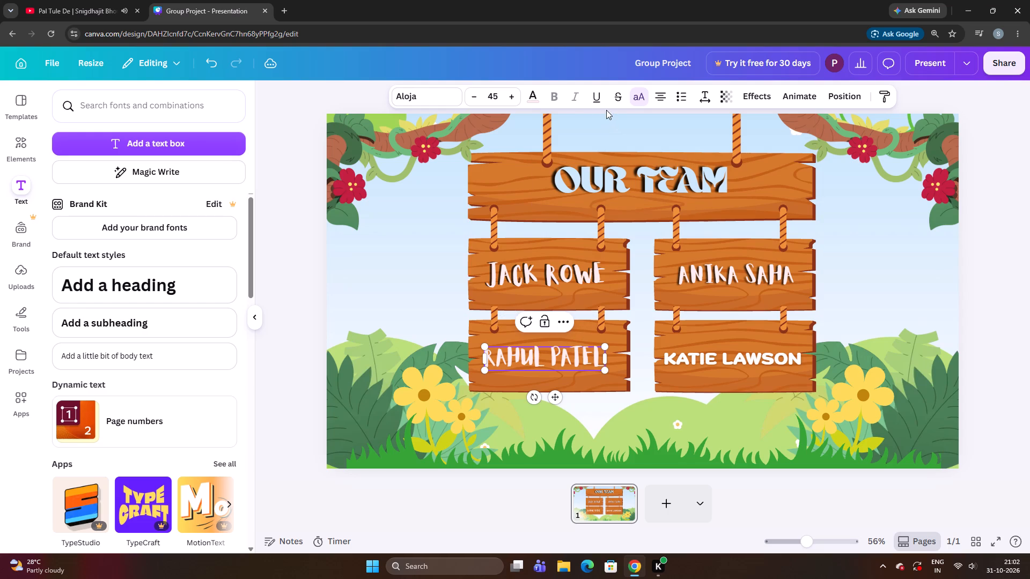
Enlarge the name on the upper-left wooden sign to about size 56.2 and nudge it slightly left and up.
left_click(538, 261)
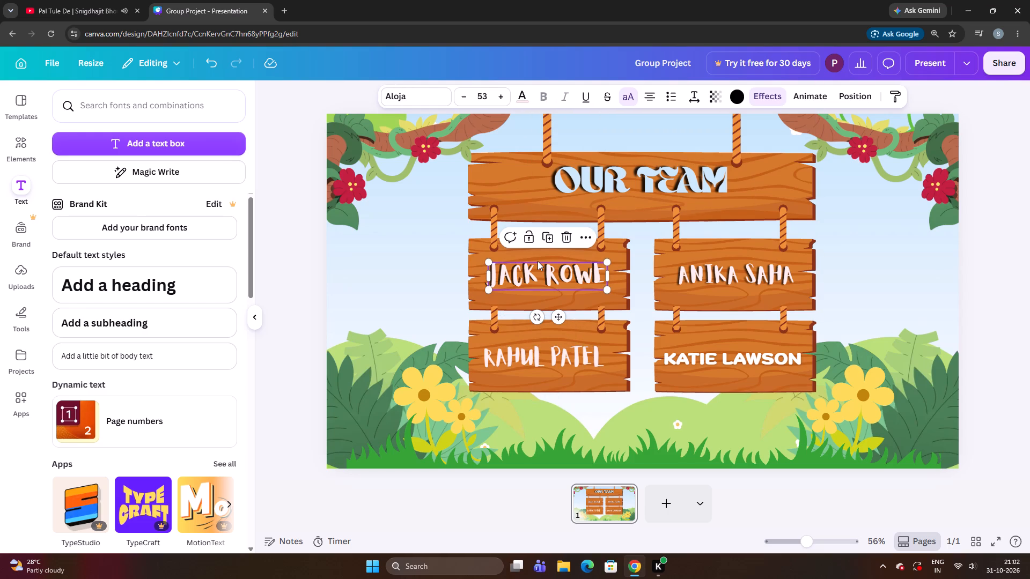
key("ctrl+Down")
key("ctrl+Down")
key("ctrl+Down")
key("ctrl+Down")
key("ctrl+Down")
key("ctrl+Down")
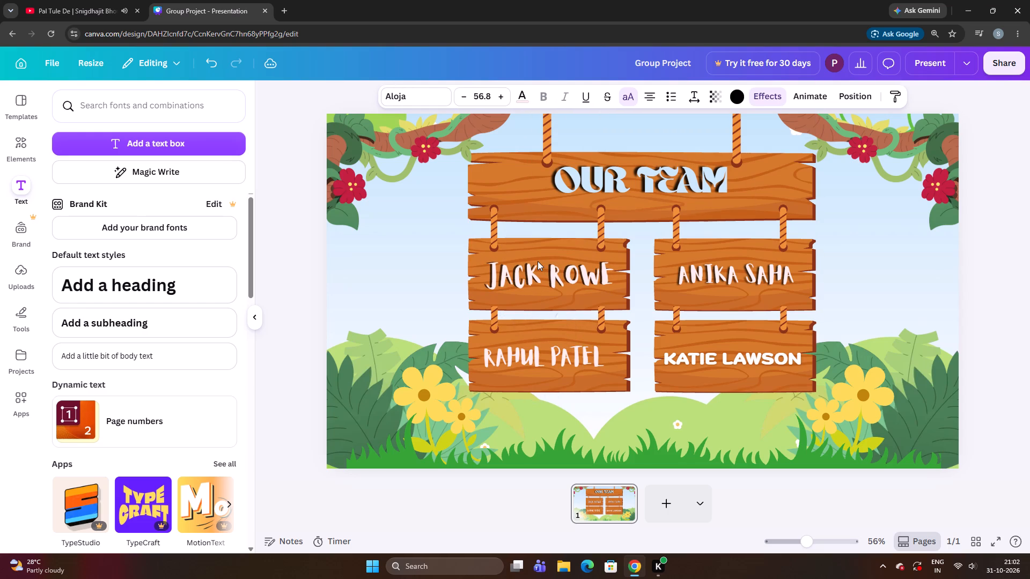
key("Up")
key("Left")
key("Left")
key("Left")
key("Left")
key("ctrl+Up")
key("Up")
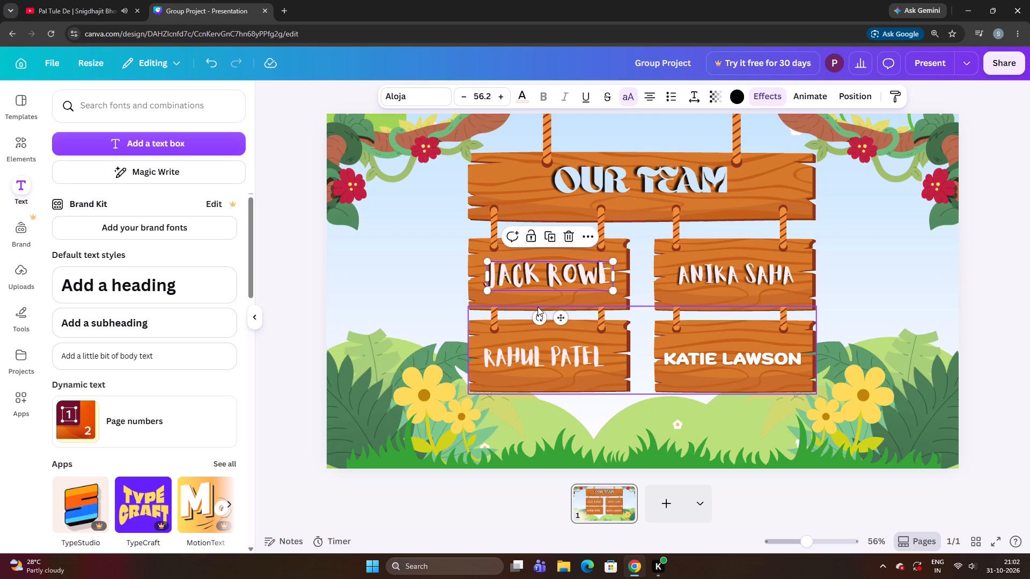
Shift the name on the lower-left sign slightly right, centring it beneath the name above.
left_click_drag(555, 365, 560, 366)
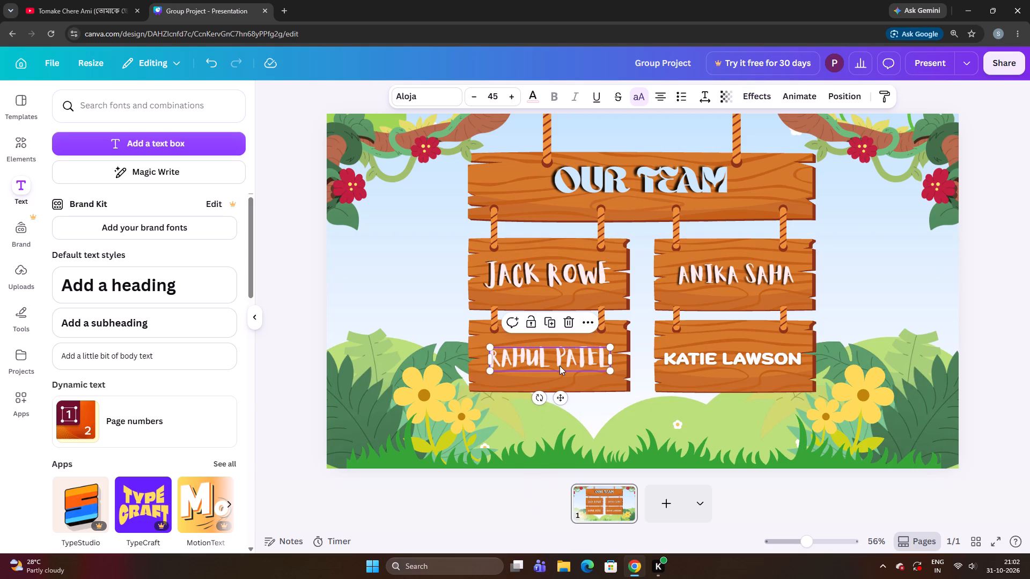
Apply the Drop shadow effect to the name on the lower-left sign and reopen its effect settings.
left_click(744, 98)
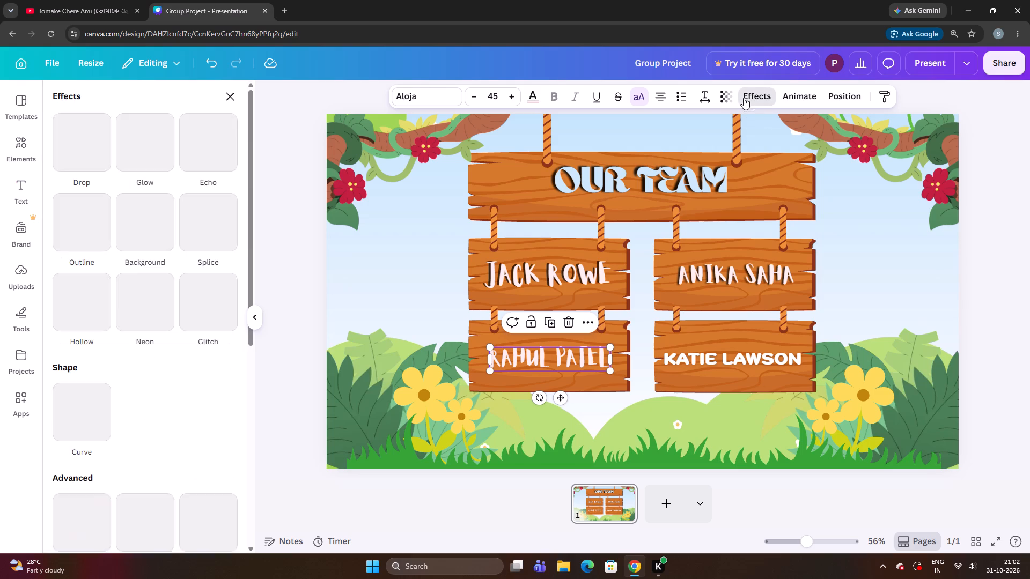
left_click(80, 152)
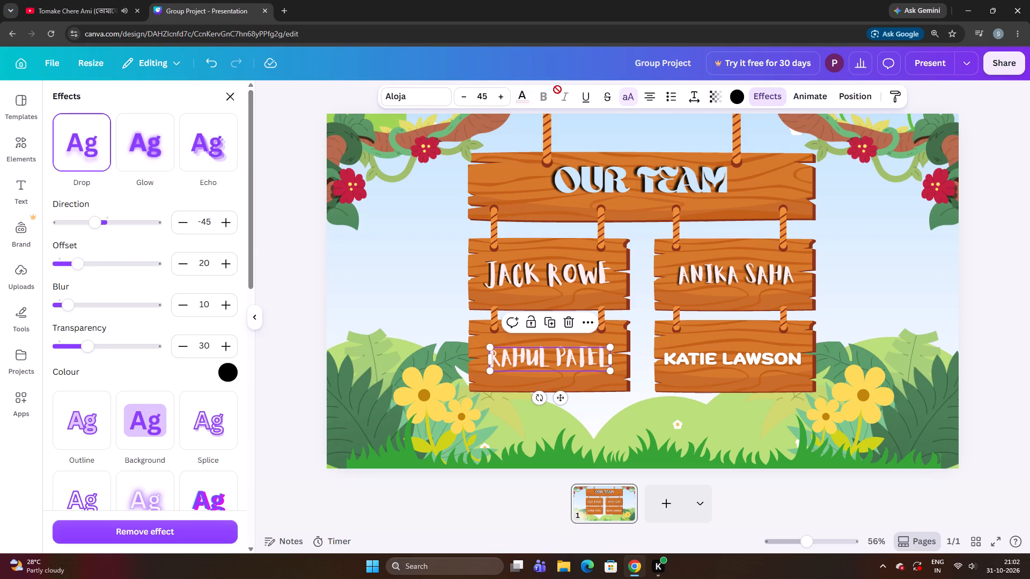
left_click(765, 90)
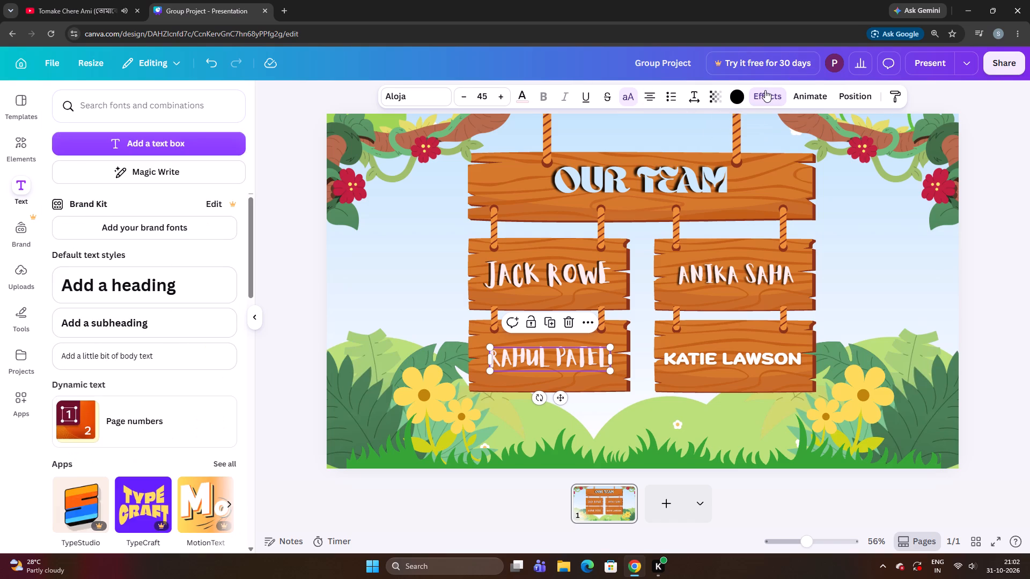
left_click(765, 90)
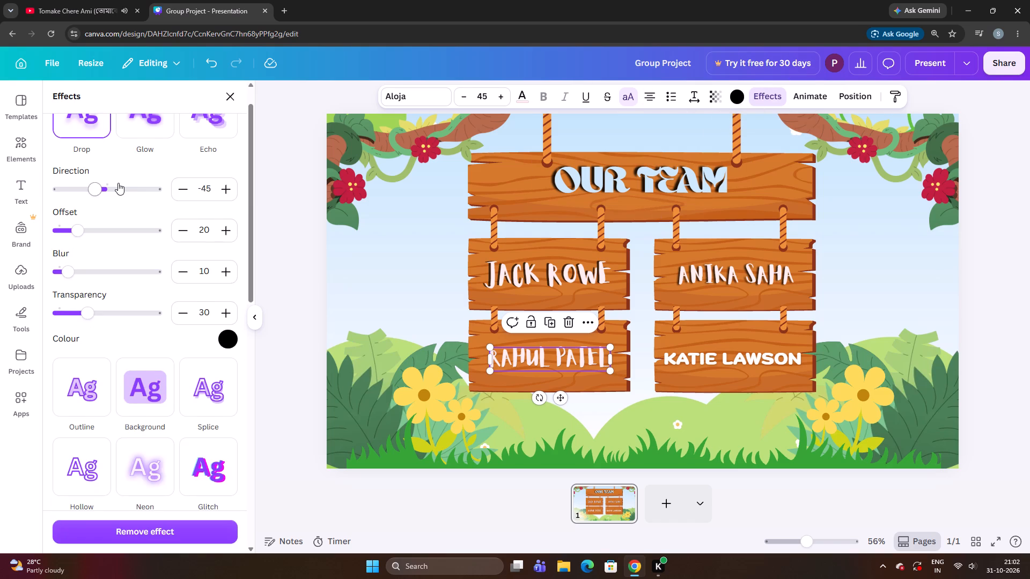
Set the lower-left name's drop shadow to direction 109, offset 35, blur 24 and transparency 91.
scroll(117, 182, "up", 1)
scroll(117, 182, "down", 1)
scroll(117, 182, "up", 3)
left_click_drag(105, 218, 134, 230)
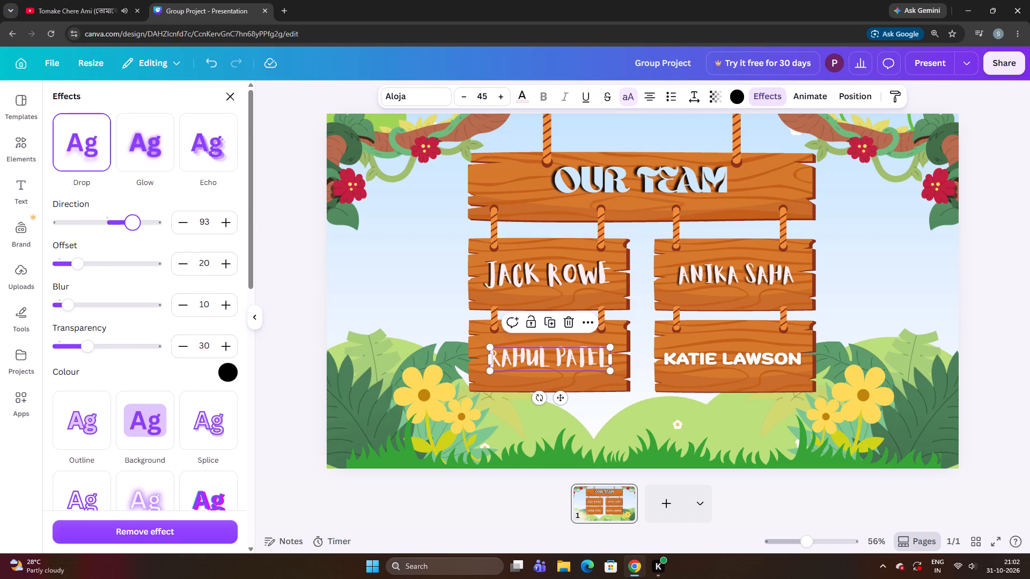
left_click_drag(134, 230, 137, 238)
left_click_drag(77, 269, 92, 275)
left_click_drag(67, 300, 68, 302)
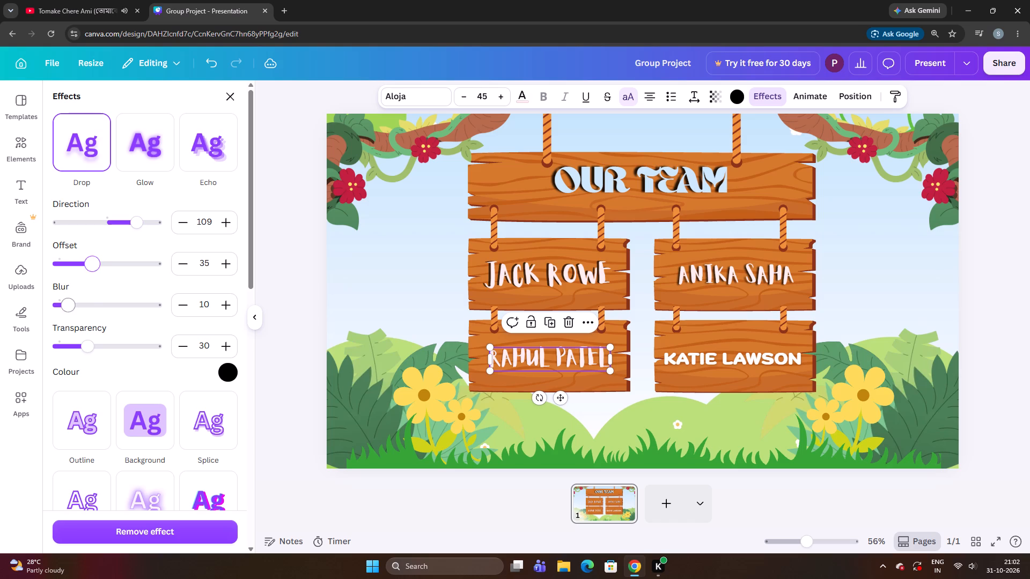
left_click_drag(68, 302, 81, 306)
left_click_drag(85, 347, 90, 352)
left_click_drag(90, 352, 147, 370)
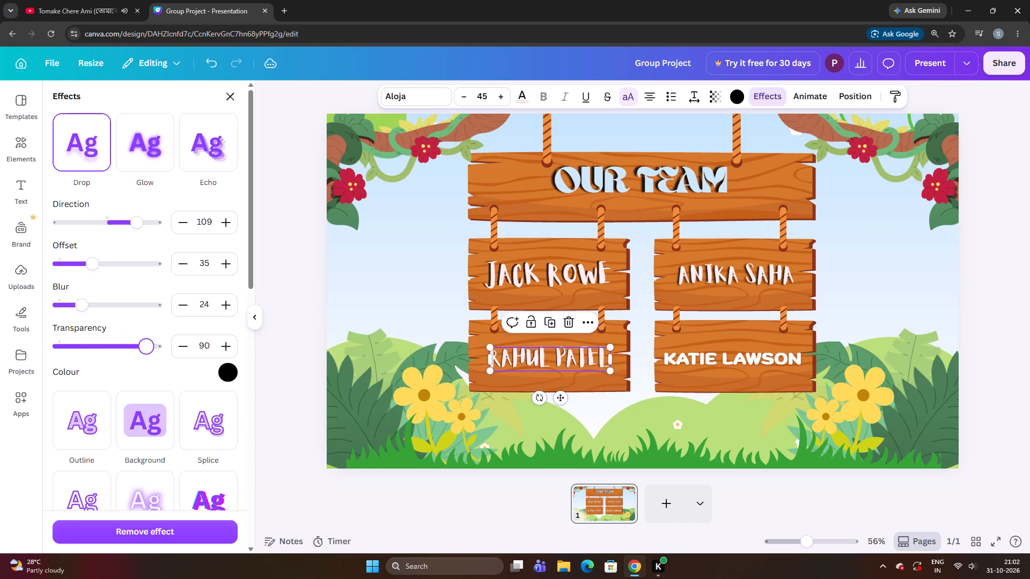
left_click_drag(147, 370, 148, 369)
Increase the offset of the lower-left name's drop shadow to 65.
left_click_drag(100, 262, 117, 273)
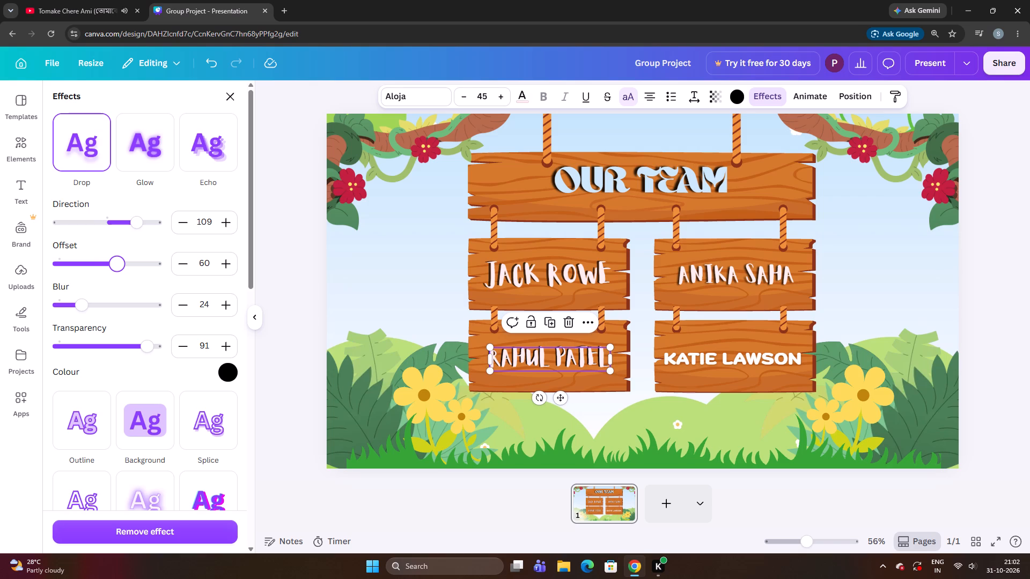
left_click(117, 273)
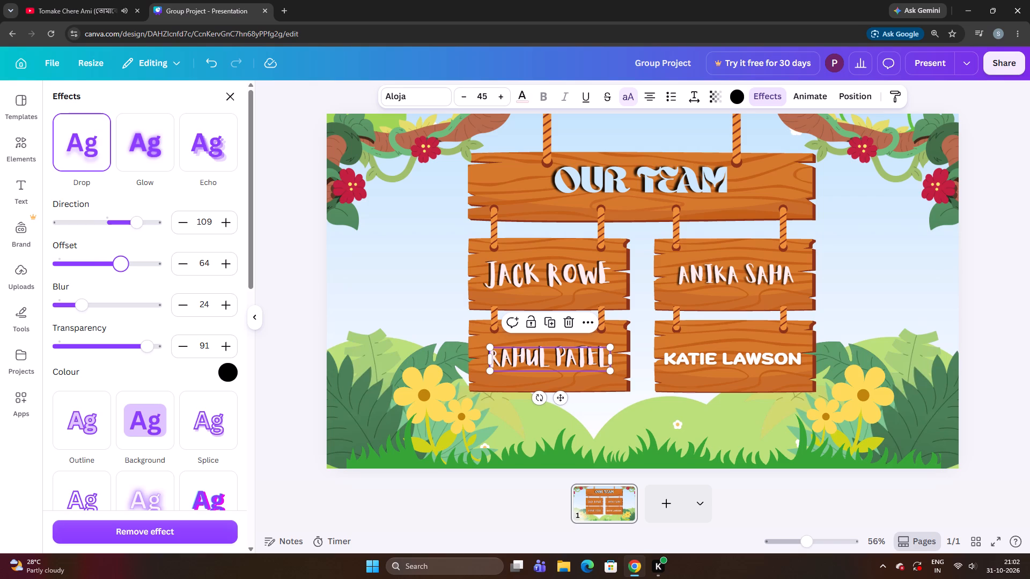
left_click(121, 273)
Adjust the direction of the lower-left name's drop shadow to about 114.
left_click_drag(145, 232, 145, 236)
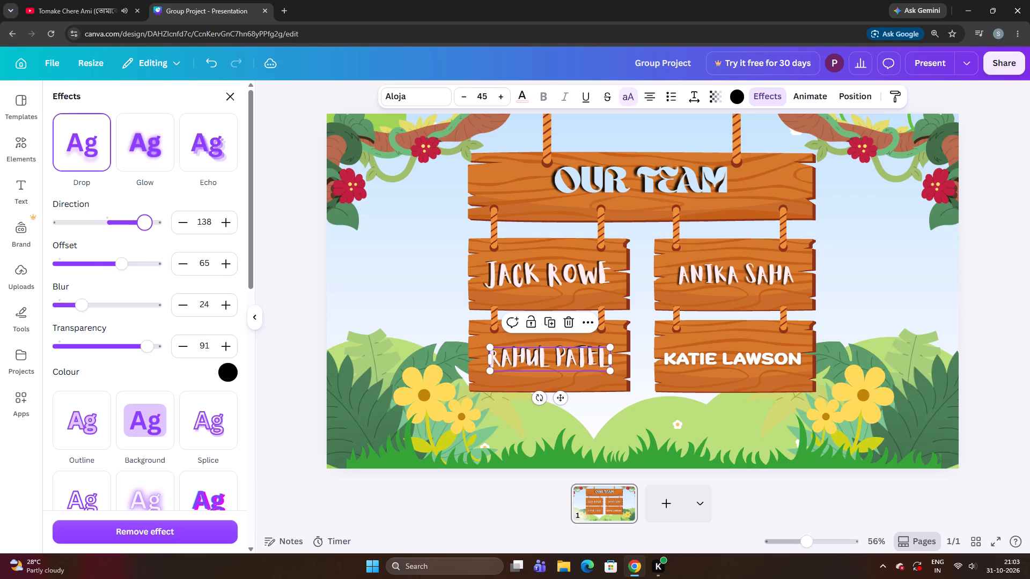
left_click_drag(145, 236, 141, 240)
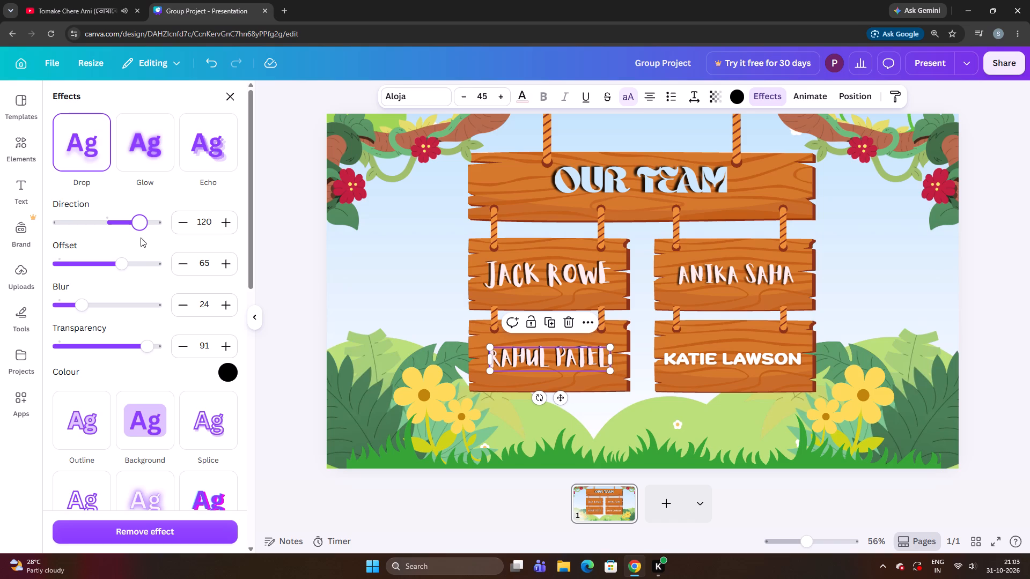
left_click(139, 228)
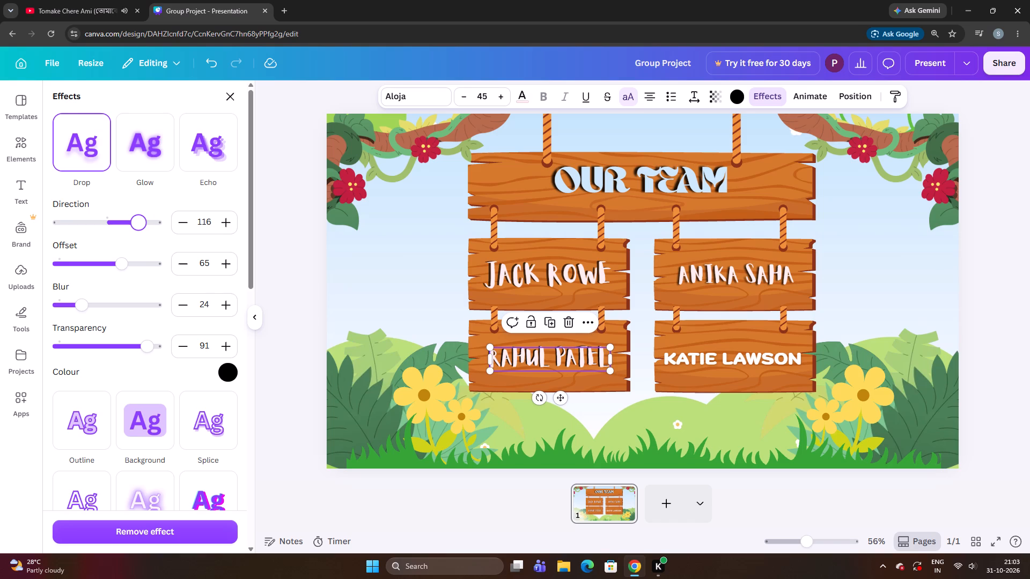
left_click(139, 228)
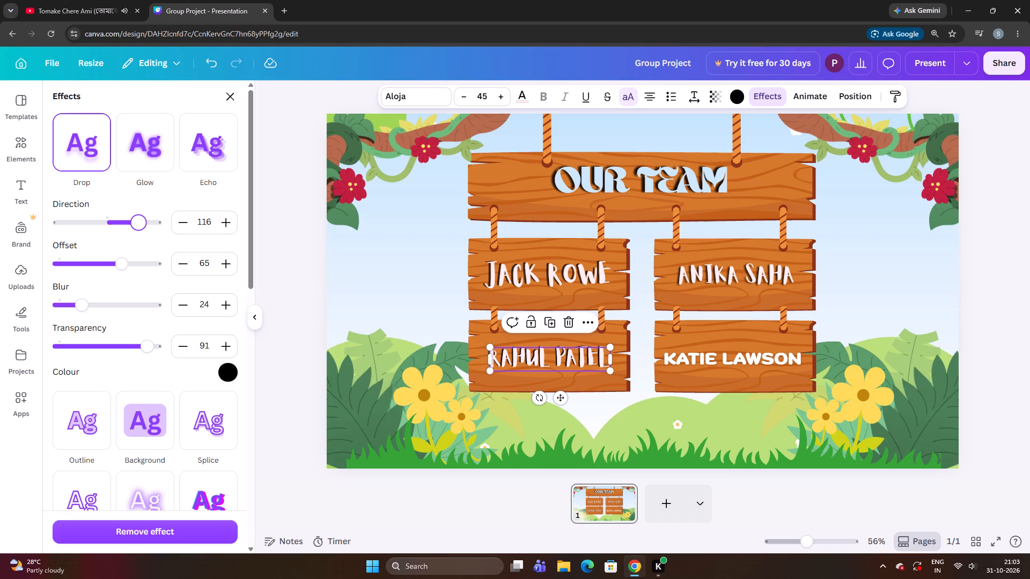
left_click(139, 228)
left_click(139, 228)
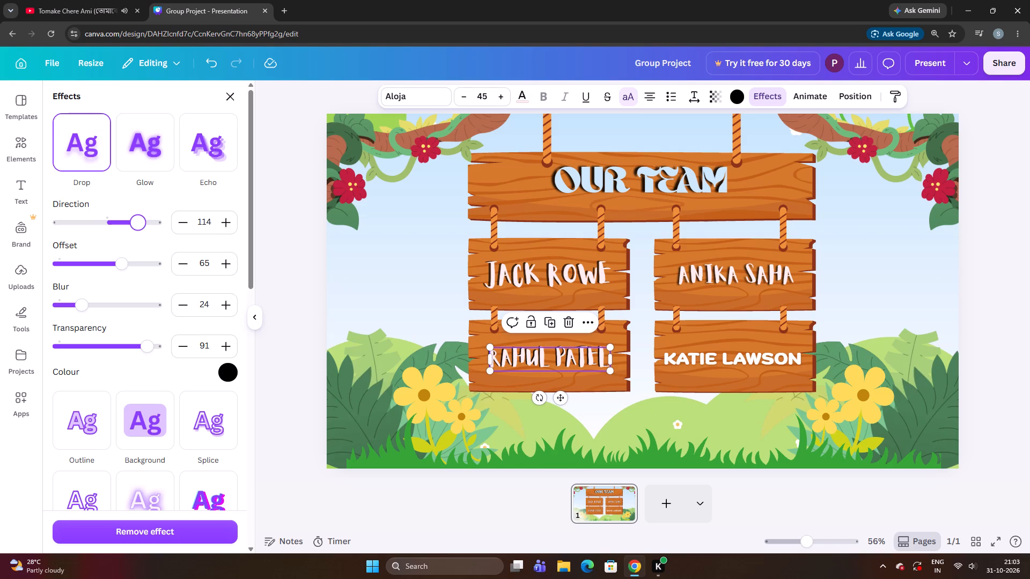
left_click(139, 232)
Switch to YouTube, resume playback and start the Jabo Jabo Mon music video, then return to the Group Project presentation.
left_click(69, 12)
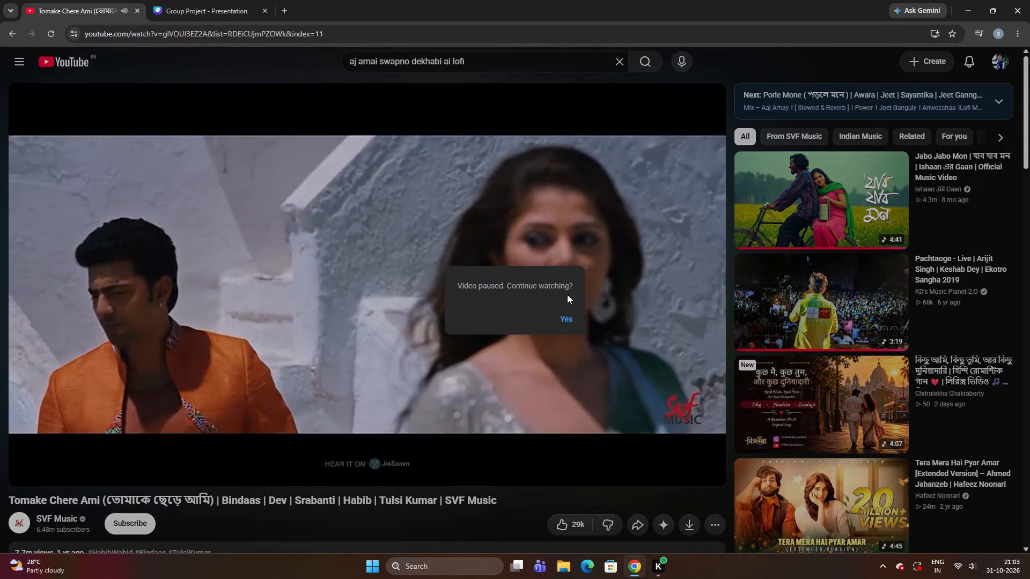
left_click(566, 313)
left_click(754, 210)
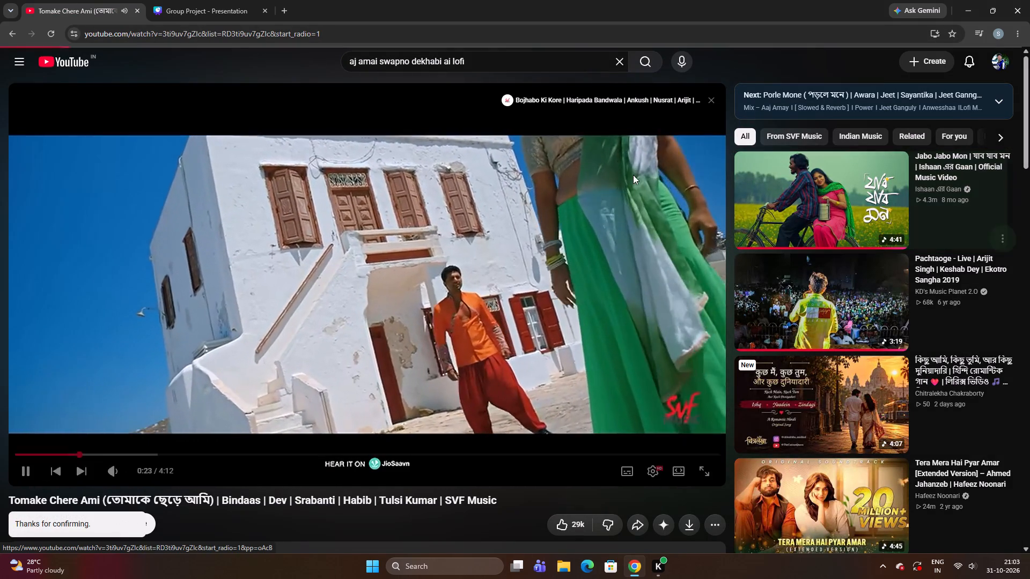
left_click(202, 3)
Set the direction of the lower-left name's drop shadow to 126.
left_click_drag(145, 221, 143, 226)
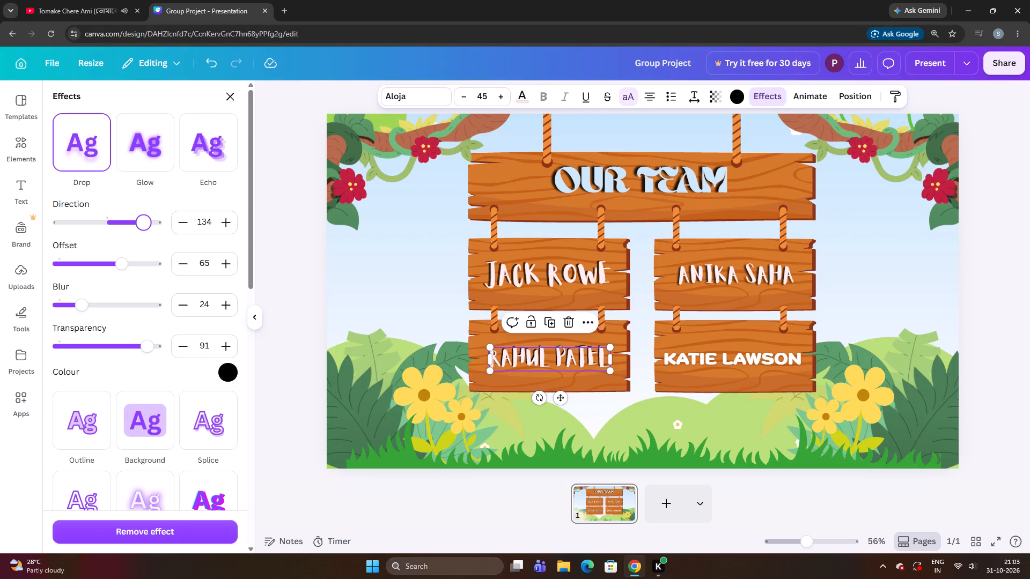
left_click_drag(143, 226, 142, 228)
left_click(142, 228)
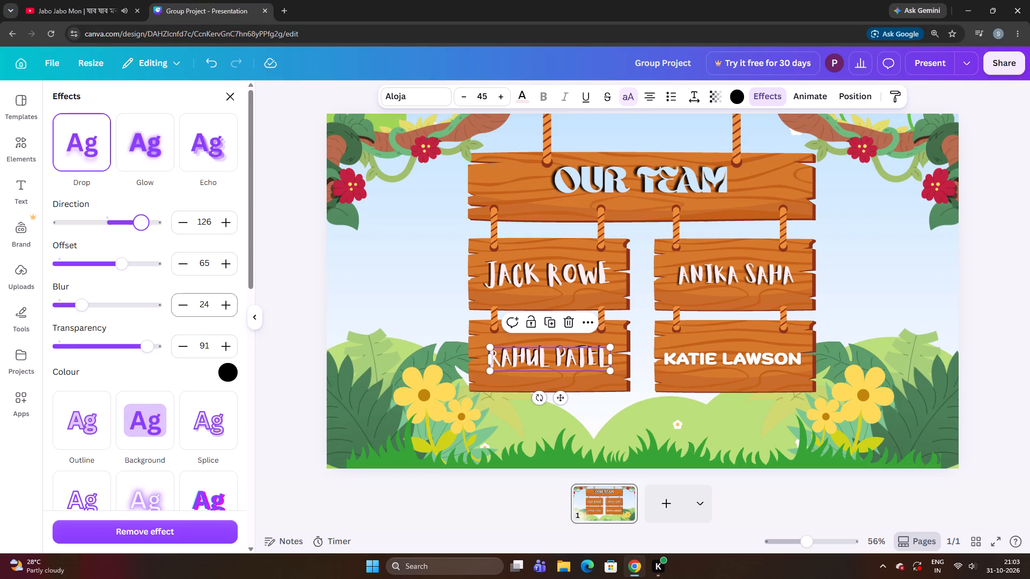
Reposition the name on the lower-left sign slightly to the left, centred vertically on the plank.
left_click(290, 344)
left_click(512, 370)
left_click(513, 360)
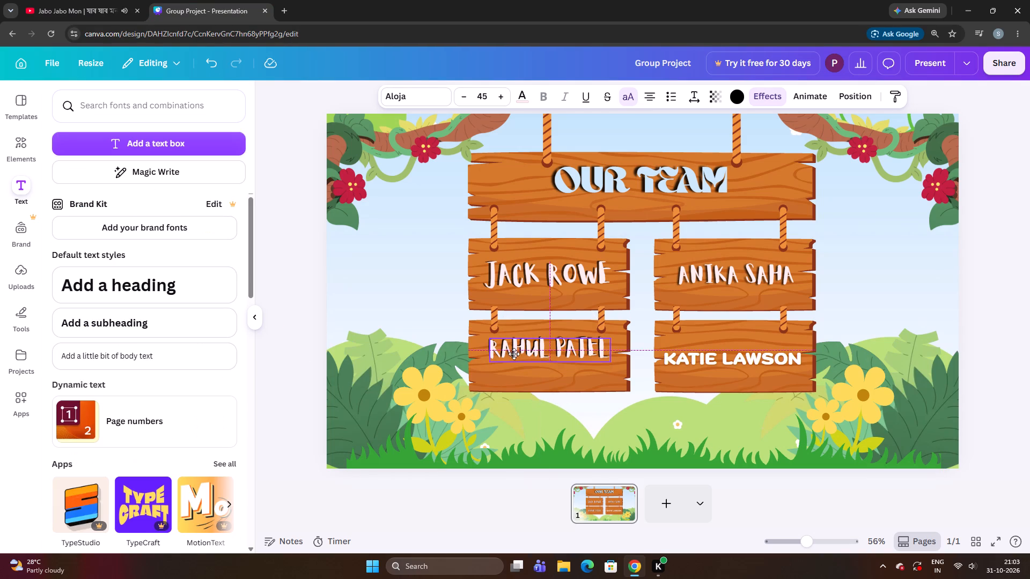
left_click(741, 98)
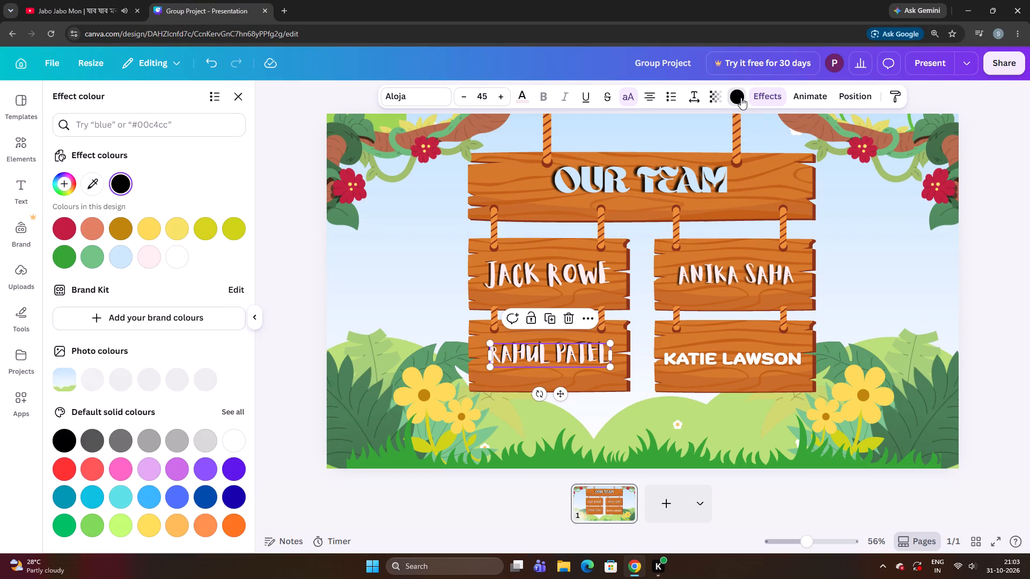
left_click(305, 385)
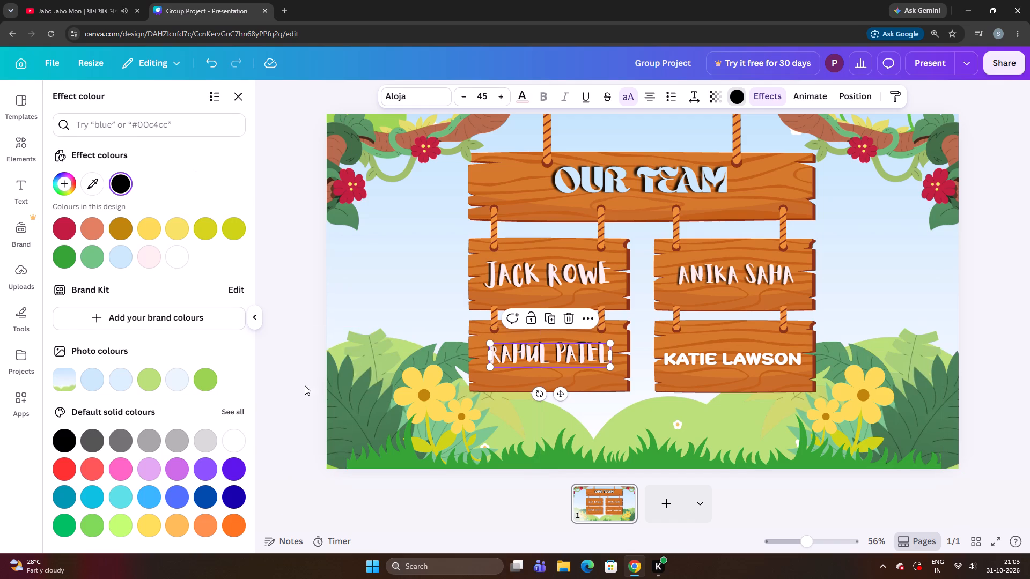
left_click_drag(513, 355, 513, 353)
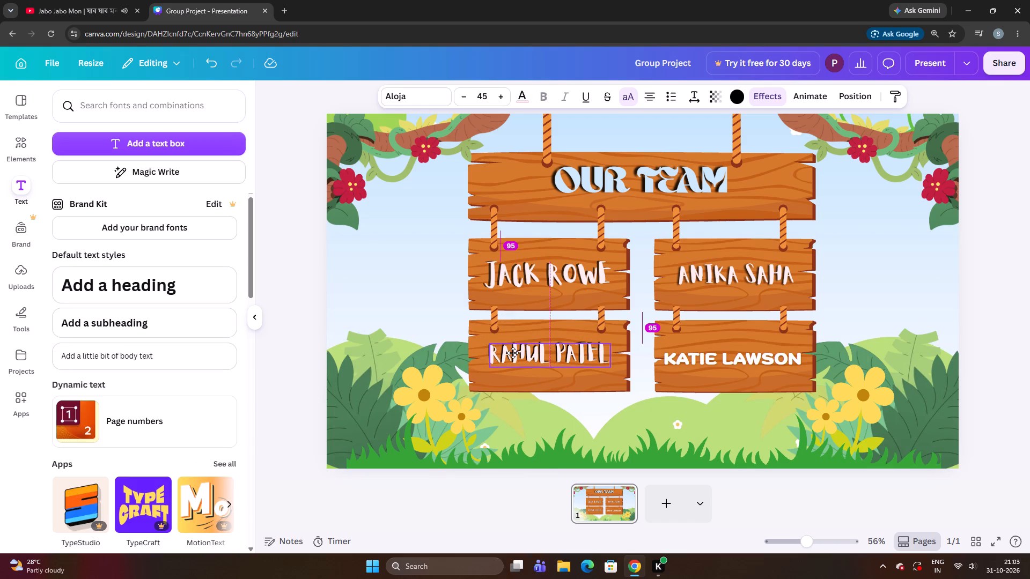
left_click_drag(513, 353, 498, 359)
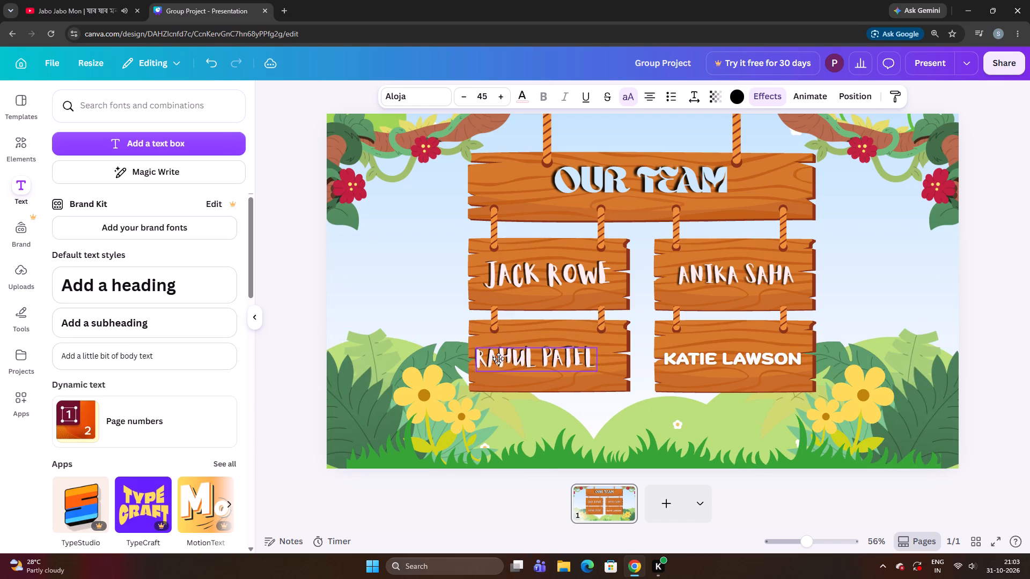
left_click_drag(498, 359, 507, 358)
Set the direction of the lower-left name's drop shadow to 139.
left_click(744, 85)
left_click(740, 92)
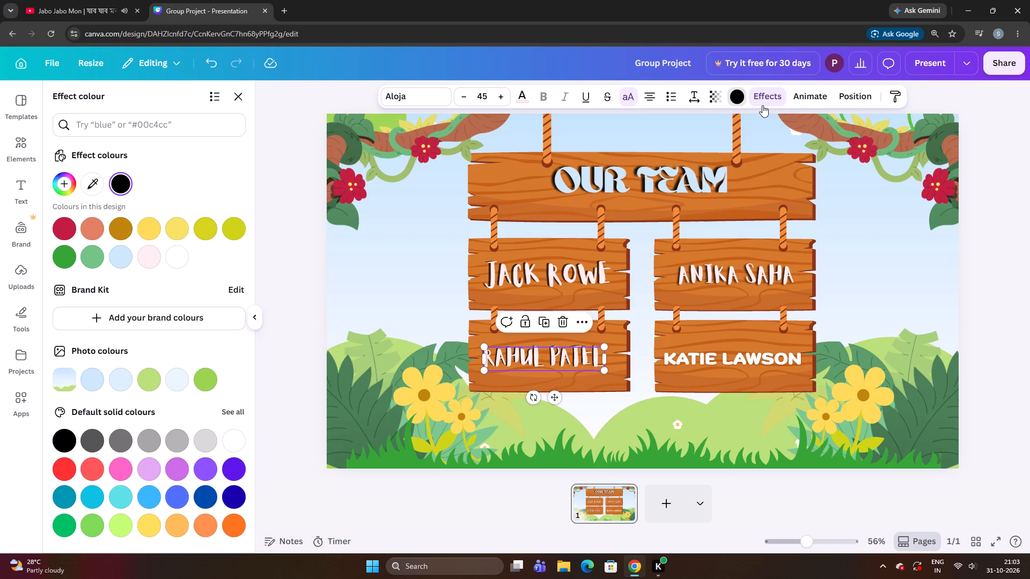
left_click(762, 98)
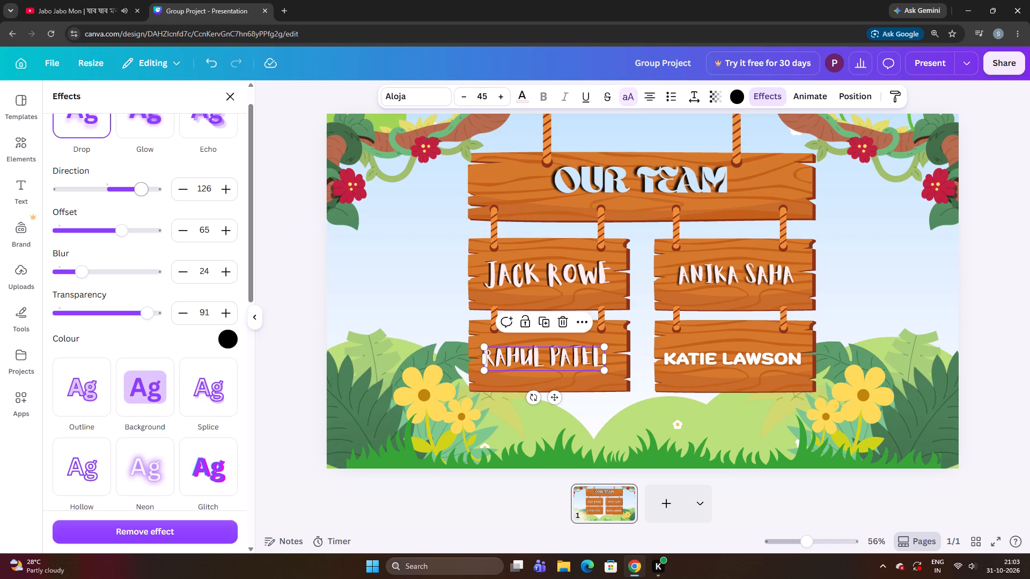
left_click_drag(145, 184, 141, 199)
left_click(141, 199)
left_click(141, 198)
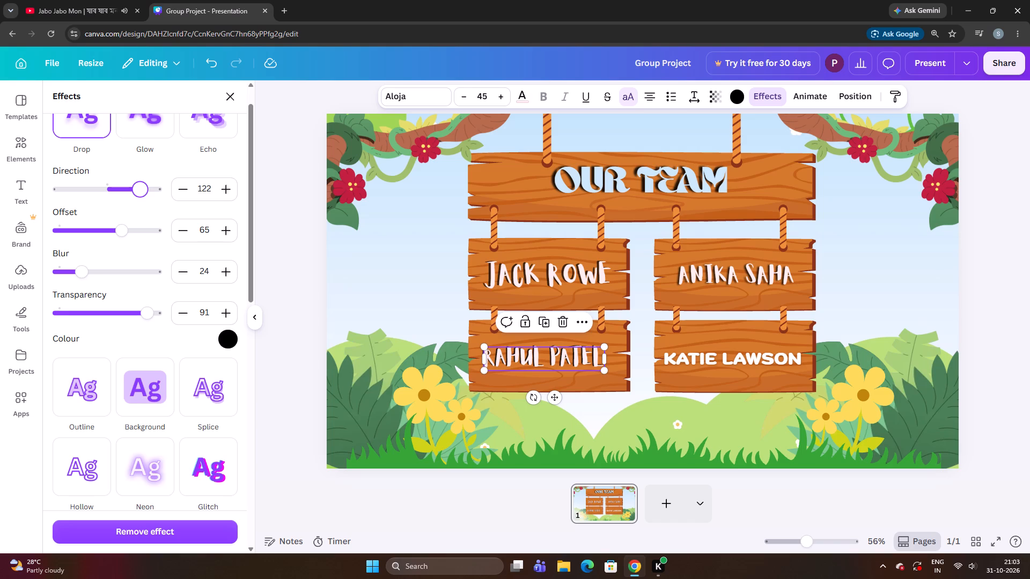
left_click(146, 190)
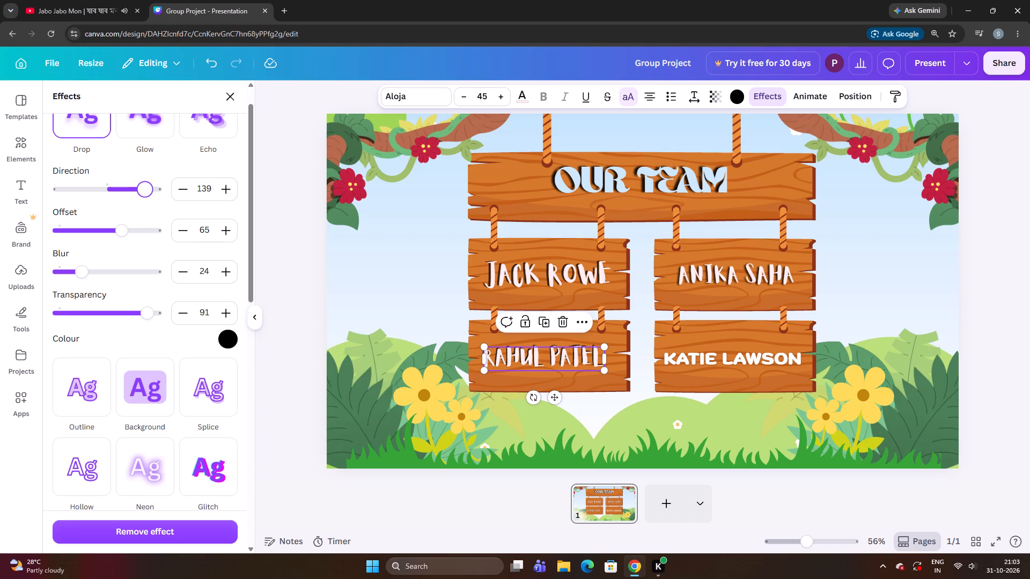
left_click(146, 190)
Set the offset of the lower-left name's drop shadow to 77 and increase its blur.
left_click_drag(122, 230, 129, 241)
left_click_drag(129, 241, 135, 245)
left_click_drag(83, 271, 88, 279)
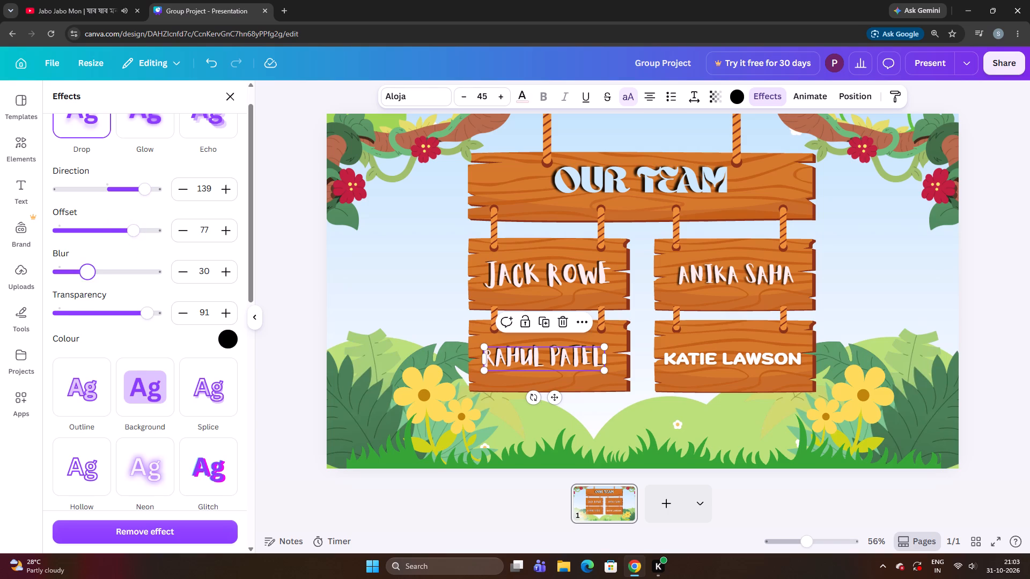
left_click_drag(88, 279, 97, 299)
left_click(290, 275)
left_click(315, 343)
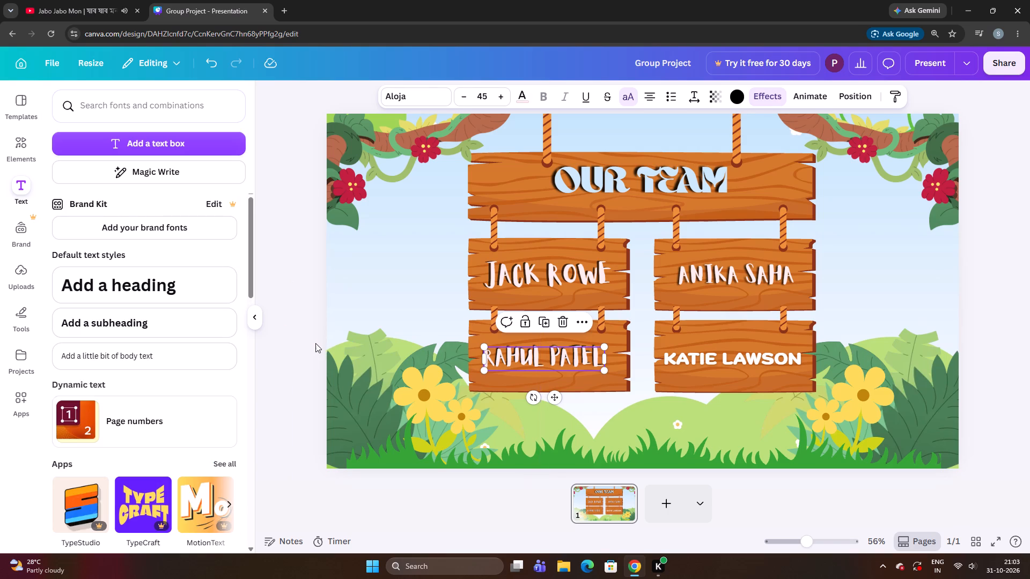
Enlarge the lower-left name to font size 45.6 and nudge it slightly up and left on its sign.
left_click(494, 362)
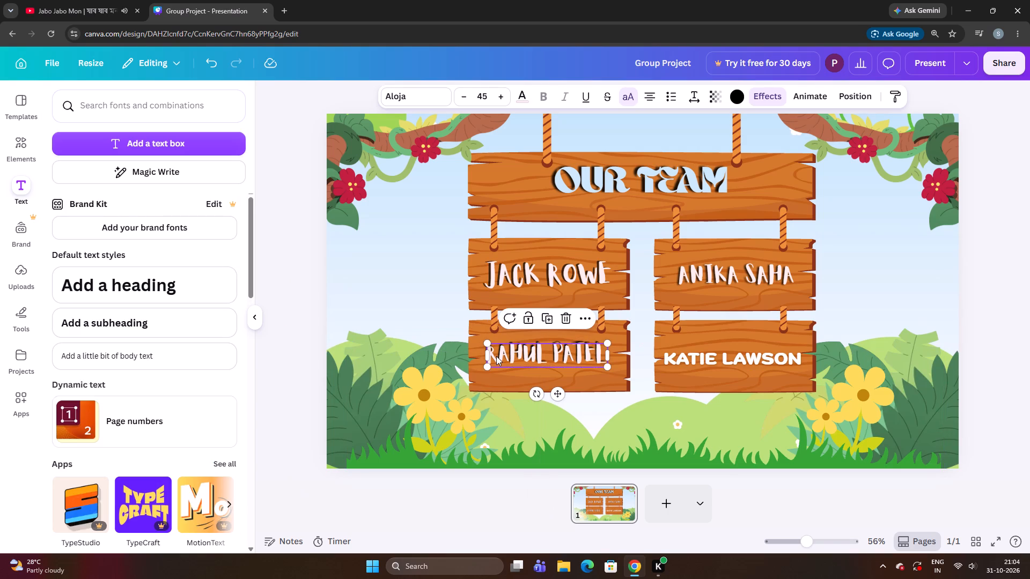
key("ctrl+Down")
key("Up")
key("Up")
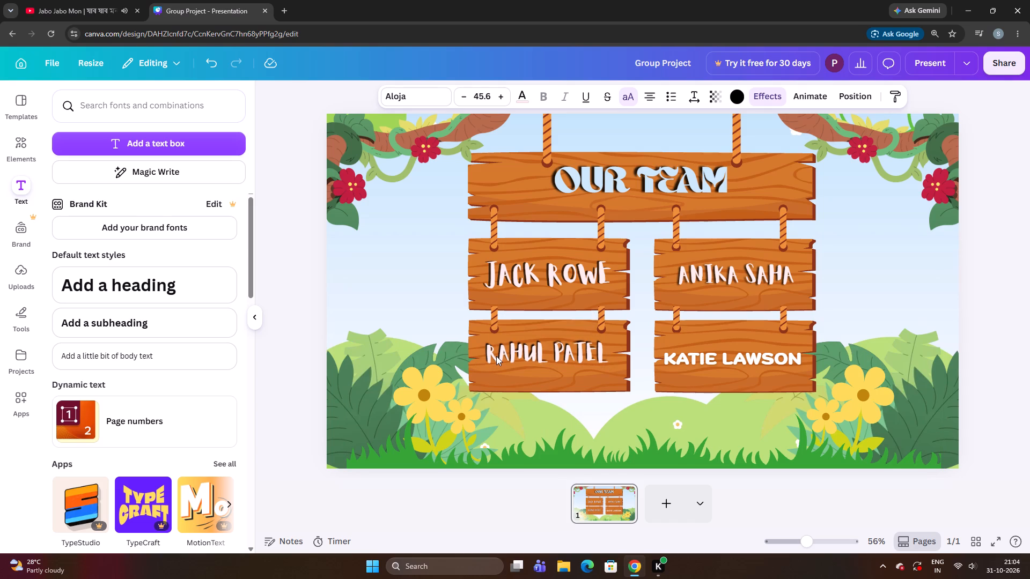
key("Up")
key("Up")
key("Up")
key("Up")
key("Left")
key("Left")
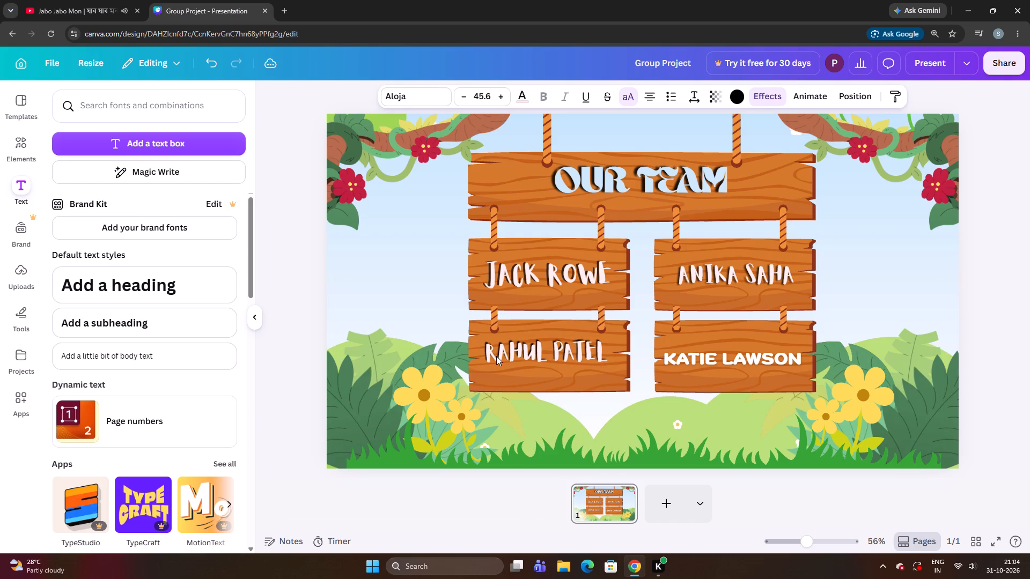
key("Left")
key("Left")
key("Left")
key("Up")
Fine-tune the lower-left name's height, nudging it slightly down so it sits centred vertically on its plank.
key("Down")
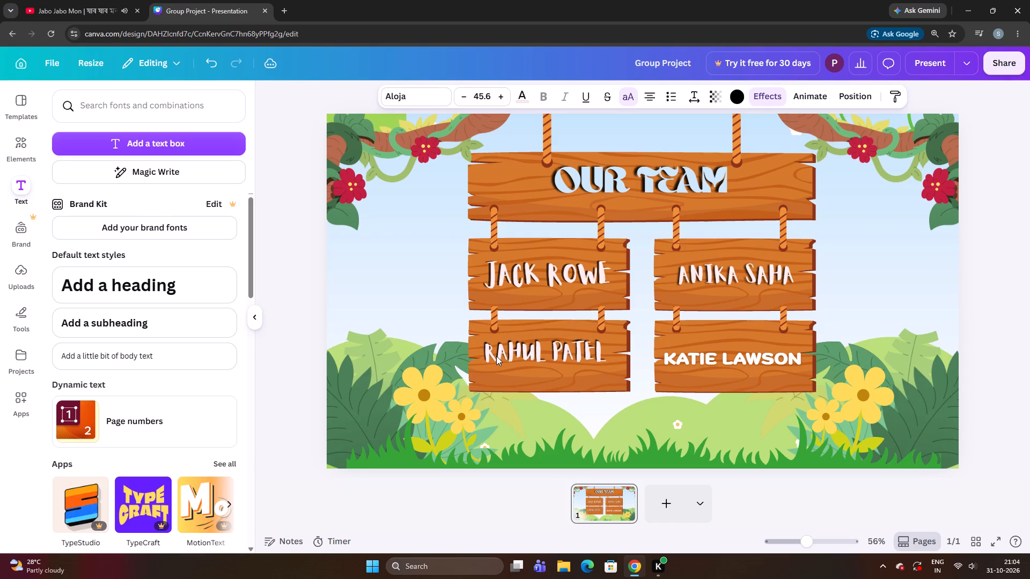
key("Down")
key("Down")
key("Down")
key("Down")
key("Down")
key("Down")
key("Down")
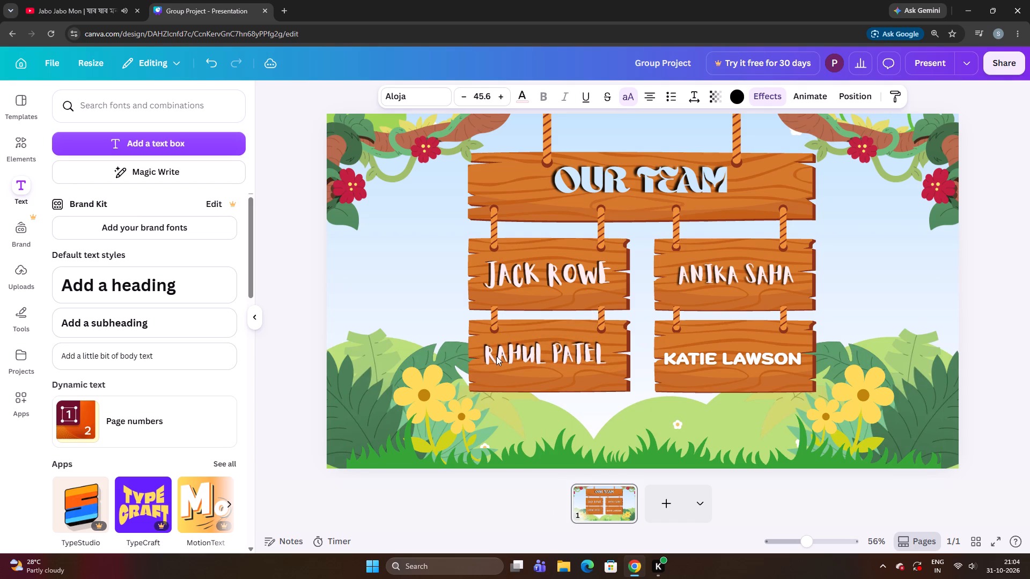
key("Down")
key("Down")
key("Up")
key("Up")
key("Up")
key("Down")
key("Down")
key("Down")
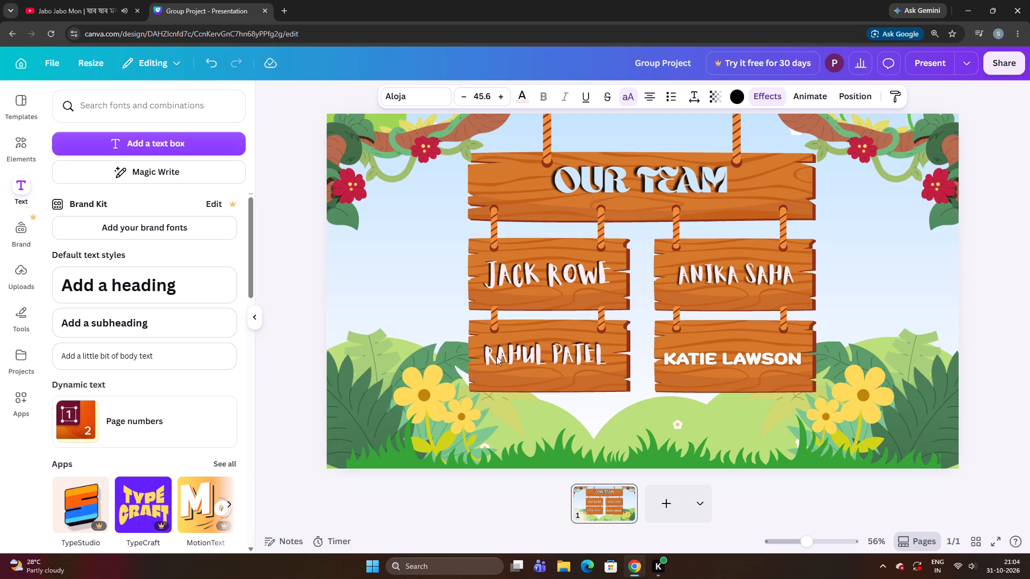
key("Down")
key("Down")
key("Down")
key("Down")
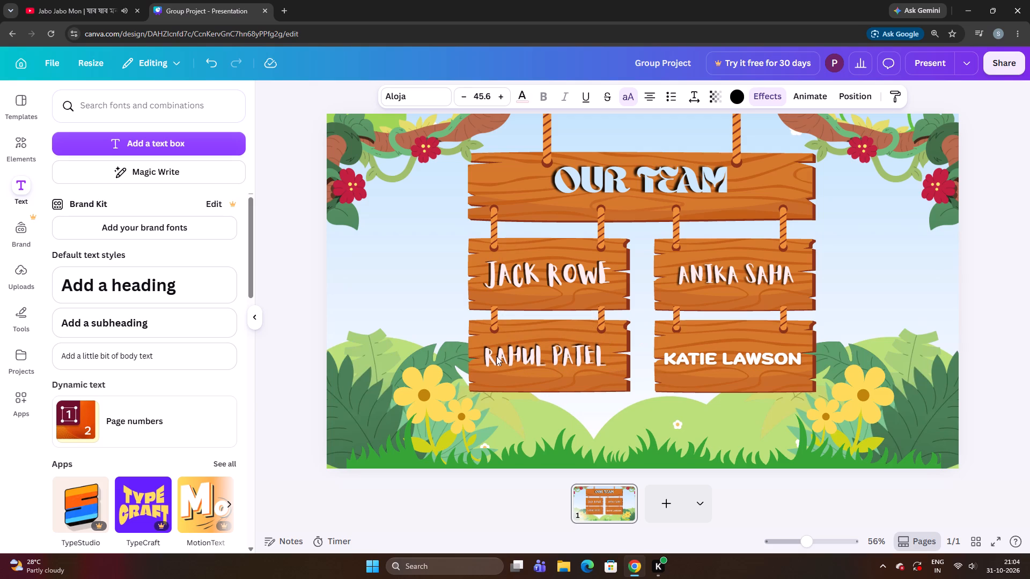
key("Up")
key("Up")
key("Up")
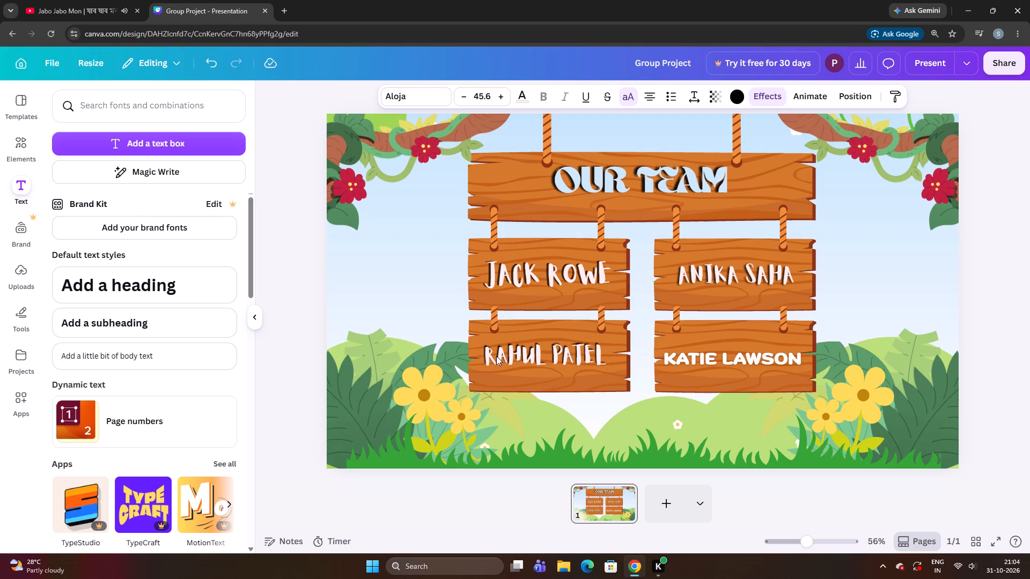
key("Up")
key("Up")
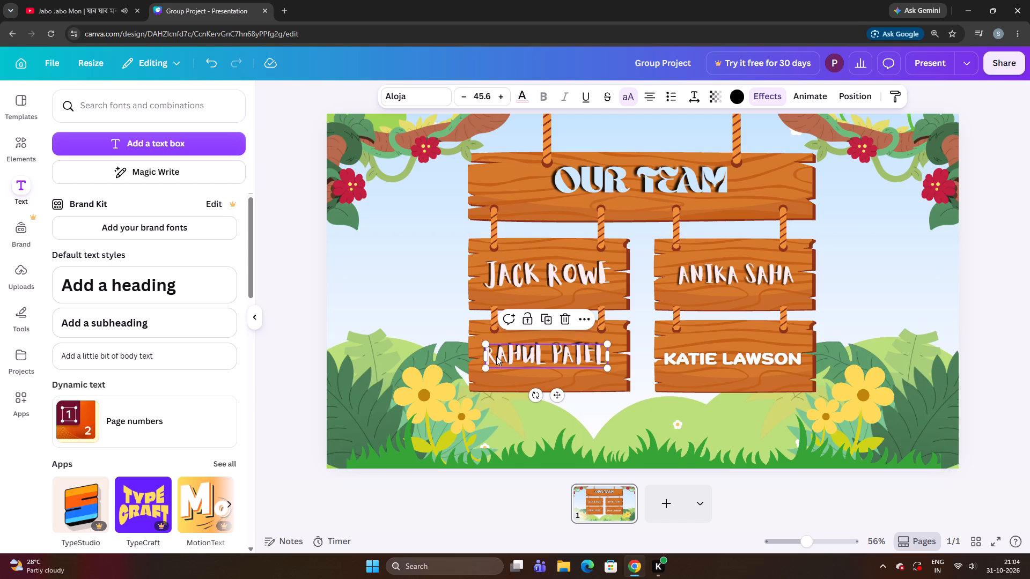
left_click(637, 382)
left_click(576, 357)
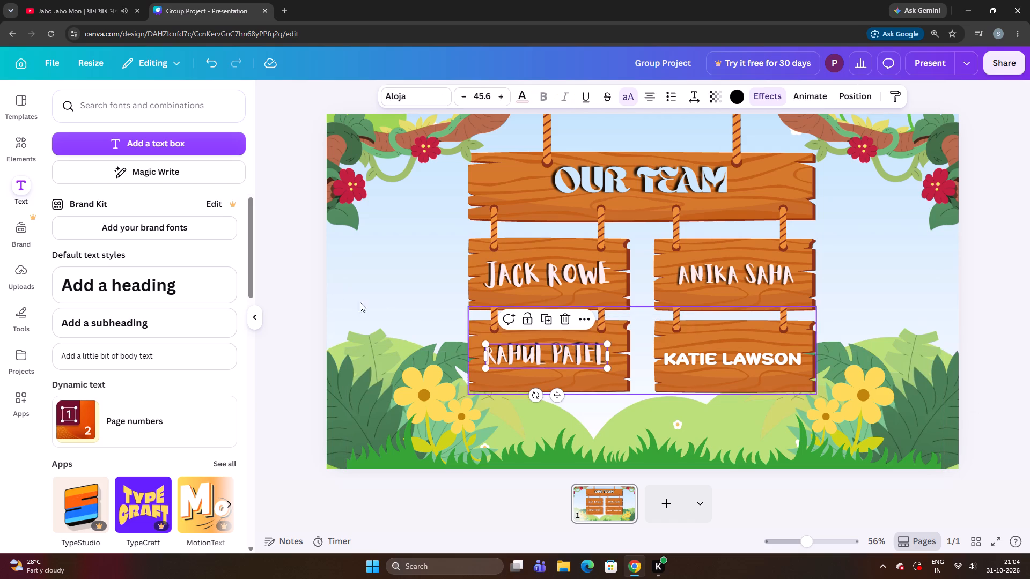
Add the yellow daffodil graphic from the recommended elements and place it in the sky left of the signs.
left_click(5, 146)
left_click(90, 248)
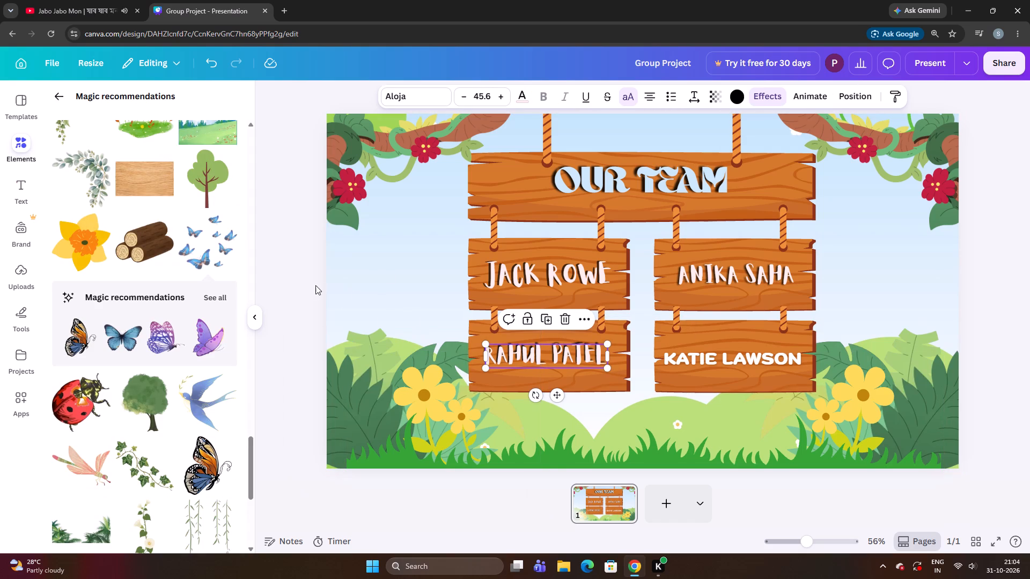
left_click(286, 287)
left_click(91, 240)
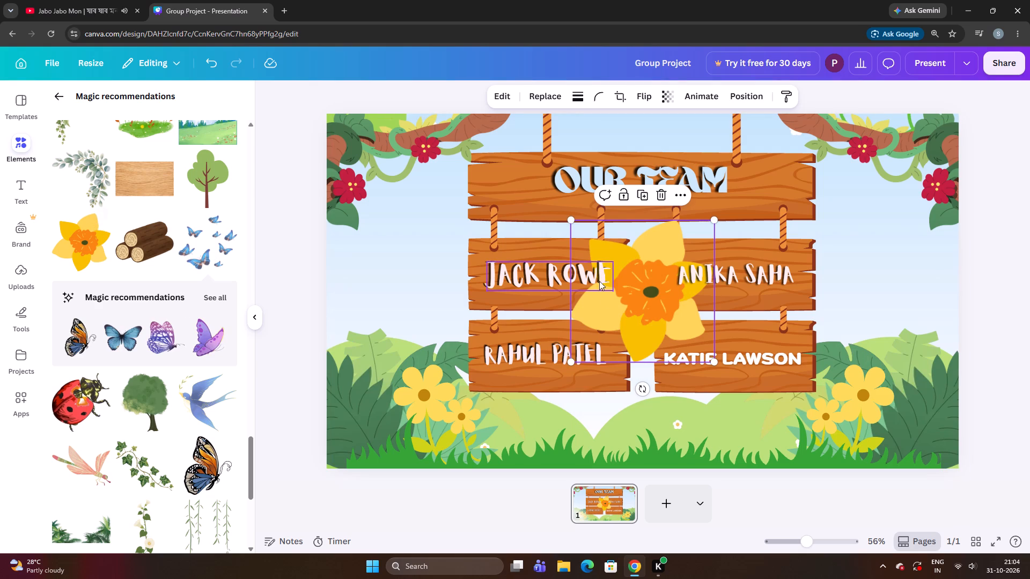
left_click_drag(642, 320, 400, 309)
left_click_drag(399, 309, 391, 299)
Shrink the daffodil and place it between the slide's left edge and the upper-left name sign.
left_click_drag(460, 343, 429, 317)
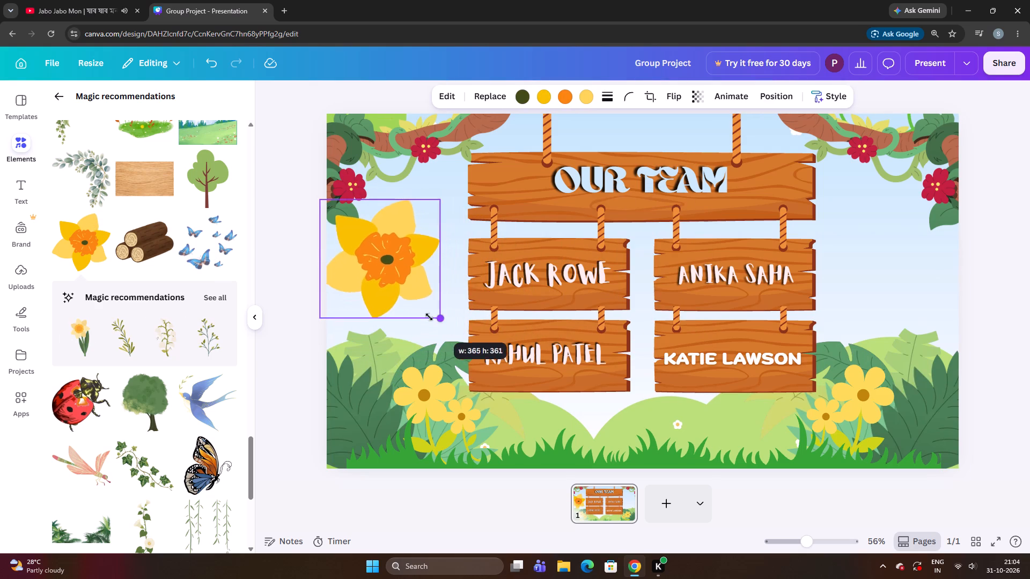
left_click_drag(429, 317, 410, 298)
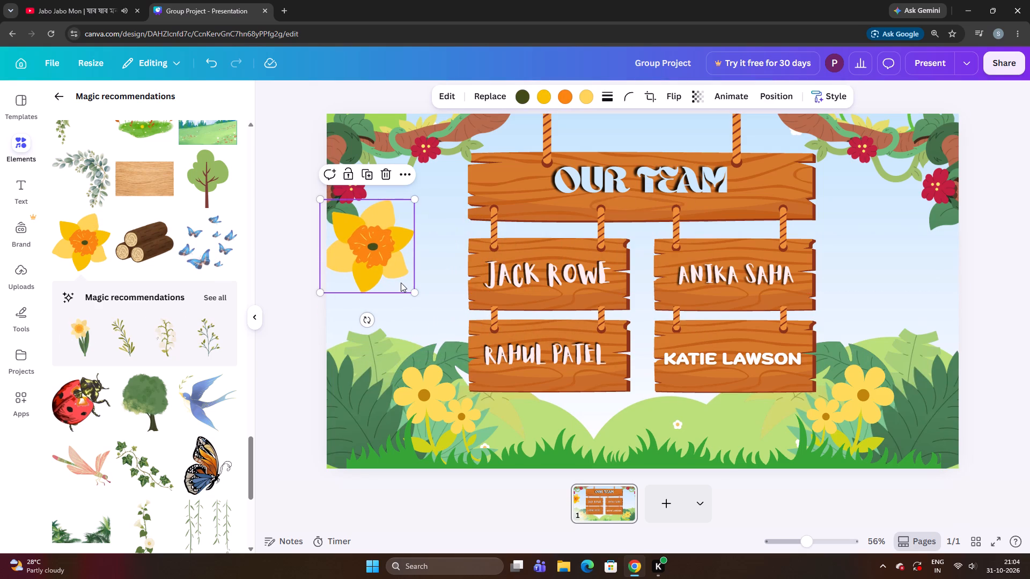
left_click_drag(378, 261, 411, 274)
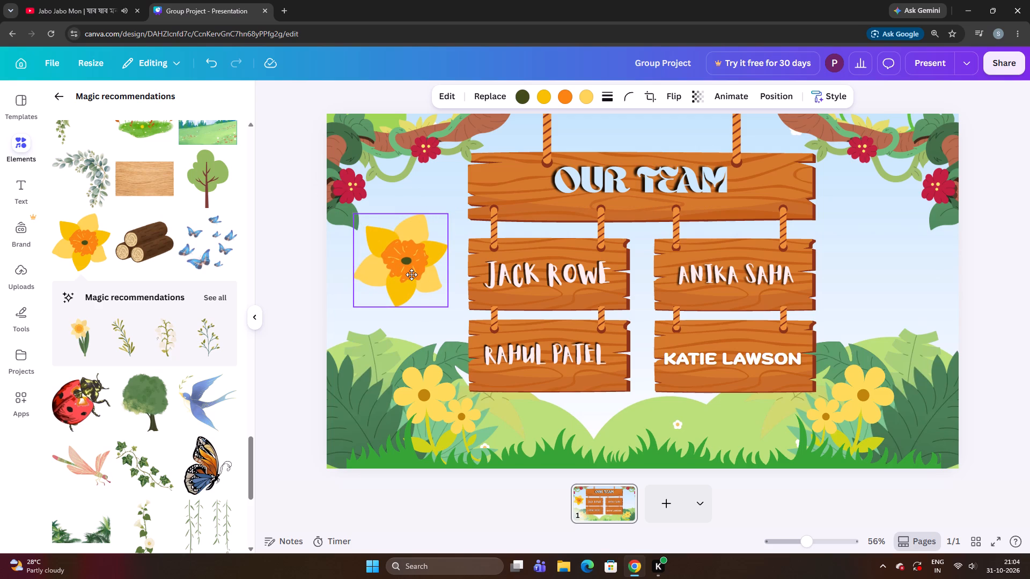
left_click_drag(411, 274, 407, 267)
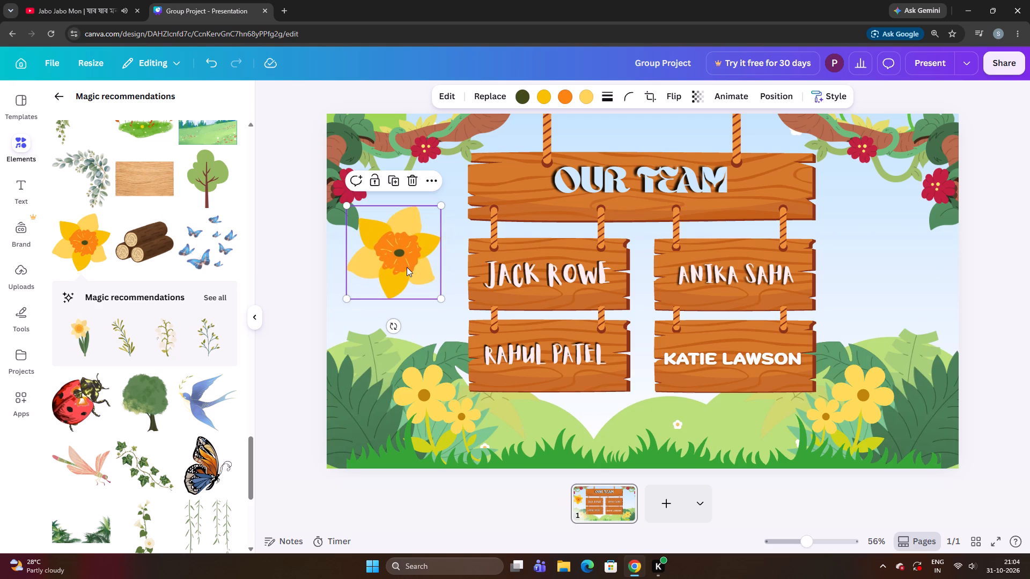
Scale the daffodil down further in small increments and nudge it slightly up.
key("ctrl+Up")
key("ctrl+Up")
key("ctrl+Up")
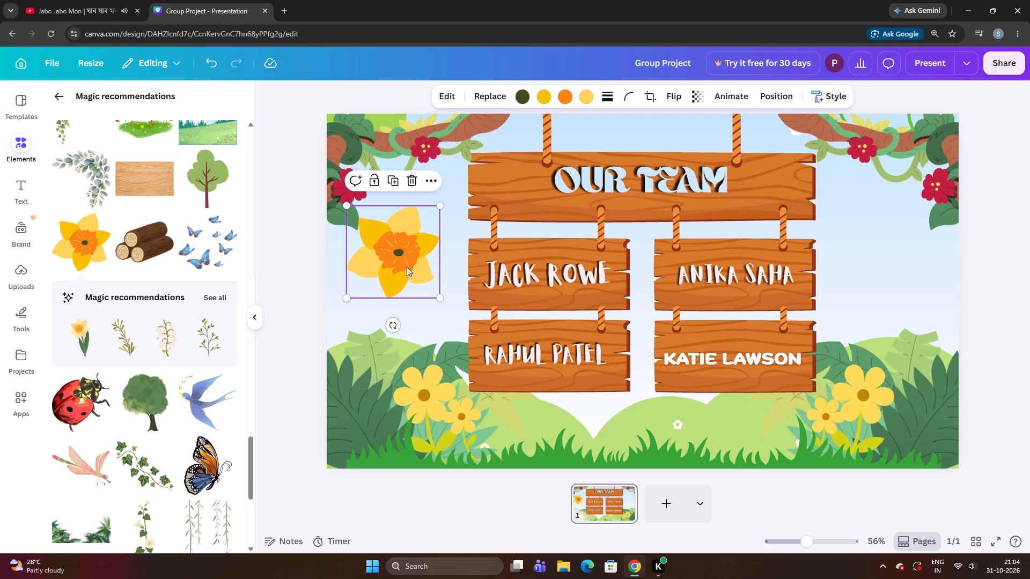
key("Up")
key("Up")
key("Up")
key("Up")
key("Up")
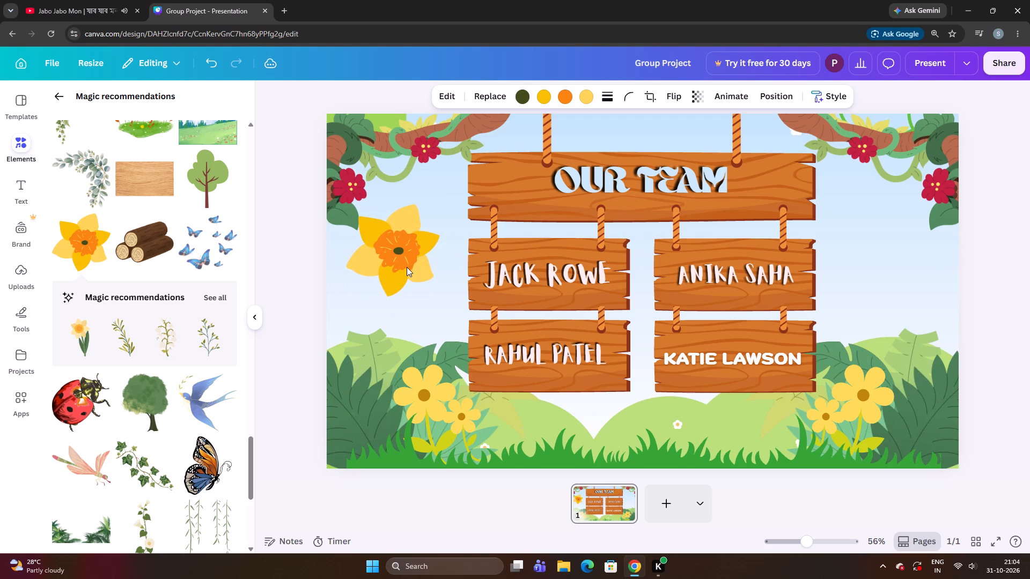
key("ctrl+Up")
key("ctrl+Up")
key("ctrl+Up")
key("ctrl+Up")
key("ctrl+Up")
key("ctrl+Up")
key("ctrl+Up")
key("ctrl+Up")
key("ctrl+Up")
key("ctrl+Up")
key("ctrl+Up")
key("ctrl+Up")
key("ctrl+Up")
key("ctrl+Up")
key("ctrl+Up")
key("ctrl+Up")
key("ctrl+Up")
key("ctrl+Up")
key("ctrl+Up")
key("ctrl+Up")
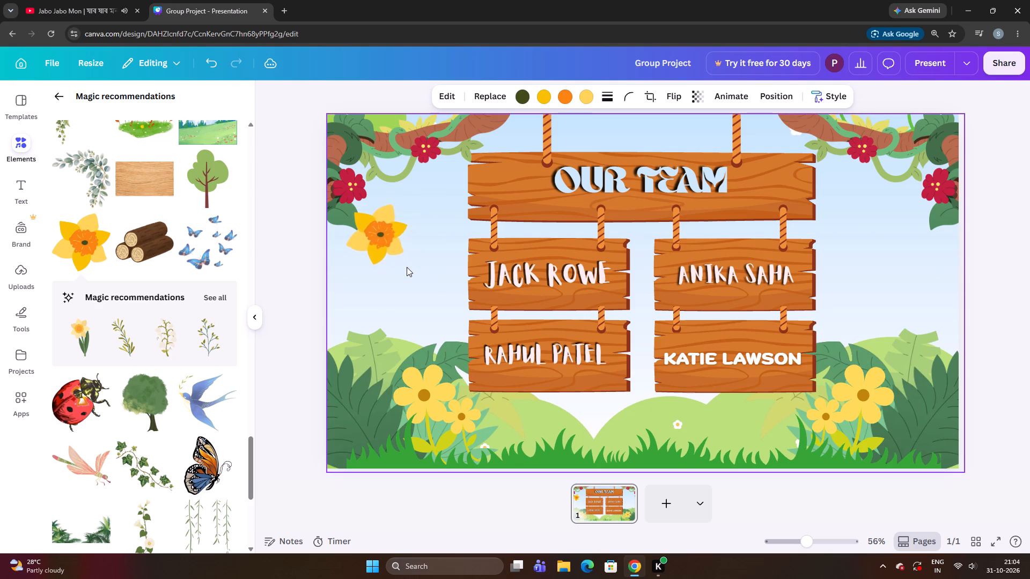
key("ctrl+Up")
Nudge the daffodil down a little, away from the red flower and leaves above it.
key("Down")
key("Down")
key("Down")
key("Down")
key("Down")
key("Down")
key("Down")
key("Down")
key("Down")
key("Down")
key("Down")
key("Down")
key("Down")
key("Down")
key("Down")
key("Down")
key("Down")
key("Down")
key("Down")
key("Down")
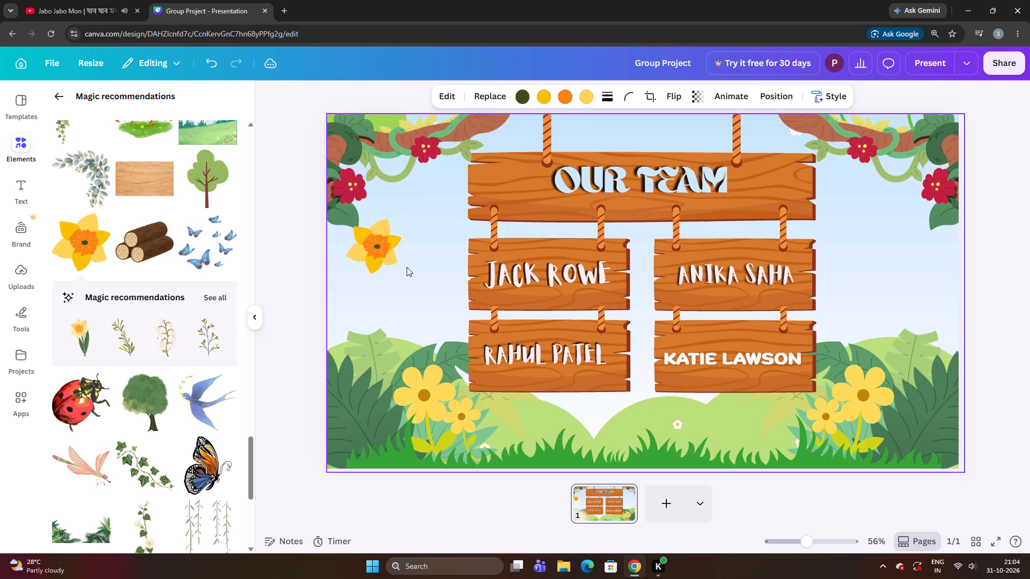
Scale the daffodil down in small increments to roughly the size of the red flowers on the vines.
key("ctrl+Up")
key("ctrl+Up")
key("ctrl+Up")
key("ctrl+Up")
key("ctrl+Up")
key("ctrl+Up")
key("ctrl+Up")
key("ctrl+Up")
key("ctrl+Up")
key("ctrl+Up")
key("ctrl+Up")
key("ctrl+Up")
key("ctrl+Up")
key("ctrl+Up")
key("ctrl+Up")
key("ctrl+Up")
key("ctrl+Up")
key("ctrl+Up")
key("ctrl+Up")
key("ctrl+Up")
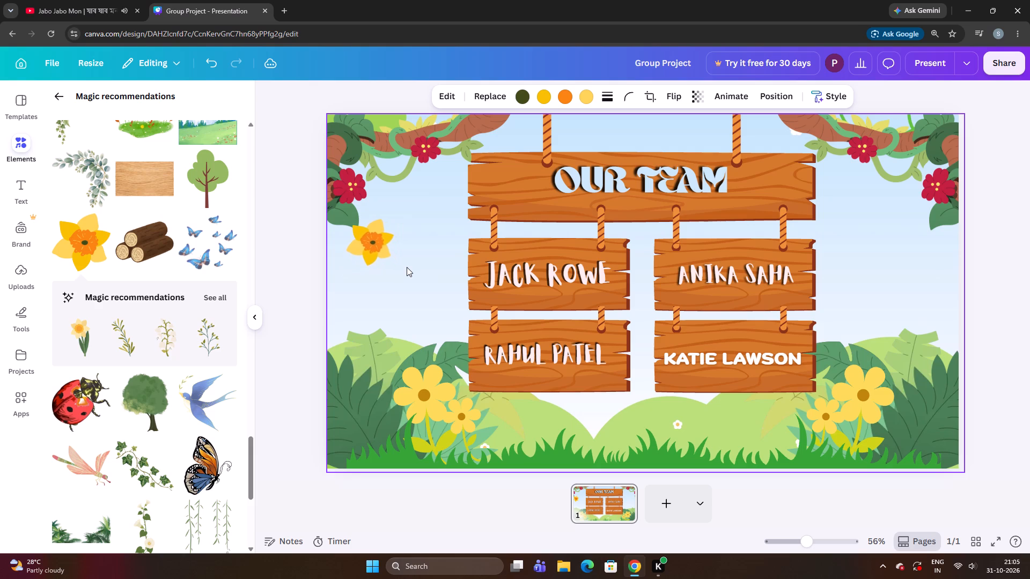
Nudge the daffodil up so it sits just beneath the left red flower's leaves, scaling it slightly down.
key("Up")
key("Up")
key("Up")
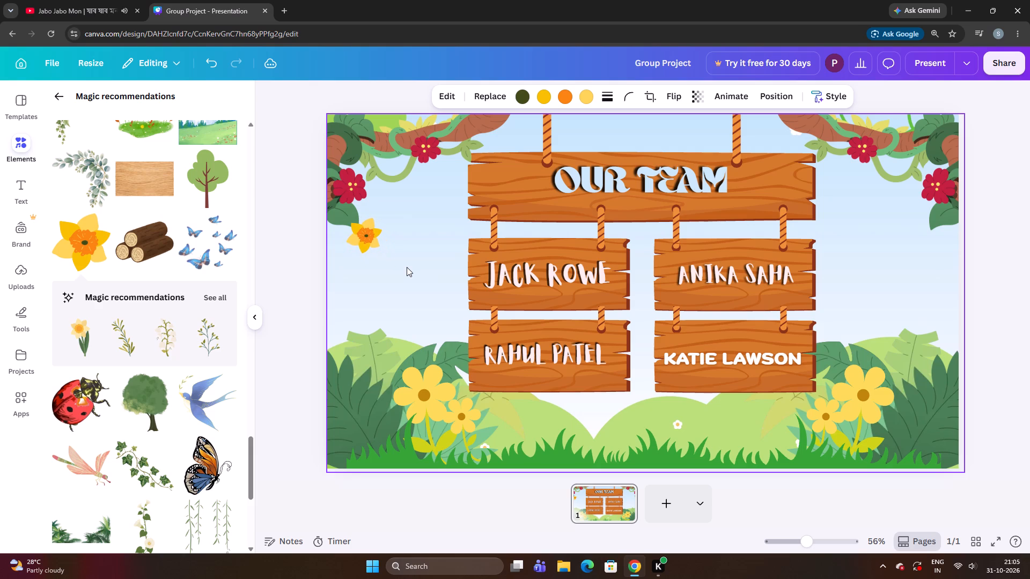
key("ctrl+Up")
key("Up")
key("ctrl+Up")
key("ctrl+Up")
key("ctrl+Up")
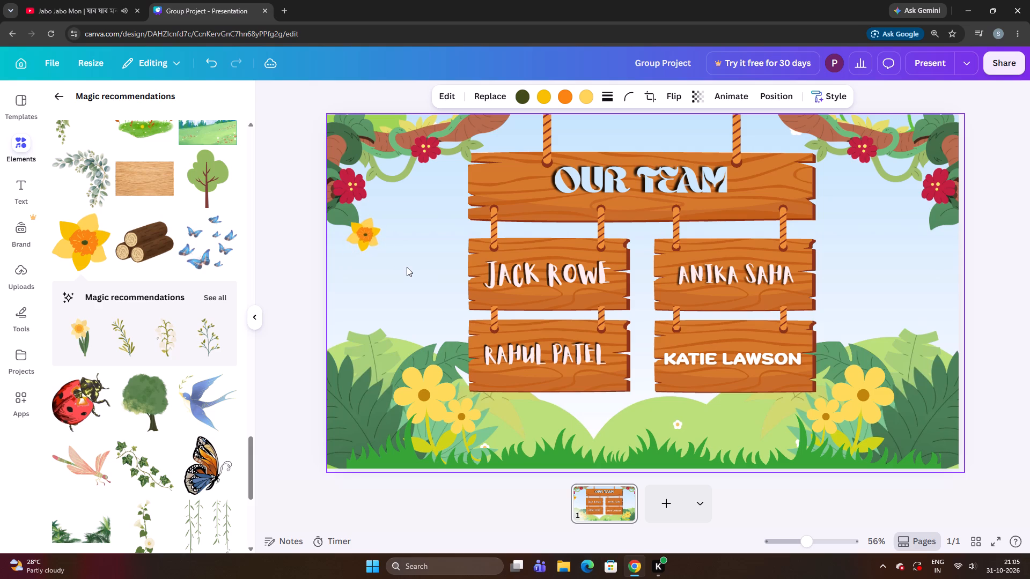
key("Up")
key("Up")
key("Up")
key("ctrl+Up")
key("Up")
key("Up")
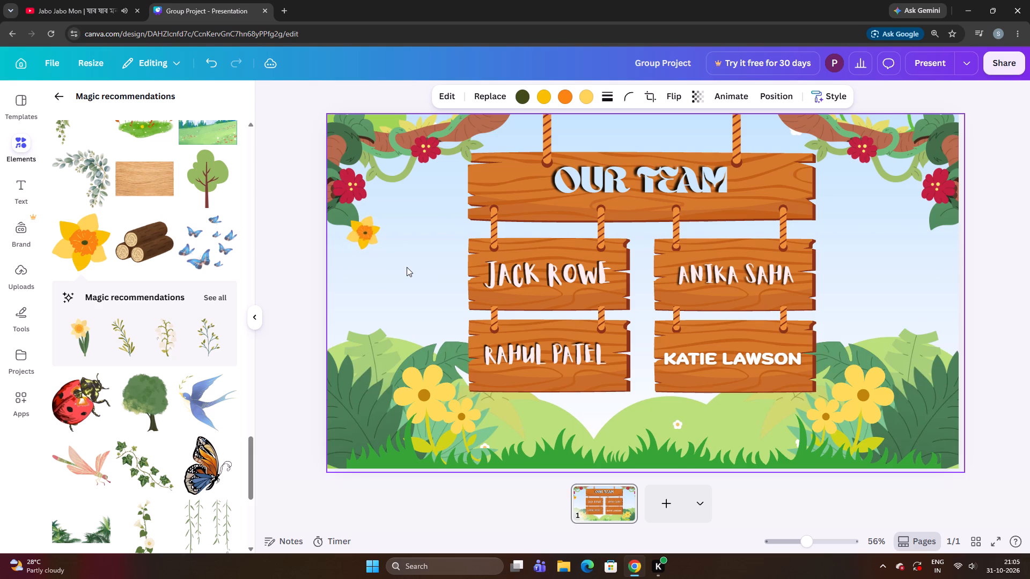
key("Up")
key("Up")
key("Up")
key("Up")
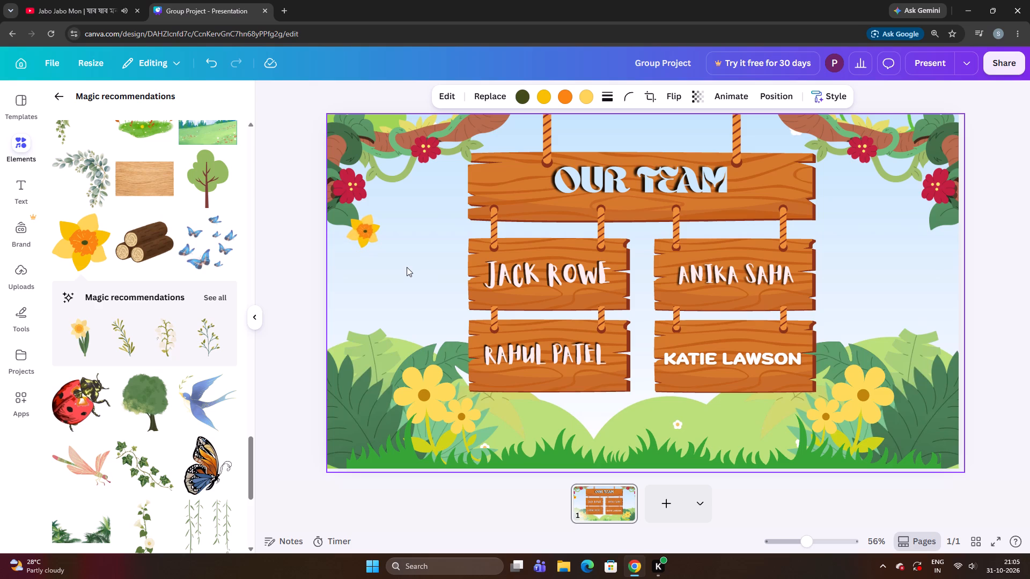
key("Up")
key("Up")
key("Up")
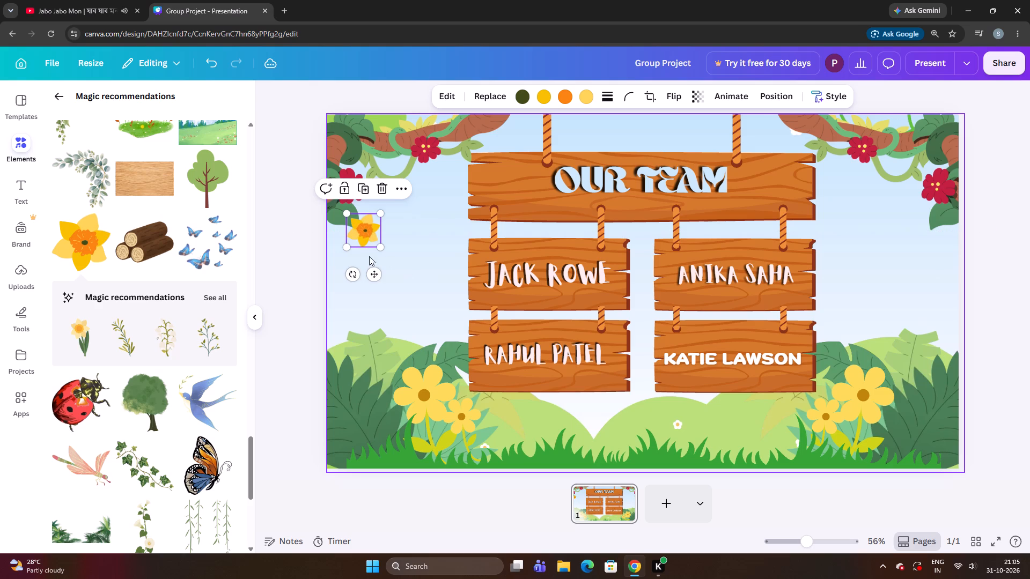
Move the daffodil onto the left end of the OUR TEAM sign, nudging it slightly up.
left_click_drag(359, 236, 497, 187)
left_click_drag(497, 187, 489, 188)
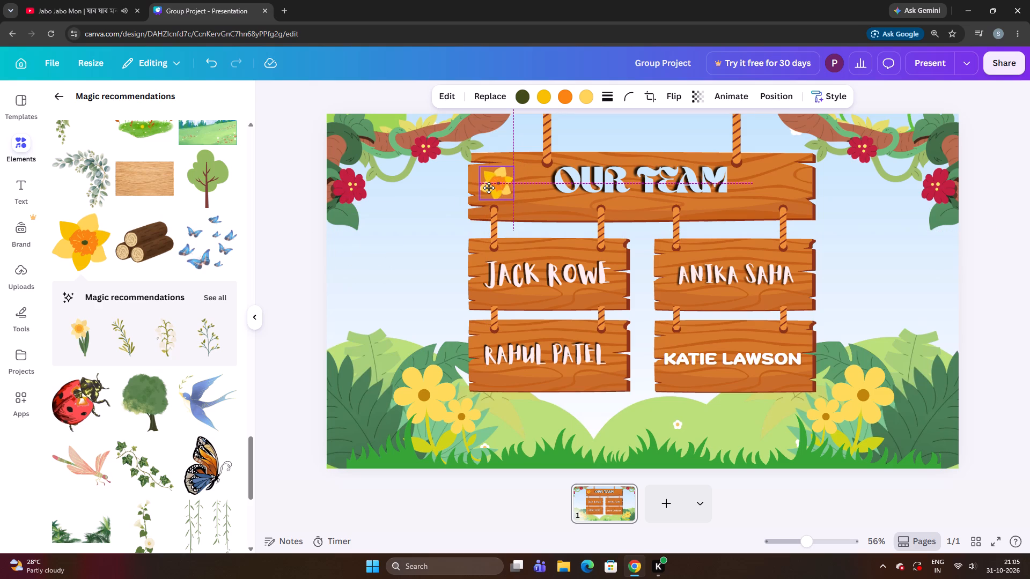
left_click_drag(489, 188, 490, 189)
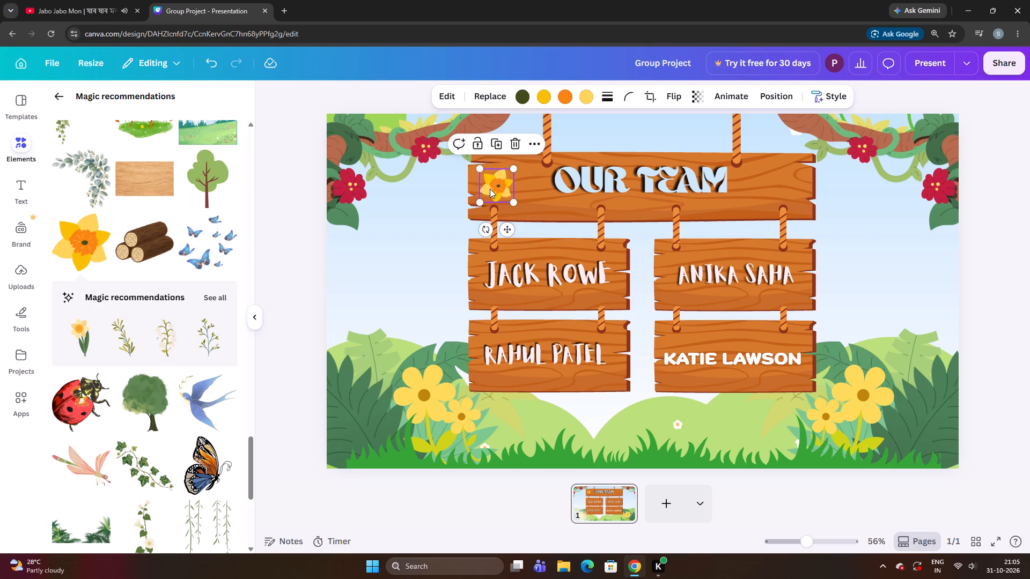
key("Up")
key("Up")
key("Up")
key("Up")
key("Up")
key("ctrl+Down")
key("Down")
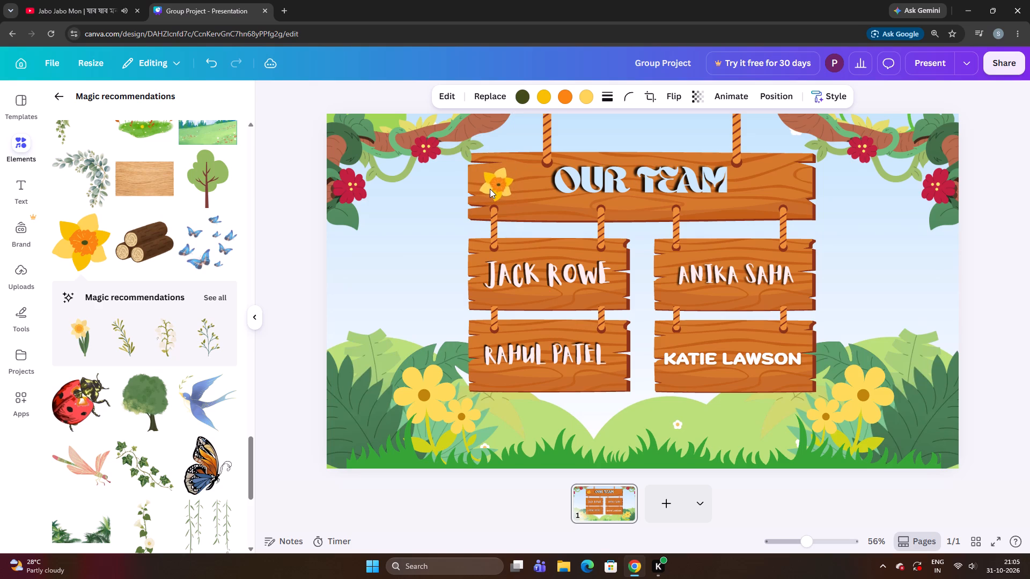
Fine-tune the daffodil's height on the OUR TEAM sign with small upward and downward nudges, bringing it level with the title.
key("Up")
key("Up")
key("Up")
key("Up")
key("Up")
key("Up")
key("Up")
key("Down")
key("Down")
key("Up")
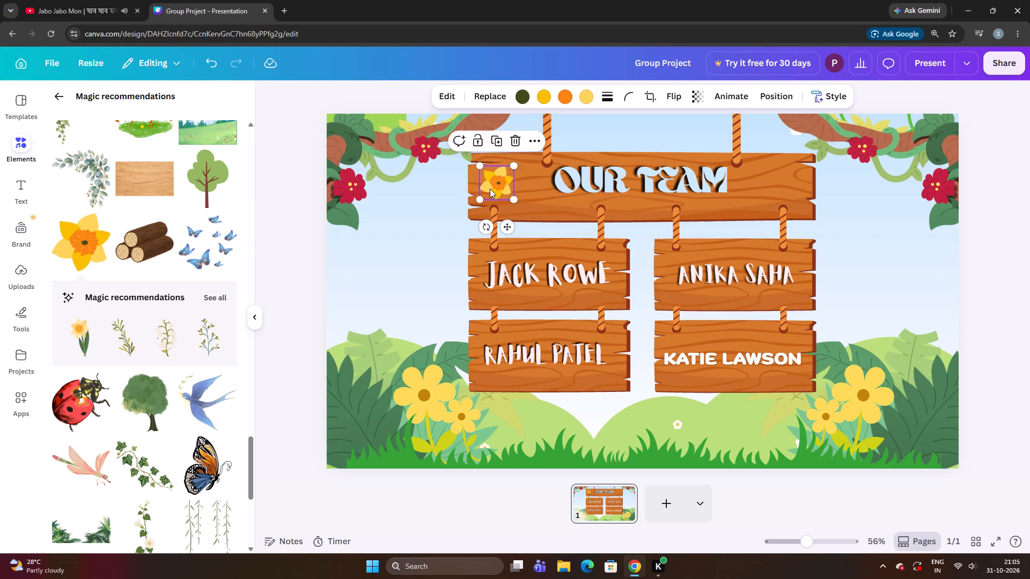
key("Down")
key("Up")
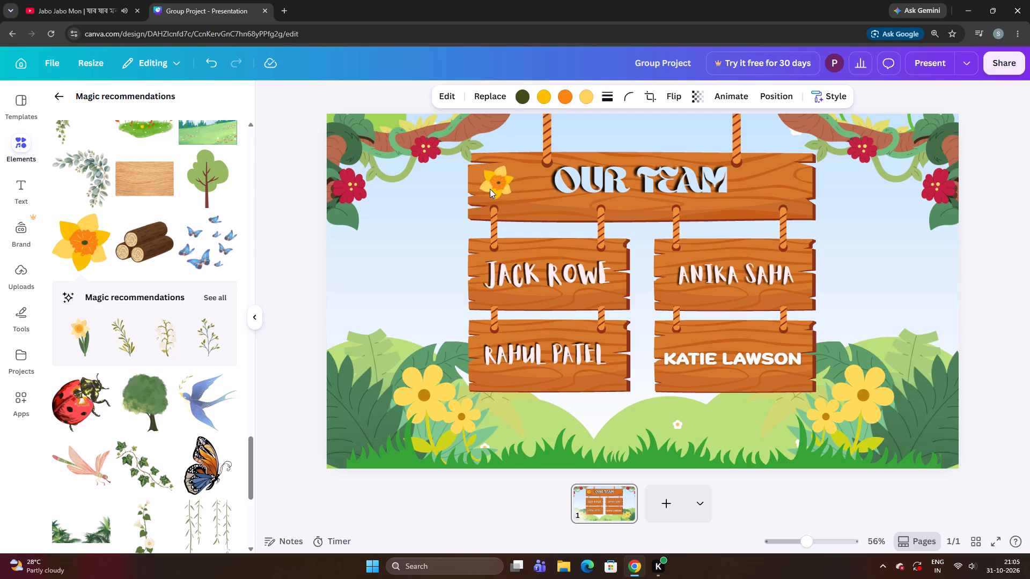
key("Up")
key("Up")
key("Down")
key("Down")
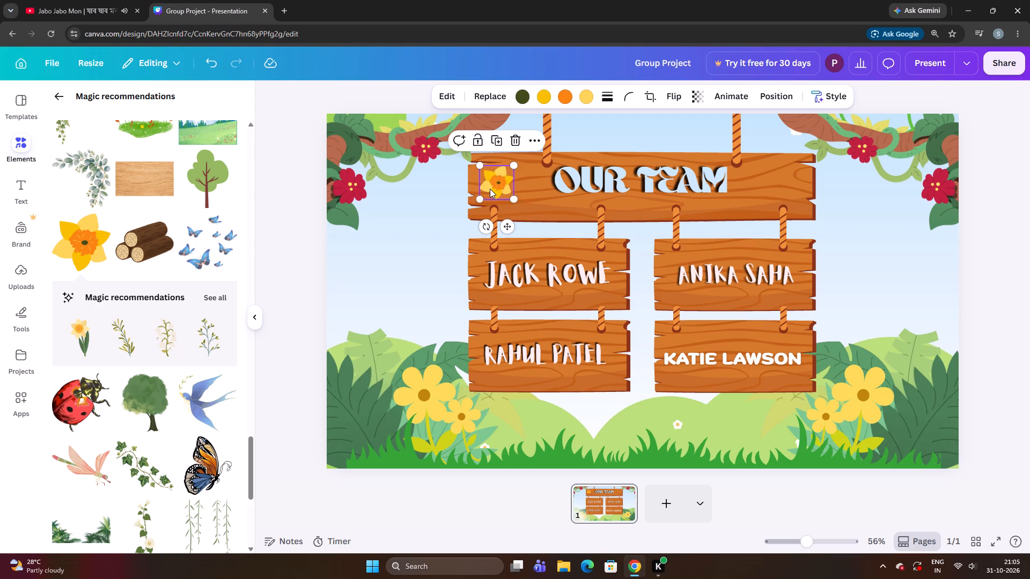
Add a second daffodil and place it in the sky left of the name signs, deleting any extra copies.
left_click(79, 261)
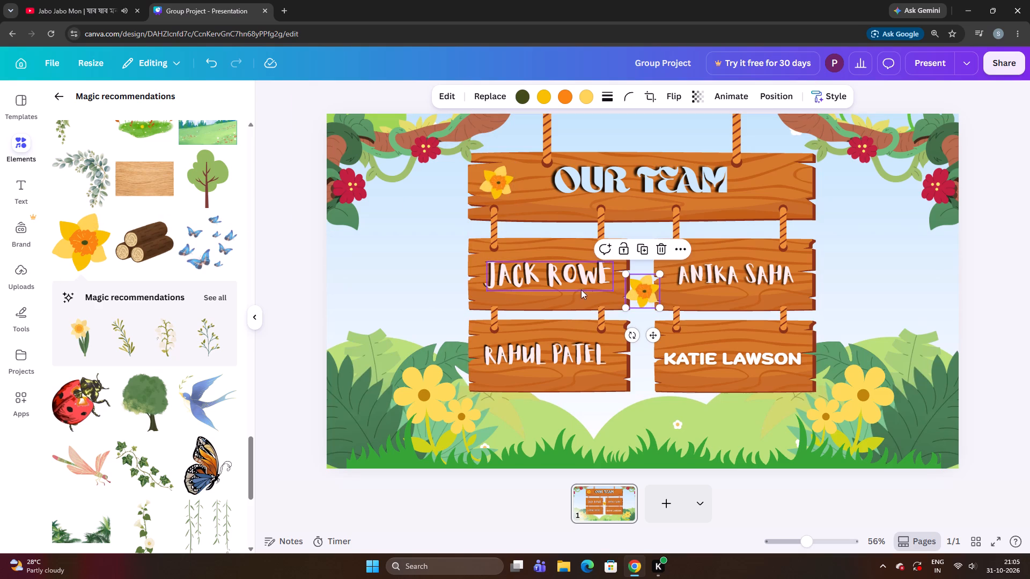
left_click(661, 246)
left_click(78, 249)
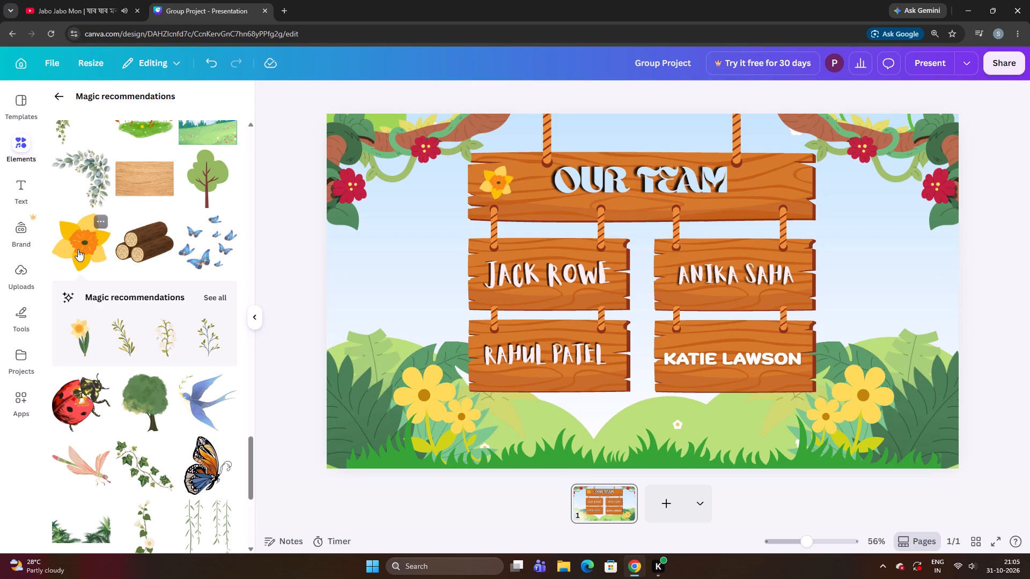
left_click_drag(648, 292, 639, 292)
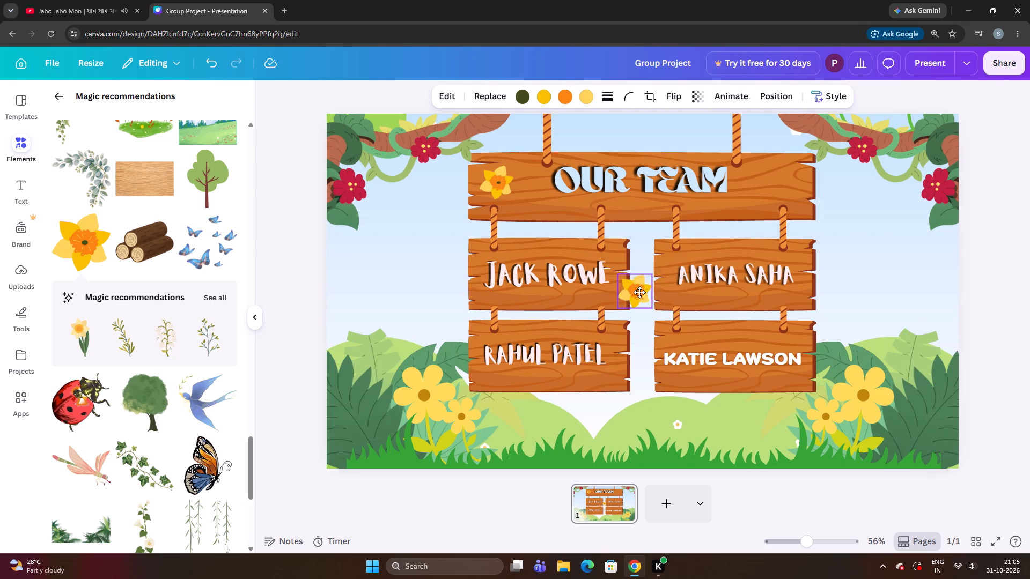
left_click_drag(639, 292, 385, 310)
left_click(385, 310)
left_click(376, 214)
left_click(337, 280)
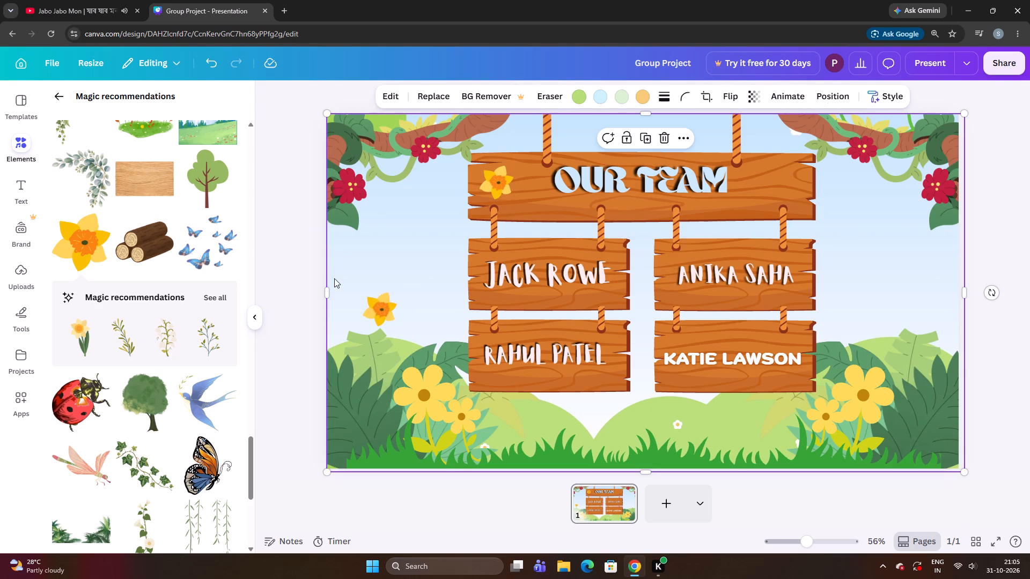
left_click(84, 240)
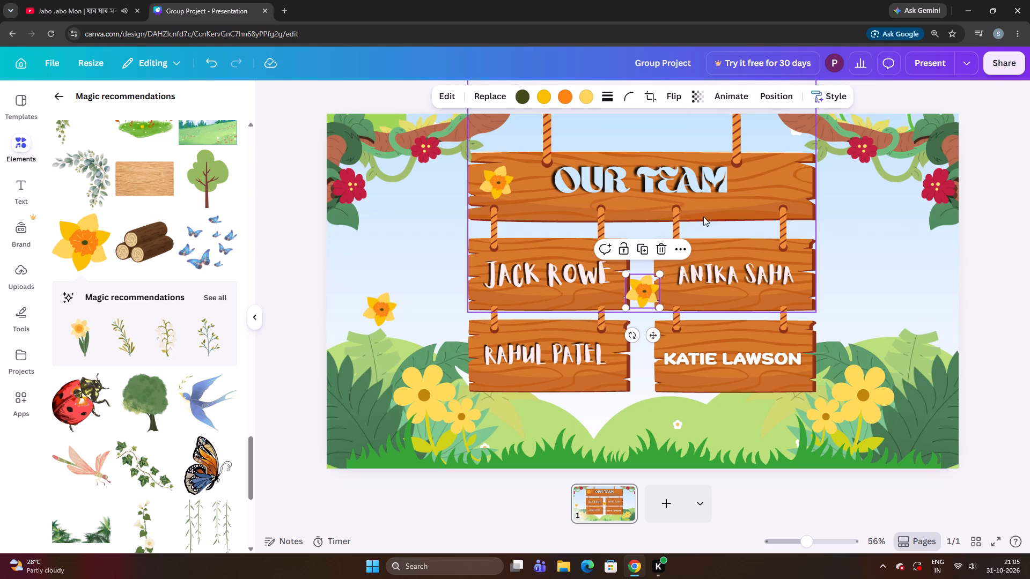
left_click(662, 249)
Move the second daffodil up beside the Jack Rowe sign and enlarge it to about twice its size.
left_click_drag(383, 307, 377, 276)
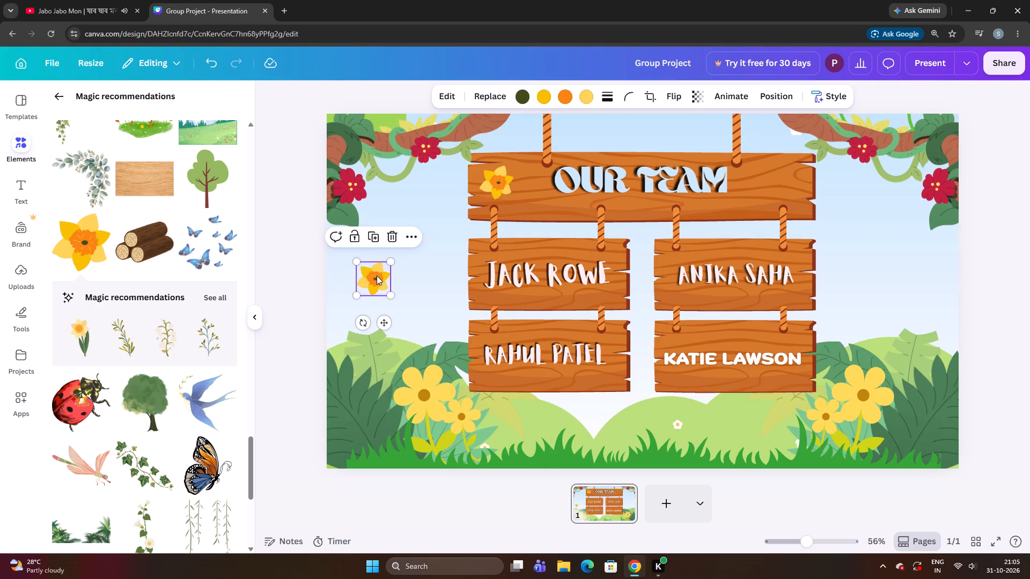
left_click_drag(387, 291, 416, 328)
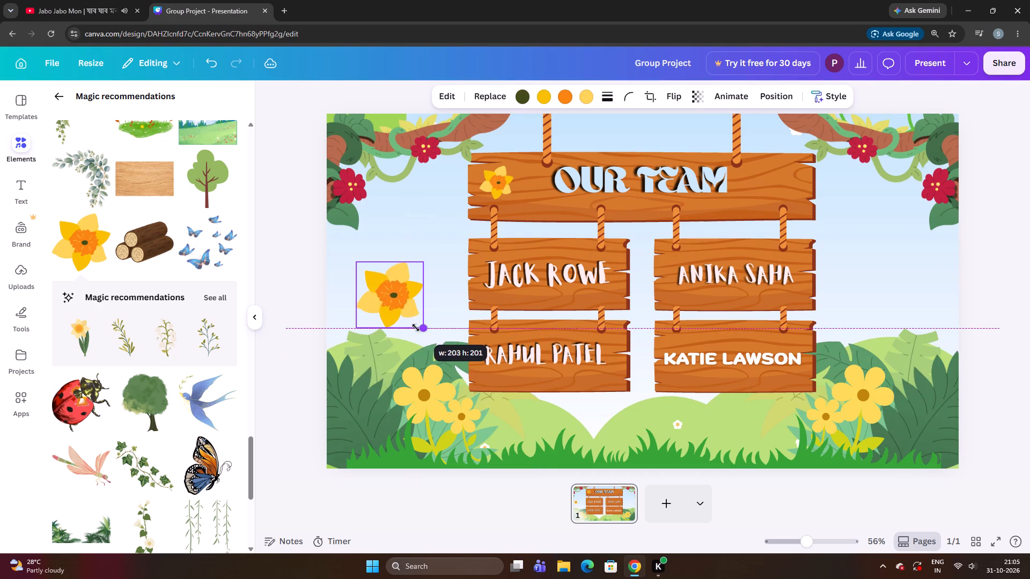
left_click_drag(416, 328, 399, 313)
left_click_drag(394, 309, 394, 309)
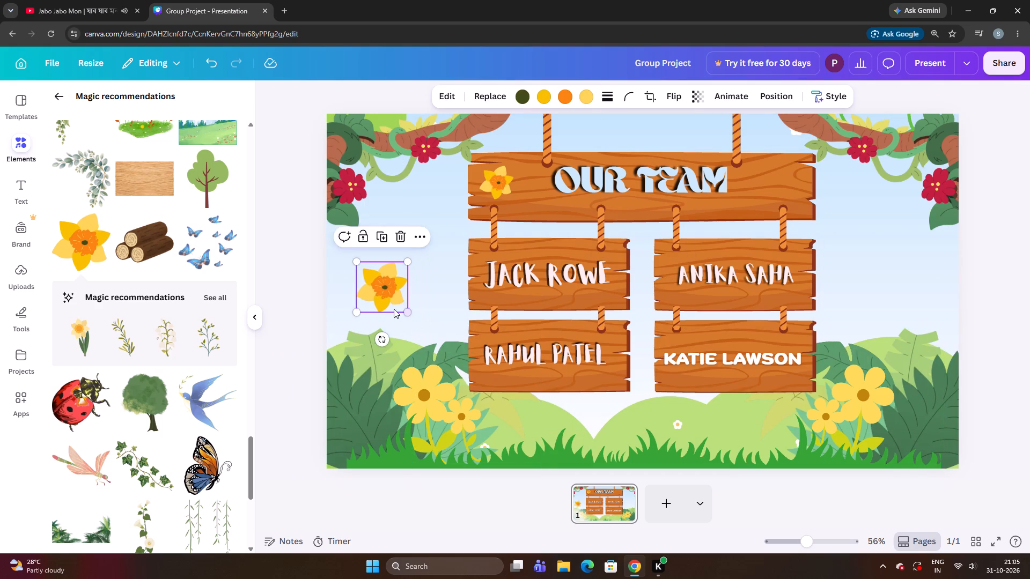
left_click_drag(394, 309, 395, 265)
left_click_drag(404, 268, 428, 291)
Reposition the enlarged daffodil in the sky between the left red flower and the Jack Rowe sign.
left_click_drag(403, 236, 390, 237)
left_click_drag(390, 237, 400, 240)
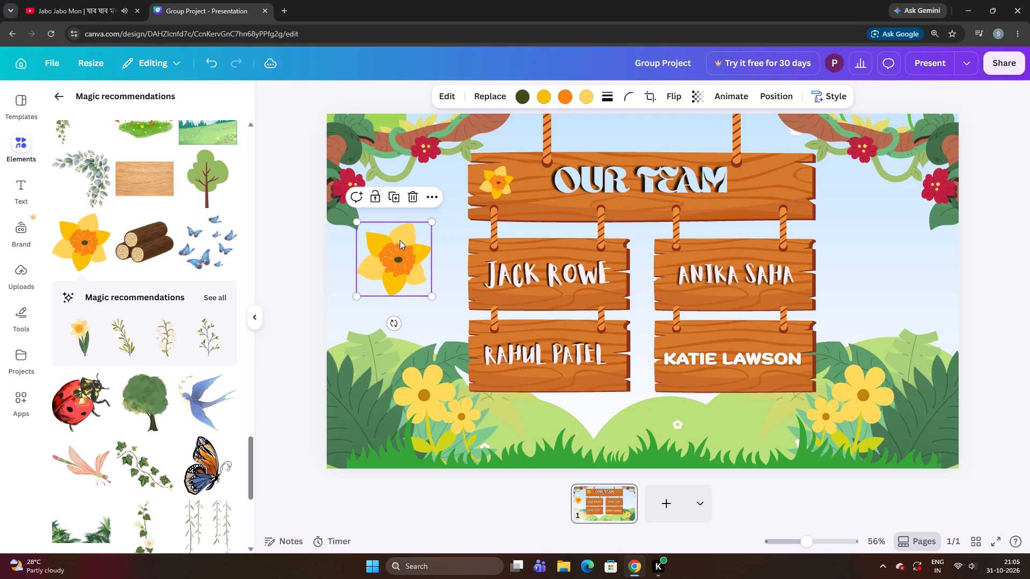
left_click_drag(400, 240, 410, 250)
left_click(411, 251)
left_click_drag(410, 251, 396, 246)
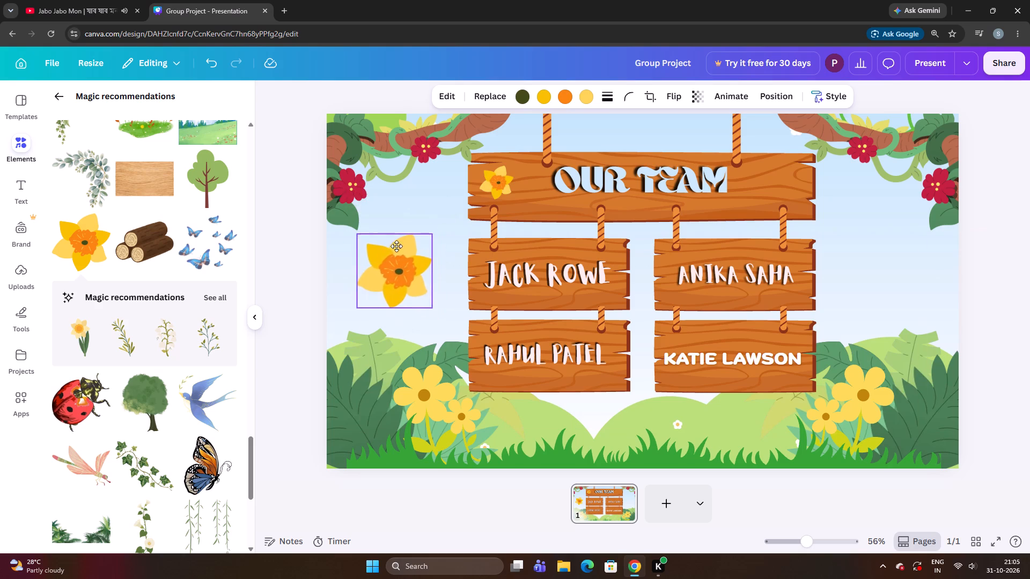
left_click_drag(396, 246, 396, 246)
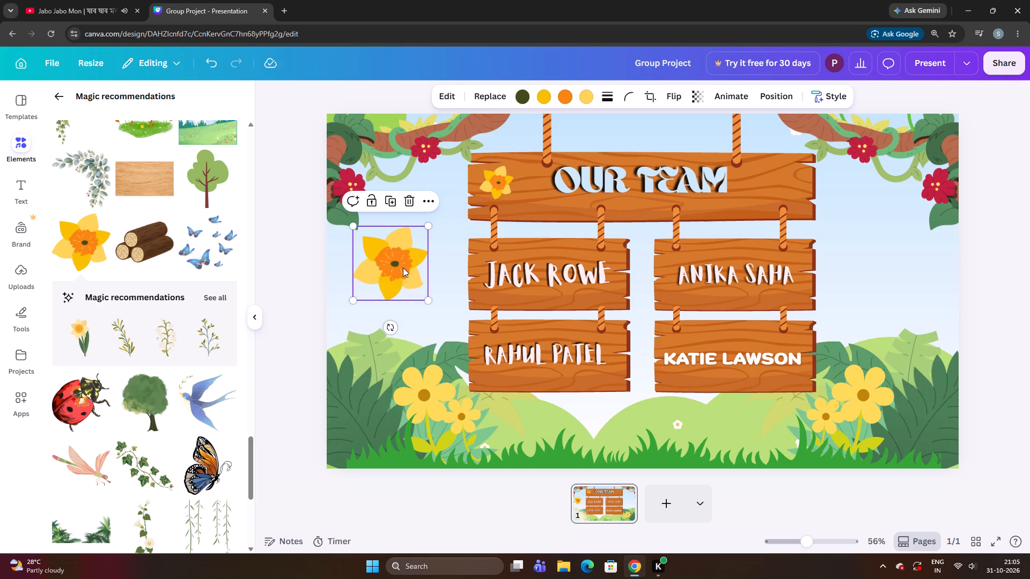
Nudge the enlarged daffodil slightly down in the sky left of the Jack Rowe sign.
key("ctrl+Down")
key("ctrl+Down")
key("ctrl+Down")
key("ctrl+Down")
key("ctrl+Down")
key("ctrl+Down")
key("ctrl+Down")
key("ctrl+Down")
key("ctrl+Down")
key("ctrl+Down")
key("ctrl+Down")
key("ctrl+Down")
key("ctrl+Down")
key("ctrl+Down")
key("ctrl+Down")
key("ctrl+Down")
key("ctrl+Down")
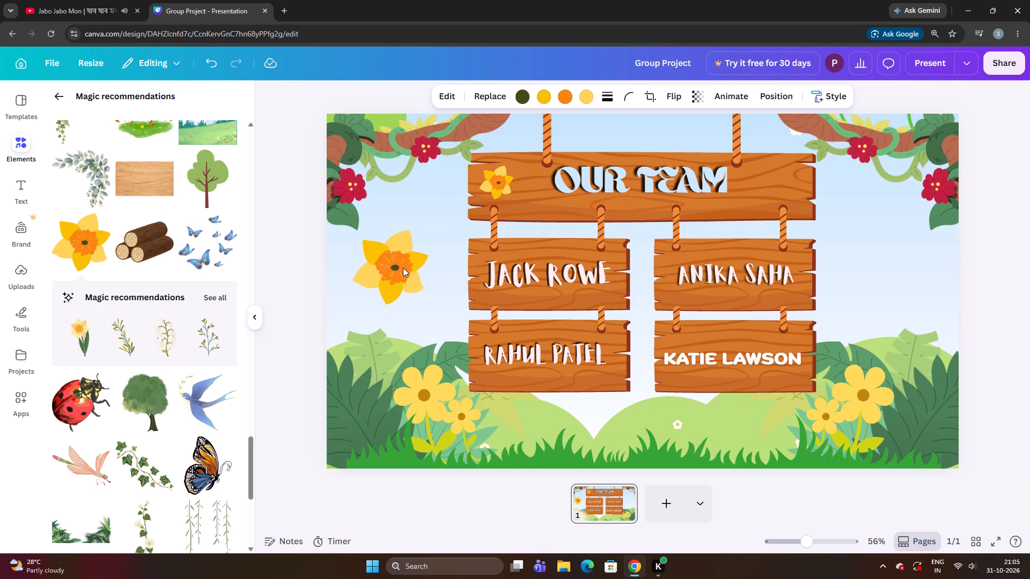
key("Up")
key("Up")
key("Up")
key("Up")
key("Up")
key("Up")
key("Up")
key("Up")
key("Up")
key("Up")
key("Up")
key("Up")
key("Up")
key("Up")
key("Up")
key("Up")
key("Up")
key("Up")
key("Up")
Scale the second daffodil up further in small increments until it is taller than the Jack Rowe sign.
key("ctrl+Down")
key("ctrl+Down")
key("ctrl+Down")
key("ctrl+Down")
key("ctrl+Down")
key("ctrl+Down")
key("ctrl+Down")
key("ctrl+Down")
key("ctrl+Down")
key("ctrl+Down")
key("ctrl+Down")
key("ctrl+Down")
key("ctrl+Down")
key("ctrl+Down")
key("ctrl+Down")
key("ctrl+Down")
key("ctrl+Down")
key("ctrl+Down")
key("ctrl+Down")
key("ctrl+Down")
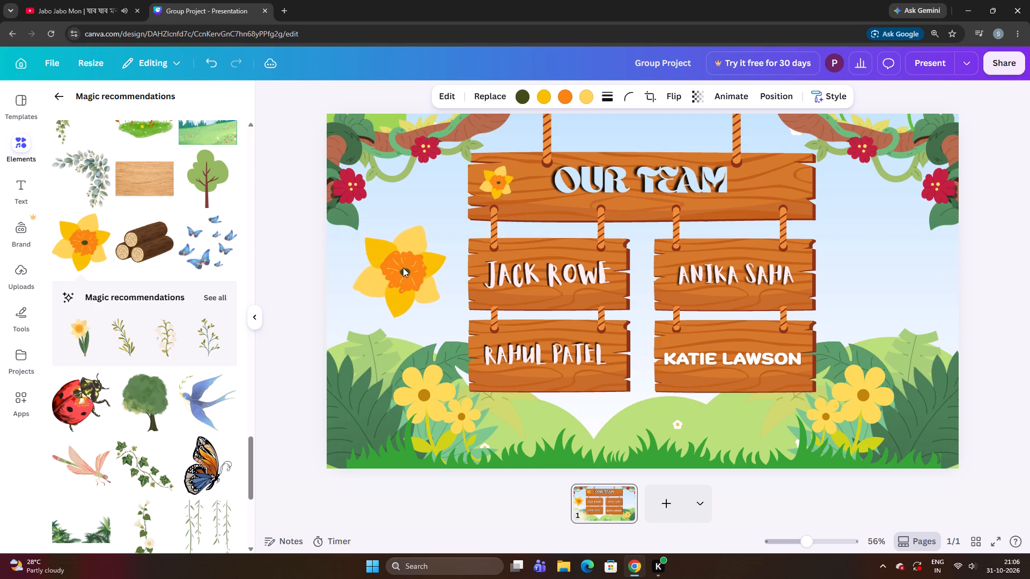
key("shift+Right")
key("shift+Right")
key("shift+Right")
key("shift+Right")
key("shift+Right")
key("shift+Right")
key("shift+Right")
key("shift+Right")
key("shift+Right")
key("shift+Right")
key("shift+Right")
key("shift+Right")
key("shift+Right")
key("shift+Right")
key("shift+Right")
key("shift+Right")
key("shift+Right")
key("shift+Right")
key("shift+Right")
key("shift+Right")
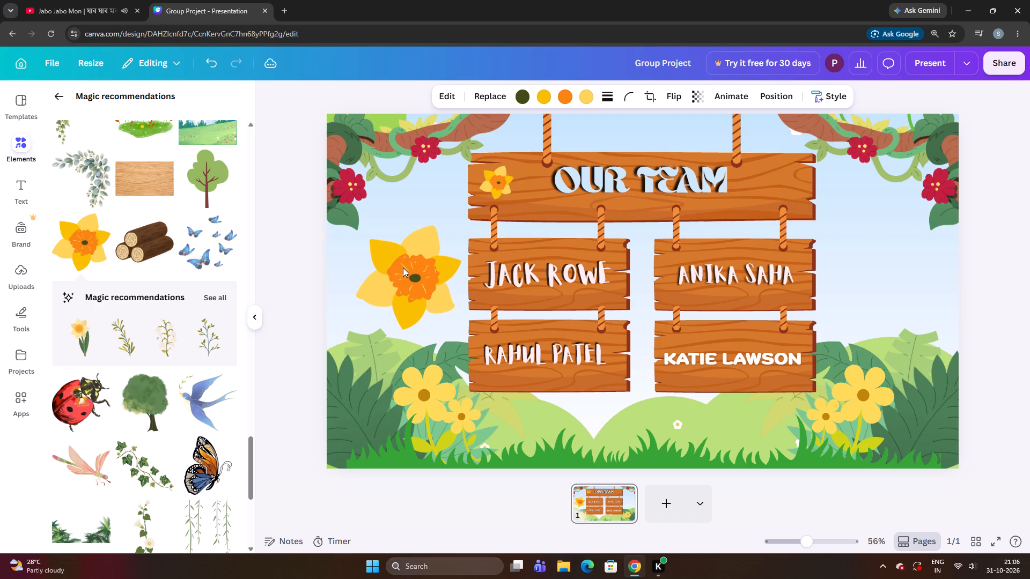
key("Right")
key("Right")
key("Right")
key("Right")
key("Right")
key("Right")
key("Right")
key("Right")
key("Right")
key("Right")
key("Right")
key("Right")
key("Right")
key("Right")
key("Right")
key("Right")
key("Right")
key("Right")
key("Right")
key("Right")
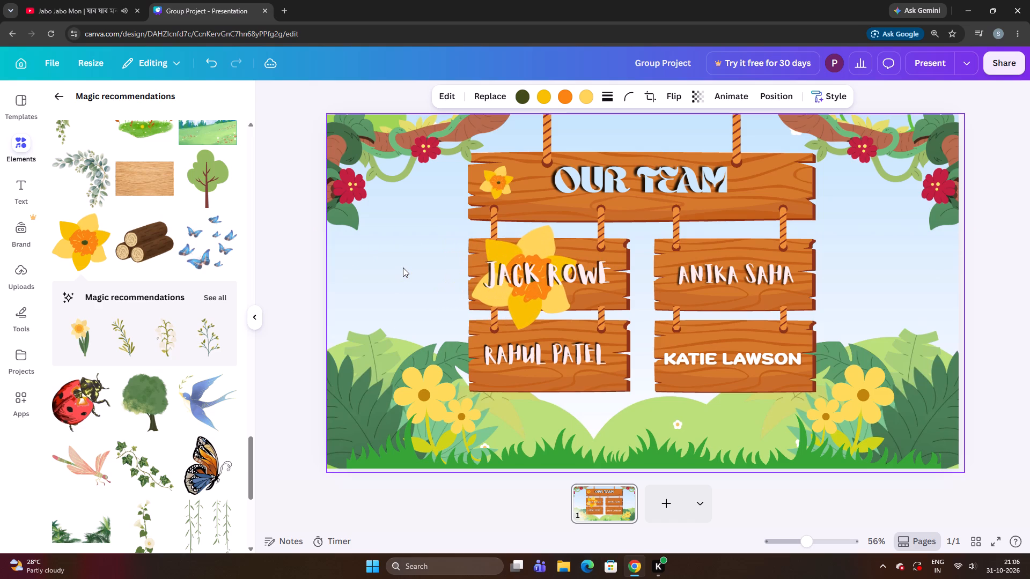
key("shift+Right")
key("shift+Right")
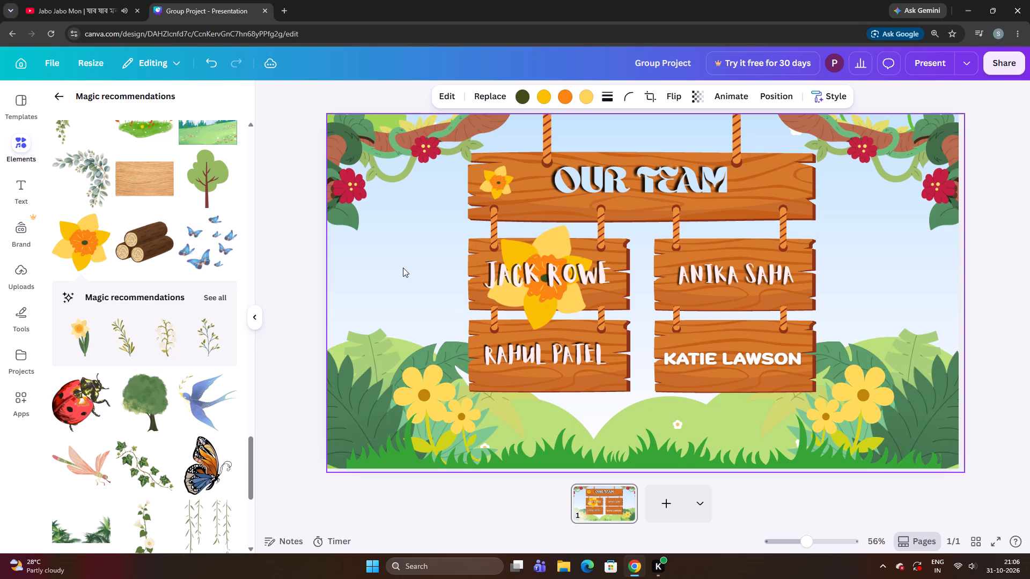
key("shift+Right")
key("shift+Right")
key("shift+Right")
key("shift+Right")
key("shift+Right")
key("shift+Right")
key("shift+Right")
key("shift+Right")
key("shift+Right")
key("shift+Right")
key("shift+Right")
key("shift+Right")
key("shift+Right")
key("shift+Right")
key("shift+Right")
key("shift+Right")
key("shift+Right")
key("shift+Right")
key("shift+Right")
key("shift+Right")
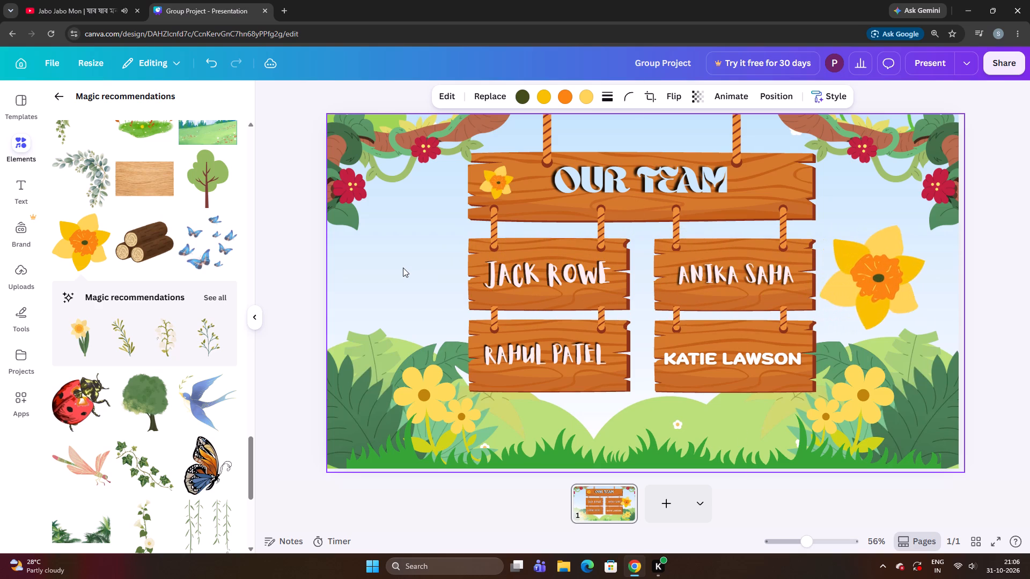
key("Up")
key("Up")
key("ctrl+Up")
key("ctrl+Up")
key("ctrl+Up")
key("ctrl+Up")
key("ctrl+Up")
key("ctrl+Up")
key("ctrl+Up")
key("ctrl+Up")
key("ctrl+Up")
key("ctrl+Up")
key("ctrl+Up")
key("ctrl+Up")
key("ctrl+Up")
key("ctrl+Up")
key("ctrl+Up")
key("ctrl+Up")
key("ctrl+Up")
key("ctrl+Up")
key("ctrl+Up")
key("ctrl+Up")
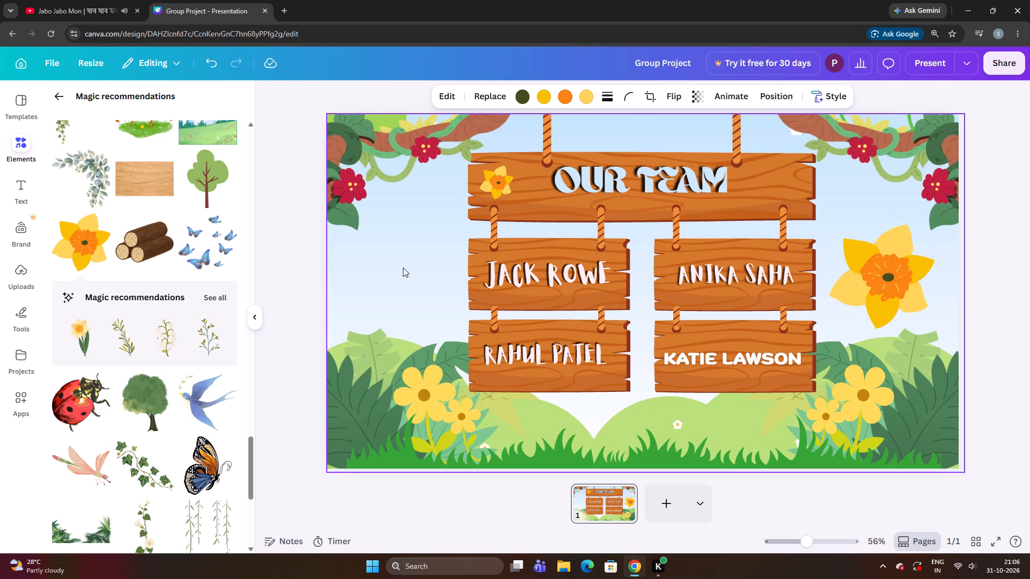
key("Up")
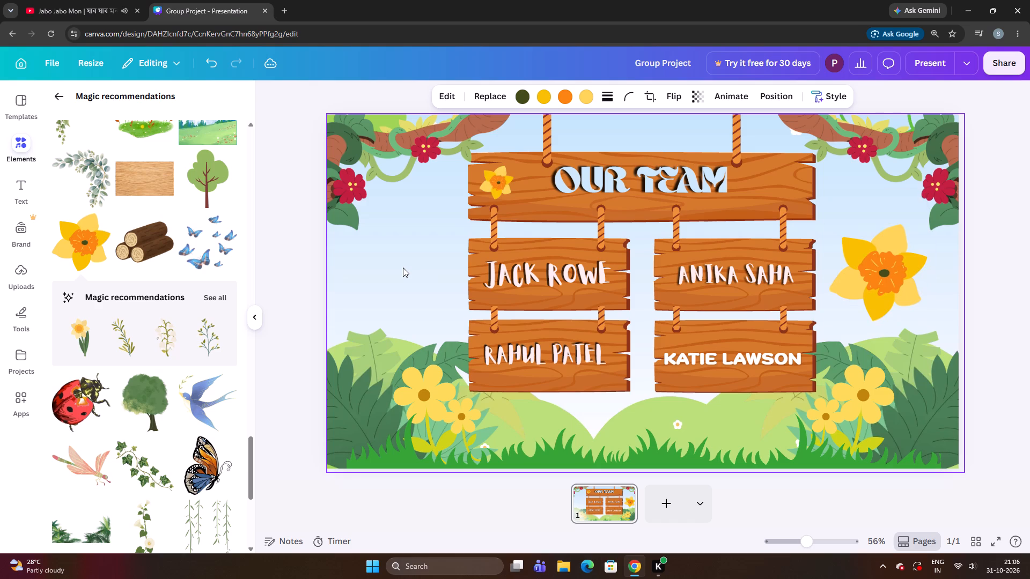
key("shift+Up")
key("shift+Up")
key("shift+Up")
key("shift+Up")
key("shift+Up")
key("shift+Up")
key("shift+Up")
key("shift+Up")
key("shift+Up")
key("shift+Up")
key("shift+Up")
key("shift+Up")
key("shift+Up")
key("Up")
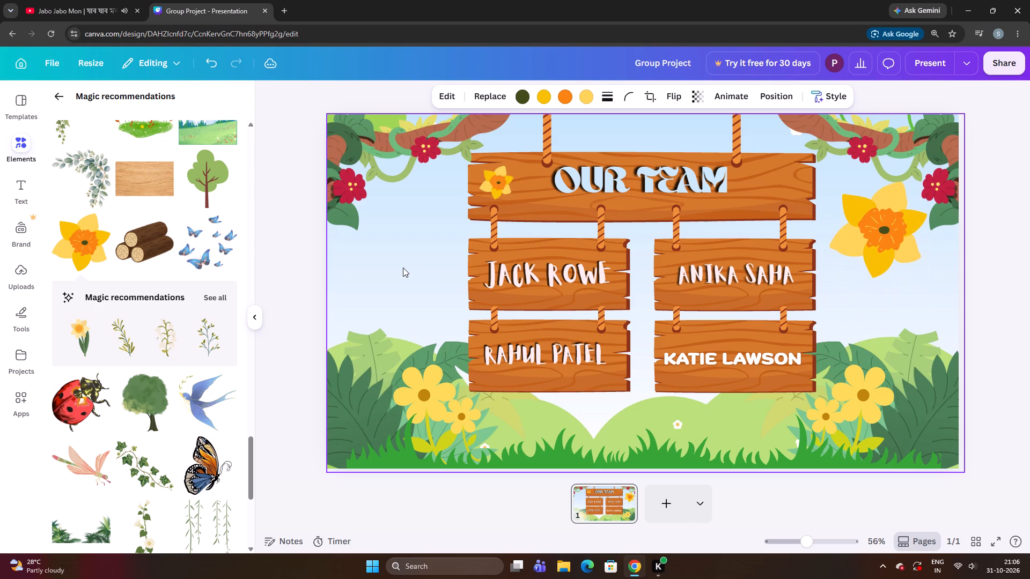
key("shift+Left")
key("shift+Left")
key("shift+Left")
key("shift+Left")
key("shift+Left")
key("shift+Left")
key("shift+Left")
key("shift+Left")
key("shift+Left")
key("shift+Left")
key("shift+Left")
key("shift+Left")
key("shift+Left")
key("shift+Left")
key("shift+Left")
key("shift+Left")
key("shift+Left")
key("shift+Left")
key("shift+Left")
key("shift+Left")
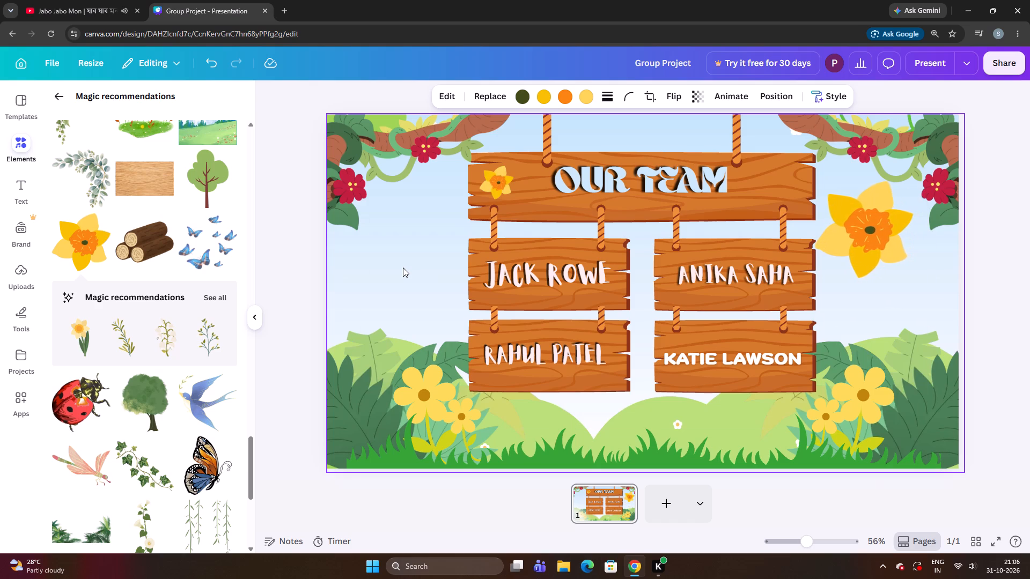
key("shift+Left")
key("shift+Left")
key("shift+Left")
key("shift+Left")
key("shift+Left")
key("shift+Left")
key("shift+Left")
key("shift+Left")
key("shift+Left")
key("shift+Left")
key("shift+Left")
key("shift+Left")
key("shift+Left")
key("shift+Left")
key("shift+Left")
key("shift+Left")
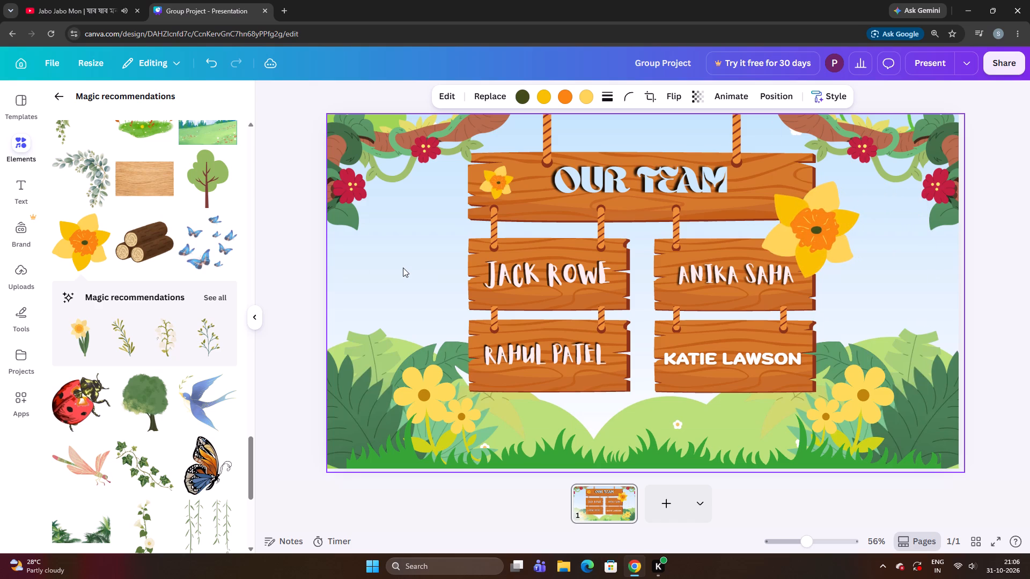
Nudge the daffodil slightly up and left over the lower-right corner of the Our Team board.
key("Up")
key("Up")
key("Up")
key("Up")
key("Up")
key("Up")
key("Up")
key("Up")
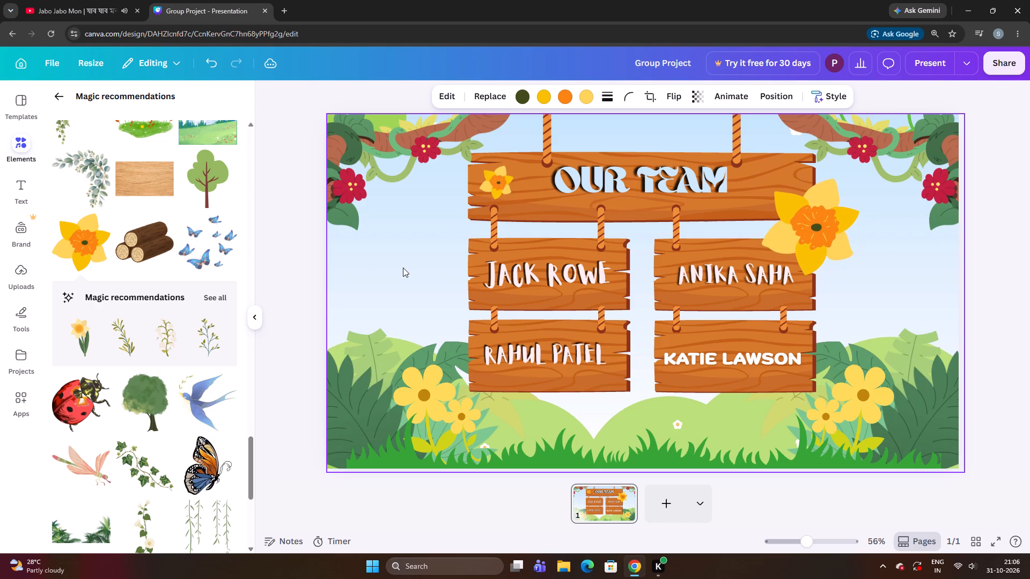
key("Up")
key("Up")
key("Up")
key("Up")
key("Up")
key("Up")
key("Left")
key("Left")
key("Left")
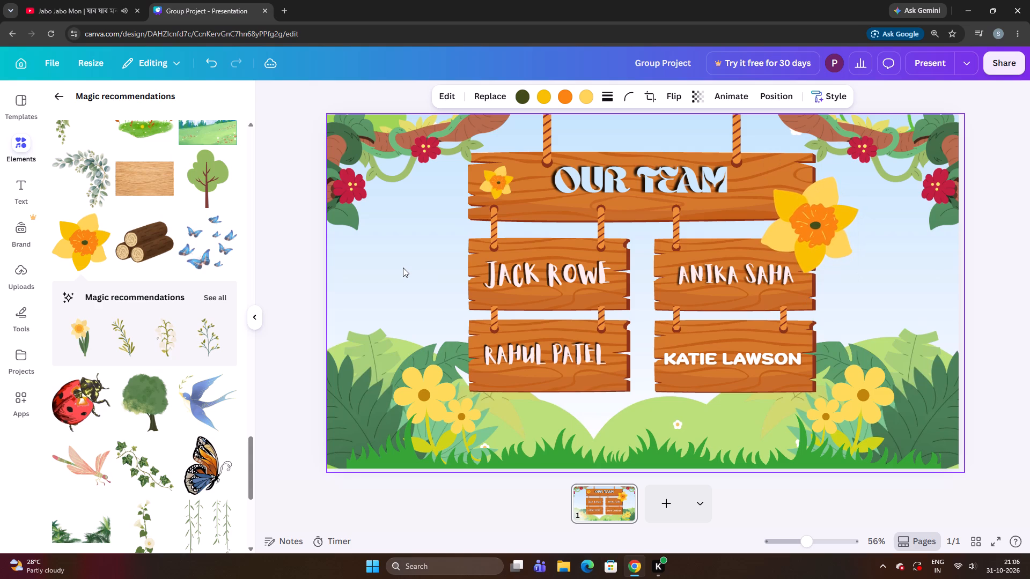
Nudge the large daffodil further up and slightly left over the lower-right corner of the Our Team board.
key("Left")
key("Left")
key("Left")
key("Left")
key("Up")
key("Up")
key("Up")
key("Up")
key("Up")
key("Up")
key("Up")
key("Up")
key("Up")
key("Up")
key("Up")
key("Up")
key("Up")
key("Up")
key("Up")
key("Up")
key("Up")
key("Up")
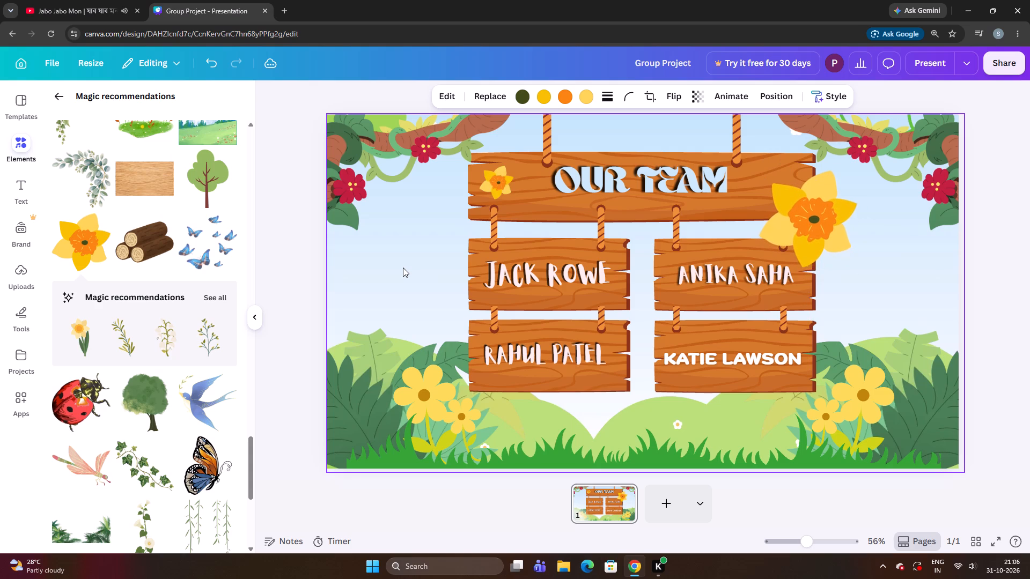
key("Left")
key("Left")
key("Left")
key("Up")
key("Left")
key("Left")
key("Left")
key("Left")
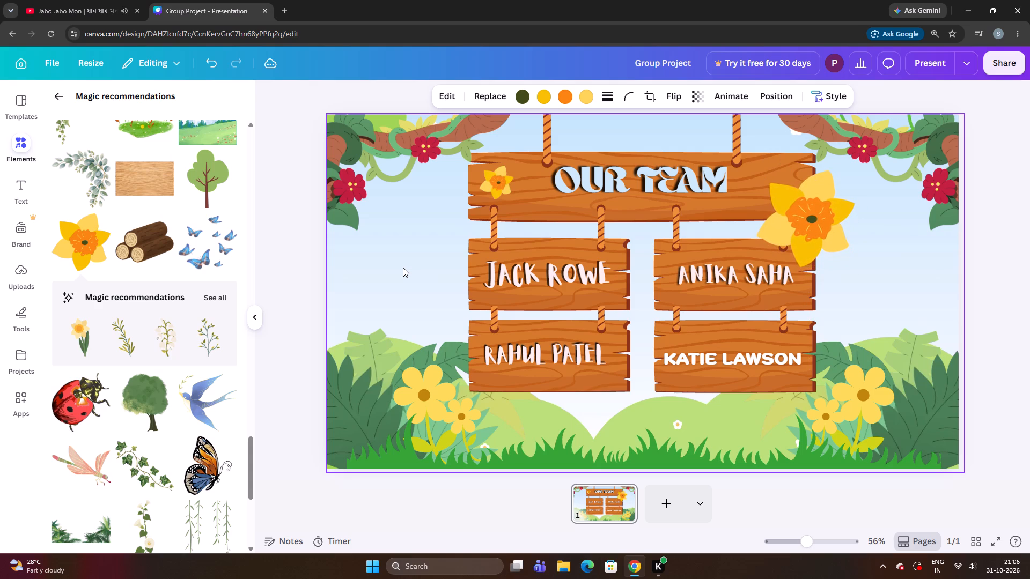
key("Left")
key("Left")
Shrink the daffodil to nearly the size of the small one at the Our Team board's left end.
key("ctrl+Up")
key("ctrl+Up")
key("ctrl+Up")
key("ctrl+Up")
key("ctrl+Up")
key("ctrl+Up")
key("ctrl+Up")
key("ctrl+Up")
key("ctrl+Up")
key("ctrl+Up")
key("ctrl+Up")
key("ctrl+Up")
key("ctrl+Up")
key("ctrl+Up")
key("ctrl+Up")
key("ctrl+Up")
key("ctrl+Up")
key("ctrl+Up")
key("ctrl+Up")
key("ctrl+Up")
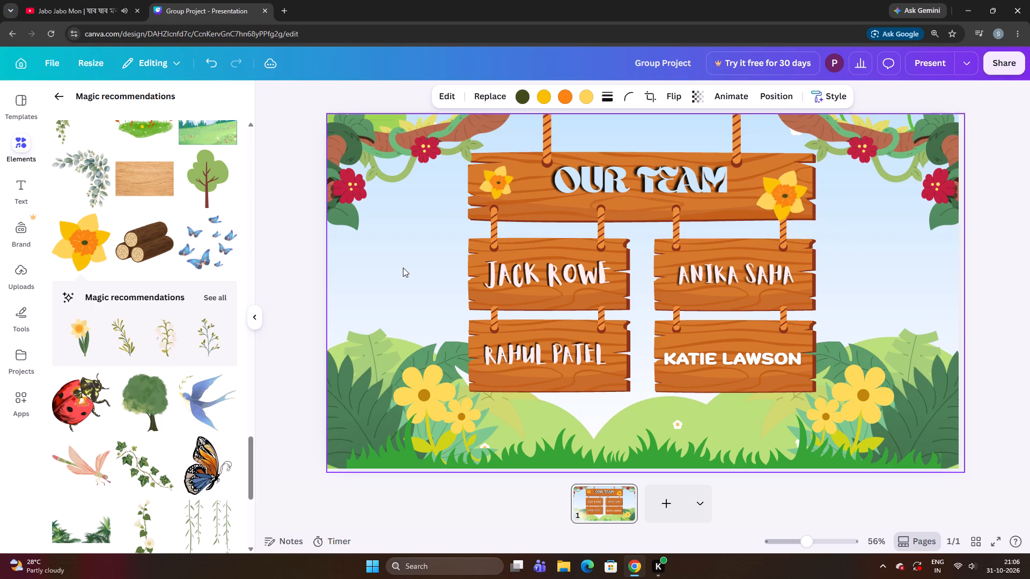
Raise the reduced daffodil on the Our Team board to about the level of the title lettering.
key("Up")
key("Up")
key("Up")
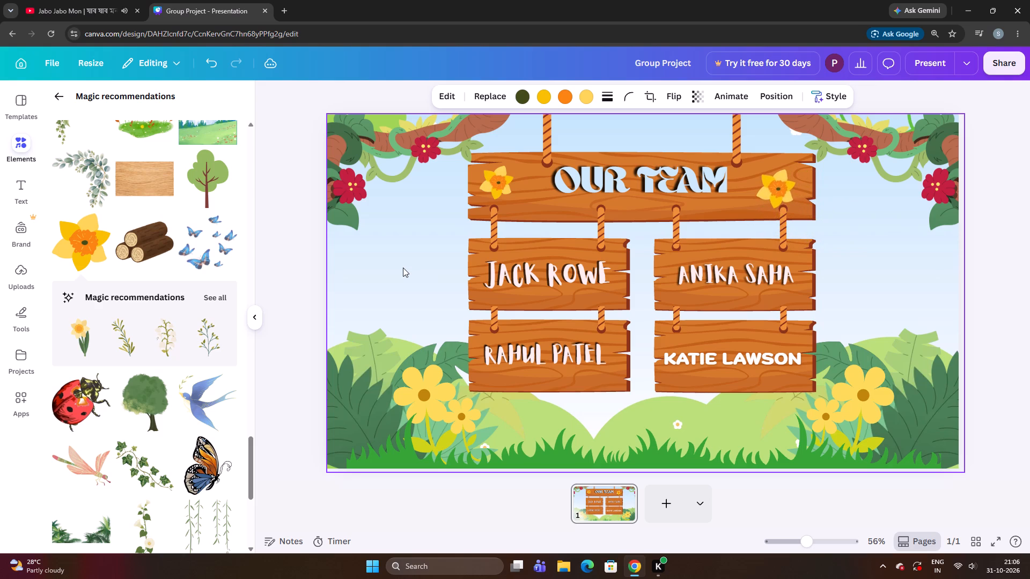
key("Up")
key("Up")
key("Up")
key("Up")
key("Up")
key("Up")
key("Up")
key("Up")
key("Up")
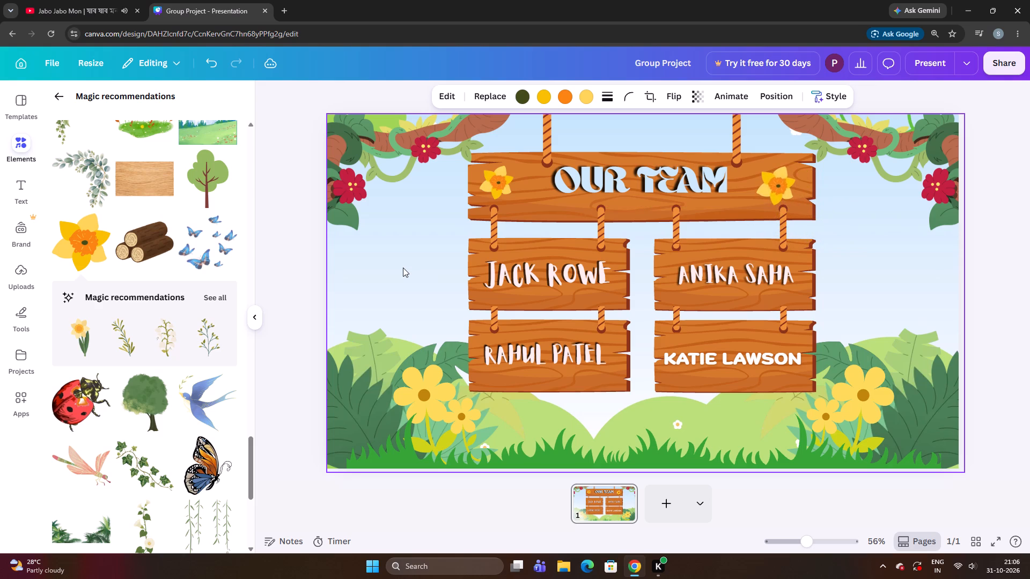
key("Up")
key("Up")
key("Up")
key("Up")
key("Up")
key("Up")
key("Up")
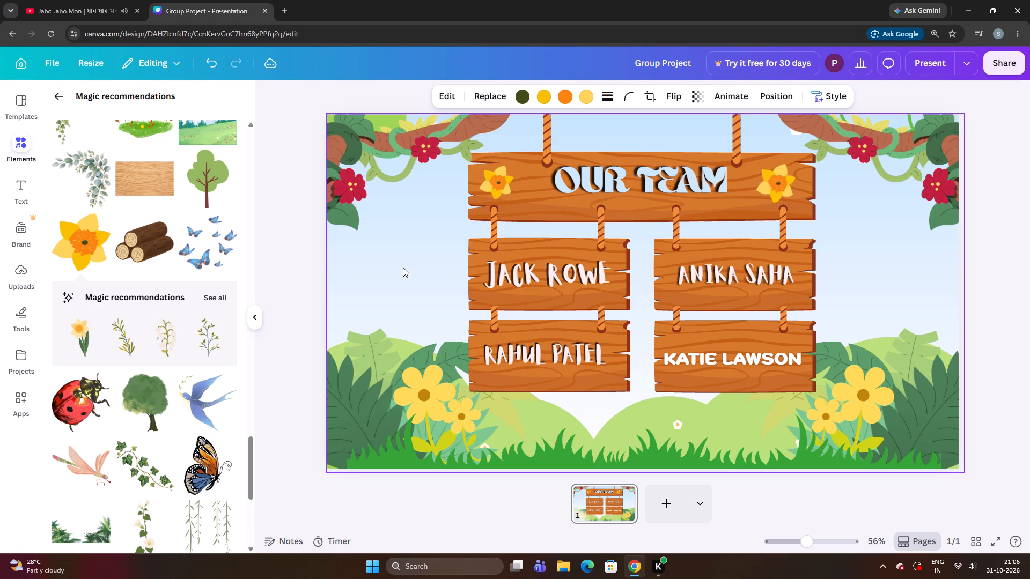
Scale the right-hand daffodil down slightly more in small increments, raising it a little on the Our Team board.
key("ctrl+Up")
key("Up")
key("ctrl+Up")
key("Up")
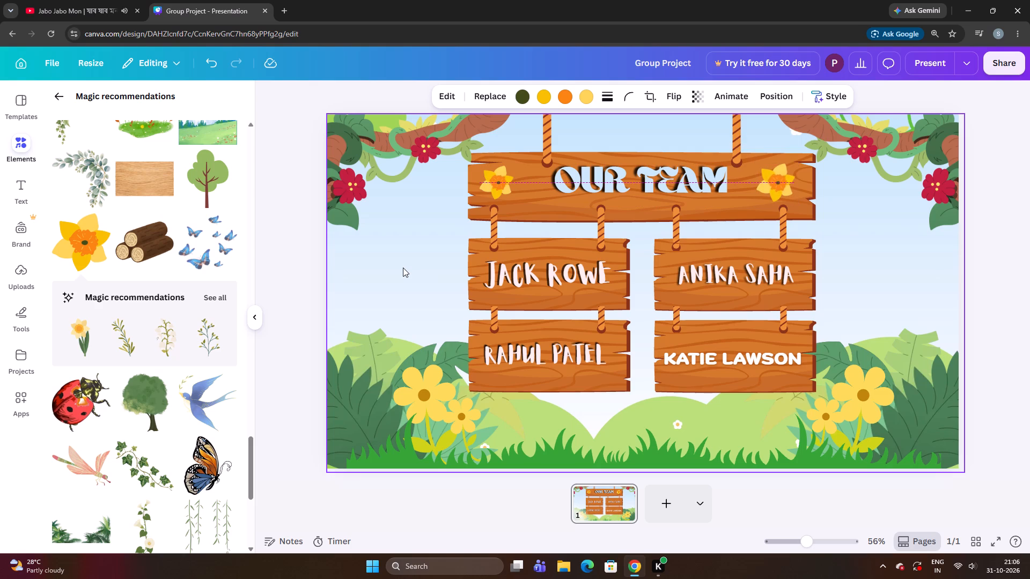
key("ctrl+Up")
key("Up")
key("Up")
key("Up")
key("Up")
key("Up")
key("Up")
key("Up")
key("Up")
key("Up")
key("Up")
key("Up")
key("Up")
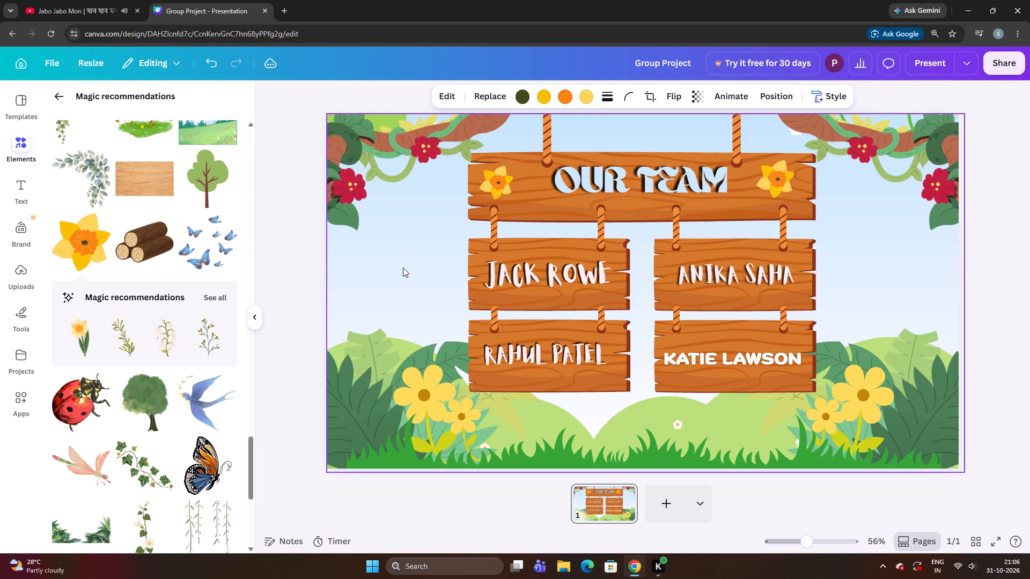
key("ctrl+Up")
key("ctrl+Up")
key("ctrl+Up")
key("ctrl+Up")
key("ctrl+Up")
key("ctrl+Up")
Lower the right-hand daffodil until it is level with the daffodil at the Our Team board's left end.
key("Down")
key("Down")
key("Down")
key("Down")
key("Down")
key("Down")
key("Down")
key("Down")
key("Down")
key("Down")
key("Down")
key("Down")
key("Down")
key("Down")
key("Down")
key("Down")
key("Down")
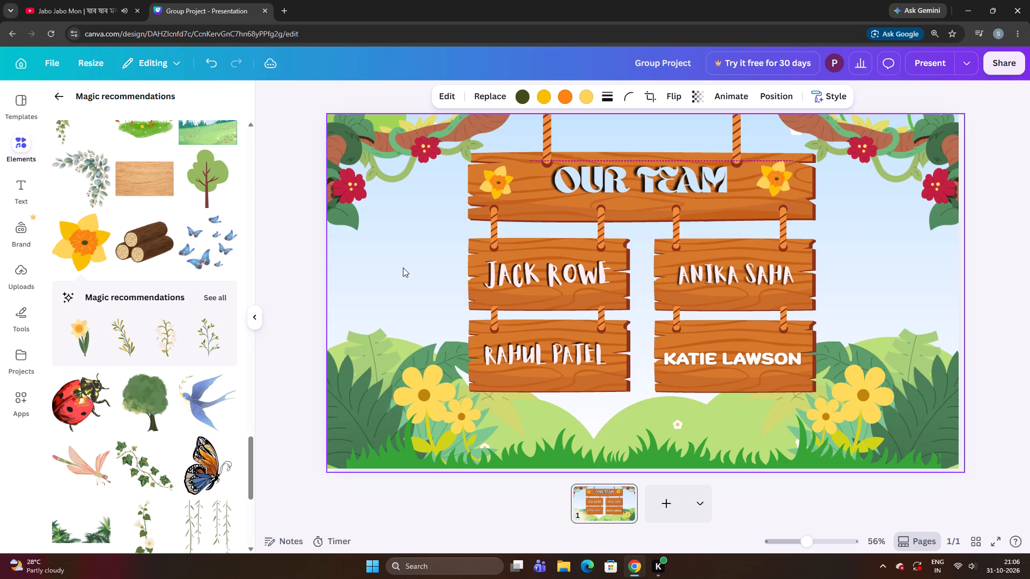
Move the right-hand daffodil further right, towards the Our Team board's right end.
key("Right")
key("Right")
key("Right")
key("Right")
key("Right")
key("Right")
key("Right")
key("Right")
key("Right")
key("Right")
key("Right")
key("Right")
key("Right")
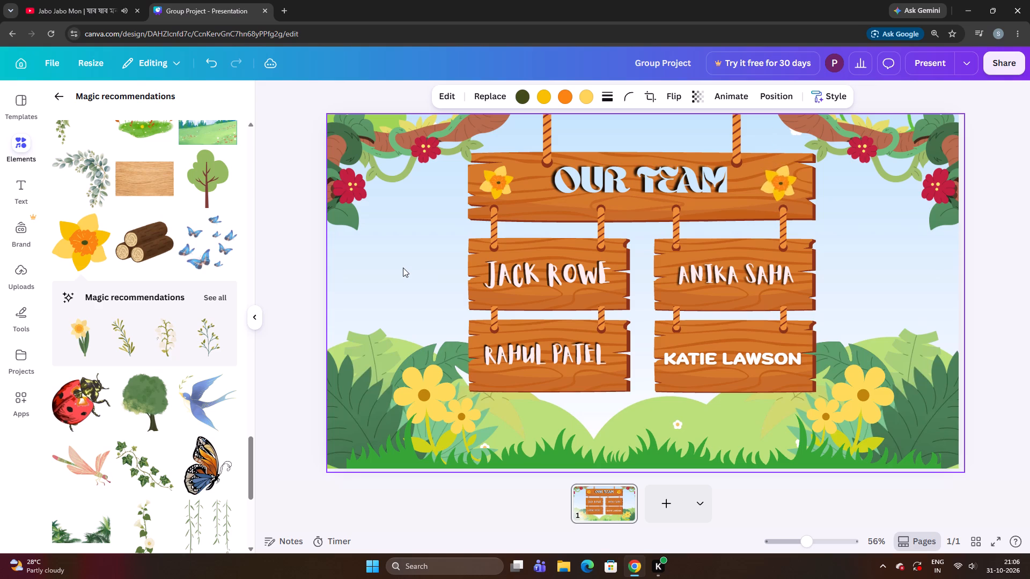
key("Right")
key("Right")
key("Right")
key("Right")
key("Right")
key("Right")
key("Right")
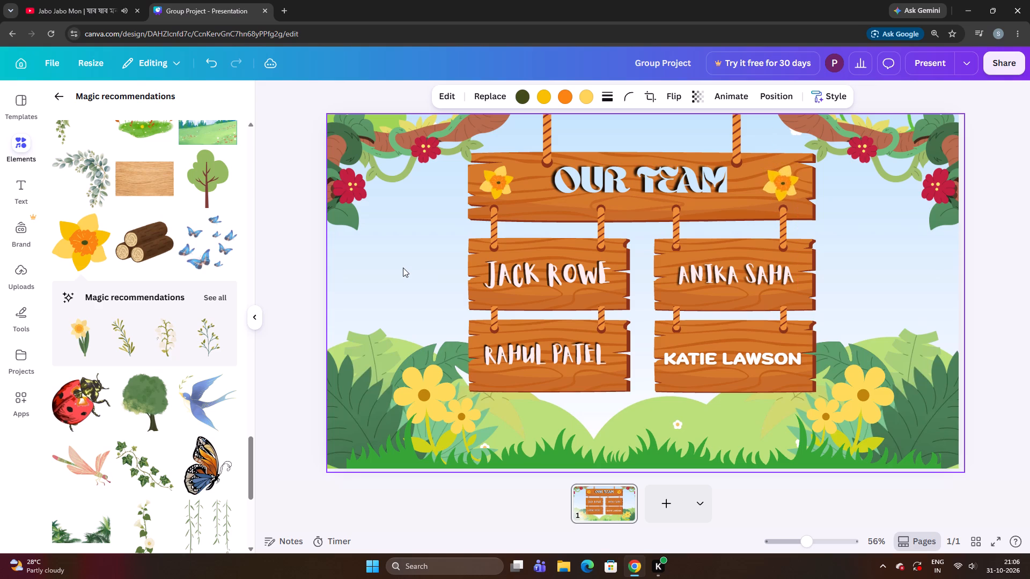
Fine-tune the right-hand daffodil's position so it mirrors the left one beside the Our Team title, and deselect it.
key("Up")
key("Up")
key("Up")
key("Up")
key("Right")
key("Down")
key("Up")
key("Down")
key("Down")
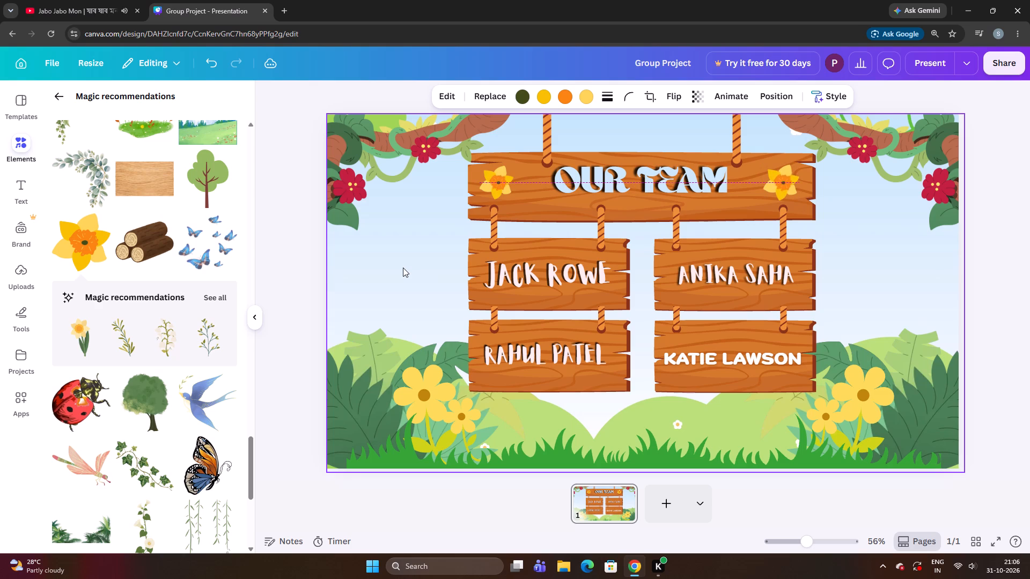
key("Left")
key("Left")
key("Up")
key("Up")
key("Left")
key("Left")
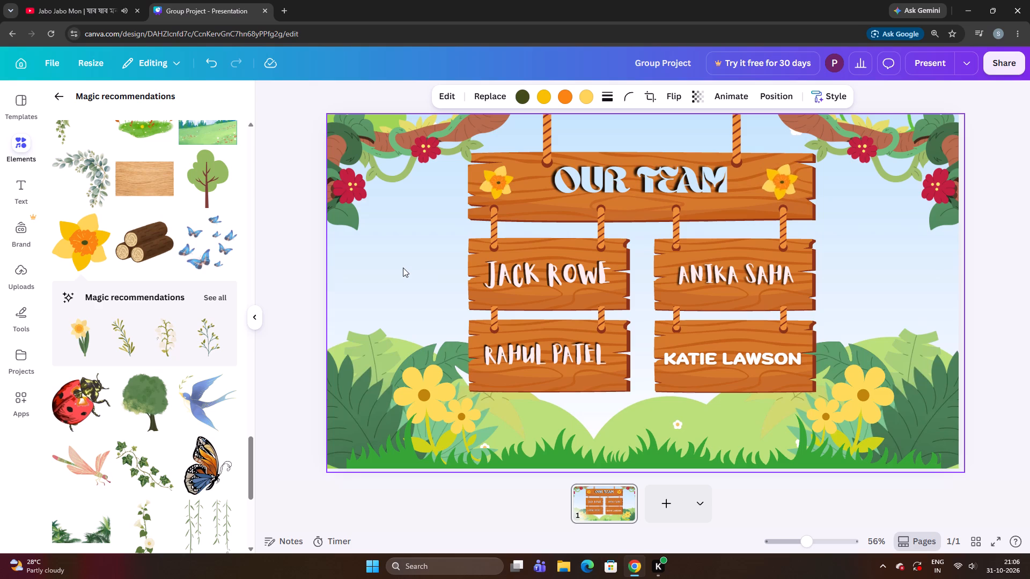
key("Left")
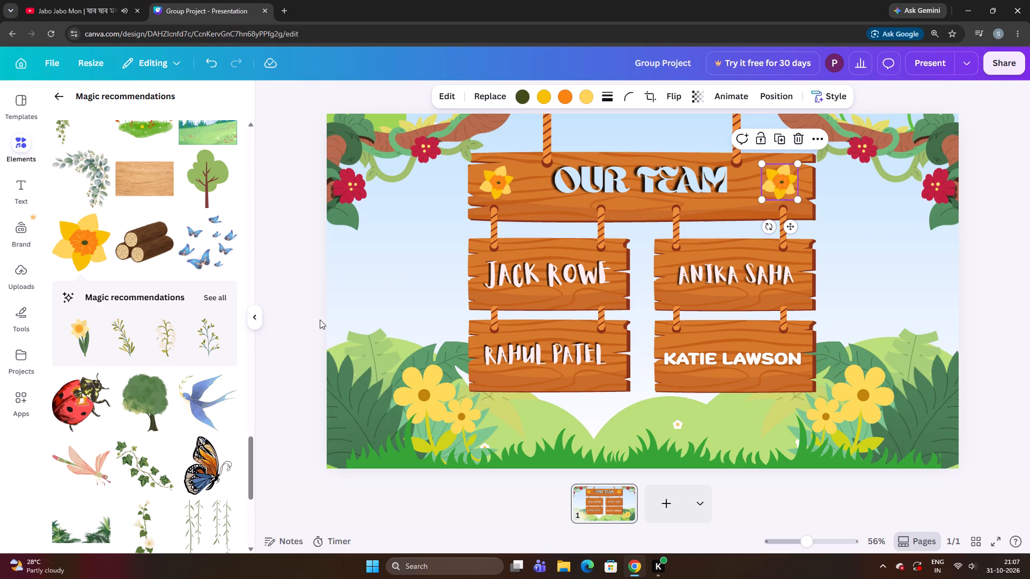
left_click(306, 322)
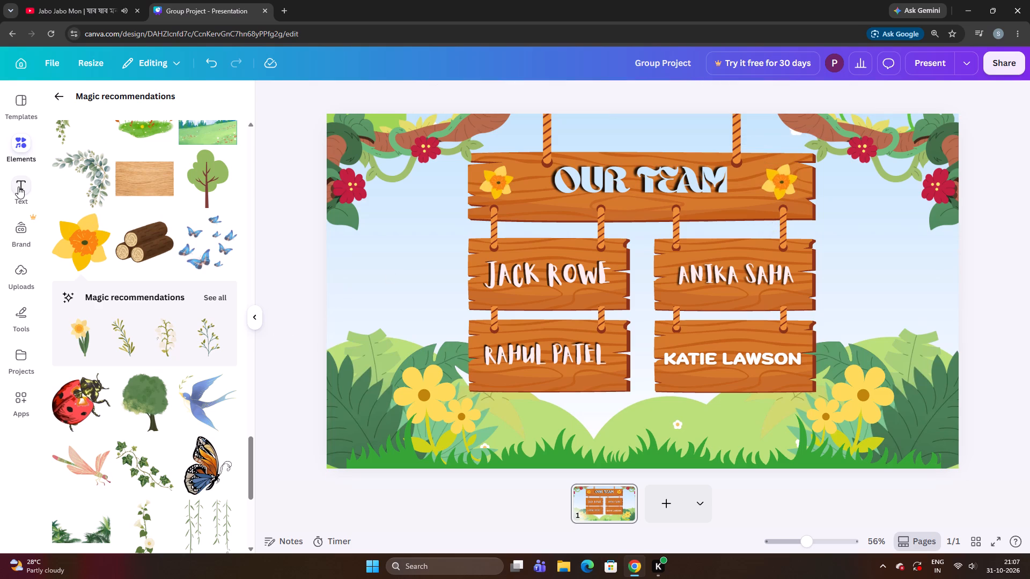
Add a text box, shrink its text to size 18.6, and place it in the sky beside the upper-right name sign.
left_click(18, 187)
left_click(194, 137)
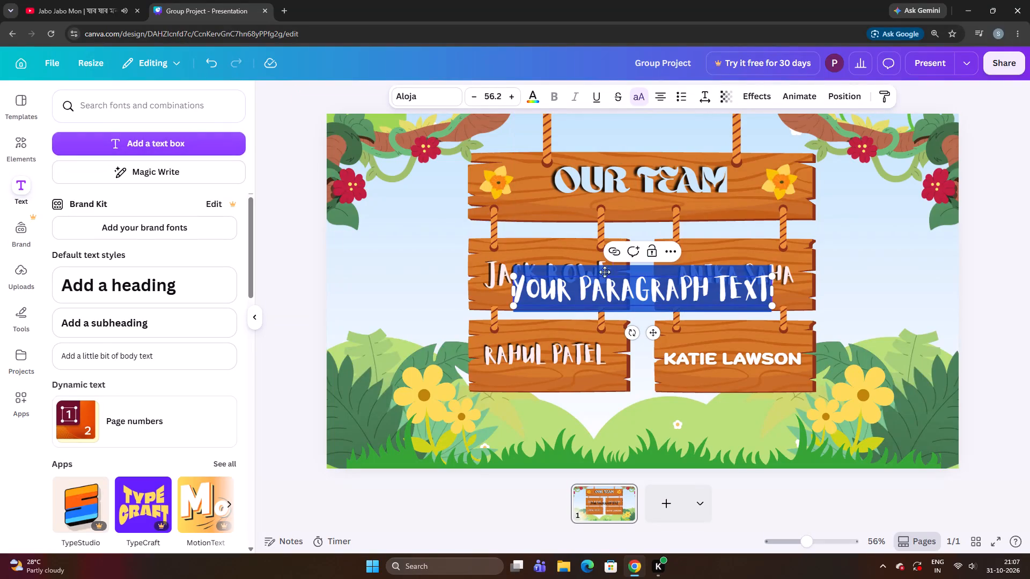
left_click(381, 318)
left_click_drag(599, 293, 461, 317)
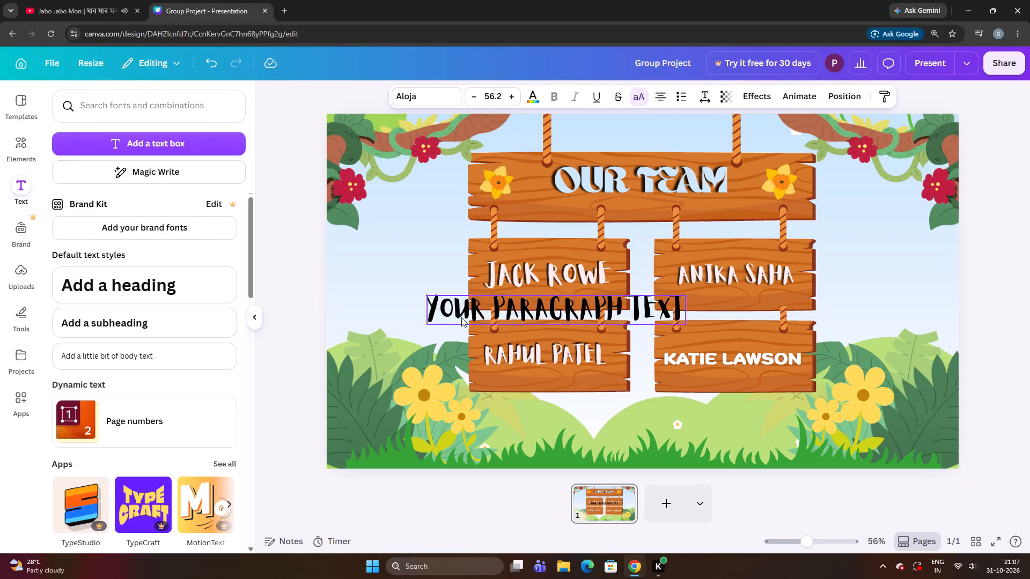
left_click_drag(461, 317, 403, 301)
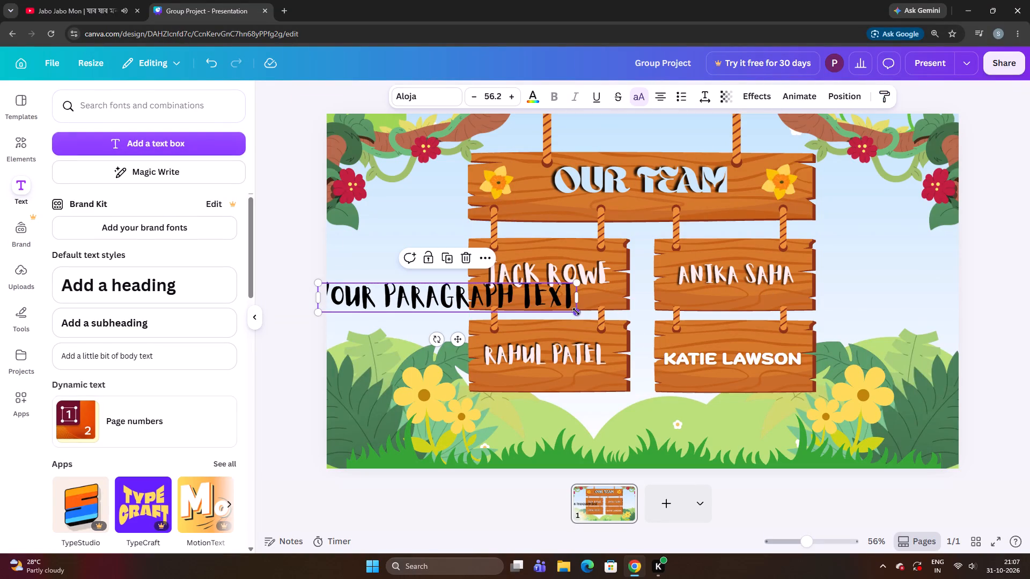
left_click_drag(576, 311, 406, 266)
left_click_drag(371, 290, 723, 256)
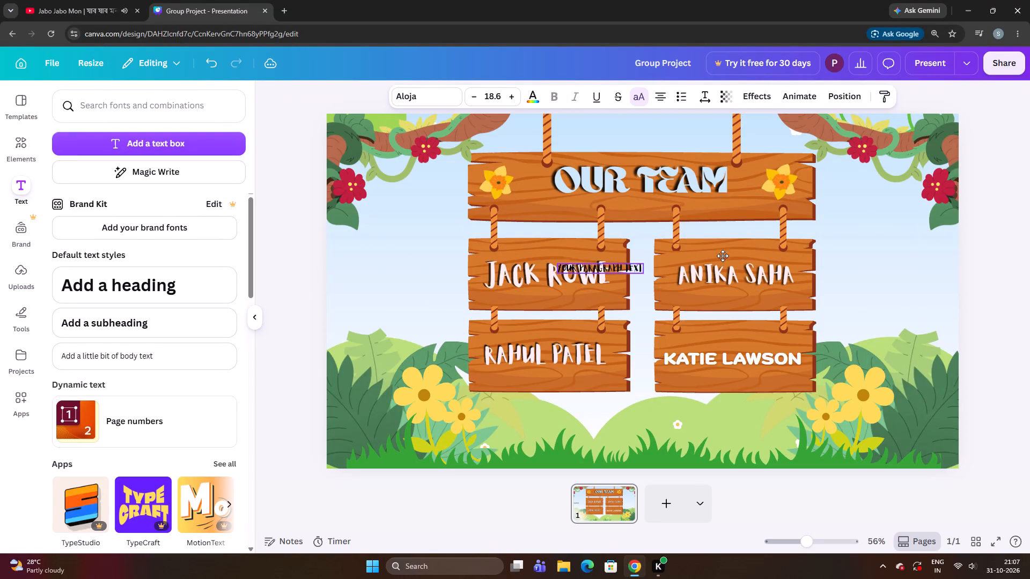
left_click_drag(723, 256, 893, 249)
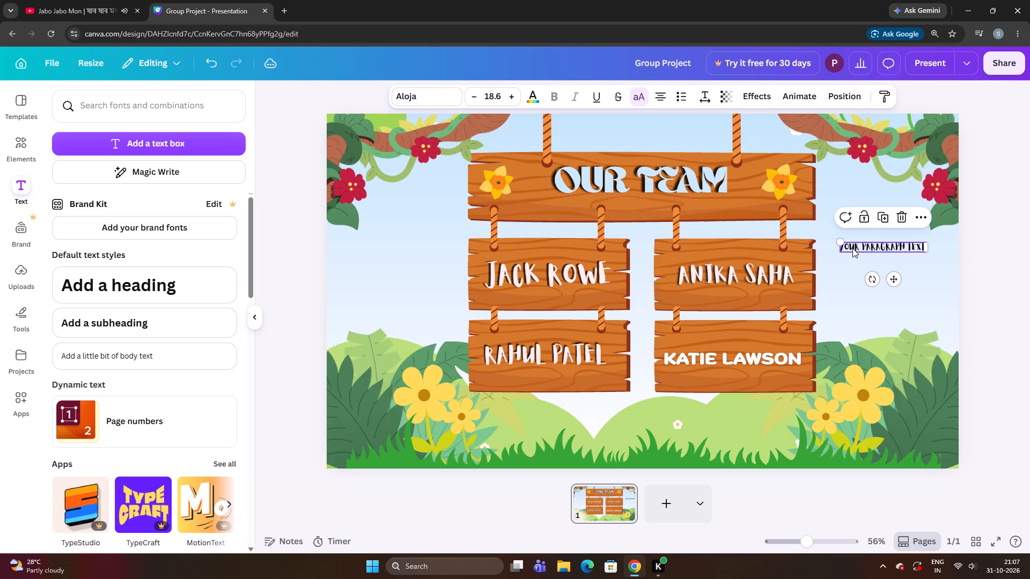
Replace the small text box's placeholder text with the member name shown on the lower-right sign, and deselect it.
double_click(852, 248)
key("BackSpace")
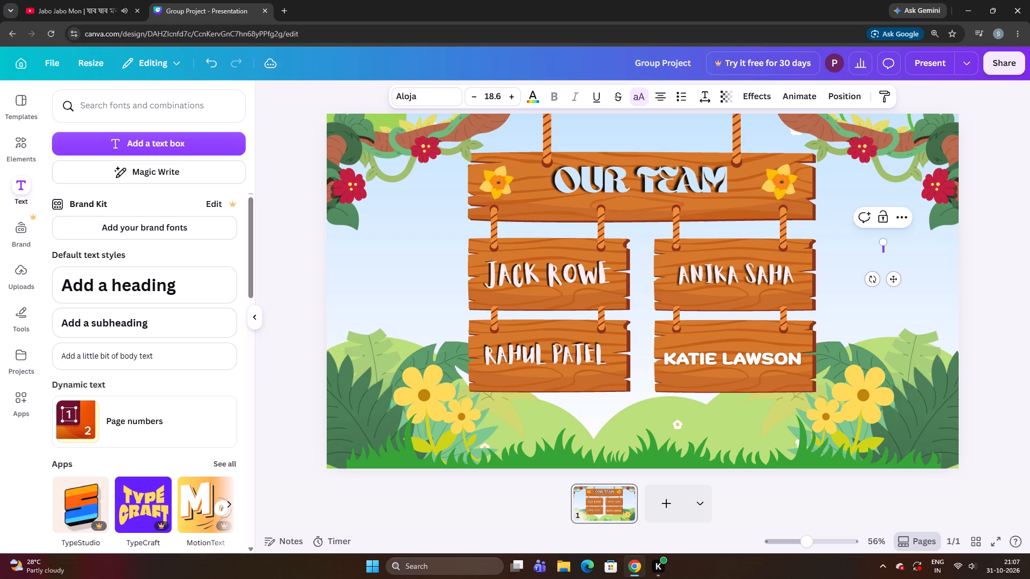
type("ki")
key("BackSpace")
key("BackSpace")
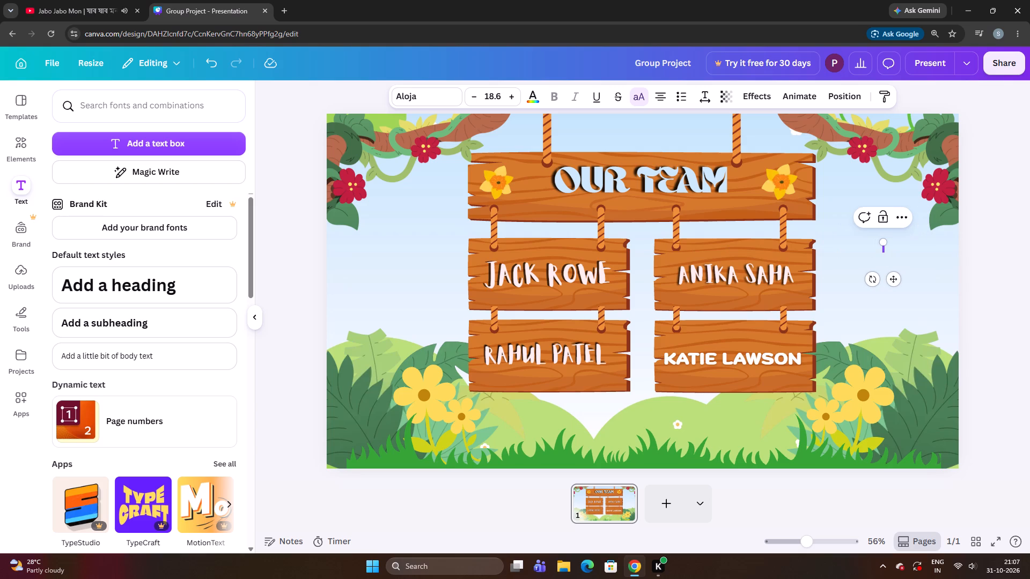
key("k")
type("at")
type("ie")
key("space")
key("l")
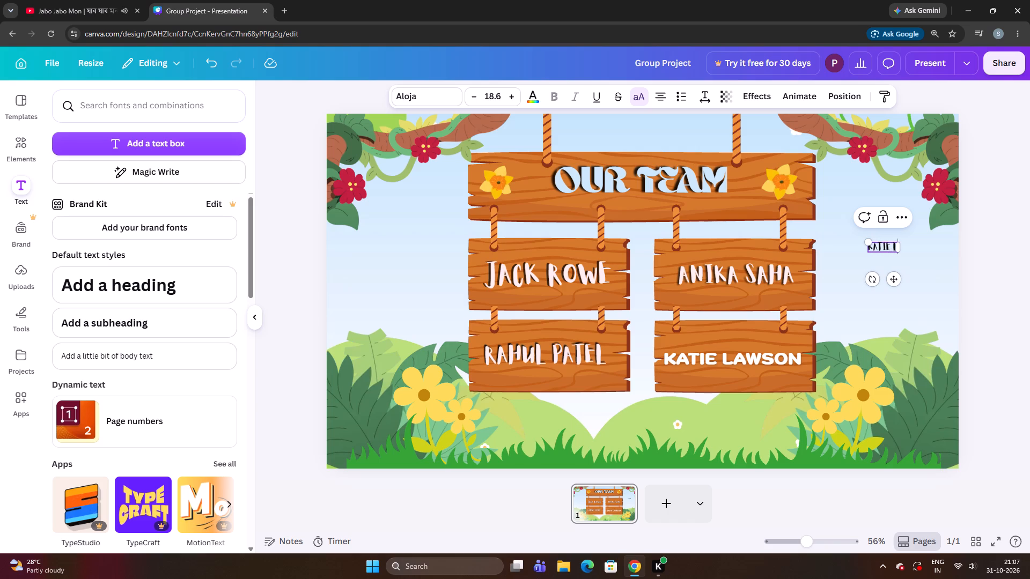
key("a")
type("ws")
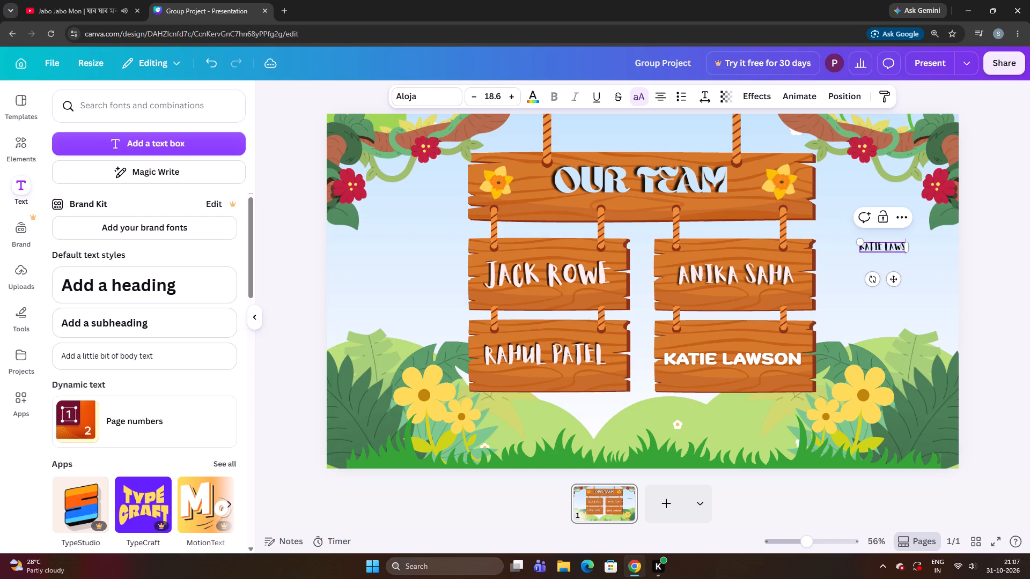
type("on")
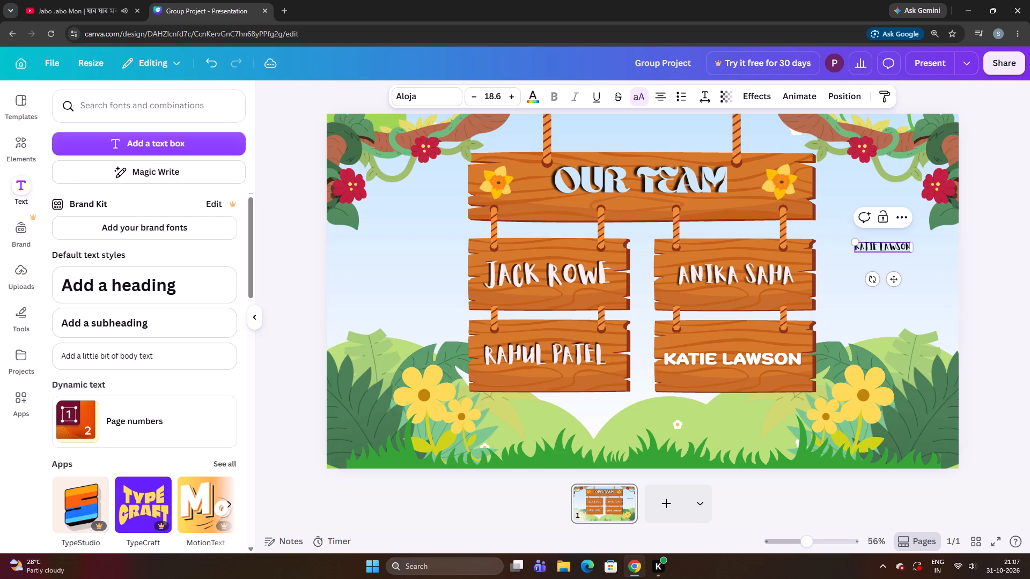
left_click(932, 281)
Move the new name text lower in the sky beside the right-hand signs and enlarge it to size 35.
left_click_drag(888, 251, 886, 287)
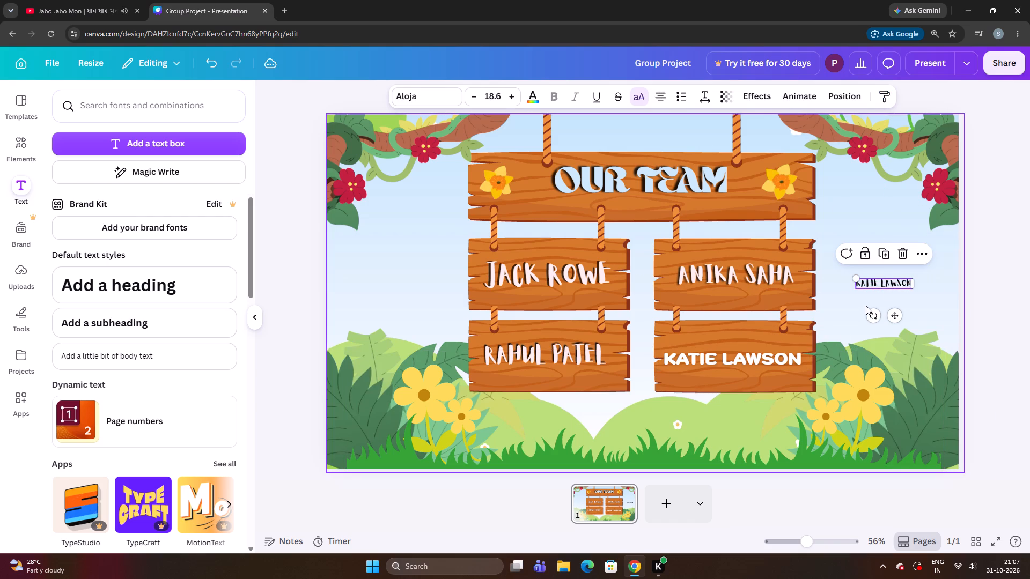
key("ctrl+Down")
key("ctrl+Down")
key("ctrl+Down")
key("ctrl+Down")
key("ctrl+Down")
key("ctrl+Down")
key("ctrl+Down")
key("ctrl+Down")
key("ctrl+Down")
key("ctrl+Down")
key("ctrl+Down")
key("ctrl+Down")
key("ctrl+Down")
key("ctrl+Down")
key("ctrl+Down")
key("ctrl+Down")
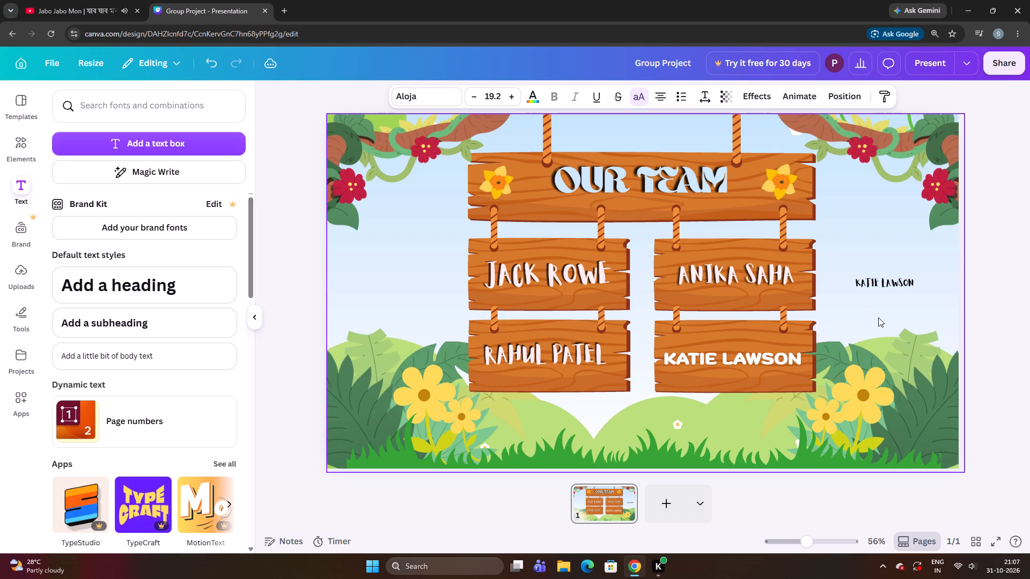
left_click_drag(900, 287, 886, 291)
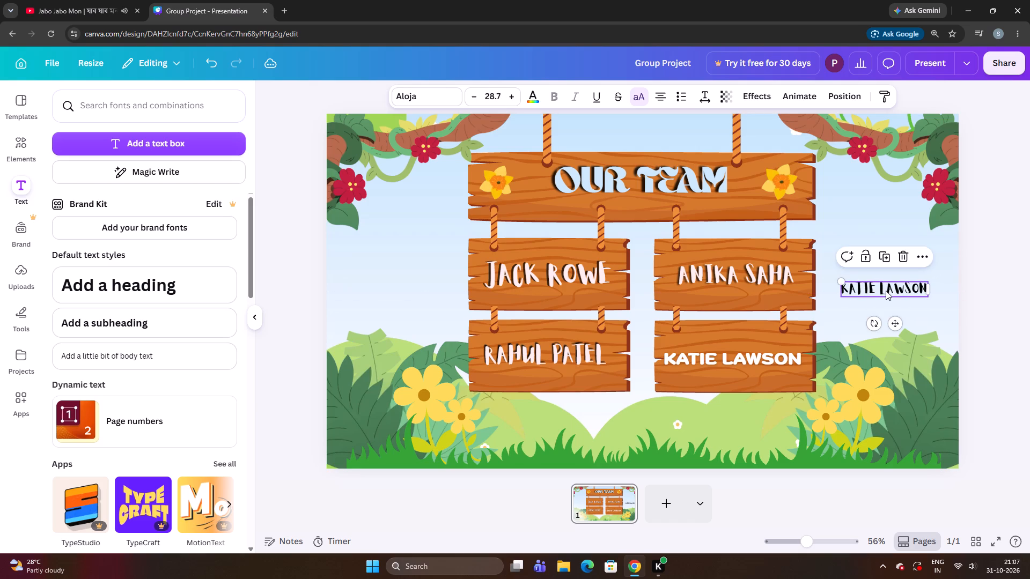
key("ctrl+Down")
key("ctrl+Down")
key("ctrl+Down")
key("ctrl+Down")
key("ctrl+Down")
key("ctrl+Down")
key("ctrl+Down")
key("ctrl+Down")
key("ctrl+Down")
key("ctrl+Down")
left_click_drag(886, 291, 876, 291)
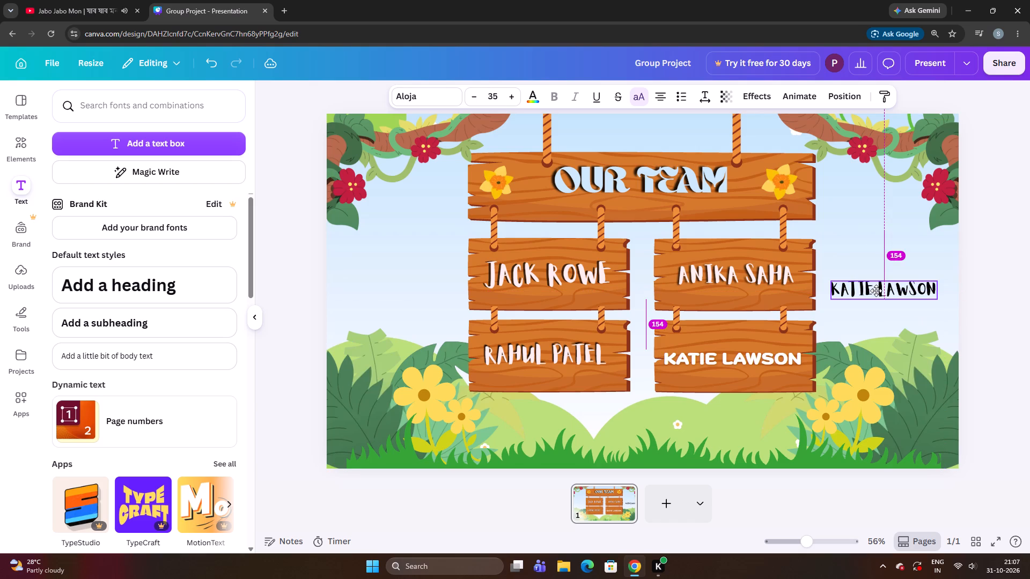
Reposition the new name text in the sky close beside the lower edge of the upper-right name sign.
left_click_drag(876, 291, 874, 278)
left_click_drag(874, 277, 868, 254)
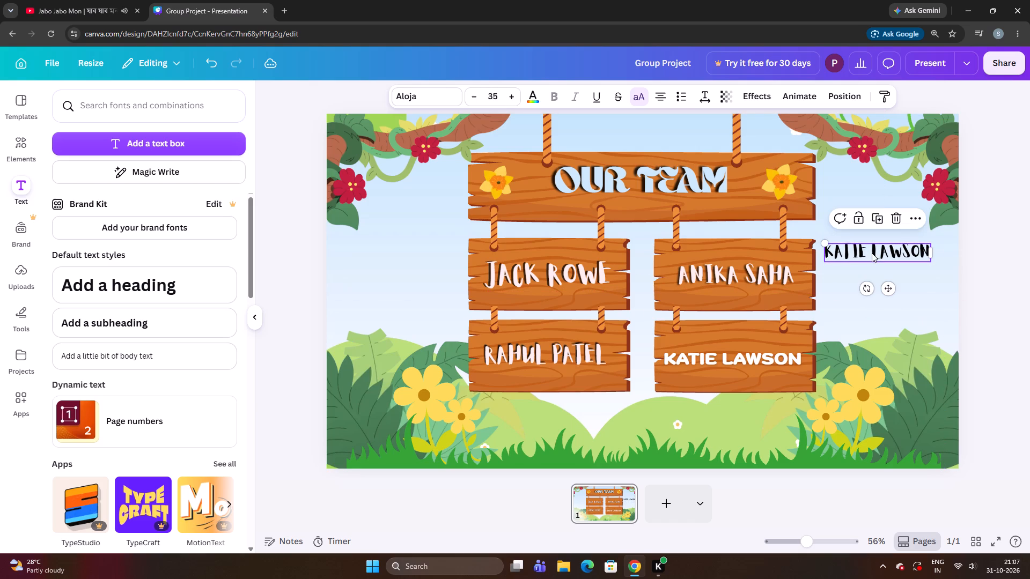
key("Down")
key("Down")
key("Down")
key("Down")
key("Down")
key("Down")
key("Down")
key("Down")
key("Down")
key("Down")
key("Down")
key("Down")
key("Down")
key("Down")
key("Down")
key("Down")
key("Down")
key("Down")
key("Down")
key("Down")
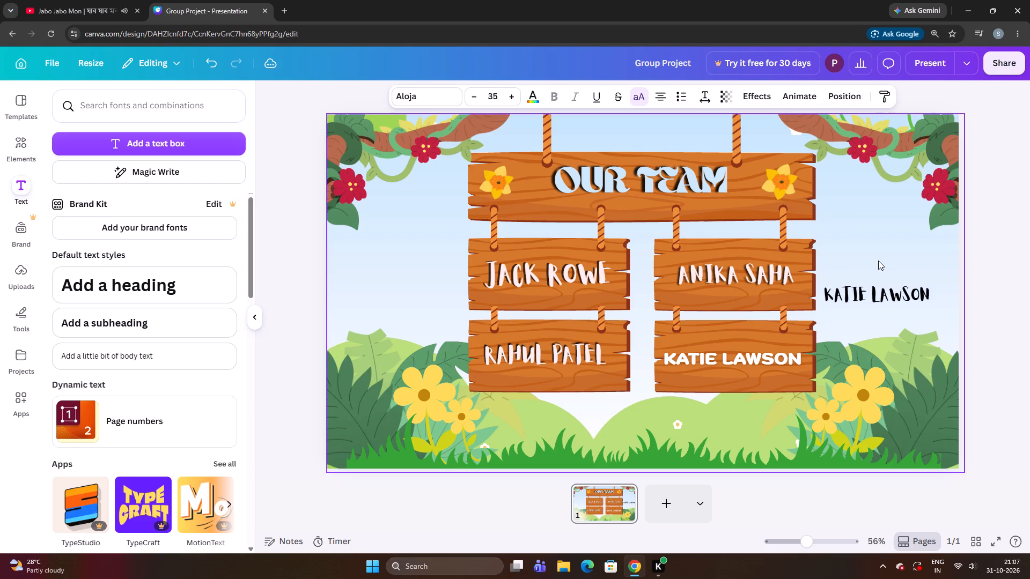
key("Down")
key("Down")
key("Down")
key("Down")
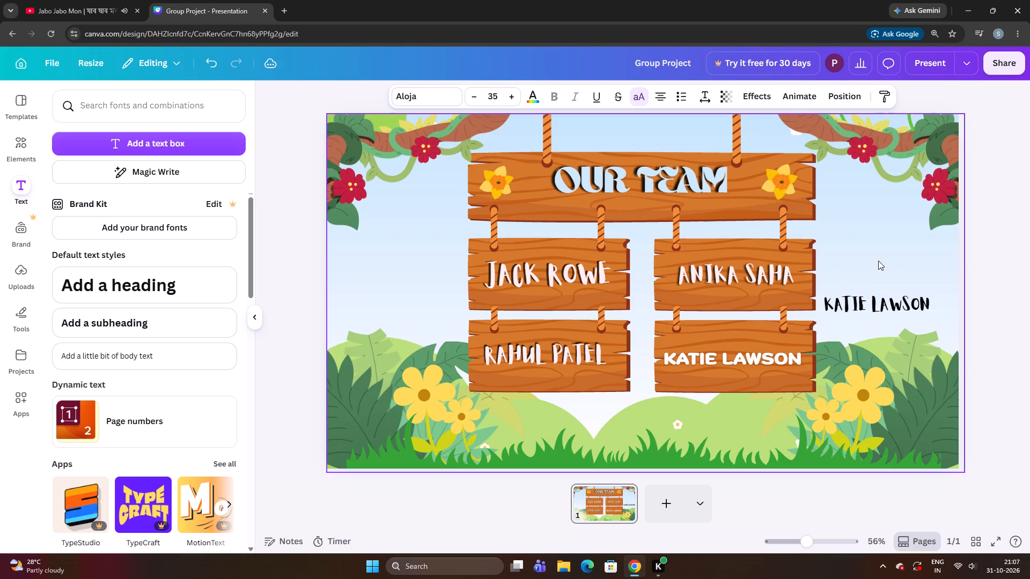
key("Down")
key("Down")
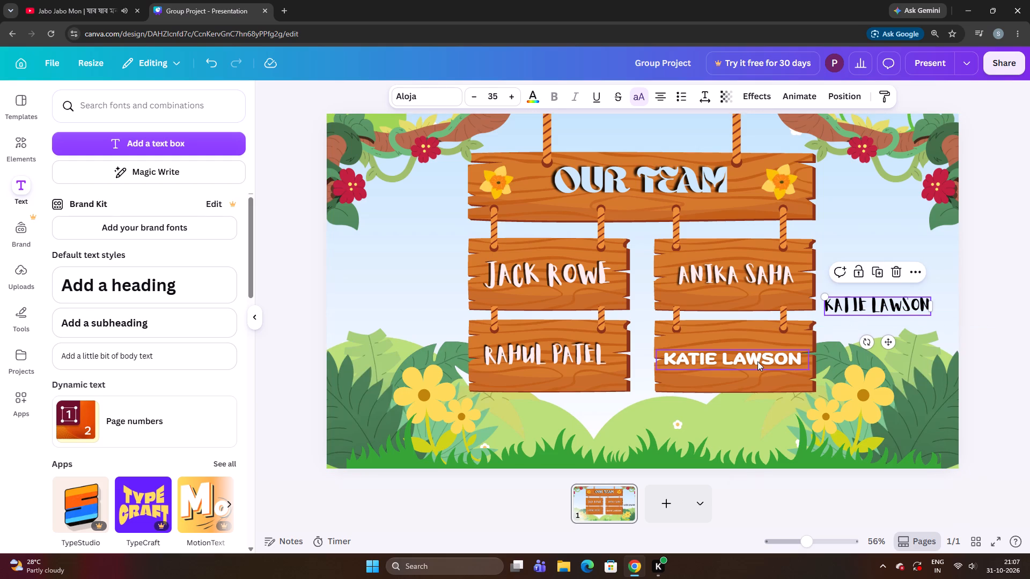
Delete the old white name text from the lower-right wooden sign.
left_click(757, 361)
left_click(756, 329)
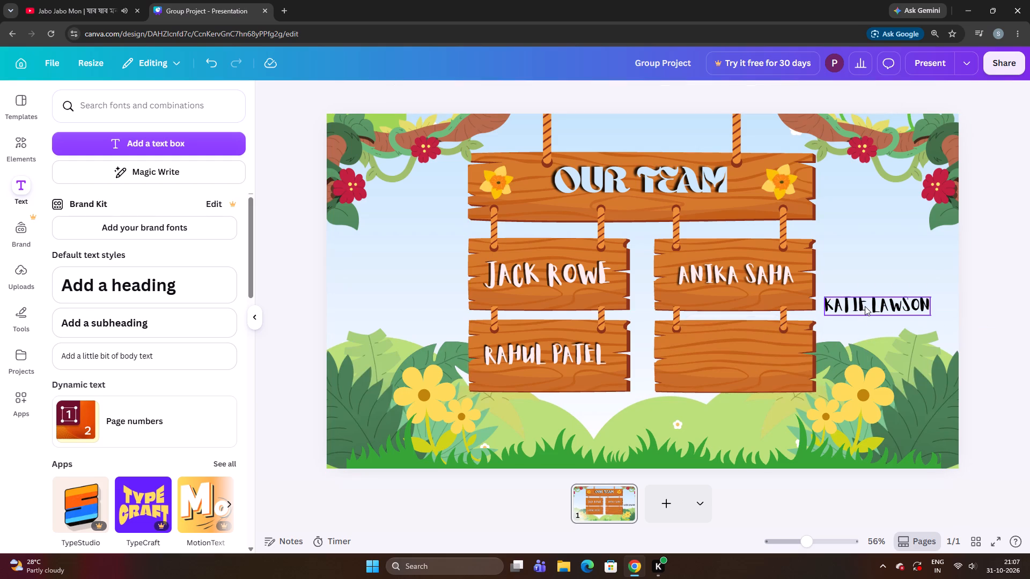
Shift the new black name text horizontally from the sky until it lines up above the blank lower-right sign.
left_click(865, 306)
key("Left")
key("shift+Left")
key("shift+Left")
key("shift+Left")
key("shift+Left")
key("shift+Left")
key("shift+Left")
key("shift+Left")
key("shift+Left")
key("shift+Left")
key("shift+Left")
key("shift+Left")
key("shift+Left")
key("shift+Left")
key("shift+Left")
key("shift+Left")
key("shift+Left")
key("shift+Left")
key("shift+Left")
key("shift+Left")
key("shift+Left")
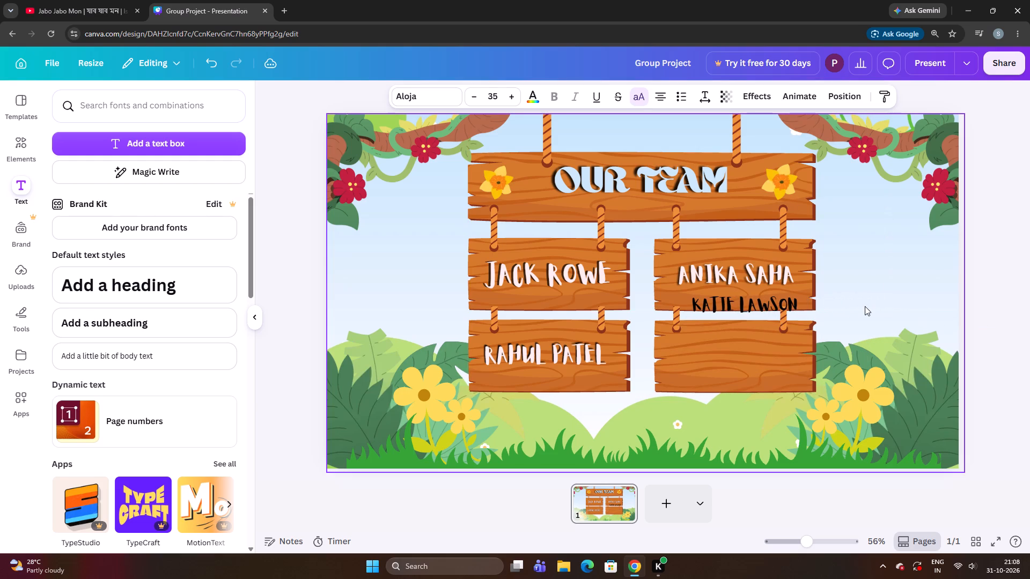
key("shift+Left")
key("shift+Left")
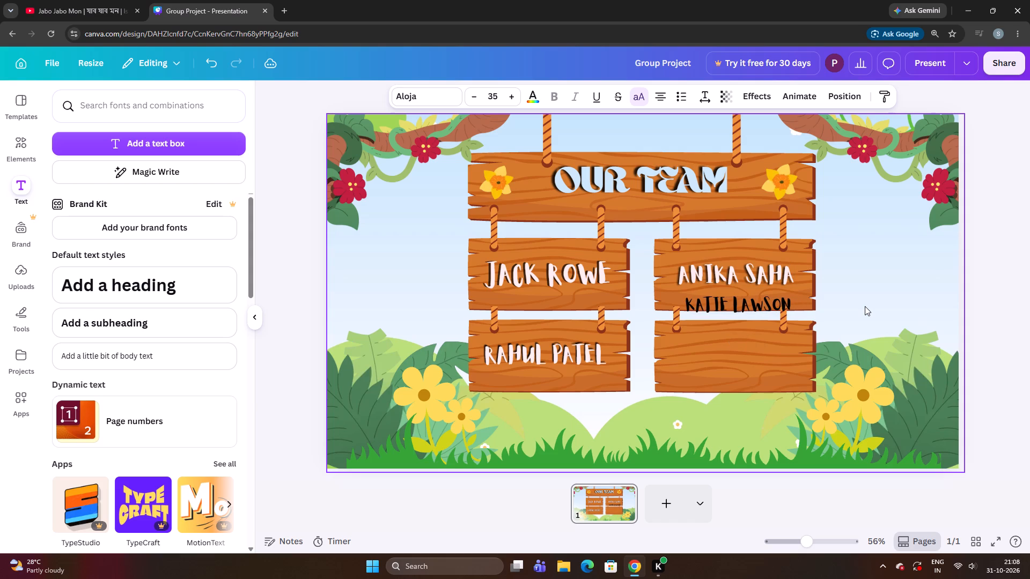
Lower the black name text onto the blank lower-right sign, about level with the name on the lower-left sign.
key("Down")
key("Down")
key("Down")
key("Down")
key("Down")
key("Down")
key("Down")
key("Down")
key("shift+Down")
key("shift+Down")
key("shift+Down")
key("shift+Down")
key("shift+Down")
key("shift+Down")
key("shift+Down")
key("shift+Down")
key("shift+Down")
key("shift+Down")
key("shift+Down")
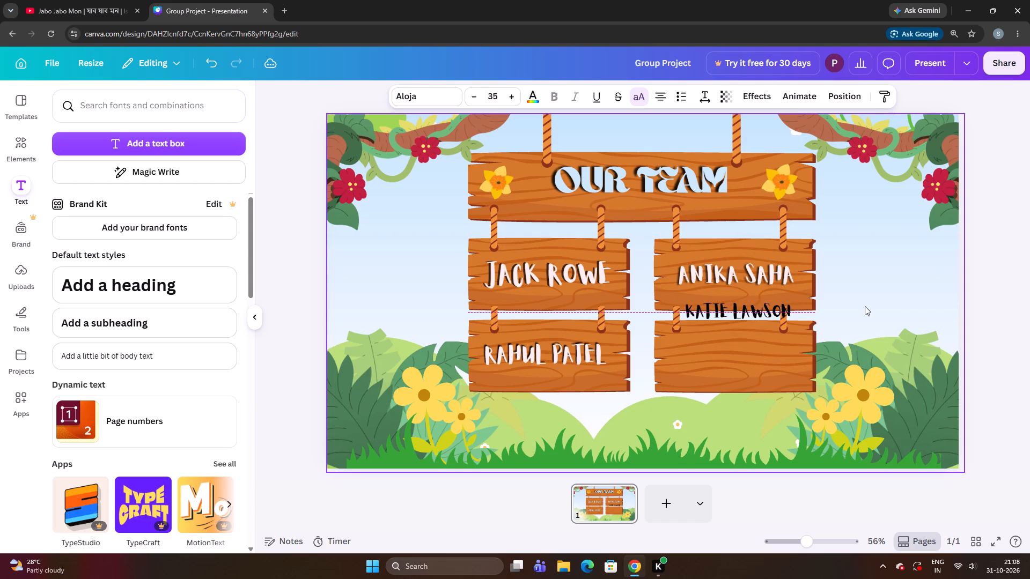
key("Down")
key("Down")
key("Down")
key("Down")
key("Down")
key("Down")
key("Down")
key("Down")
key("Down")
key("Down")
key("Down")
key("Down")
key("Down")
key("Down")
key("Down")
key("Down")
key("Down")
key("Down")
key("Down")
key("Down")
key("Down")
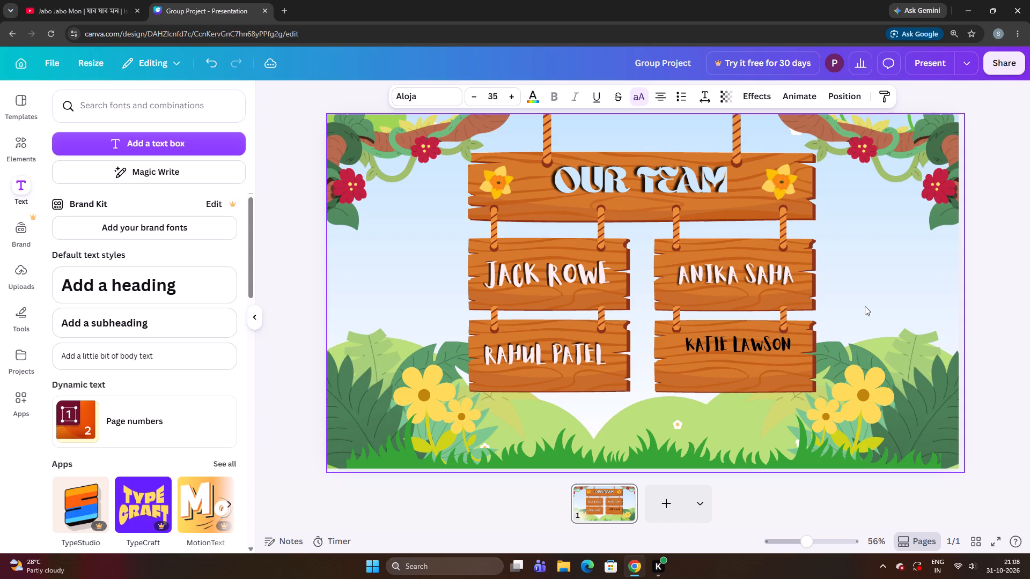
Shift the black name text left so it sits closer to the middle of the lower-right sign.
key("Left")
key("Left")
key("Left")
key("Left")
key("Left")
key("Left")
key("Left")
key("Left")
key("Left")
key("Left")
key("Left")
key("Left")
key("Left")
key("Left")
key("Left")
key("Left")
key("Left")
key("Left")
key("Left")
key("Left")
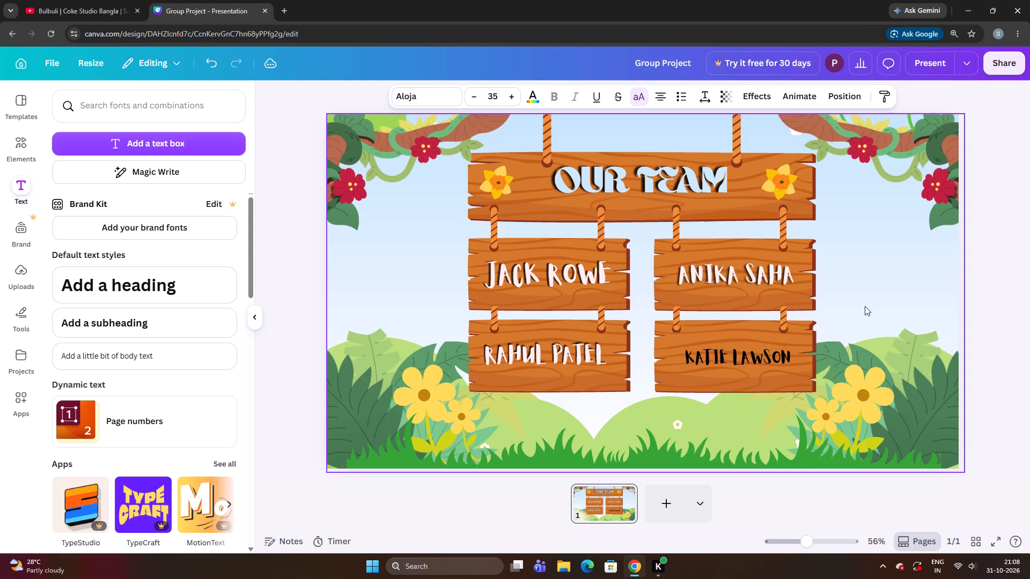
Enlarge the black name text on the lower-right sign to a font size of about 42.6.
key("ctrl+Down")
key("ctrl+Down")
key("ctrl+Down")
key("ctrl+Down")
key("ctrl+Down")
key("ctrl+Down")
key("ctrl+Down")
key("ctrl+Down")
key("ctrl+Down")
key("ctrl+Down")
key("ctrl+Down")
key("ctrl+Down")
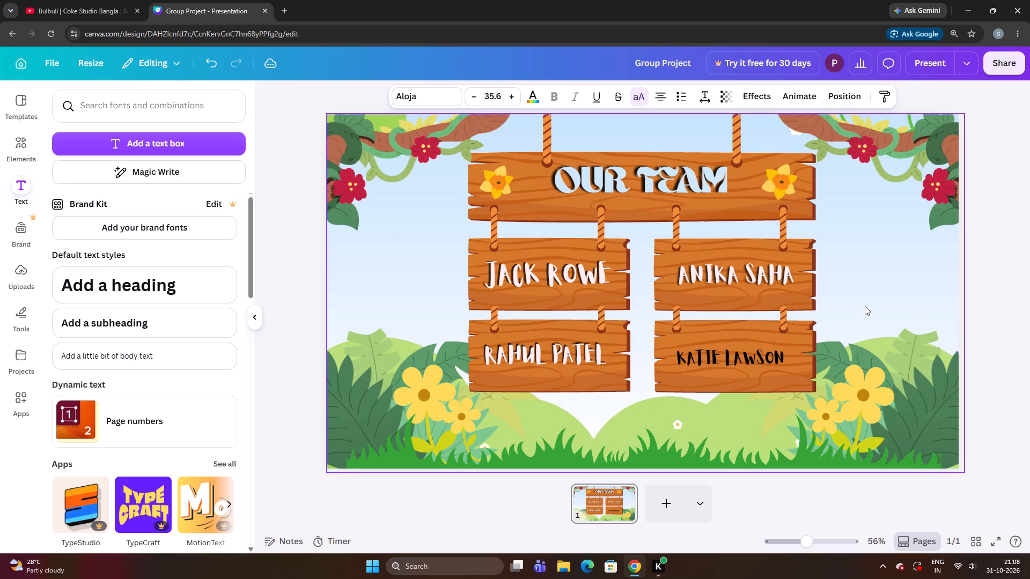
Recentre the enlarged black name text horizontally and vertically on the lower-right sign.
key("Up")
key("Up")
key("Up")
key("Up")
key("Up")
key("Up")
key("Up")
key("Up")
key("Up")
key("Up")
key("Up")
key("Left")
key("Left")
key("Left")
key("Left")
key("Left")
key("Left")
key("Left")
key("Left")
key("Left")
key("Left")
key("Left")
key("Left")
key("Left")
key("Left")
key("Left")
key("Left")
key("Left")
key("Left")
key("Left")
key("Left")
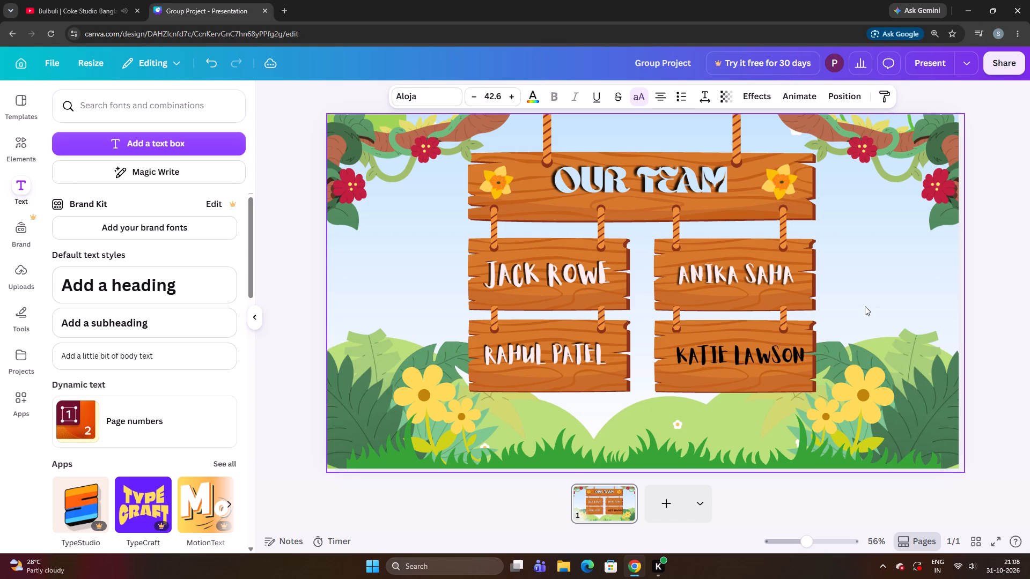
key("Down")
key("Down")
key("Down")
key("Down")
key("Down")
key("Down")
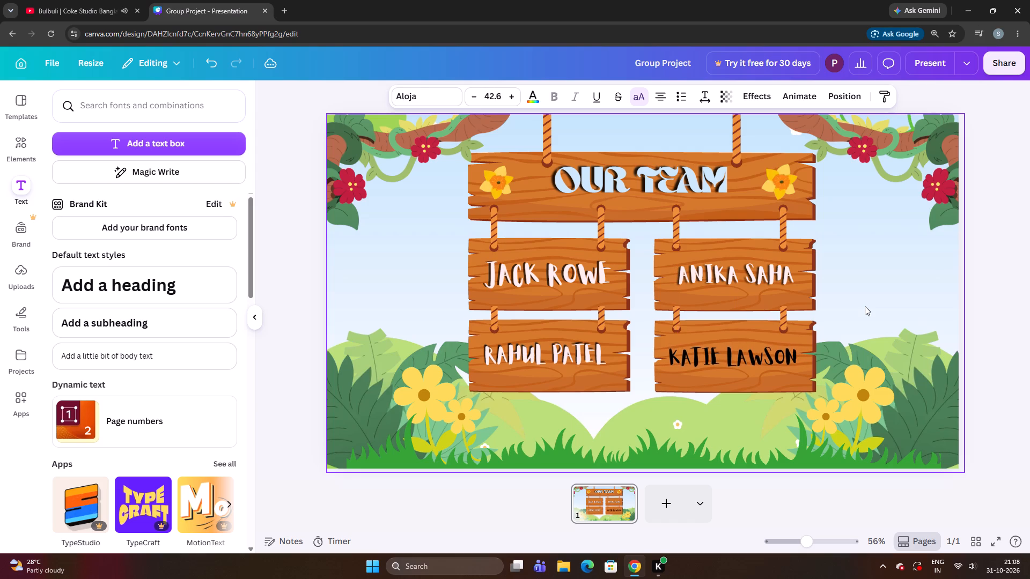
Reduce the black name text on the lower-right sign to a font size of about 36.9.
key("ctrl+Up")
key("ctrl+Up")
key("ctrl+Up")
key("ctrl+Up")
key("ctrl+Up")
key("ctrl+Up")
key("ctrl+Up")
key("ctrl+Up")
key("ctrl+Up")
Shift the reduced black name text right and fine-tune its height to recentre it on the lower-right sign.
key("Right")
key("Right")
key("Right")
key("Right")
key("Right")
key("Right")
key("Right")
key("Right")
key("Right")
key("Right")
key("Right")
key("Right")
key("Right")
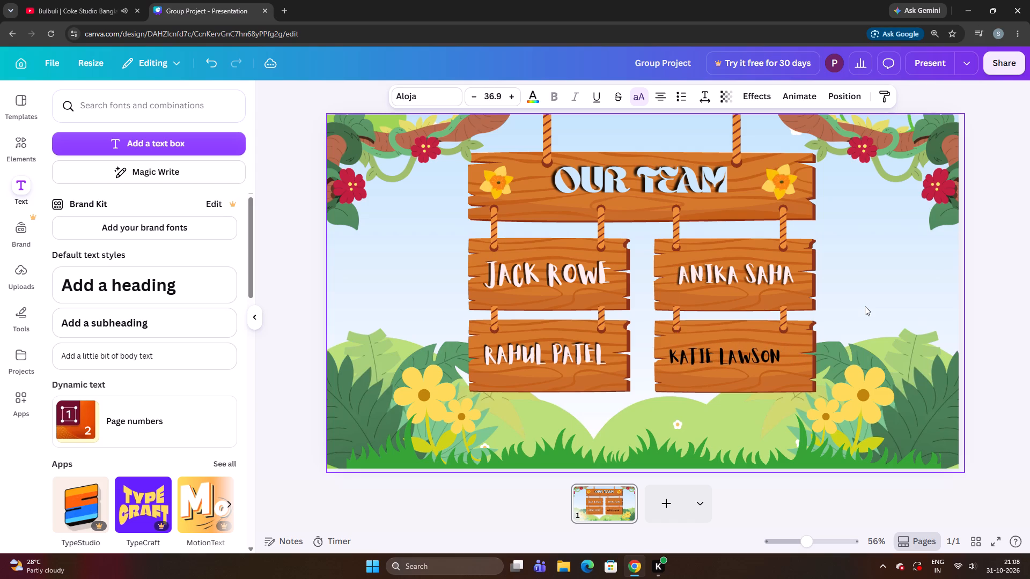
key("Down")
key("Down")
key("Right")
key("Right")
key("Down")
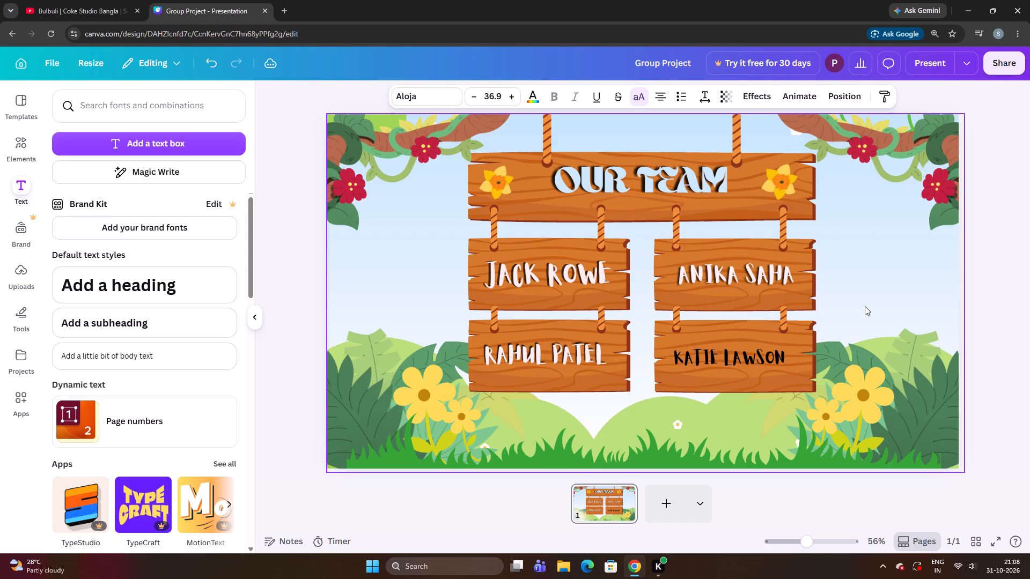
key("Down")
key("Down")
key("Down")
key("Up")
key("Up")
key("Right")
key("Right")
key("Right")
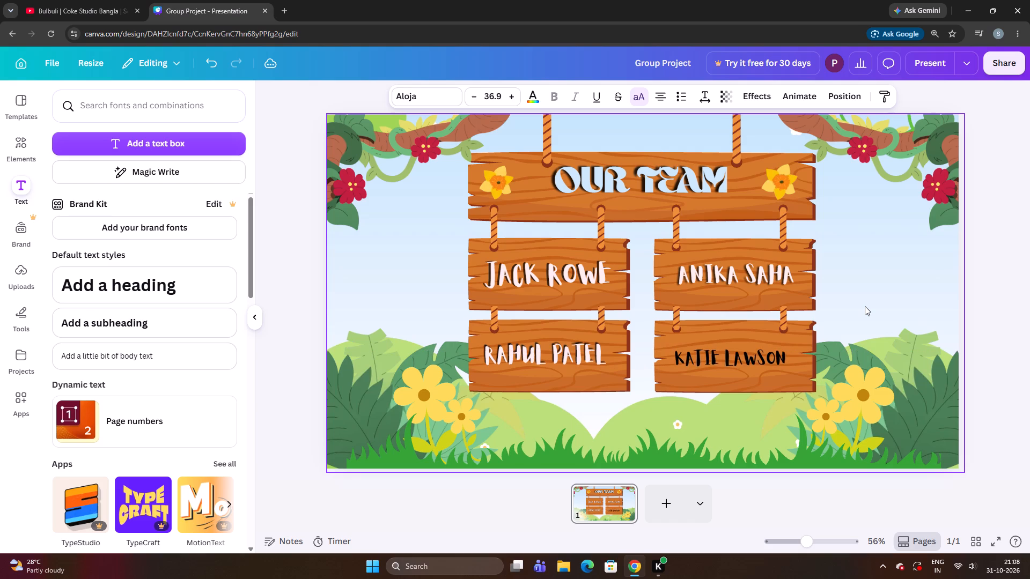
key("Right")
key("Up")
key("Up")
Enlarge the black name text on the lower-right sign to a font size of about 41.3.
key("ctrl+Down")
key("ctrl+Down")
key("ctrl+Down")
key("ctrl+Down")
key("ctrl+Down")
key("ctrl+Down")
key("ctrl+Down")
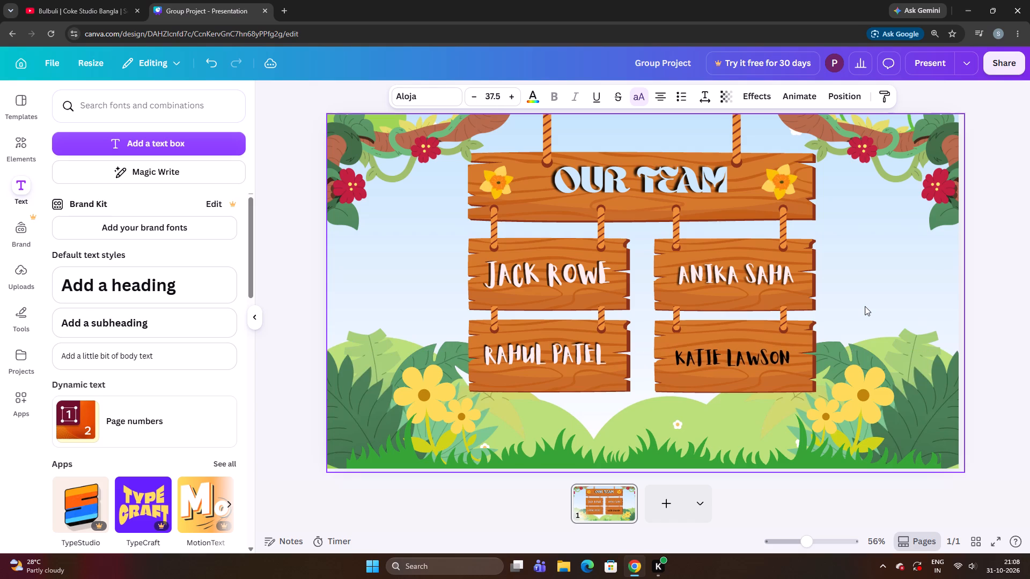
Move the black name text left and slightly up to centre it on the lower-right sign.
key("Up")
key("Left")
key("Left")
key("Left")
key("Left")
key("Left")
key("Left")
key("Left")
key("Left")
key("Left")
key("Left")
key("Left")
key("Up")
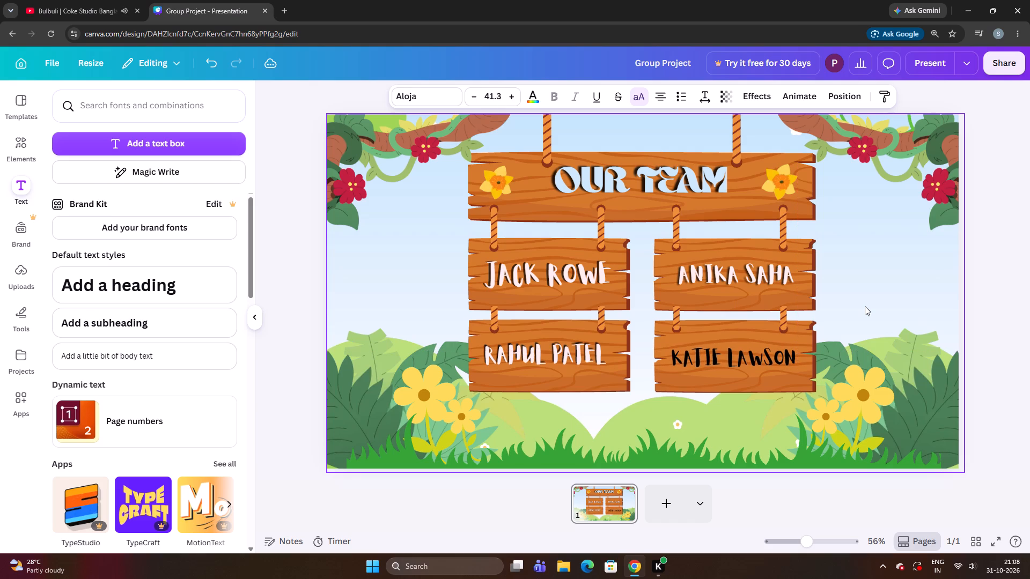
Trim the black name text to font size 40 and fine-tune its centring on the lower-right sign.
key("ctrl+Up")
key("Up")
key("Up")
key("Up")
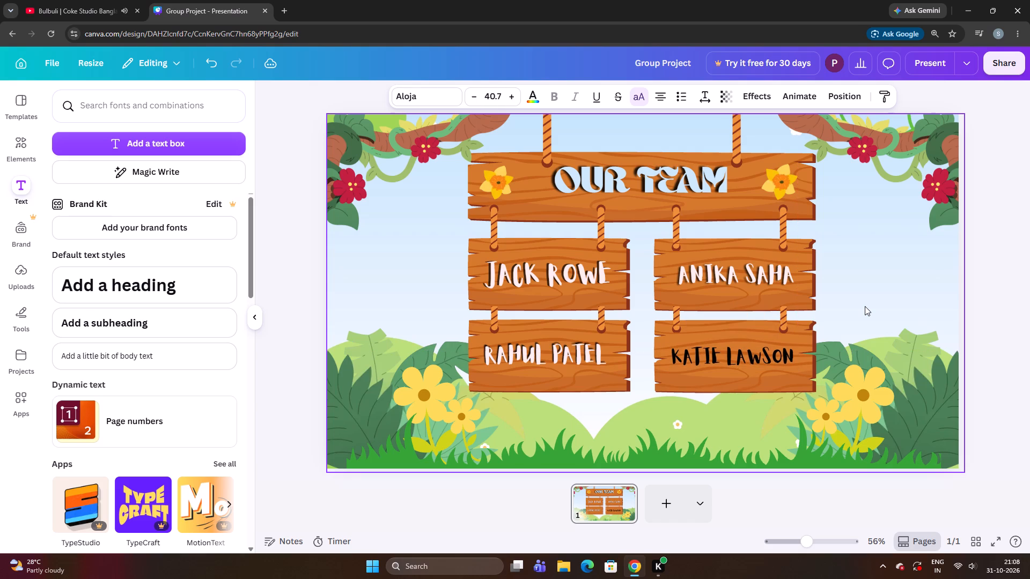
key("ctrl+Up")
key("Up")
key("Up")
key("Down")
key("Right")
key("Right")
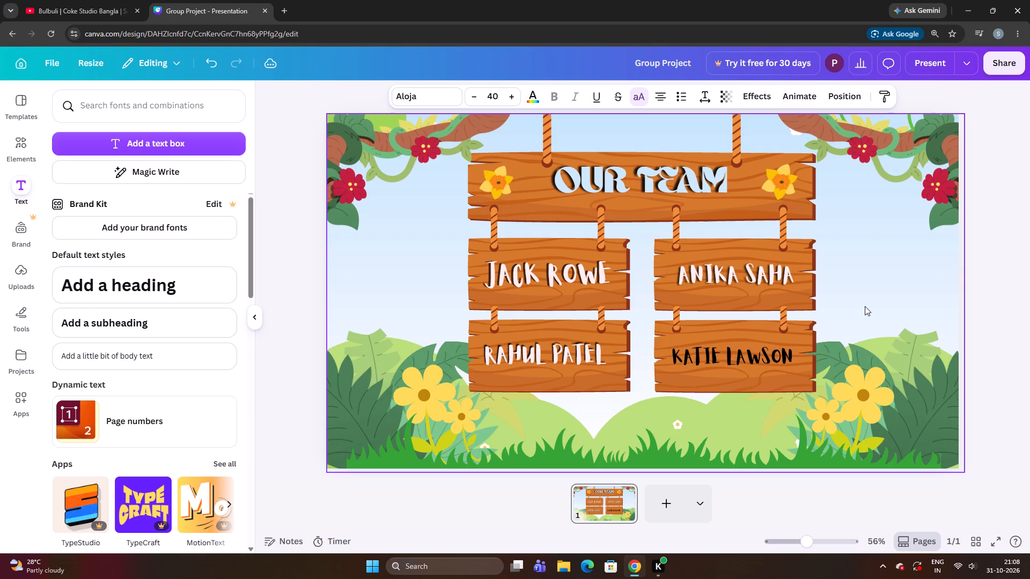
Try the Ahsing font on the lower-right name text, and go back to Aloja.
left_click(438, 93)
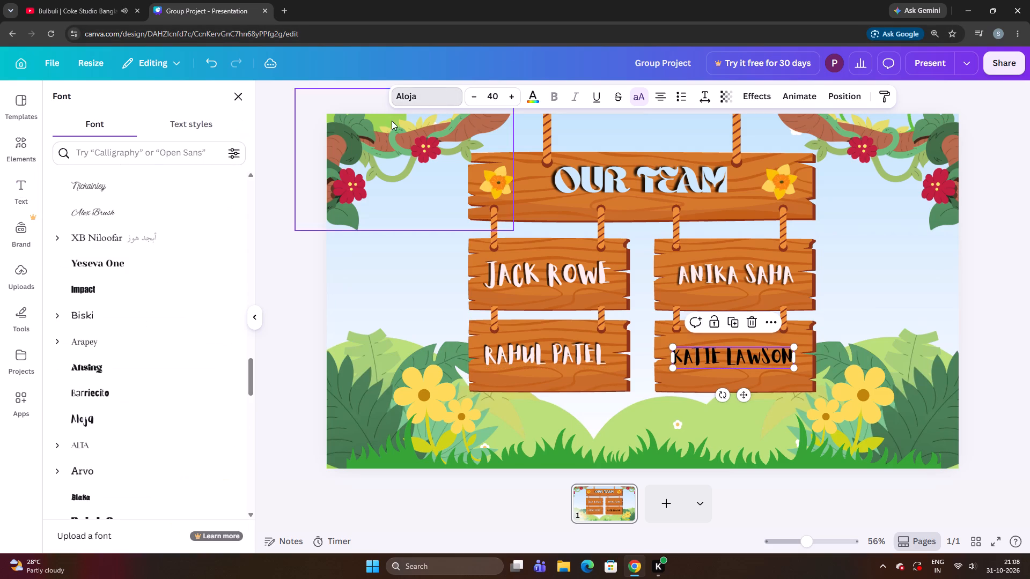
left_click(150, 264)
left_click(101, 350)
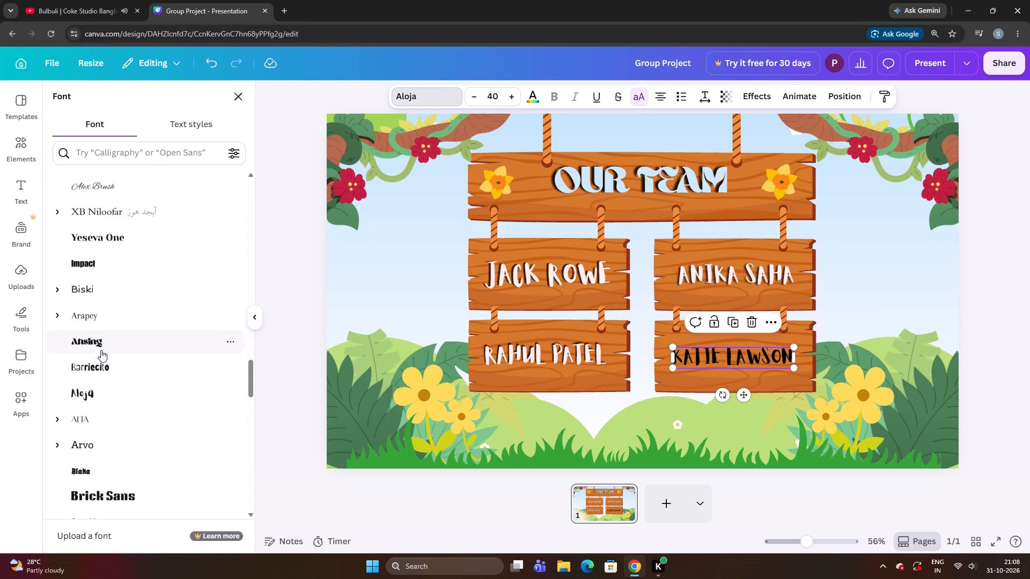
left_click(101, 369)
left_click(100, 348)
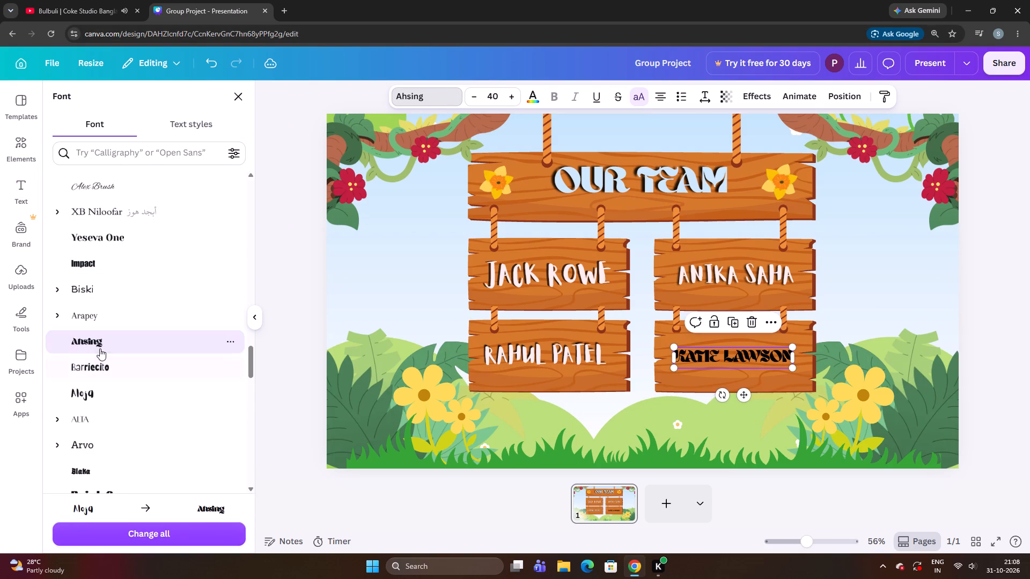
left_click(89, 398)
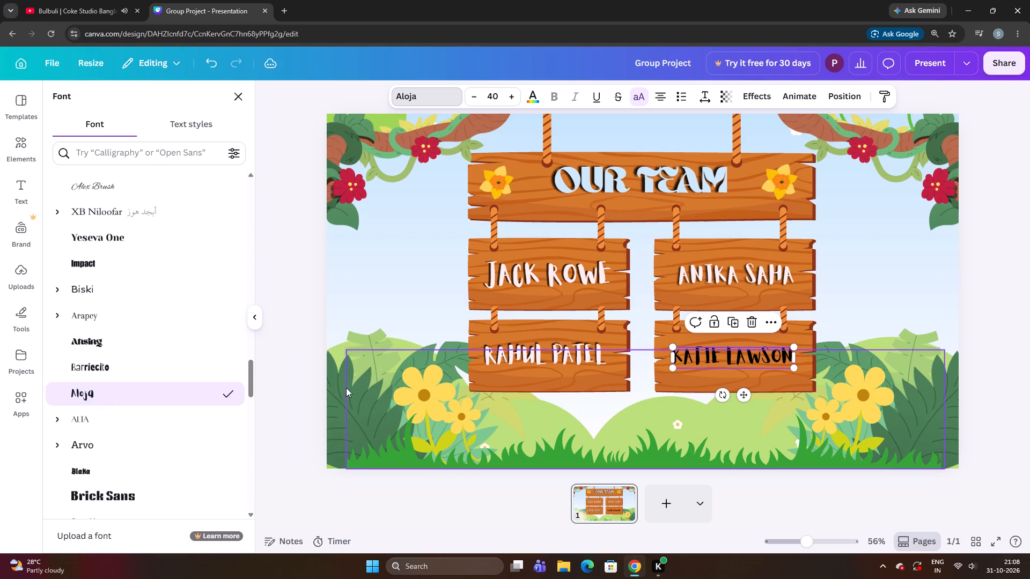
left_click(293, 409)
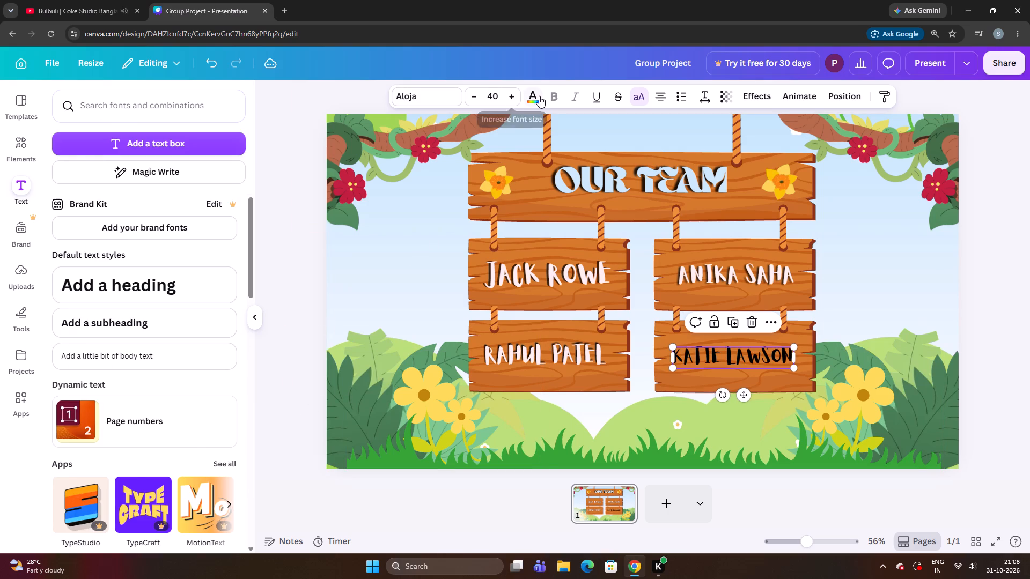
Recolour the lower-right name text with the design's pale pink text colour, matching the other member names.
left_click(539, 96)
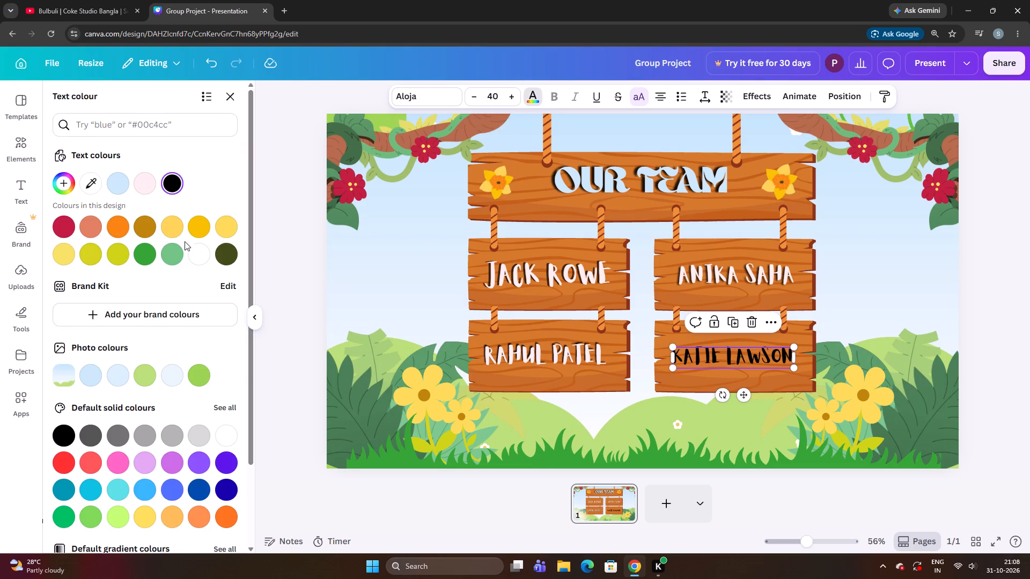
left_click(201, 253)
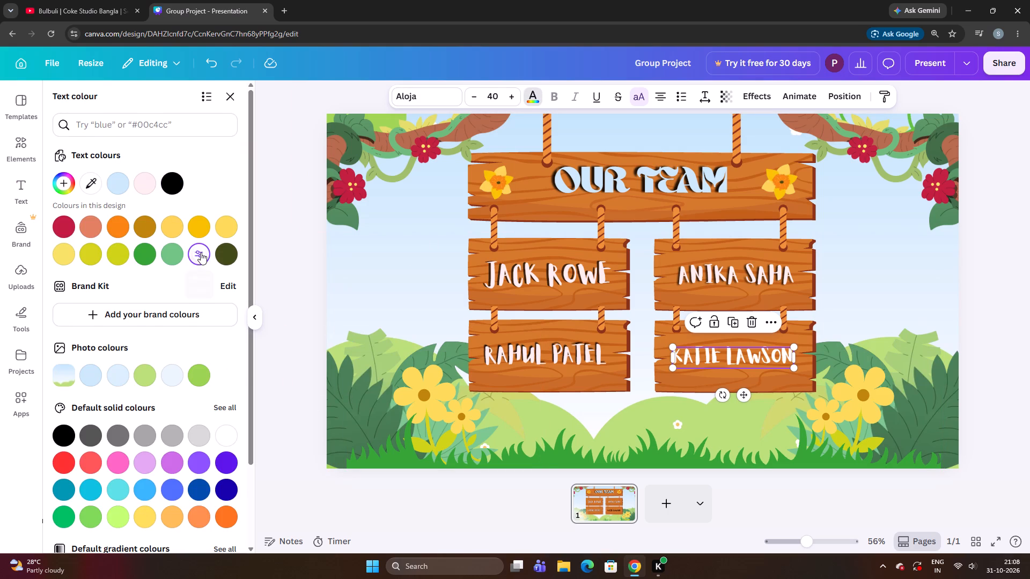
left_click(145, 185)
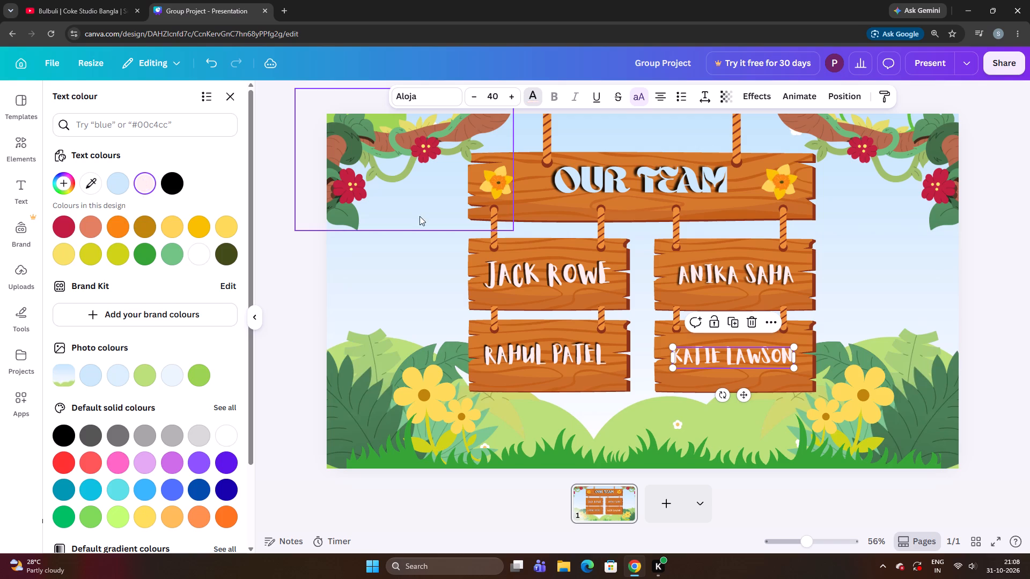
left_click(308, 344)
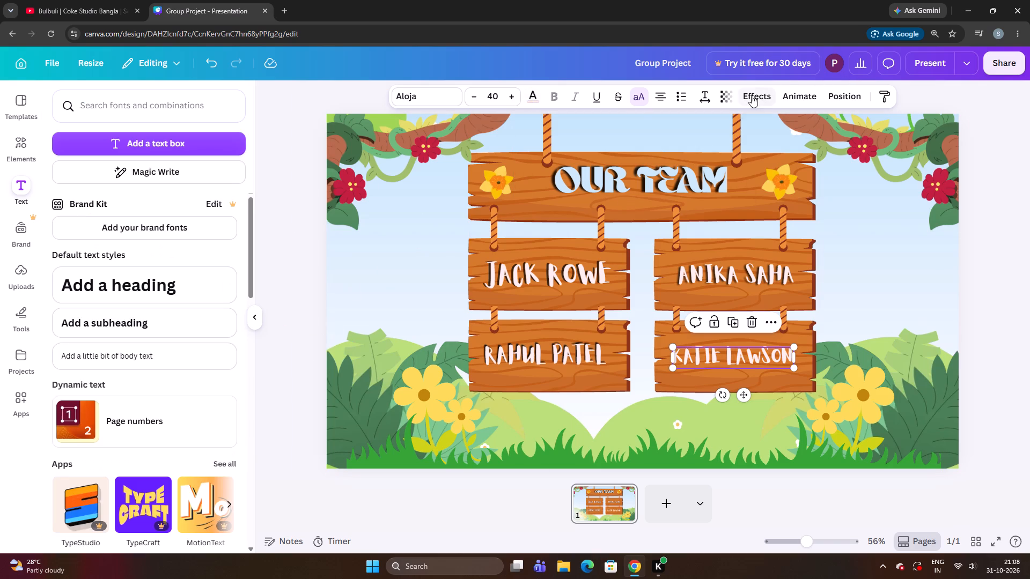
Apply a black Drop shadow to the lower-right name with direction 114, offset 77, blur 31 and transparency 76.
left_click(752, 95)
left_click(92, 159)
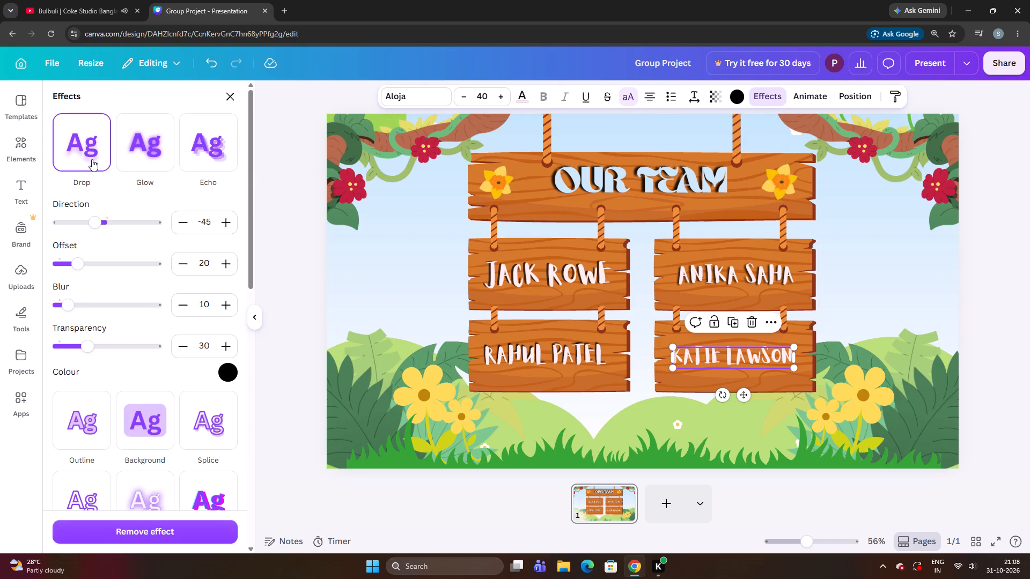
left_click_drag(97, 222, 145, 235)
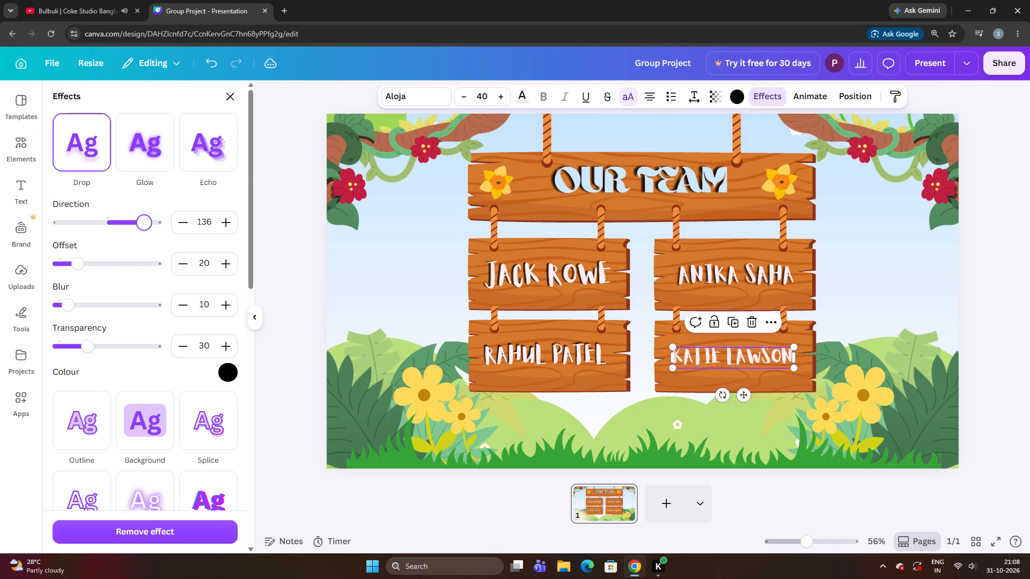
left_click_drag(145, 235, 139, 263)
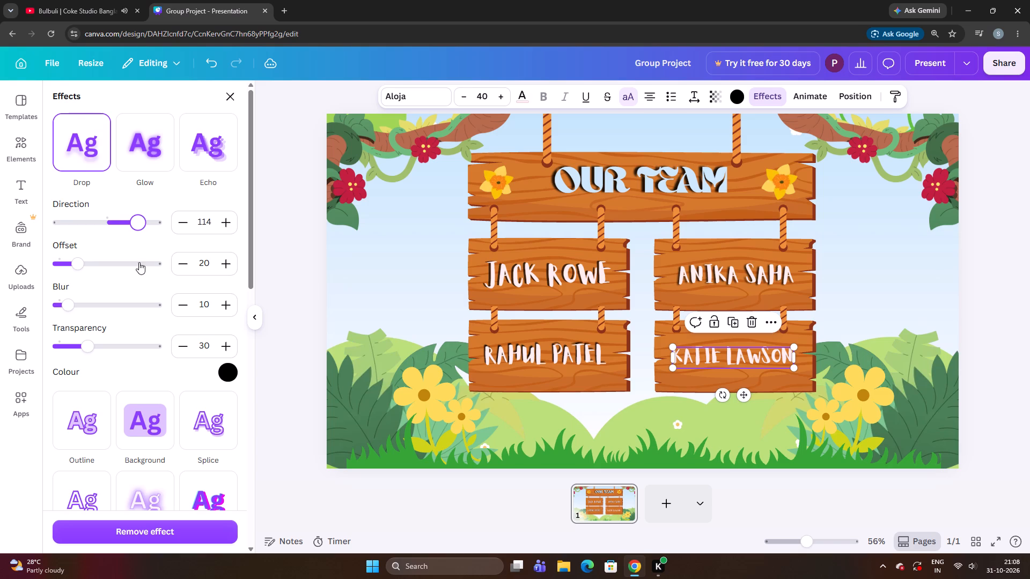
left_click_drag(80, 264, 139, 272)
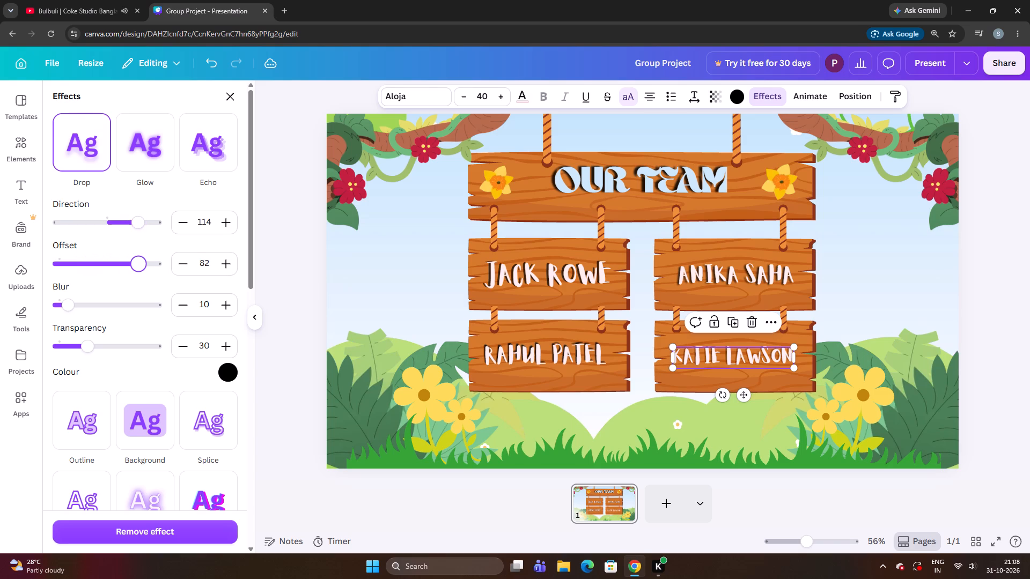
left_click_drag(139, 272, 137, 273)
left_click(136, 272)
left_click_drag(73, 303, 88, 315)
left_click_drag(84, 348, 126, 356)
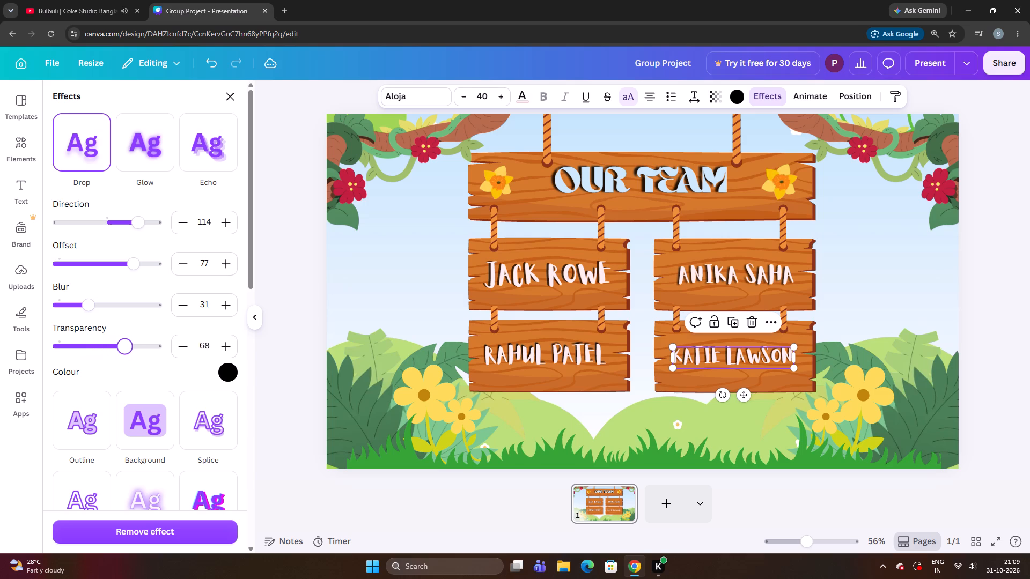
left_click_drag(126, 356, 134, 362)
left_click(131, 352)
Fine-tune the transparency of the lower-right name's drop shadow to 81 and close the effect settings.
key("Right")
key("Right")
key("Right")
key("Right")
key("Right")
key("Right")
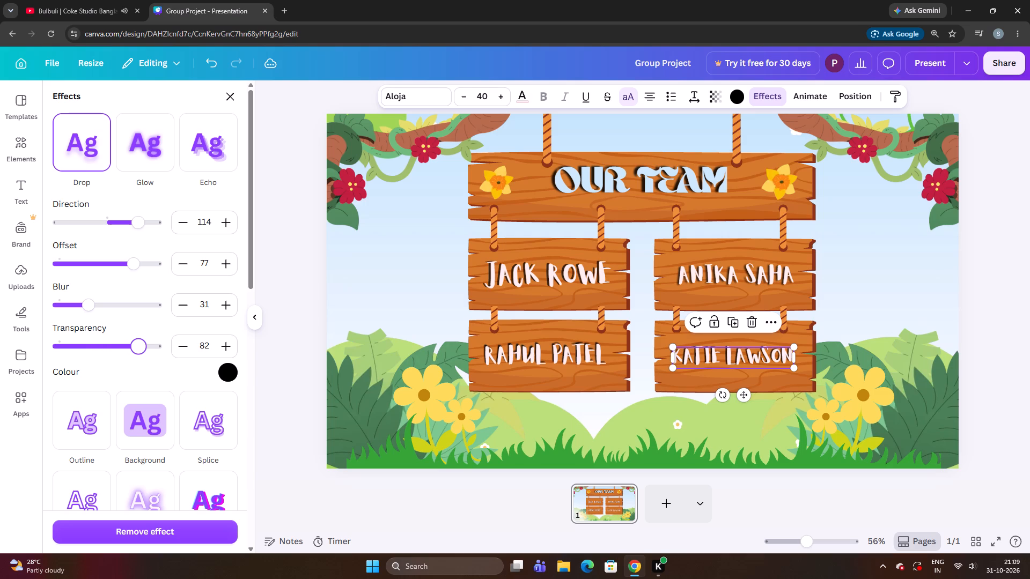
key("Down")
key("Down")
left_click(285, 297)
left_click(305, 317)
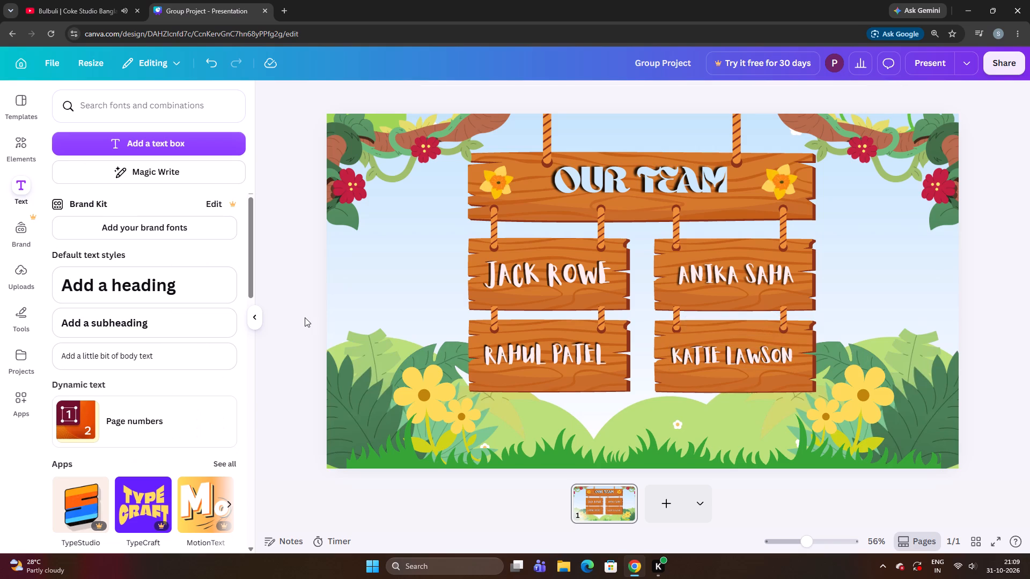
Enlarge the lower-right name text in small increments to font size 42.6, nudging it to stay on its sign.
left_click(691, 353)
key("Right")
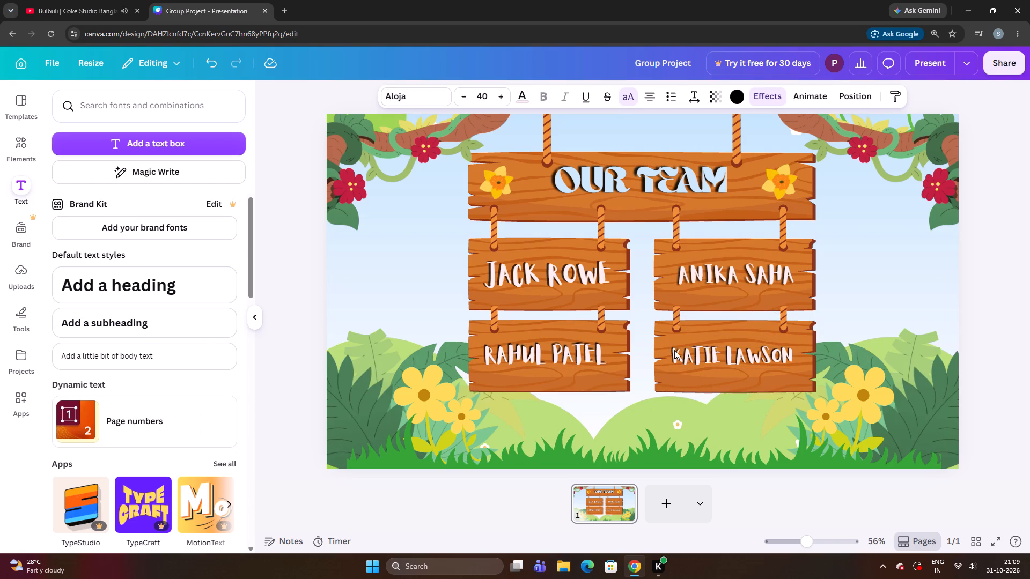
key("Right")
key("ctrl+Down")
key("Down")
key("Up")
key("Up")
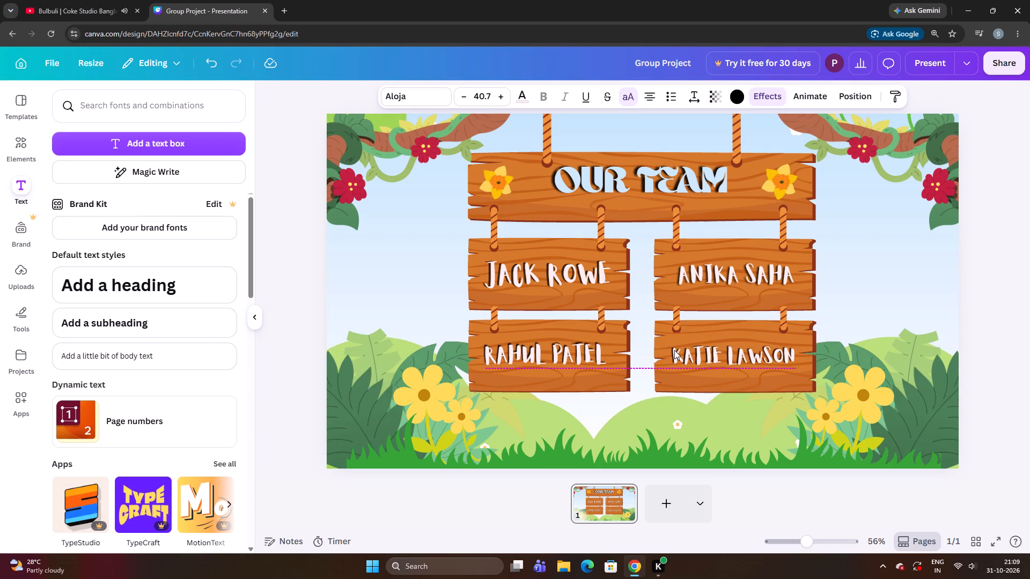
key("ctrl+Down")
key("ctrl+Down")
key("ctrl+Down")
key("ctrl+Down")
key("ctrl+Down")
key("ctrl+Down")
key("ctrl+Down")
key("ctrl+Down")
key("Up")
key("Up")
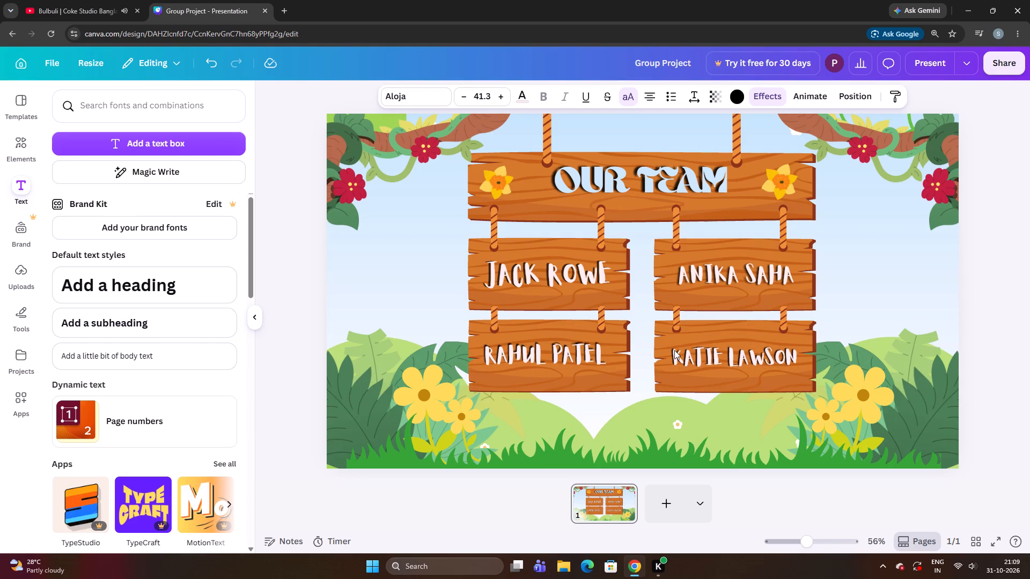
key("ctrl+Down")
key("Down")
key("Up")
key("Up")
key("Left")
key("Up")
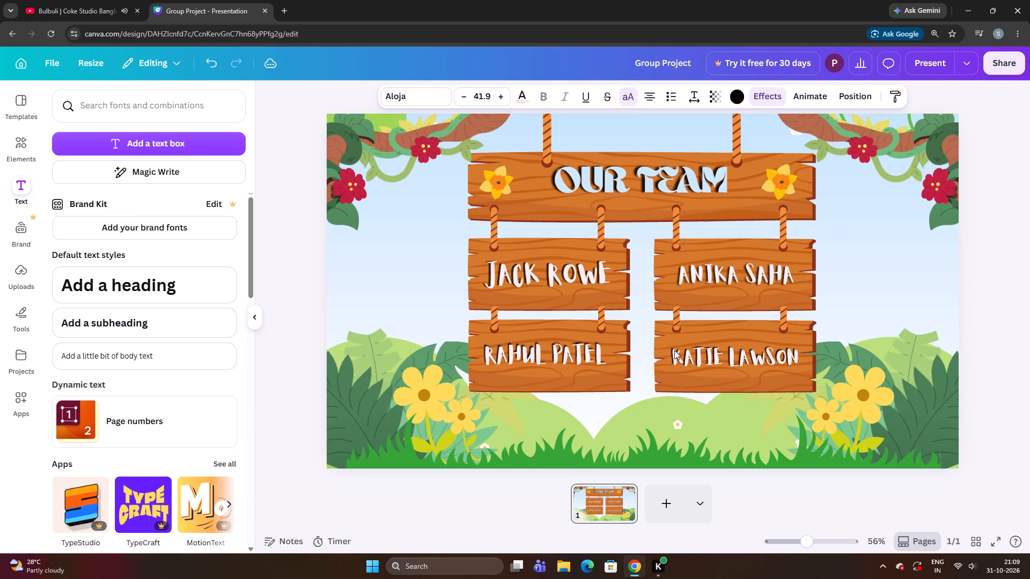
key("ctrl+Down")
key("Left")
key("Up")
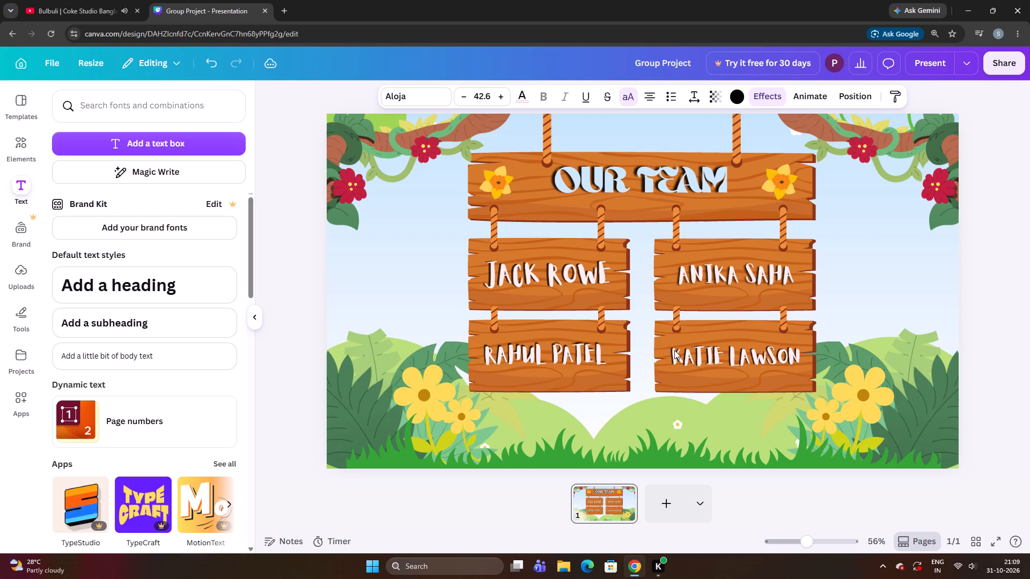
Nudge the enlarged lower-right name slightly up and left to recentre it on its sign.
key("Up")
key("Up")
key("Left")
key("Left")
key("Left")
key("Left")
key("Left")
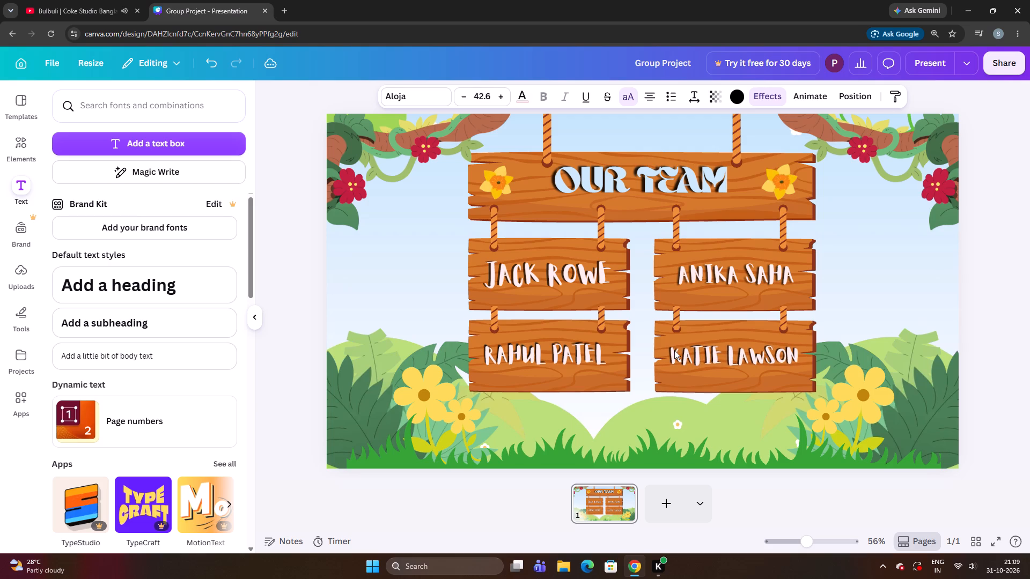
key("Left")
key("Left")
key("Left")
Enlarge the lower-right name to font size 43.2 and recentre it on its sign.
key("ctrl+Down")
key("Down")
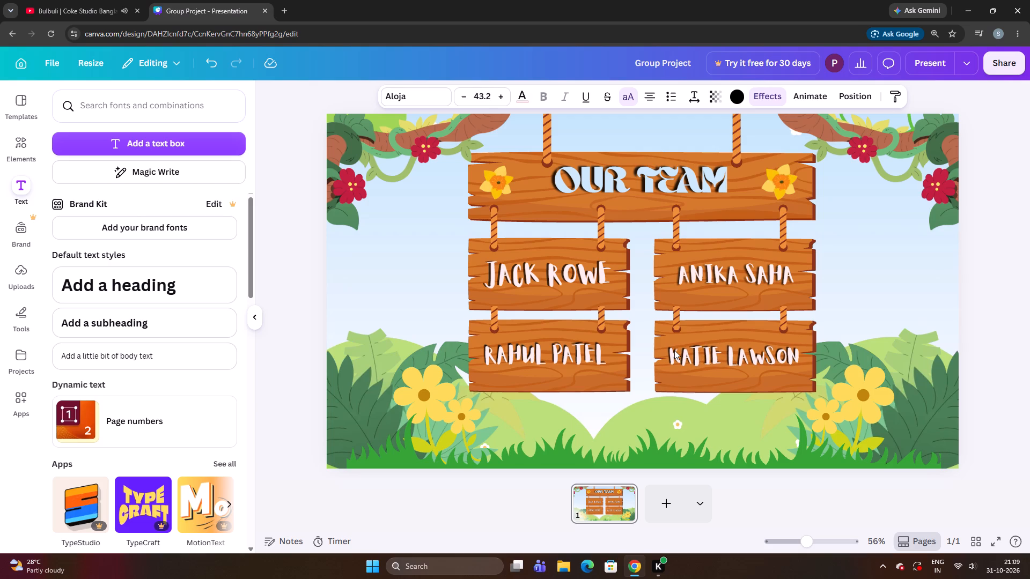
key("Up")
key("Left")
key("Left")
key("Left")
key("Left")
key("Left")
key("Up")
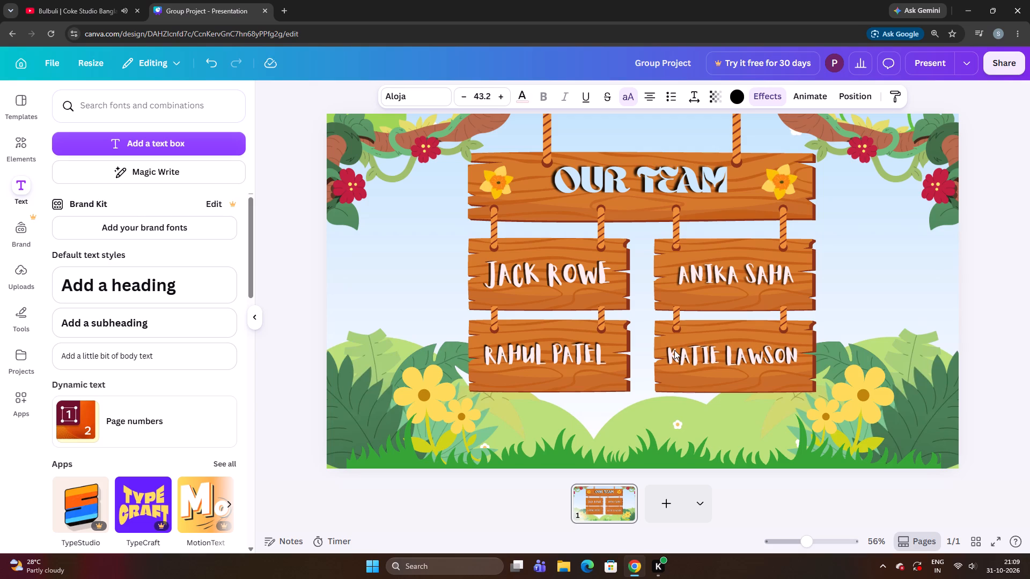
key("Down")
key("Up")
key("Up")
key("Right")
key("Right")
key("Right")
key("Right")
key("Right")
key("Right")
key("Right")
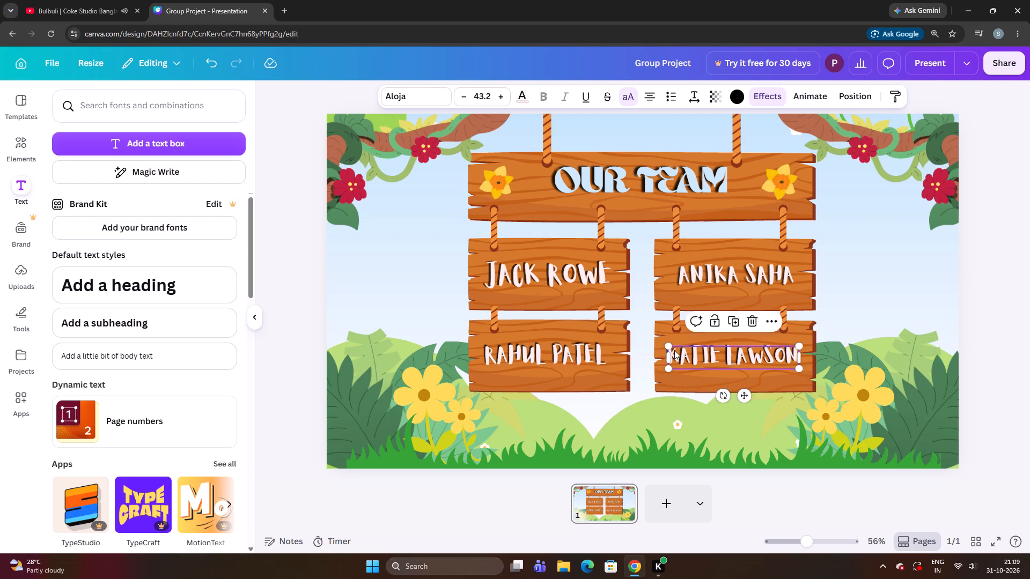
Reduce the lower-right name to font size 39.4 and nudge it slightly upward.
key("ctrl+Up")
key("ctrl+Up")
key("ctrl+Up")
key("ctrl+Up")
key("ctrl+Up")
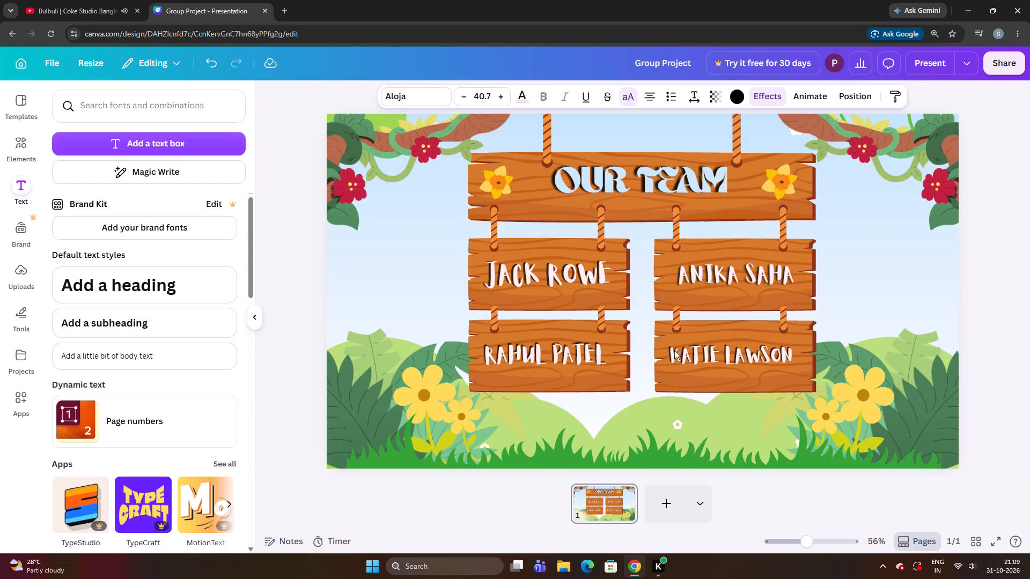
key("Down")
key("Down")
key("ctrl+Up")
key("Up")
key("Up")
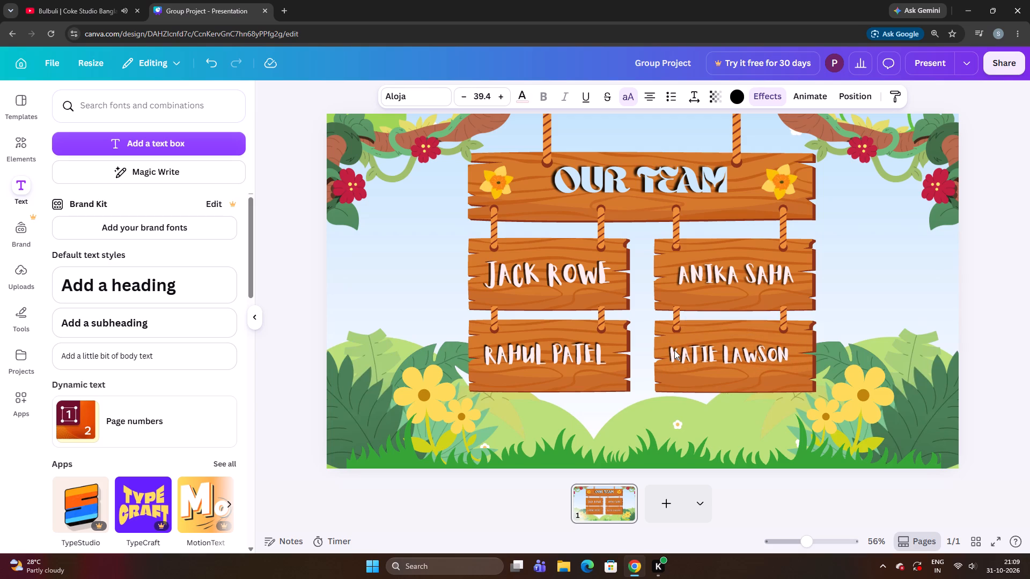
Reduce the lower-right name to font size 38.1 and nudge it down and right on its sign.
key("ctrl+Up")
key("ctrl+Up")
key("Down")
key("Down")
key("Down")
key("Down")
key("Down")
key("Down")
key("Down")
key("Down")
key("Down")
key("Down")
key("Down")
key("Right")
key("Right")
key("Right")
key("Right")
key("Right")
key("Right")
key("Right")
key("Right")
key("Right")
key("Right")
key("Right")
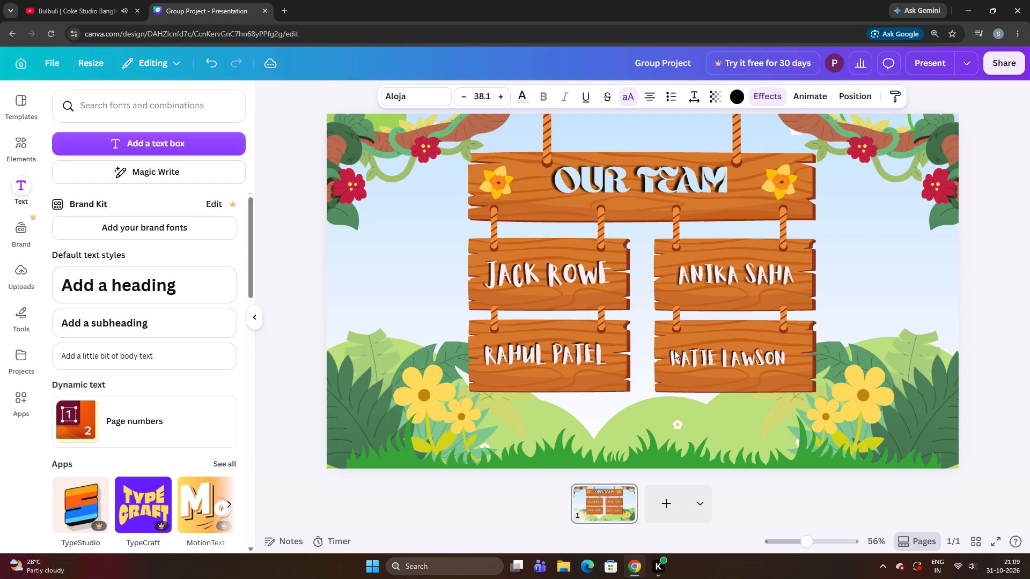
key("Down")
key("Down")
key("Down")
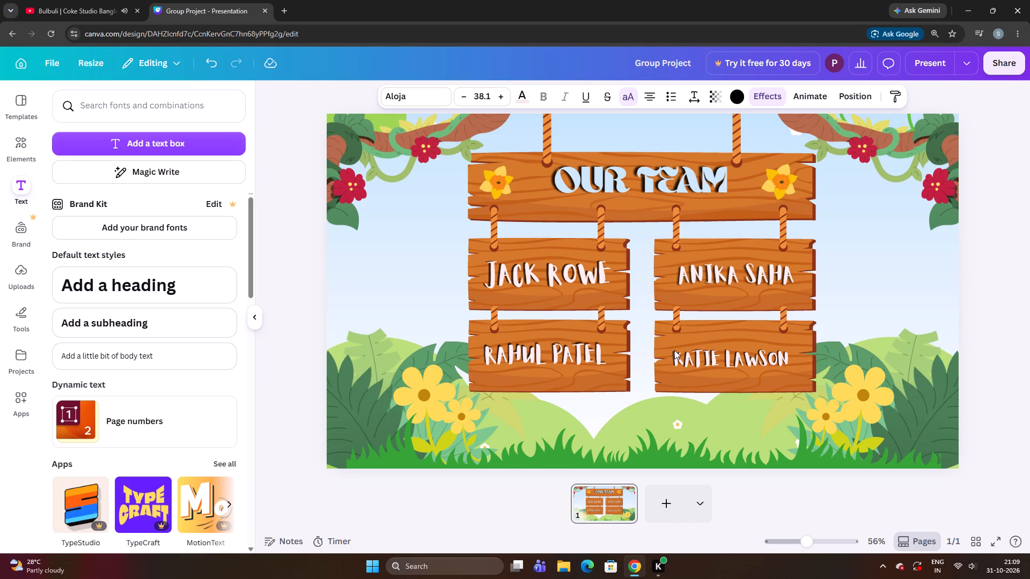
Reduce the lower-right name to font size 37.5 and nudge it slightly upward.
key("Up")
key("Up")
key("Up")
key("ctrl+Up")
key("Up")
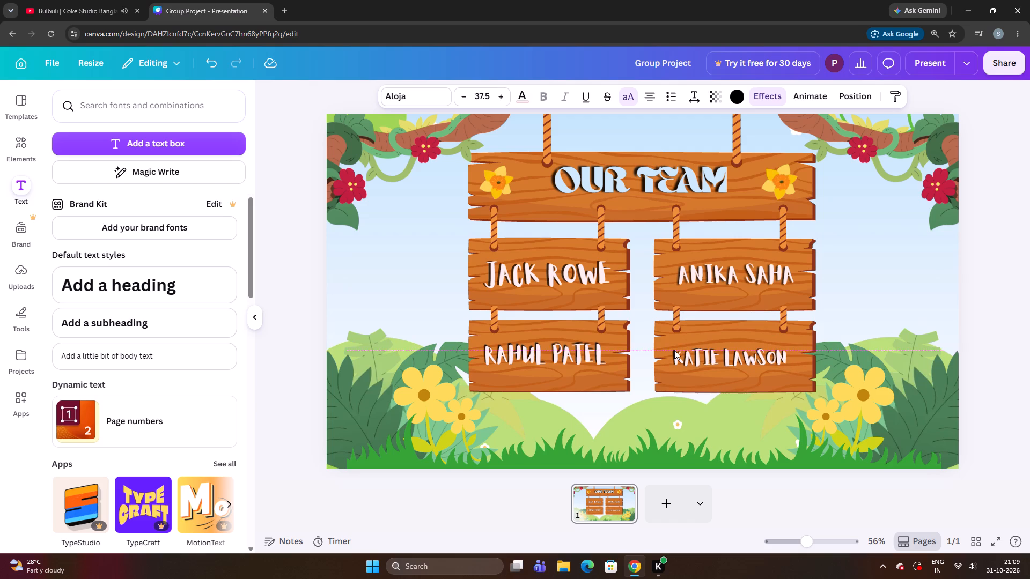
Bring the lower-right name's font size to 39.4, adjusting its height on the sign.
key("Down")
key("ctrl+Down")
key("ctrl+Down")
key("ctrl+Down")
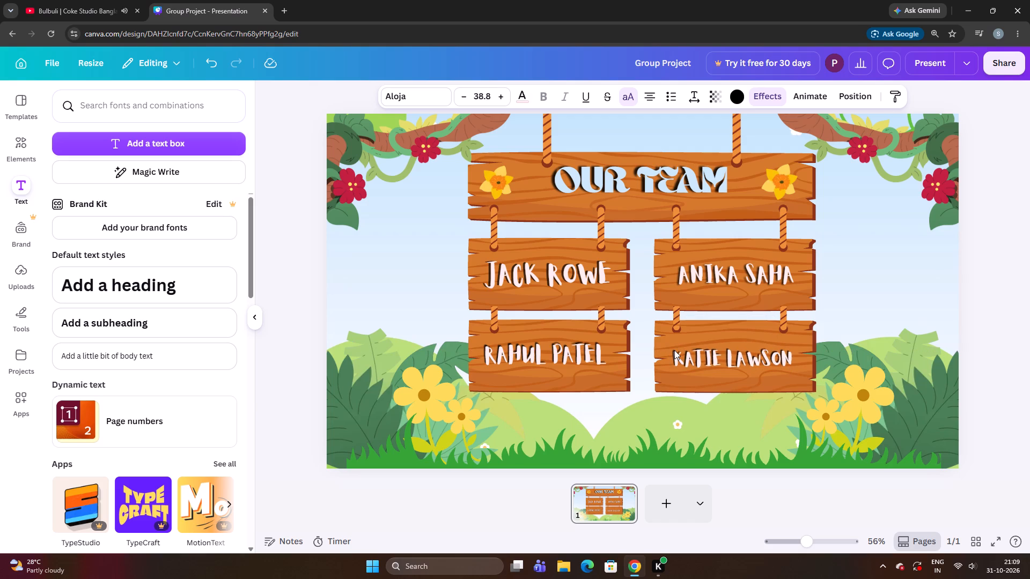
key("Up")
key("Up")
key("Down")
key("Down")
key("Up")
key("Up")
key("Down")
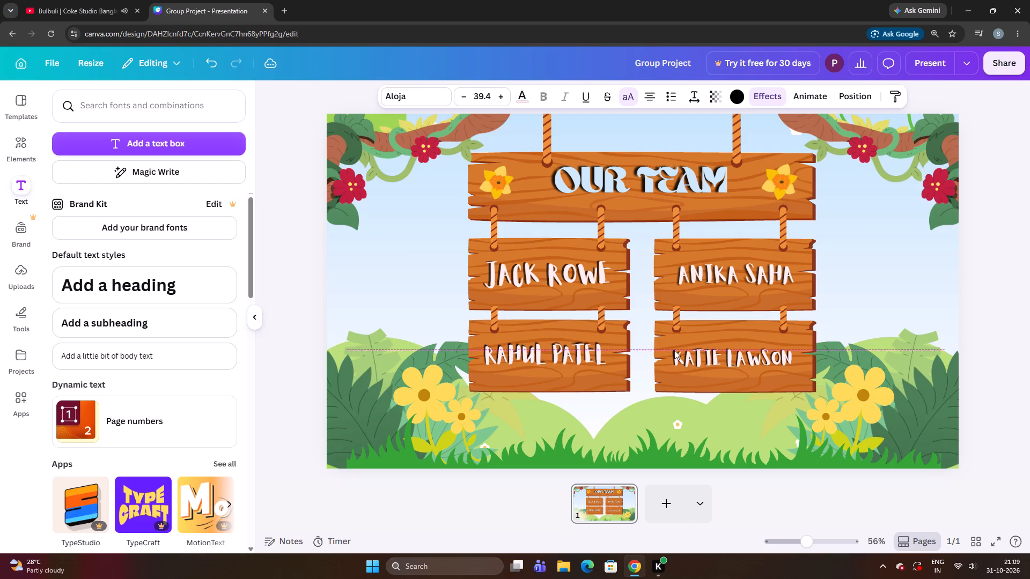
Nudge the lower-right name slightly right and up until it sits level with the lower-left name.
key("Right")
key("Right")
key("Right")
key("Down")
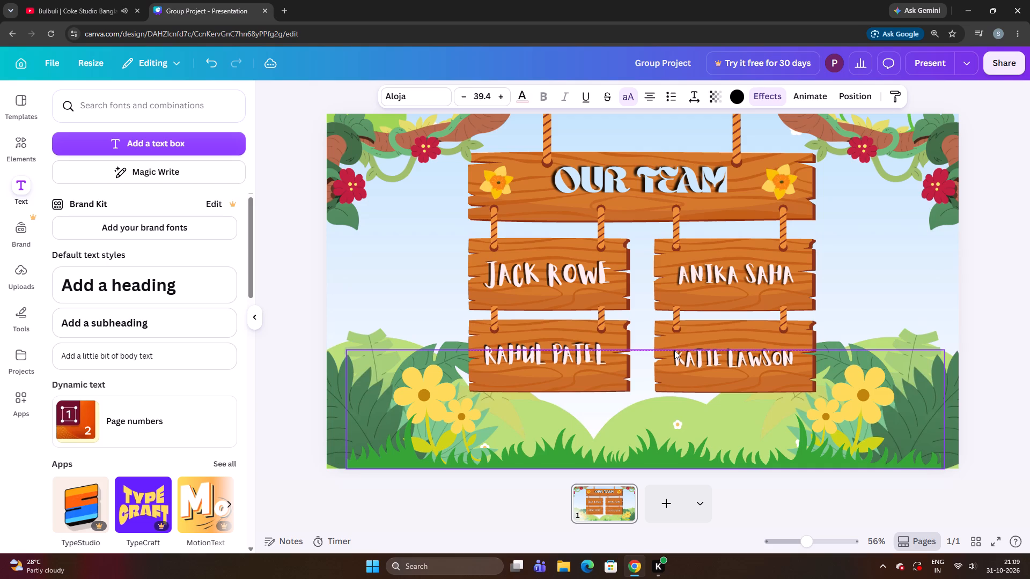
key("Up")
key("Up")
key("Up")
key("Up")
key("Up")
key("Up")
key("Up")
key("Up")
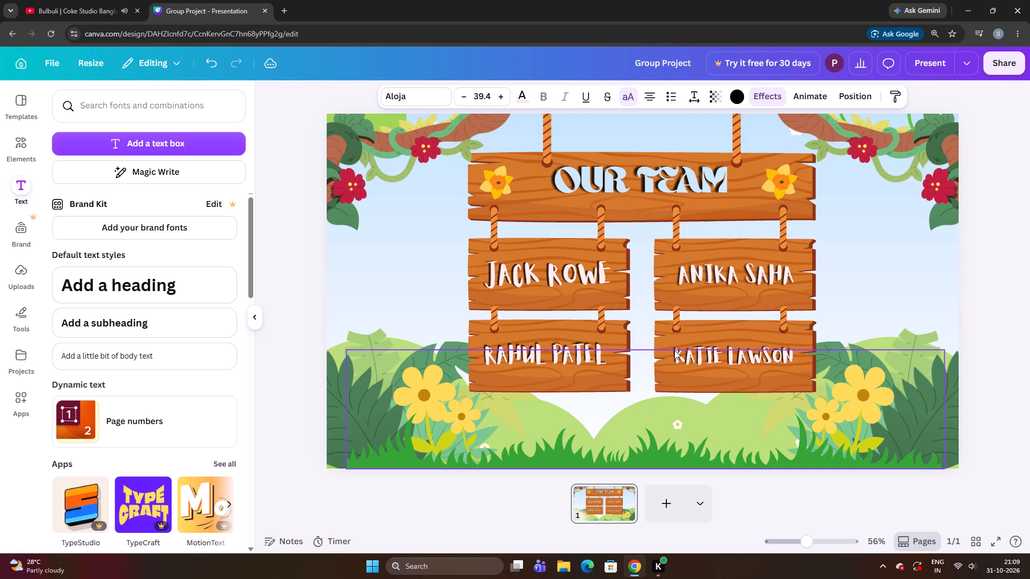
key("Up")
key("Up")
key("Up")
key("Up")
key("Up")
key("Up")
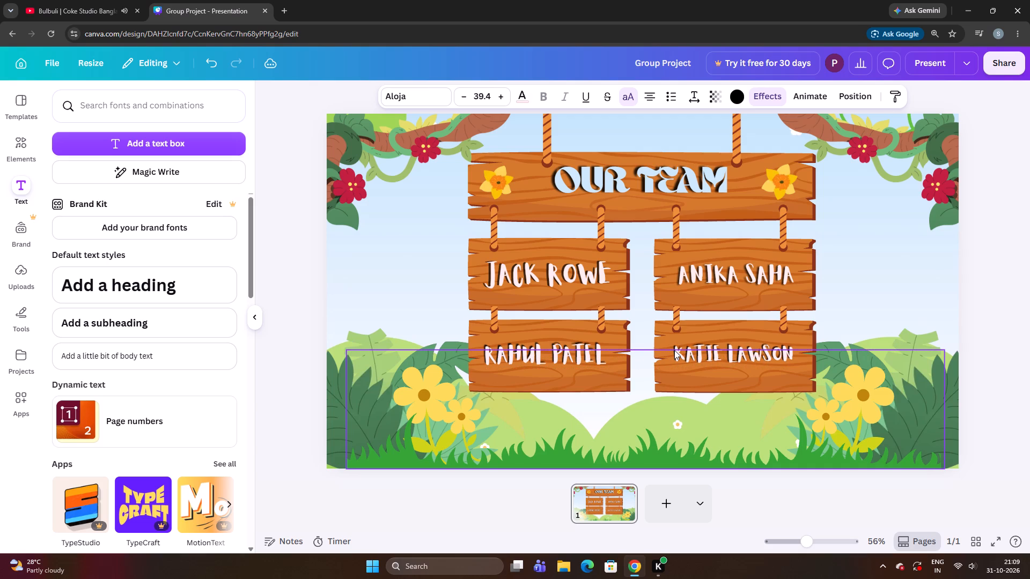
key("Down")
key("Down")
key("Down")
key("Down")
key("Down")
key("Down")
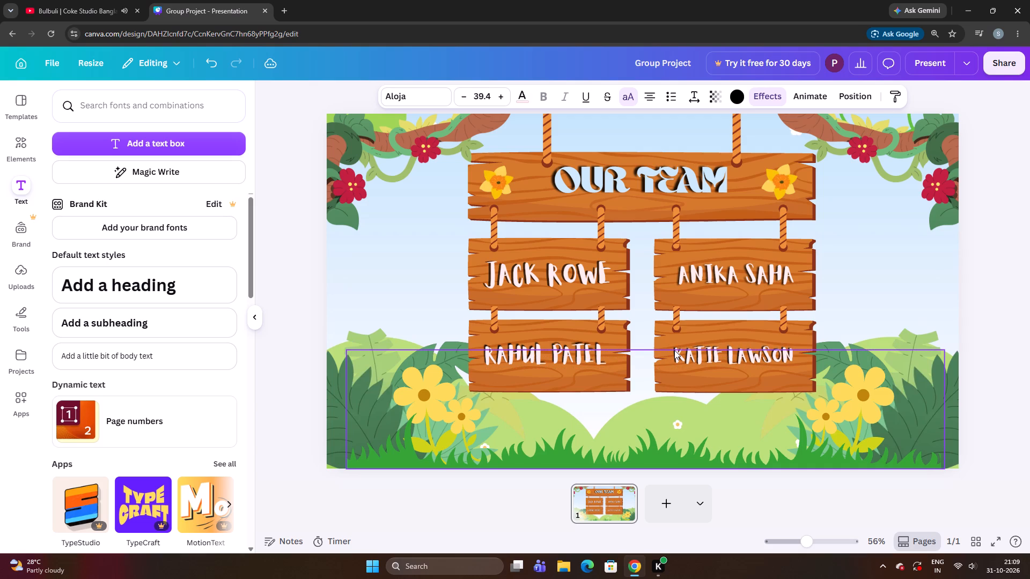
Shift the lower-right name slightly left on its sign.
key("Left")
key("Left")
key("Left")
key("Left")
key("Left")
key("Left")
key("Left")
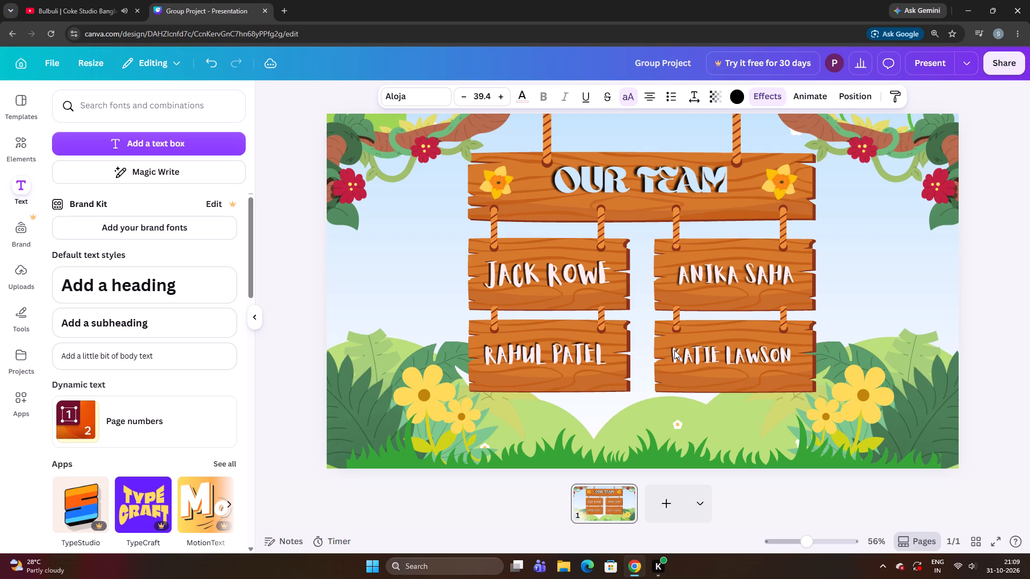
key("Left")
key("Left")
key("Left")
key("Left")
key("Left")
key("Left")
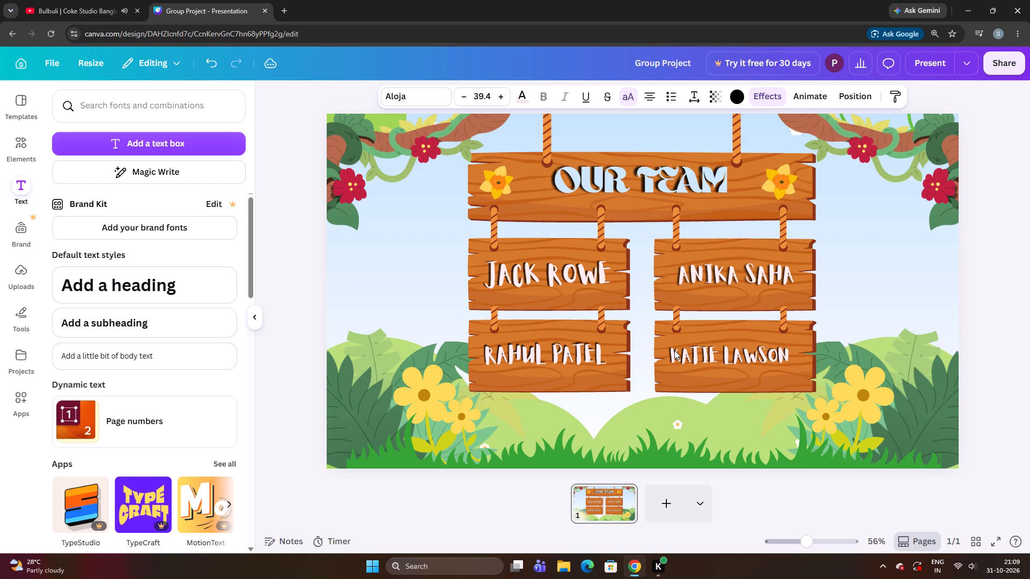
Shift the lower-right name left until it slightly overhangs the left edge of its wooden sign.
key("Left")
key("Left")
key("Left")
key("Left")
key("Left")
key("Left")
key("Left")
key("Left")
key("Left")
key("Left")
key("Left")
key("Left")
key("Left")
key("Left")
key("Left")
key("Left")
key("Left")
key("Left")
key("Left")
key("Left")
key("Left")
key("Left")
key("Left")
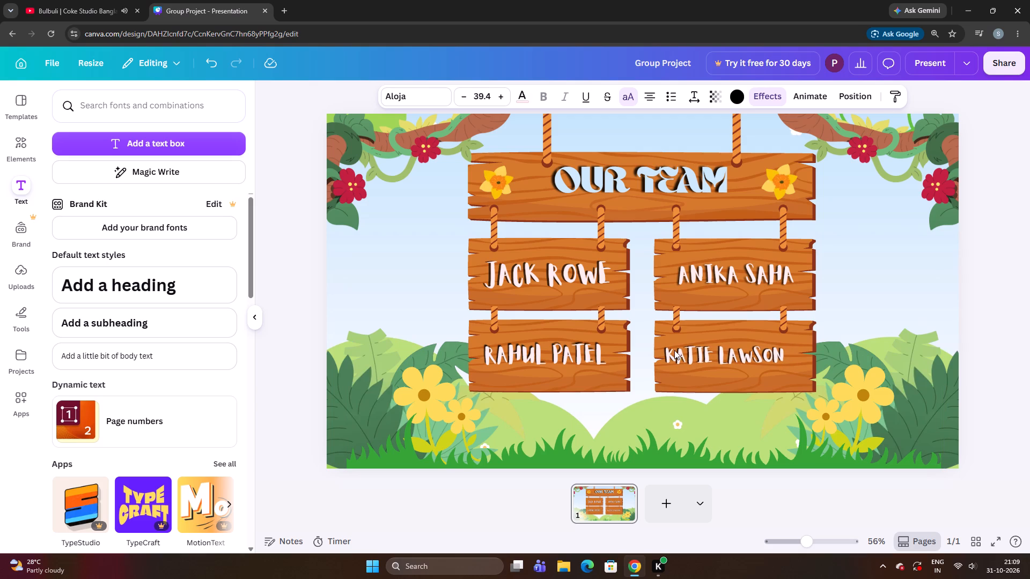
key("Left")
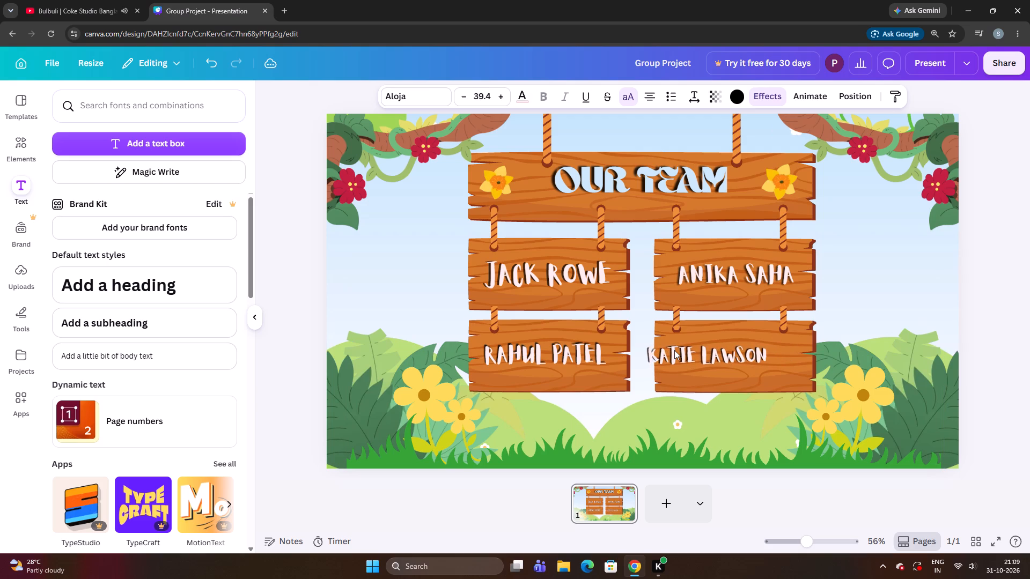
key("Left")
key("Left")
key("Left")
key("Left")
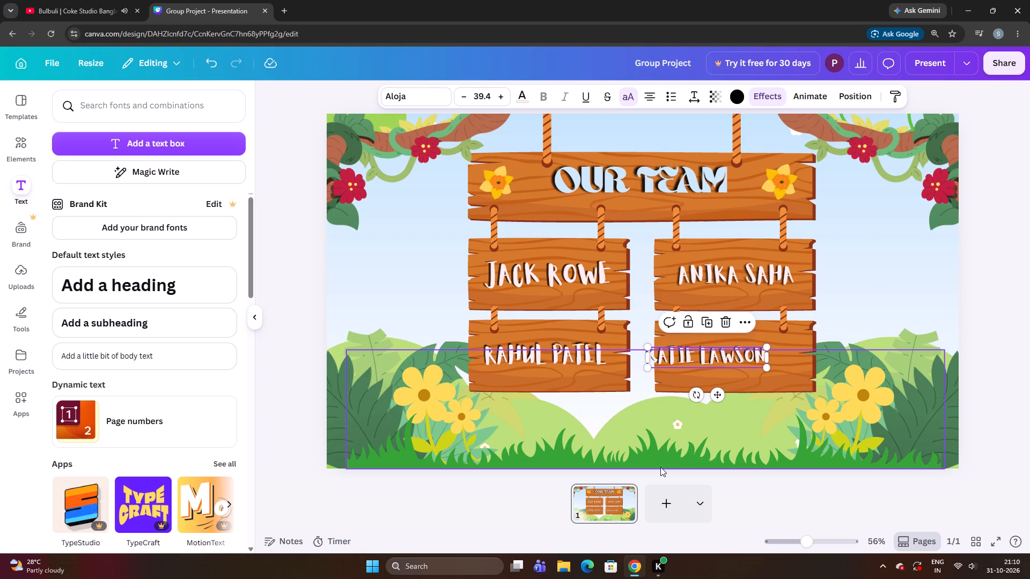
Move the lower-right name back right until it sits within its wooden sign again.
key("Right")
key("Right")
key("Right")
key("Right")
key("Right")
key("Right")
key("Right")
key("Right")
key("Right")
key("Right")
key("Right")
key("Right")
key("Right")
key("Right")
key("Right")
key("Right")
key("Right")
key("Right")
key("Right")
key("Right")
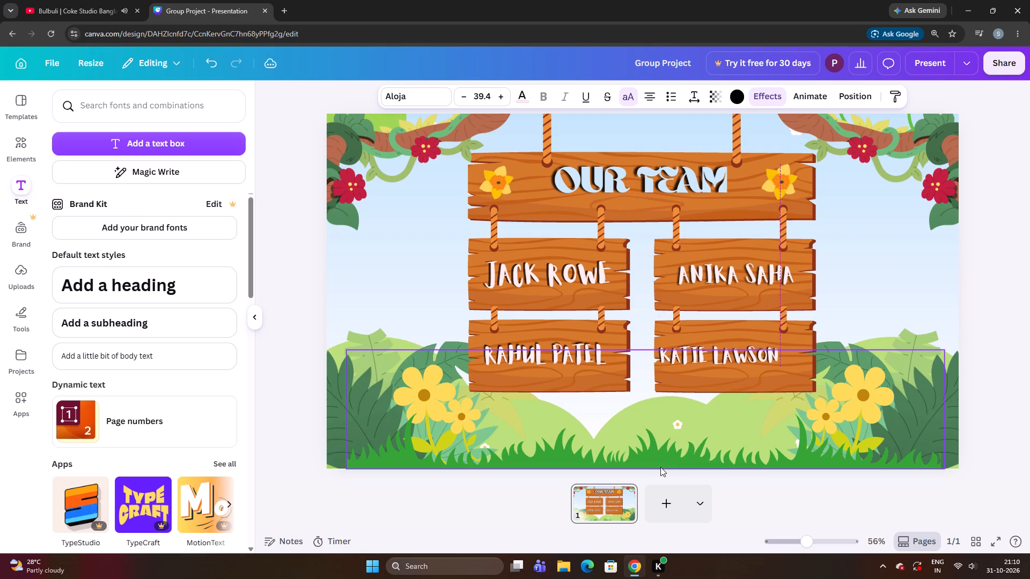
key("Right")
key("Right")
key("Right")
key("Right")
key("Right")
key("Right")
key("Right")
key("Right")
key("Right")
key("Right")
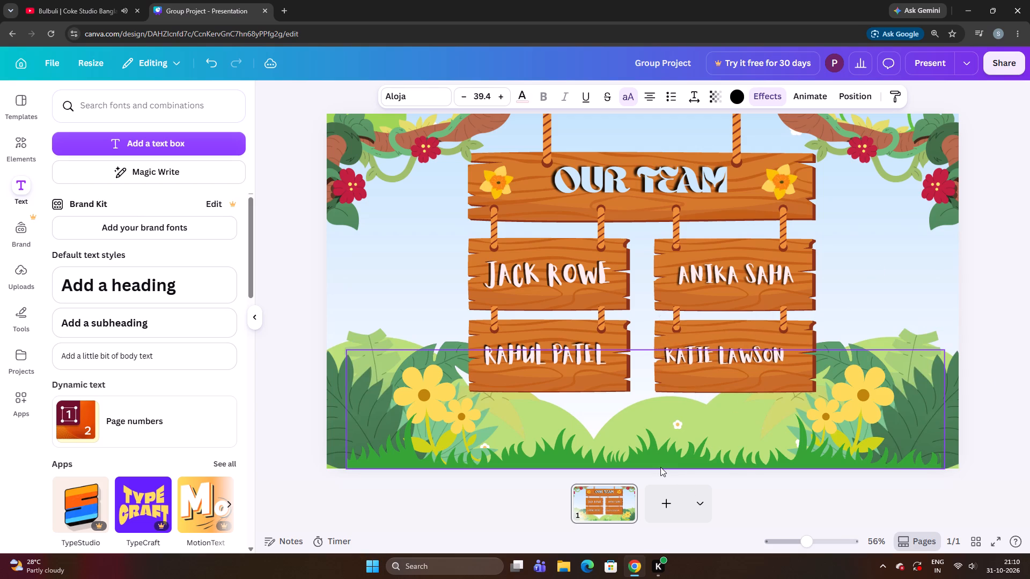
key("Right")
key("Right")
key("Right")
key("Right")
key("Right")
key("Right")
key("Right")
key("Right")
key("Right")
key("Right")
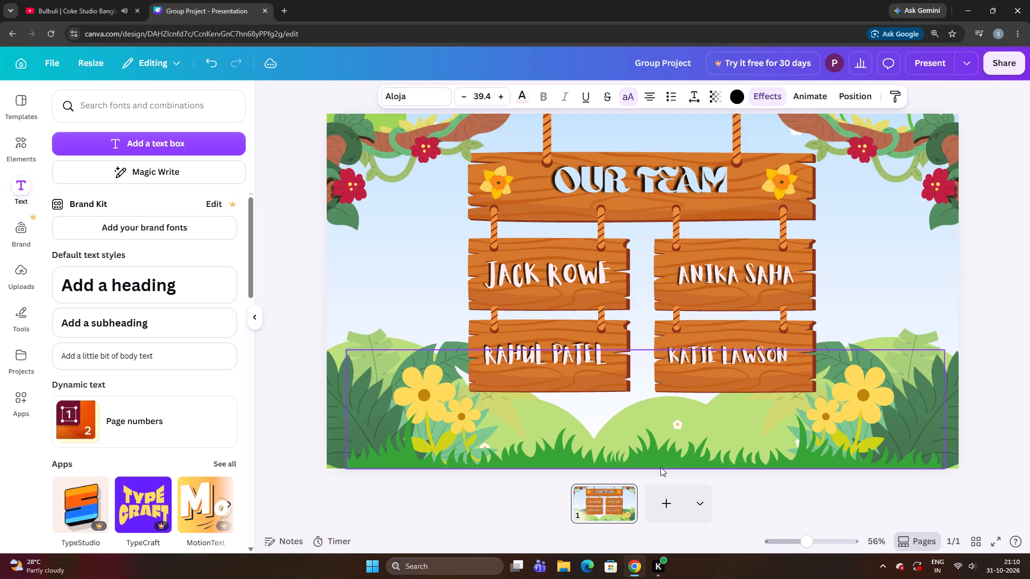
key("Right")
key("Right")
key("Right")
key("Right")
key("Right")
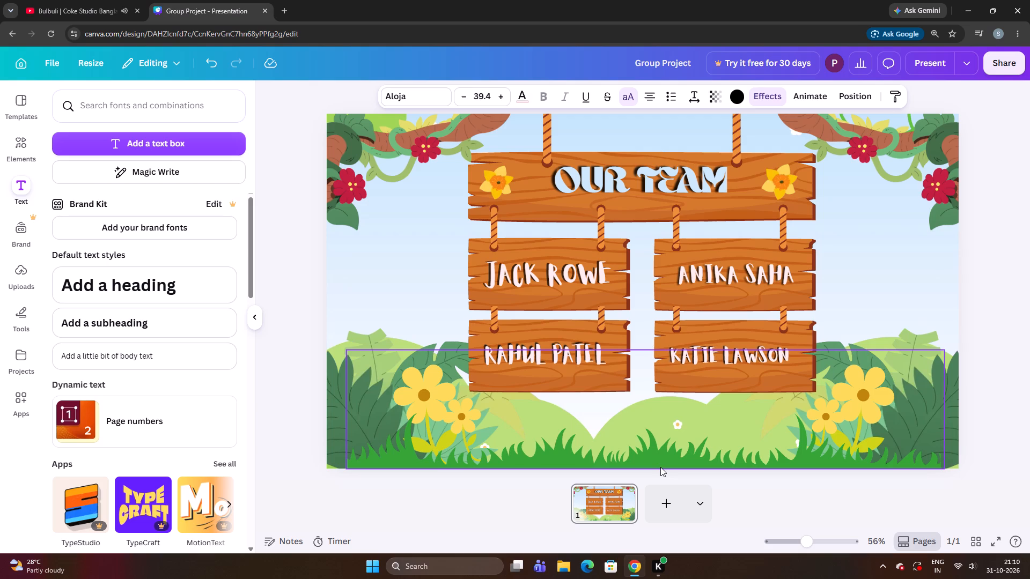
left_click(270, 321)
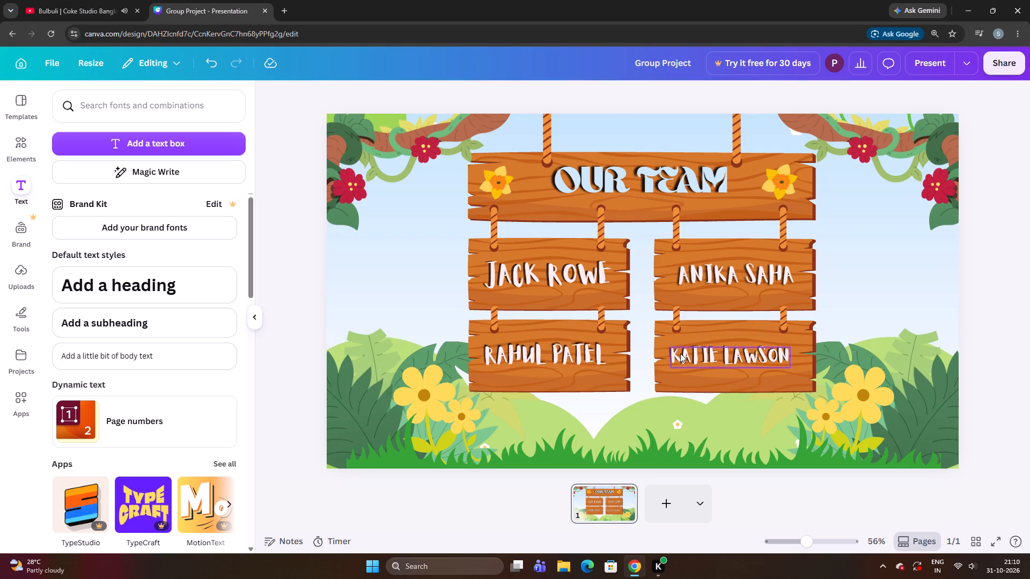
Move the lower-right name slightly right and down on its sign, enlarging it to font size 41.3.
left_click_drag(682, 355, 689, 355)
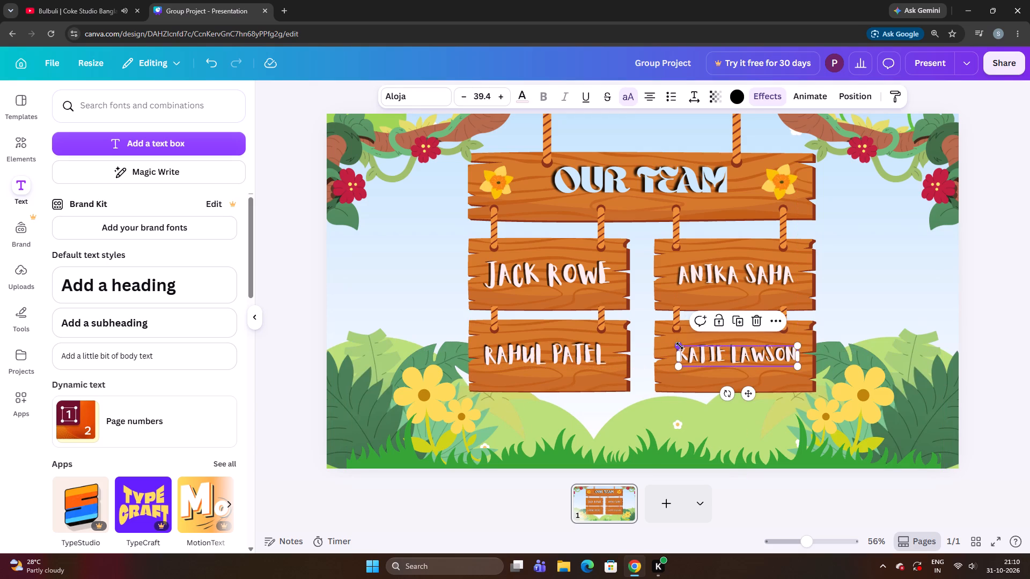
key("ctrl+Down")
key("ctrl+Down")
key("ctrl+Down")
key("Down")
key("Down")
key("Down")
key("Down")
key("Down")
key("Down")
key("Down")
key("Down")
key("Down")
key("Down")
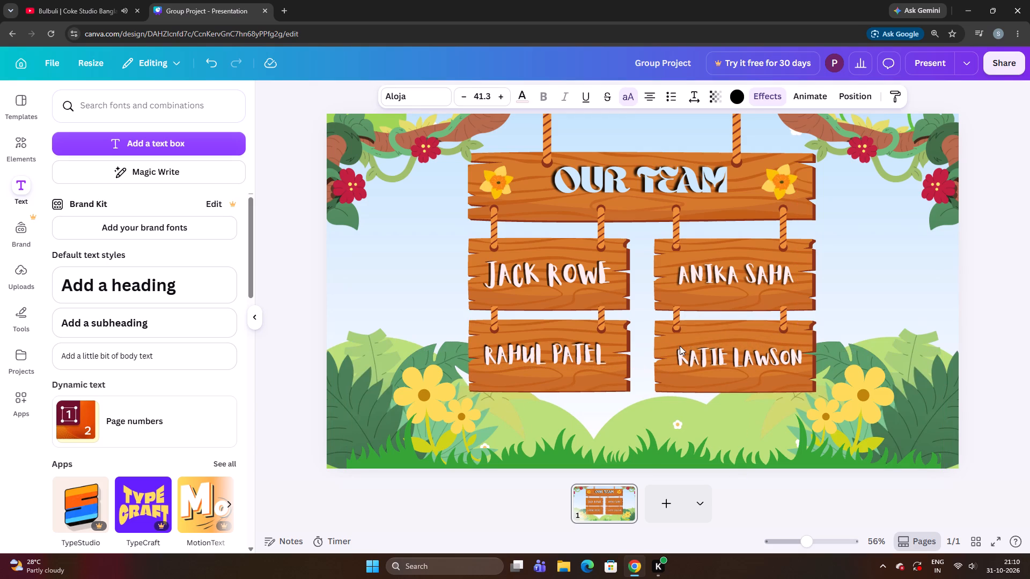
Nudge the enlarged lower-right name slightly left to centre it on its sign.
key("Left")
key("Left")
key("Left")
key("Left")
key("Left")
key("Left")
key("Left")
key("Left")
key("Left")
key("Left")
key("Left")
key("Left")
key("Left")
key("Left")
key("Left")
key("Left")
key("Left")
key("Left")
key("Left")
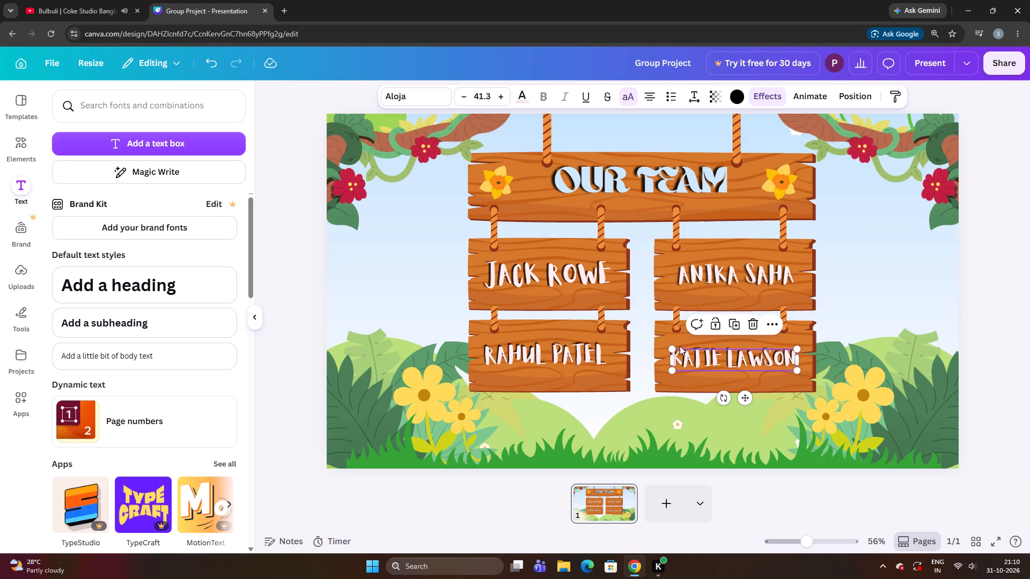
Reduce the lower-right name to font size 40 and fine-tune its position slightly down and right.
key("ctrl+Up")
key("ctrl+Up")
key("Down")
key("Right")
key("Right")
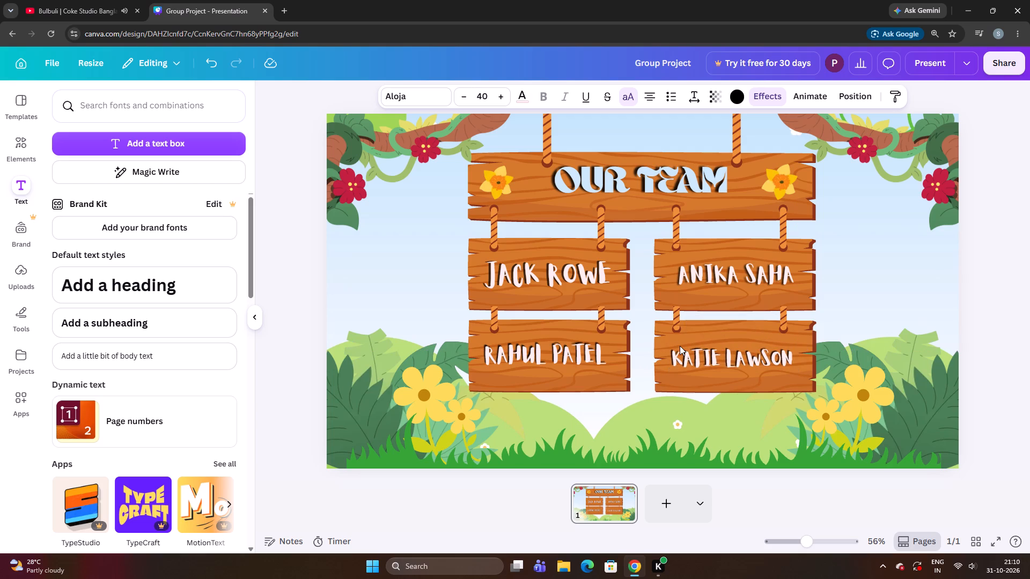
key("Down")
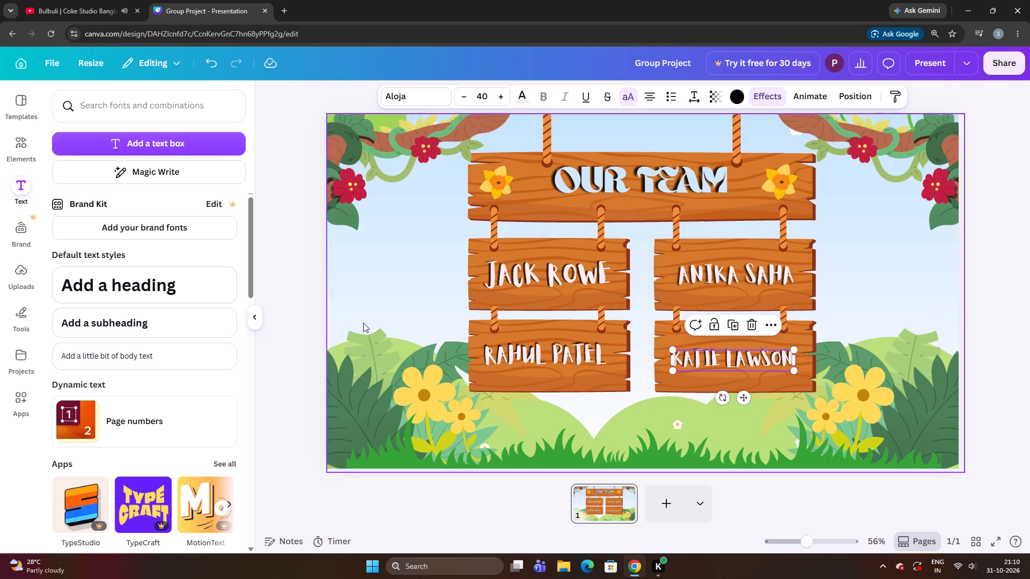
left_click(276, 420)
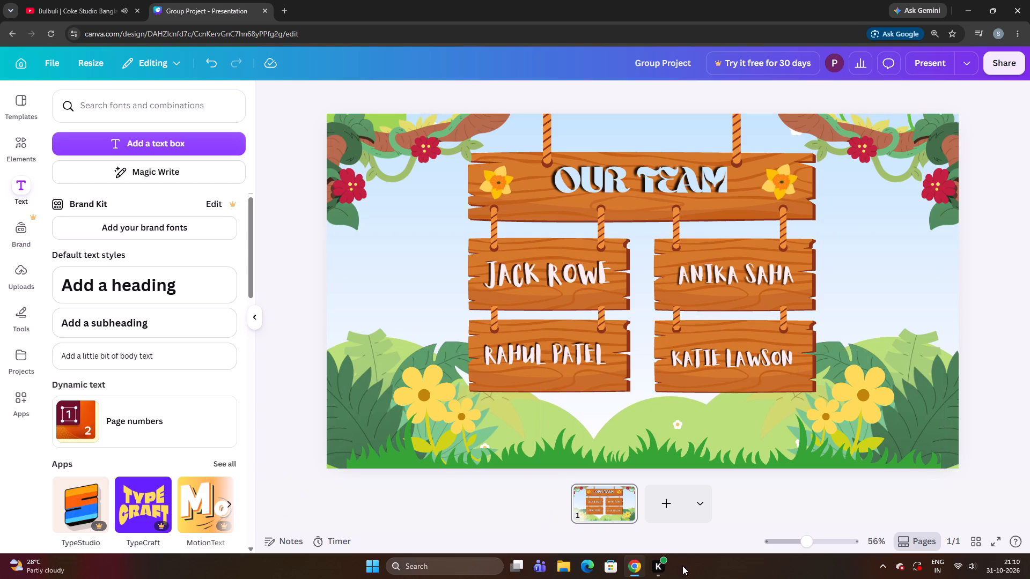